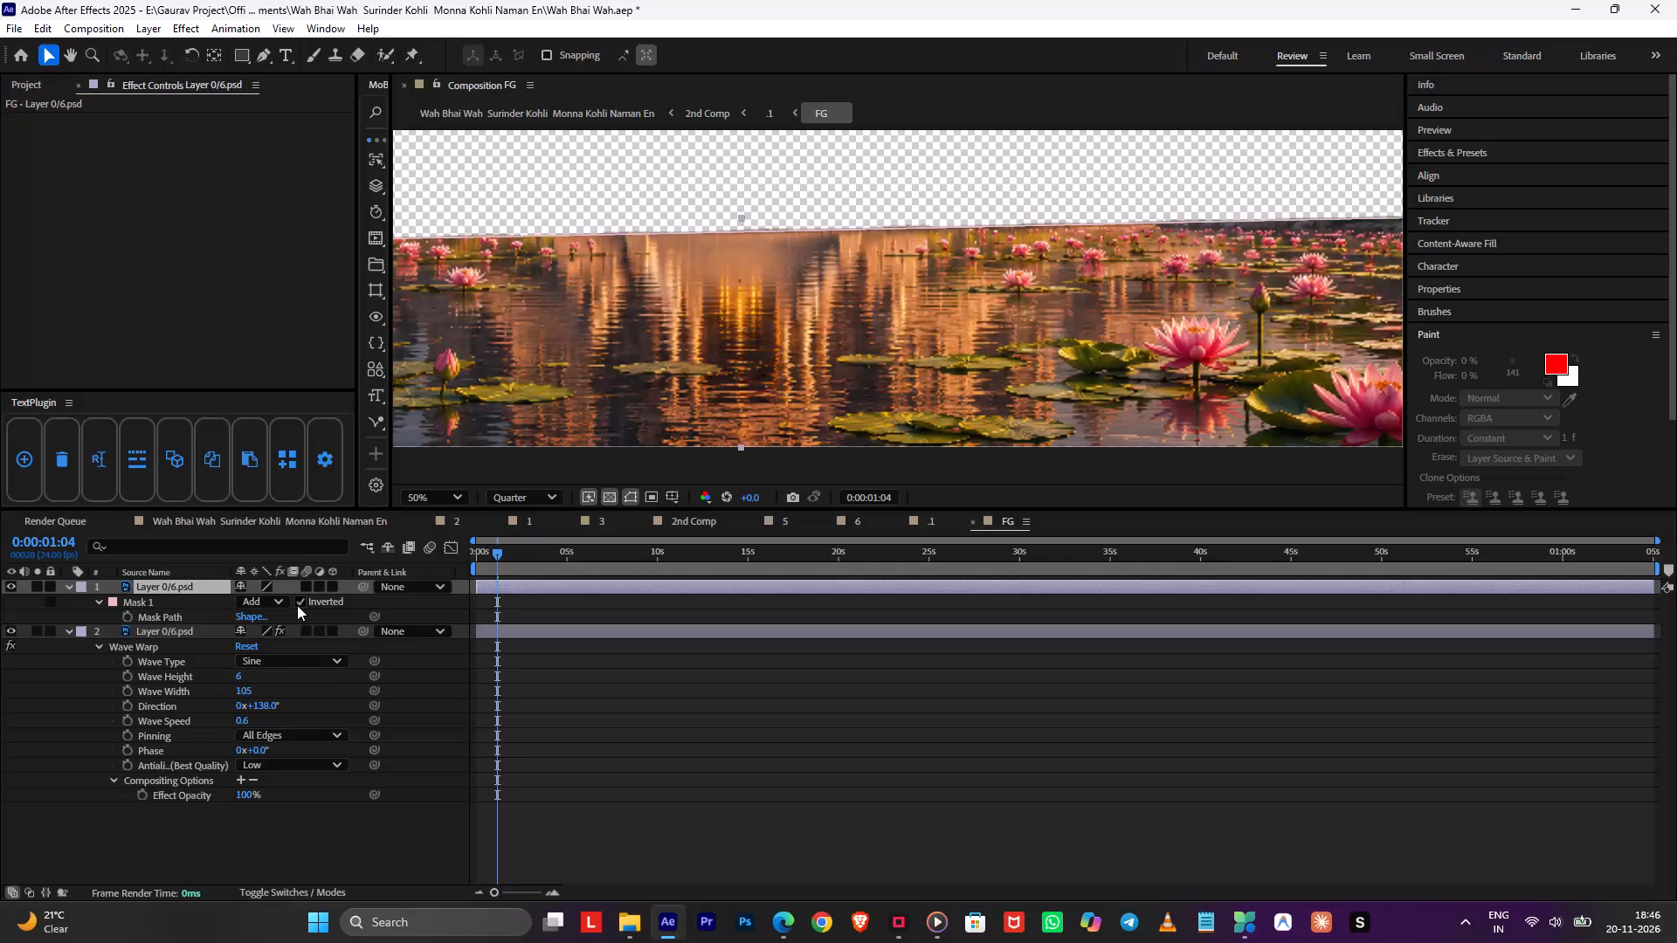
Set Mask 1 on the upper Layer 0/6.psd to a feather of 71 pixels and an expansion of -38 pixels.
scroll(596, 329, "down", 1)
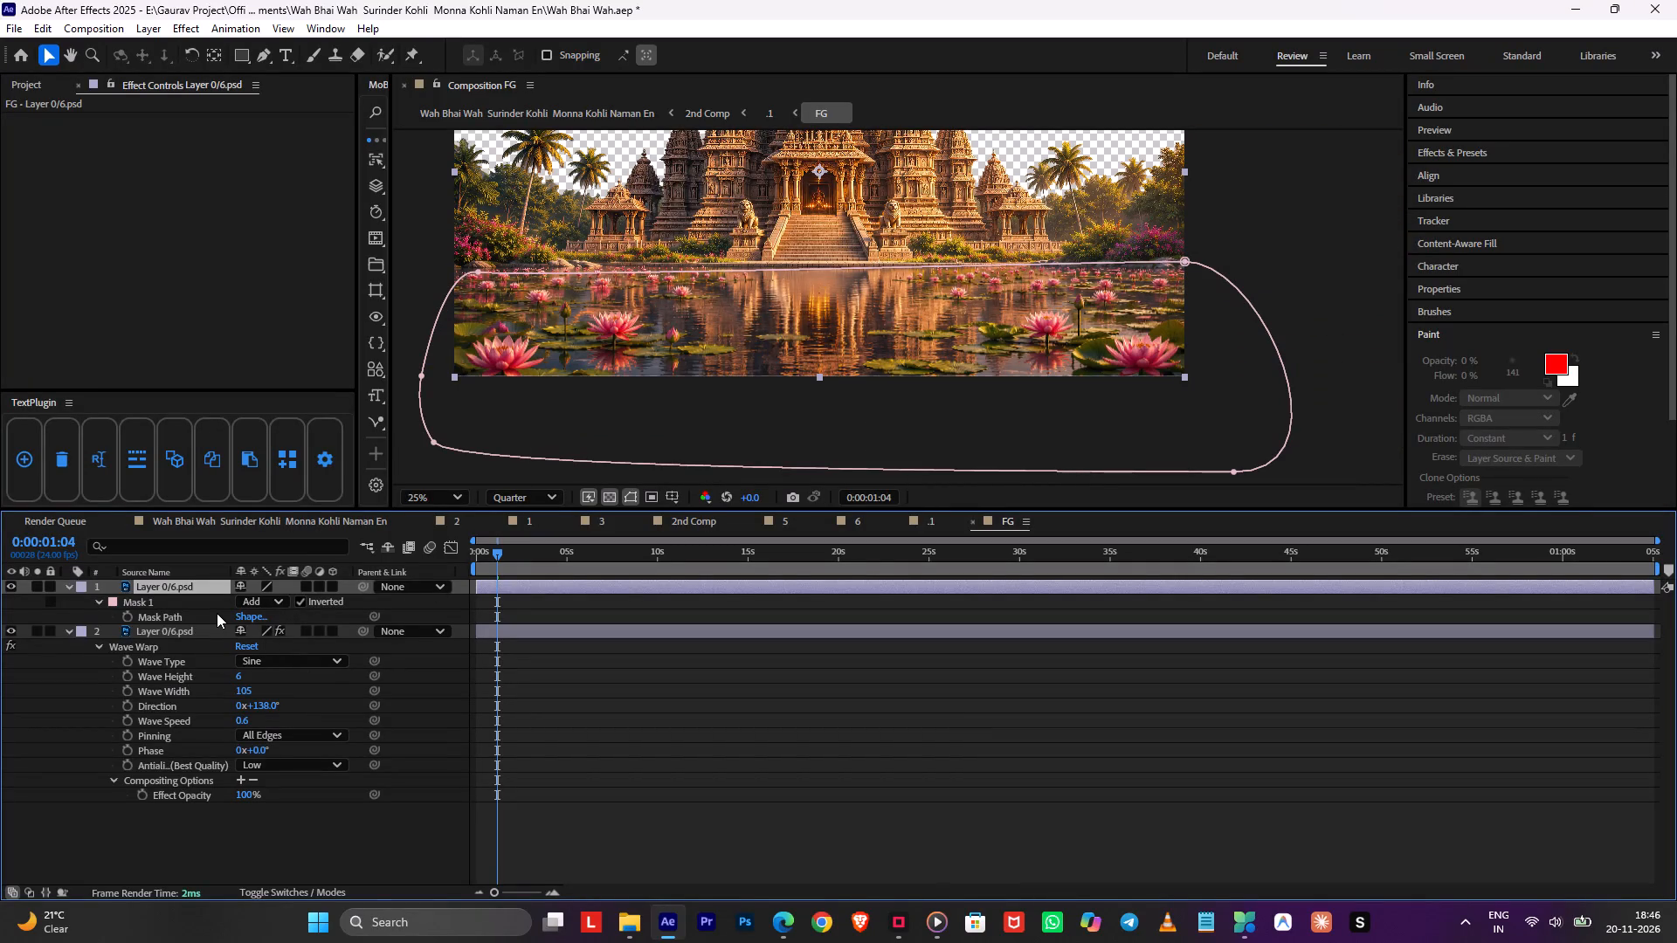
key("m")
key("m")
left_click_drag(245, 658, 244, 658)
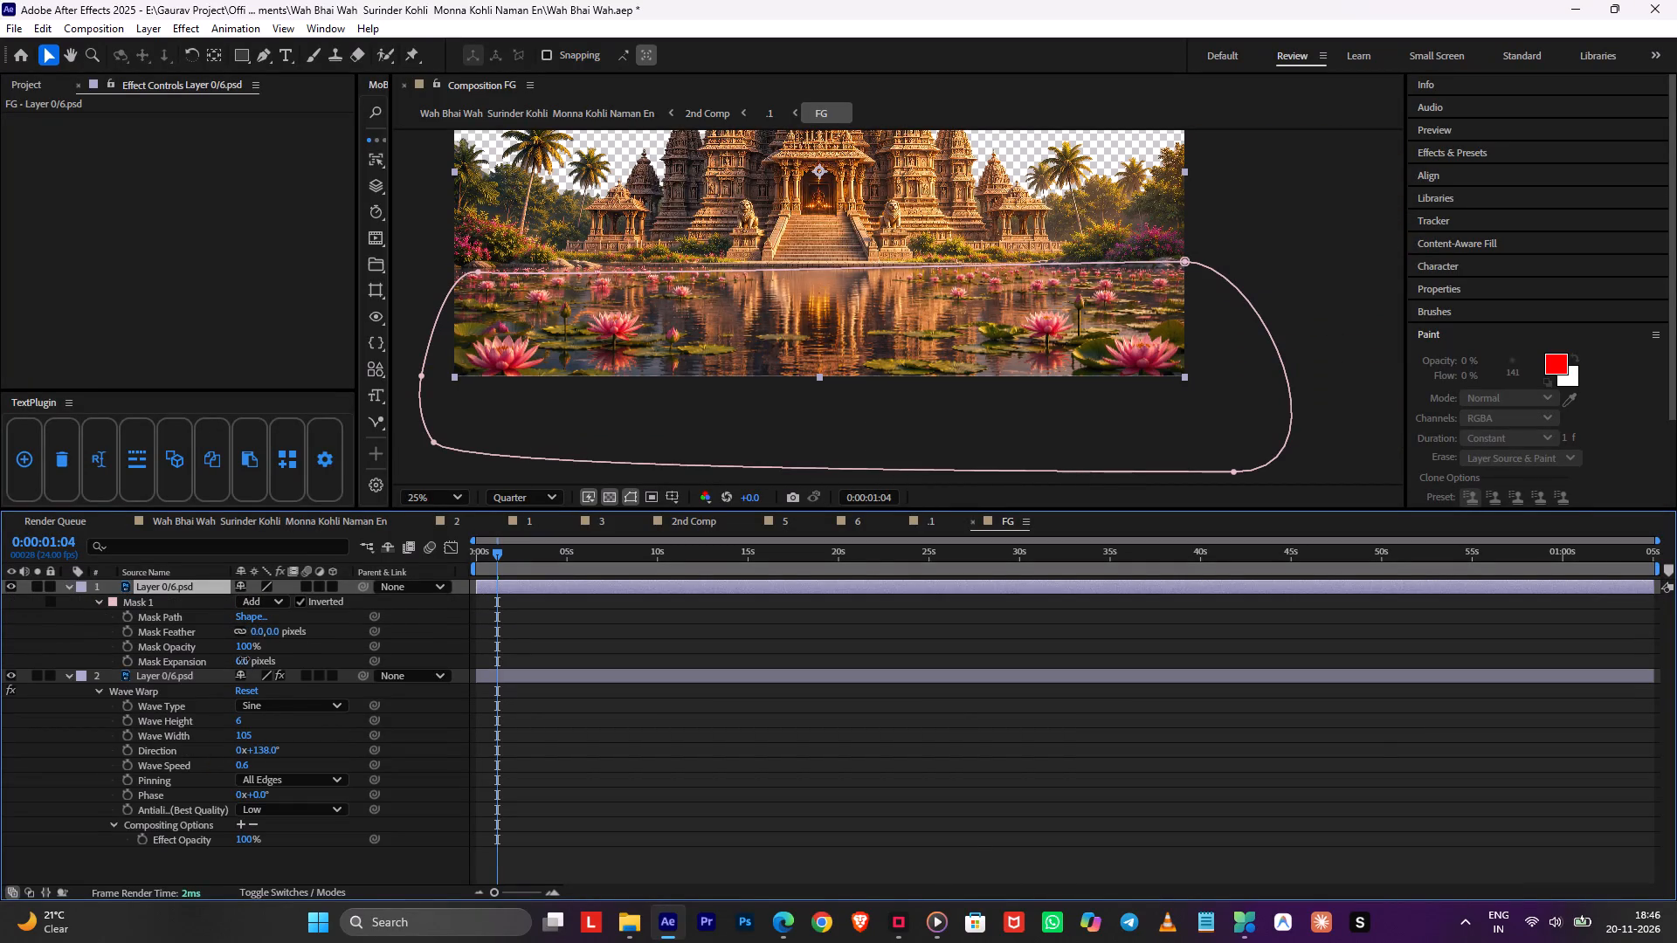
left_click_drag(244, 658, 215, 661)
left_click_drag(254, 633, 316, 633)
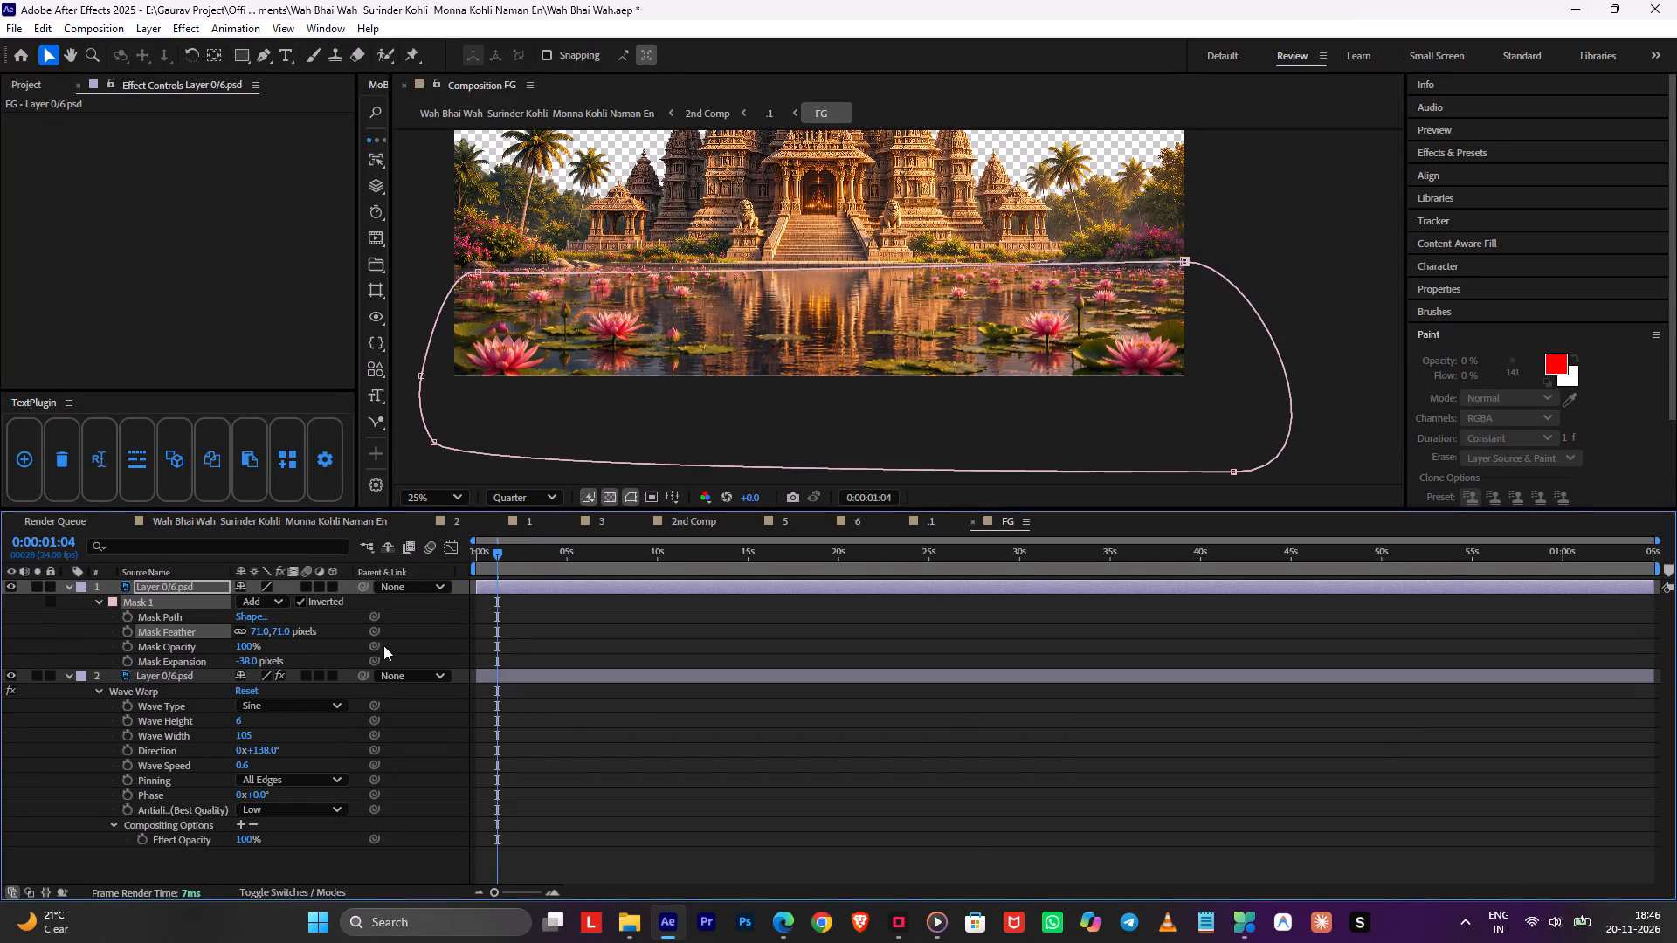
left_click(607, 723)
Switch the composition preview resolution to Full and play back the water area.
key("space")
scroll(835, 347, "up", 1)
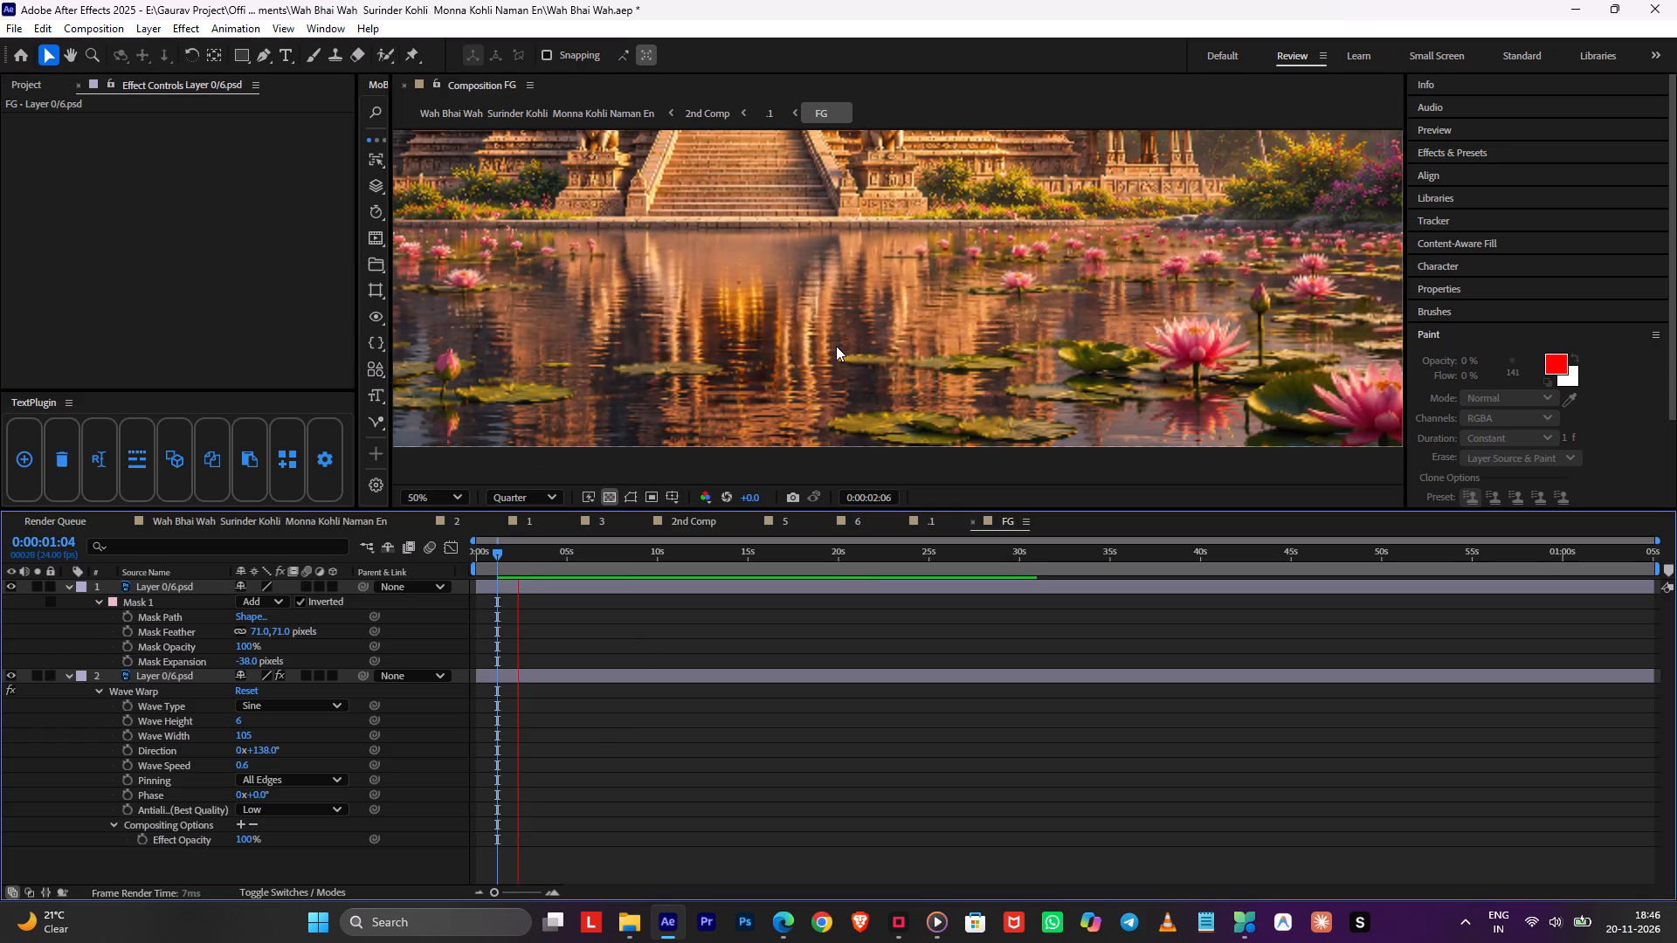
key("space")
left_click(535, 501)
left_click(528, 546)
key("space")
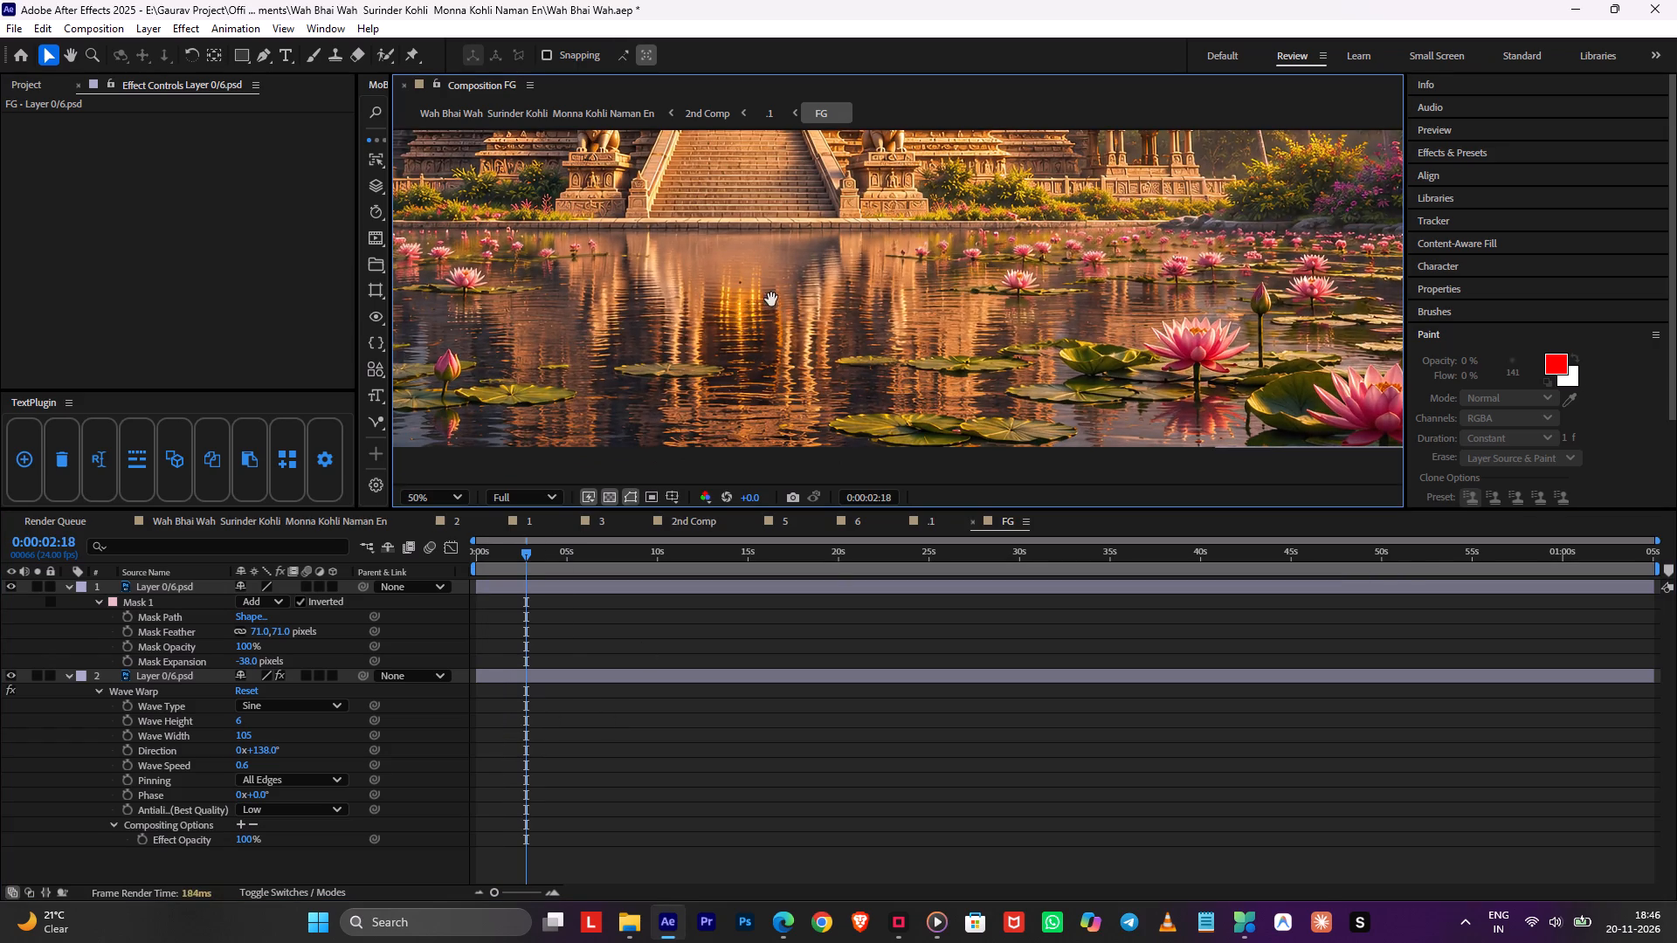
key("space")
Delete the Wave Warp effect from the lower Layer 0/6.psd and move the current time to 0:00:06:01.
left_click(593, 678)
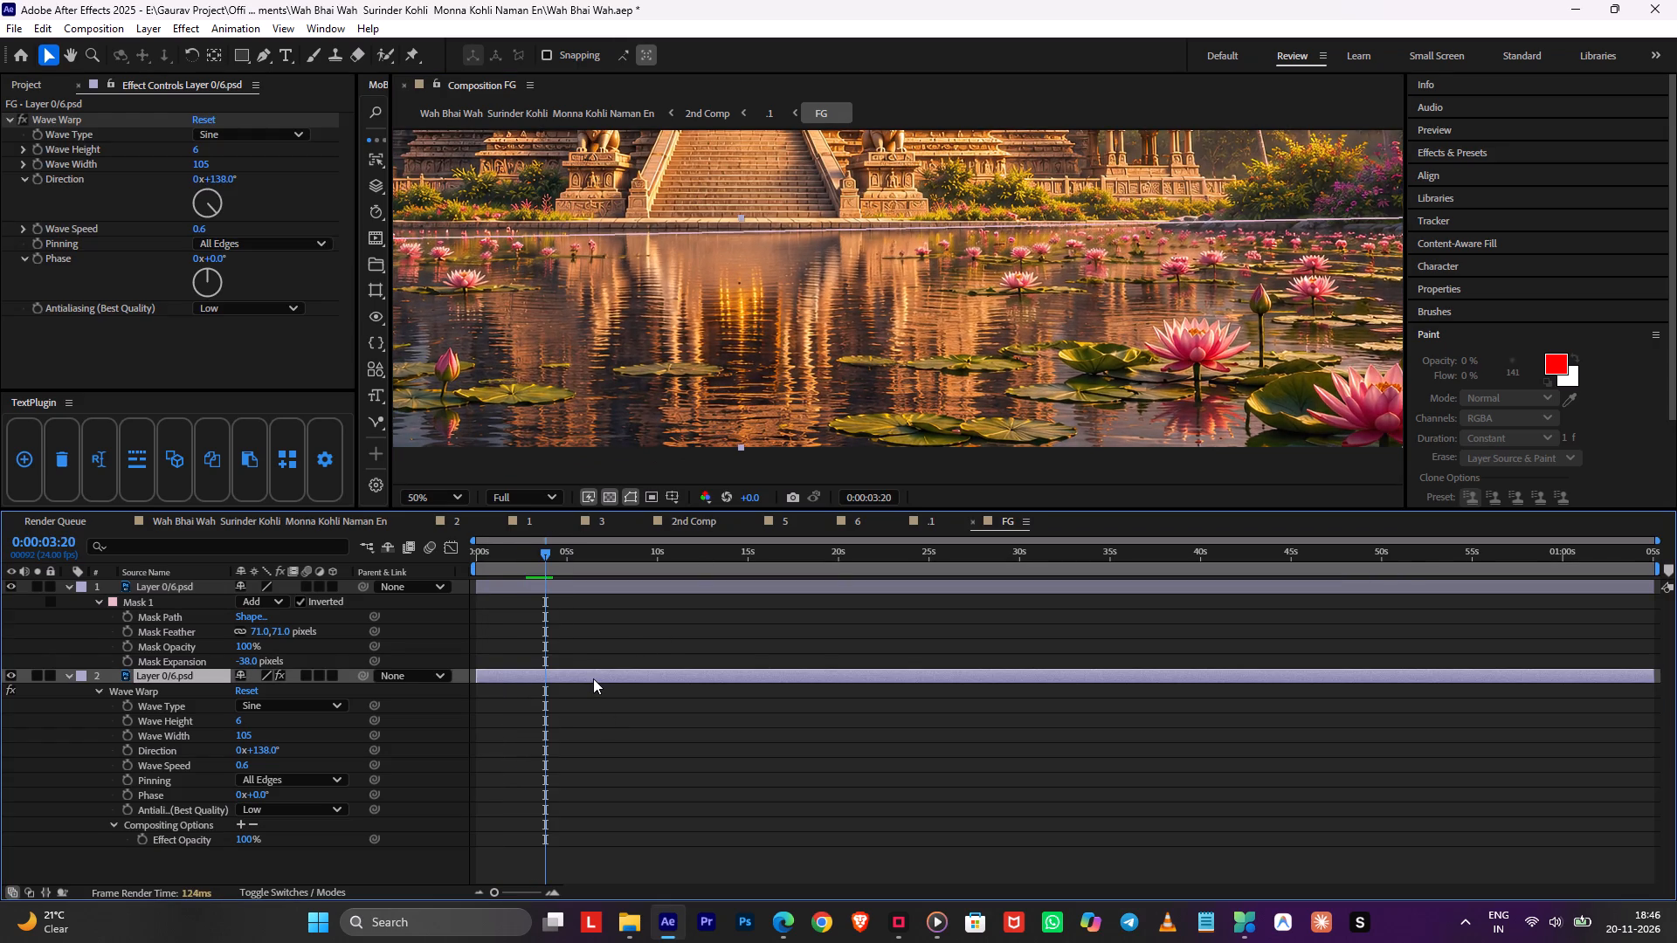
left_click(42, 118)
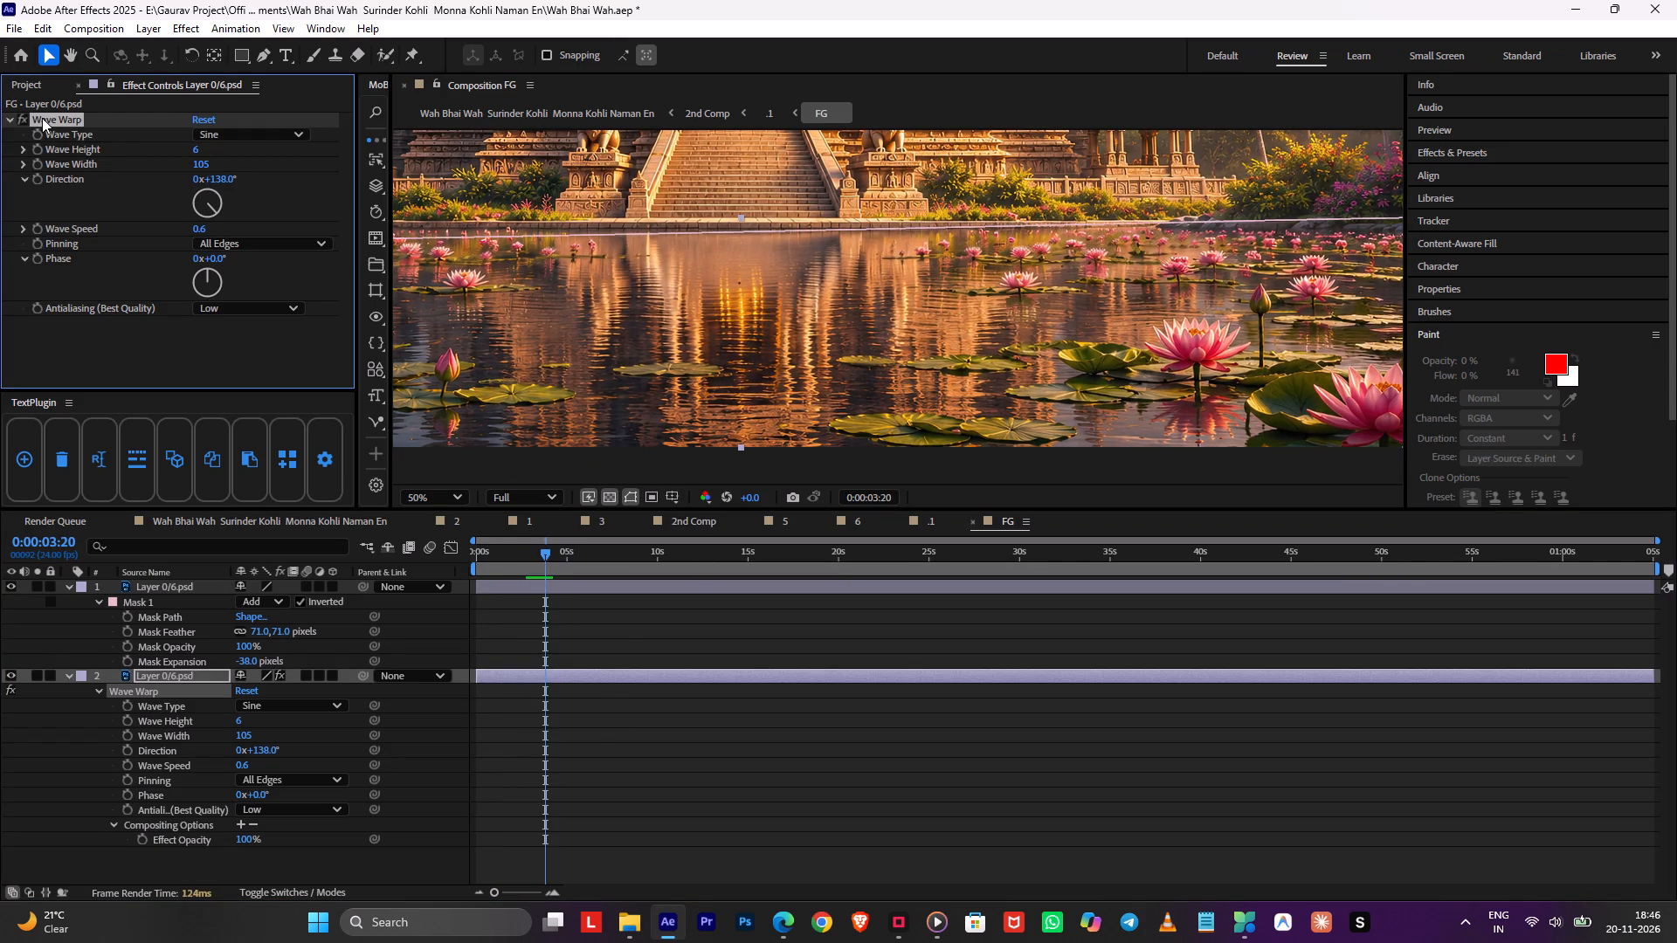
key("Delete")
key("space")
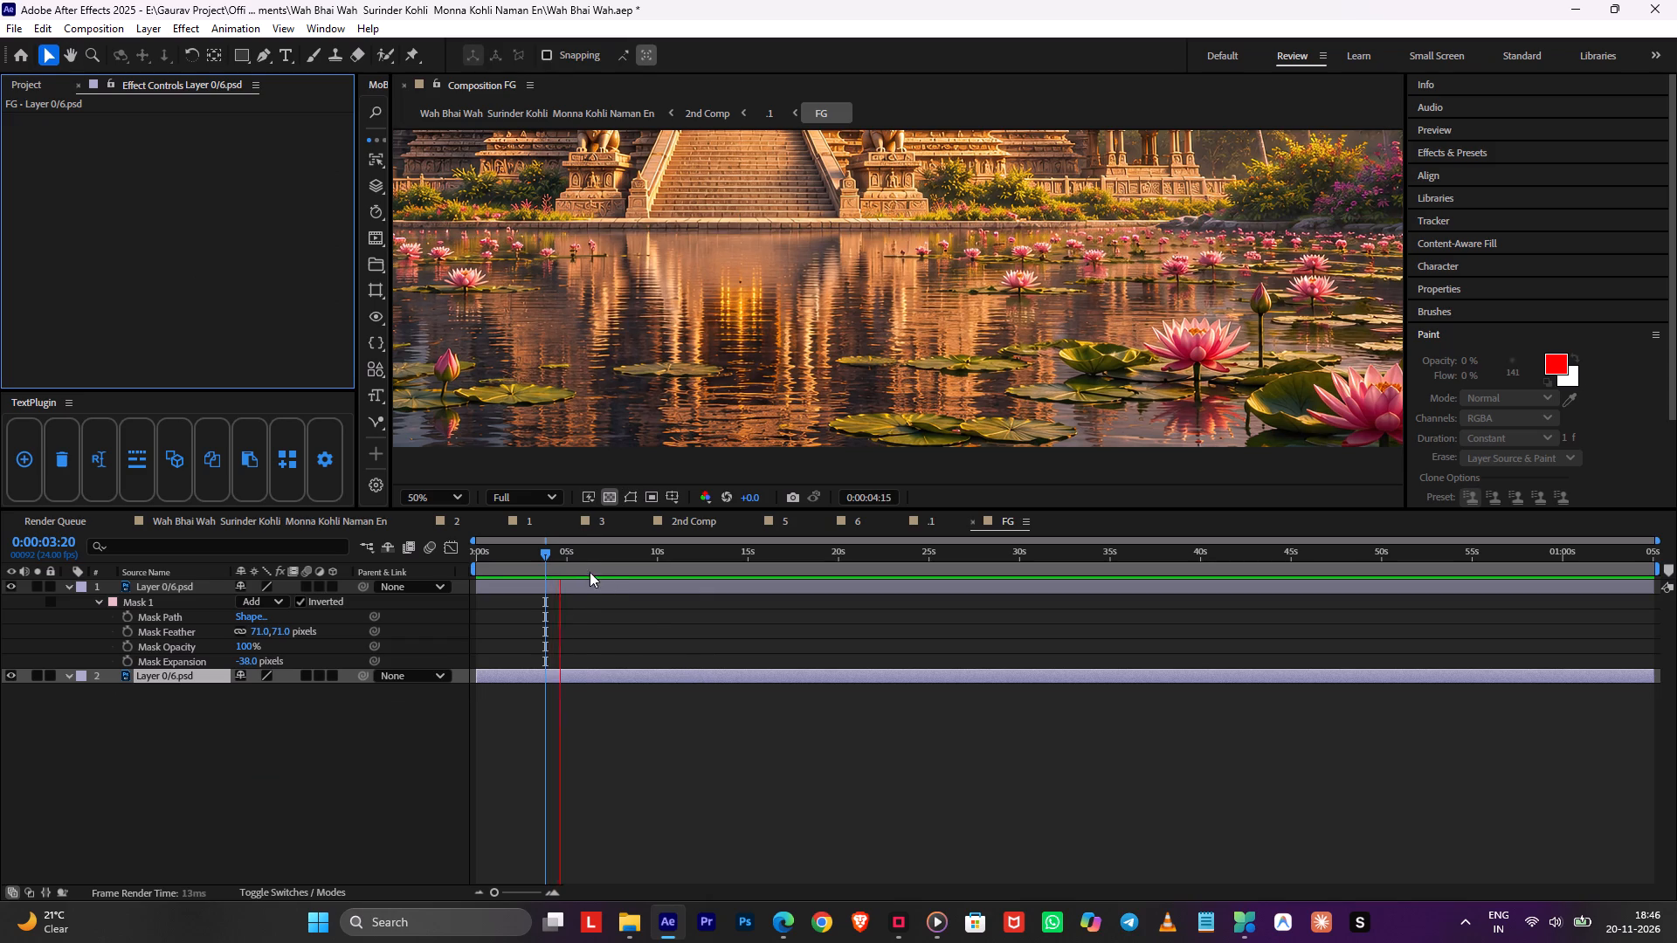
left_click(585, 561)
key("space")
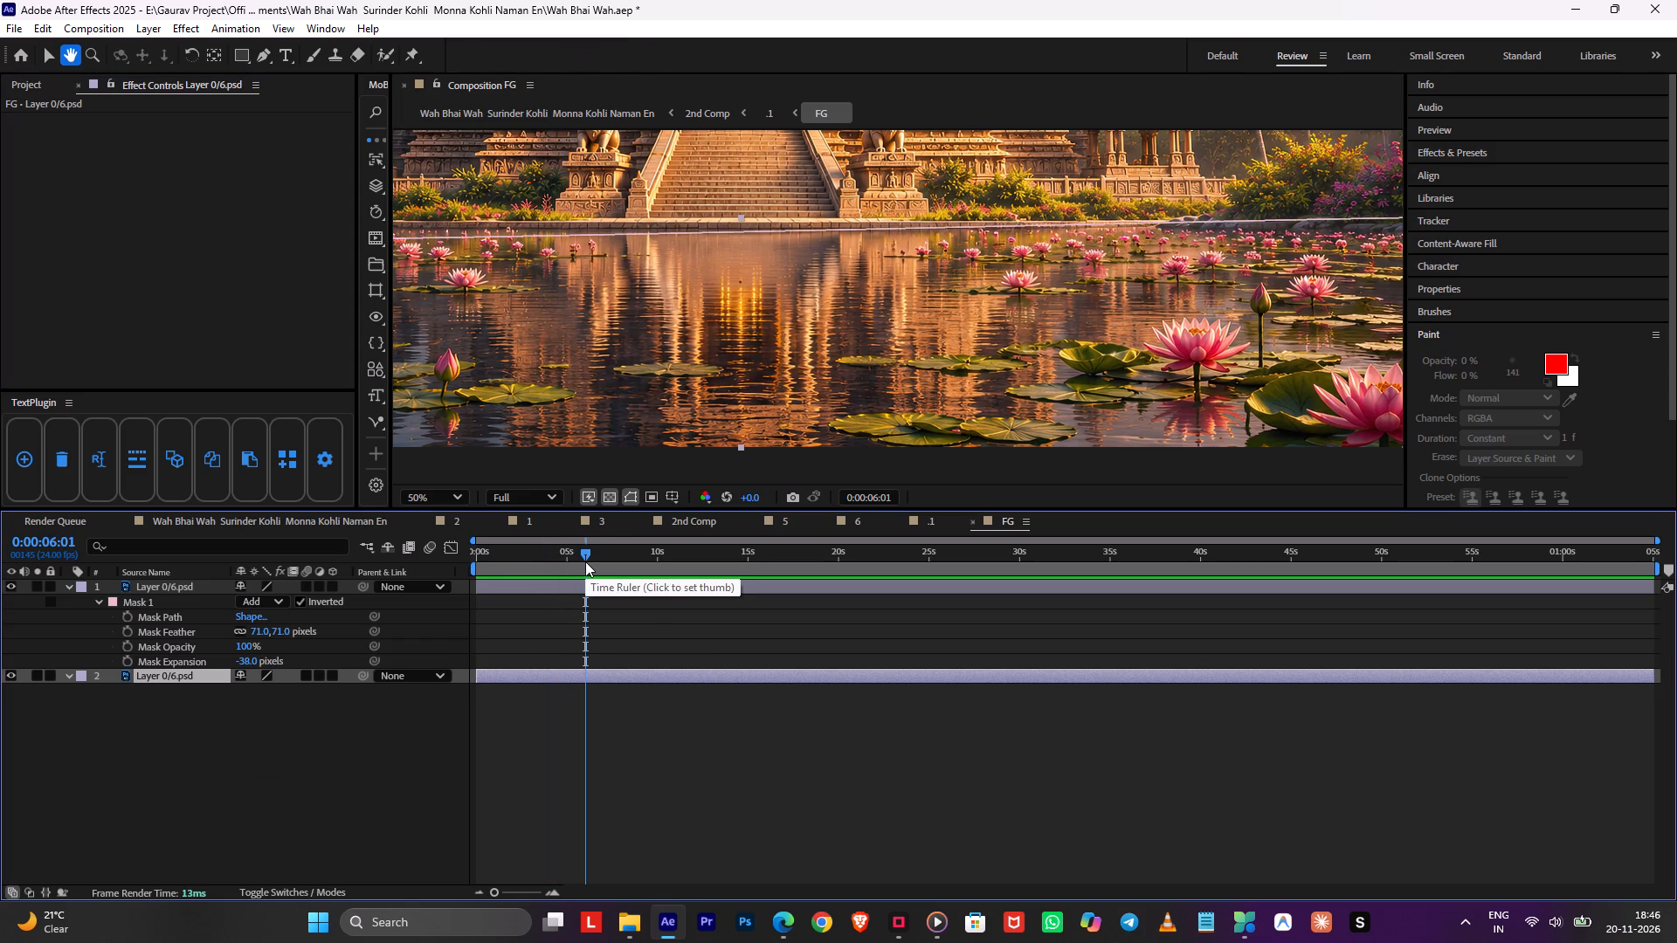
Find the Turbulent Displace effect and apply it to the lower Layer 0/6.psd.
key("ctrl+space")
type("tu")
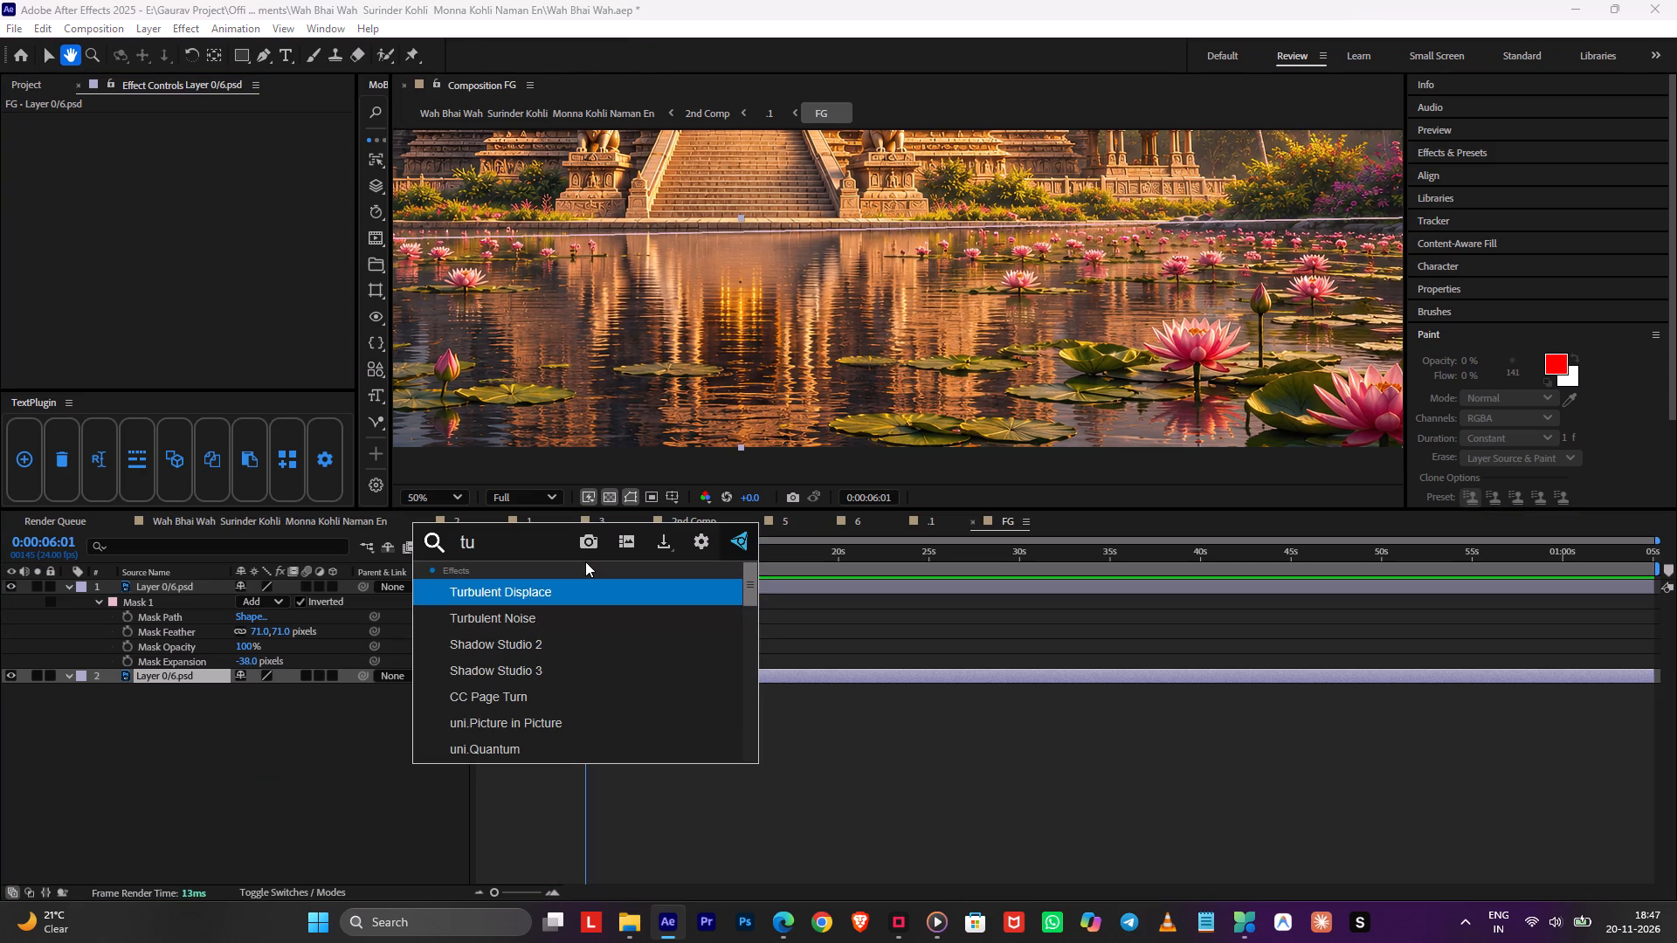
type("rb")
left_click(558, 593)
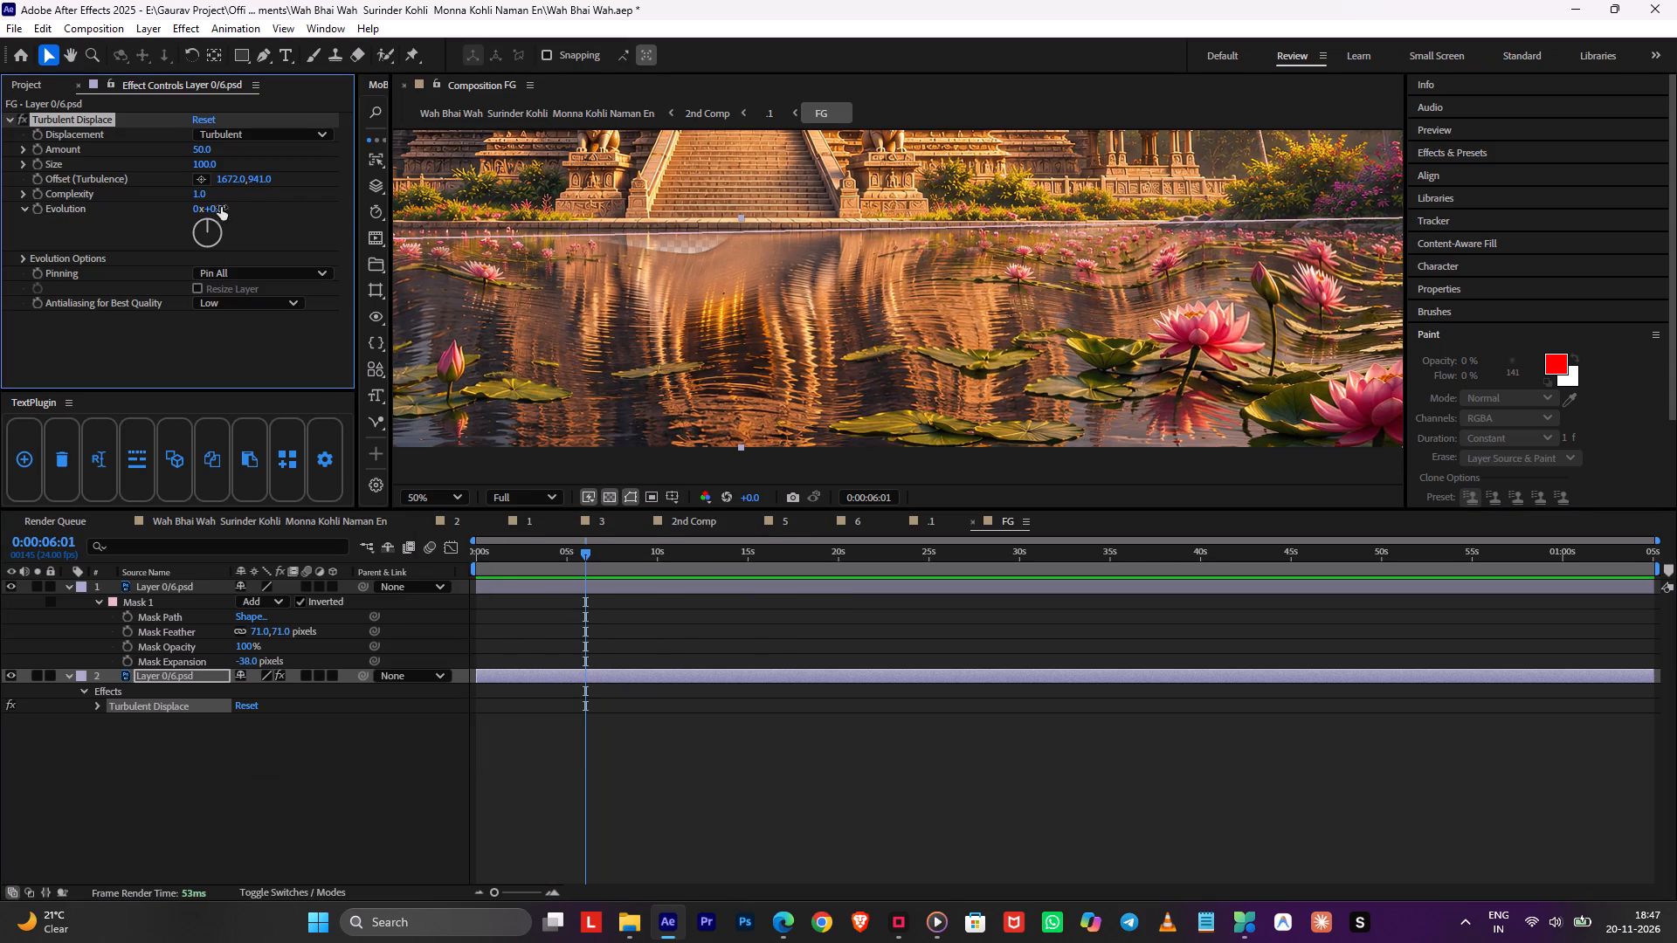
Set the Turbulent Displace Amount to 20 and its Size to 47.
left_click_drag(208, 150, 202, 150)
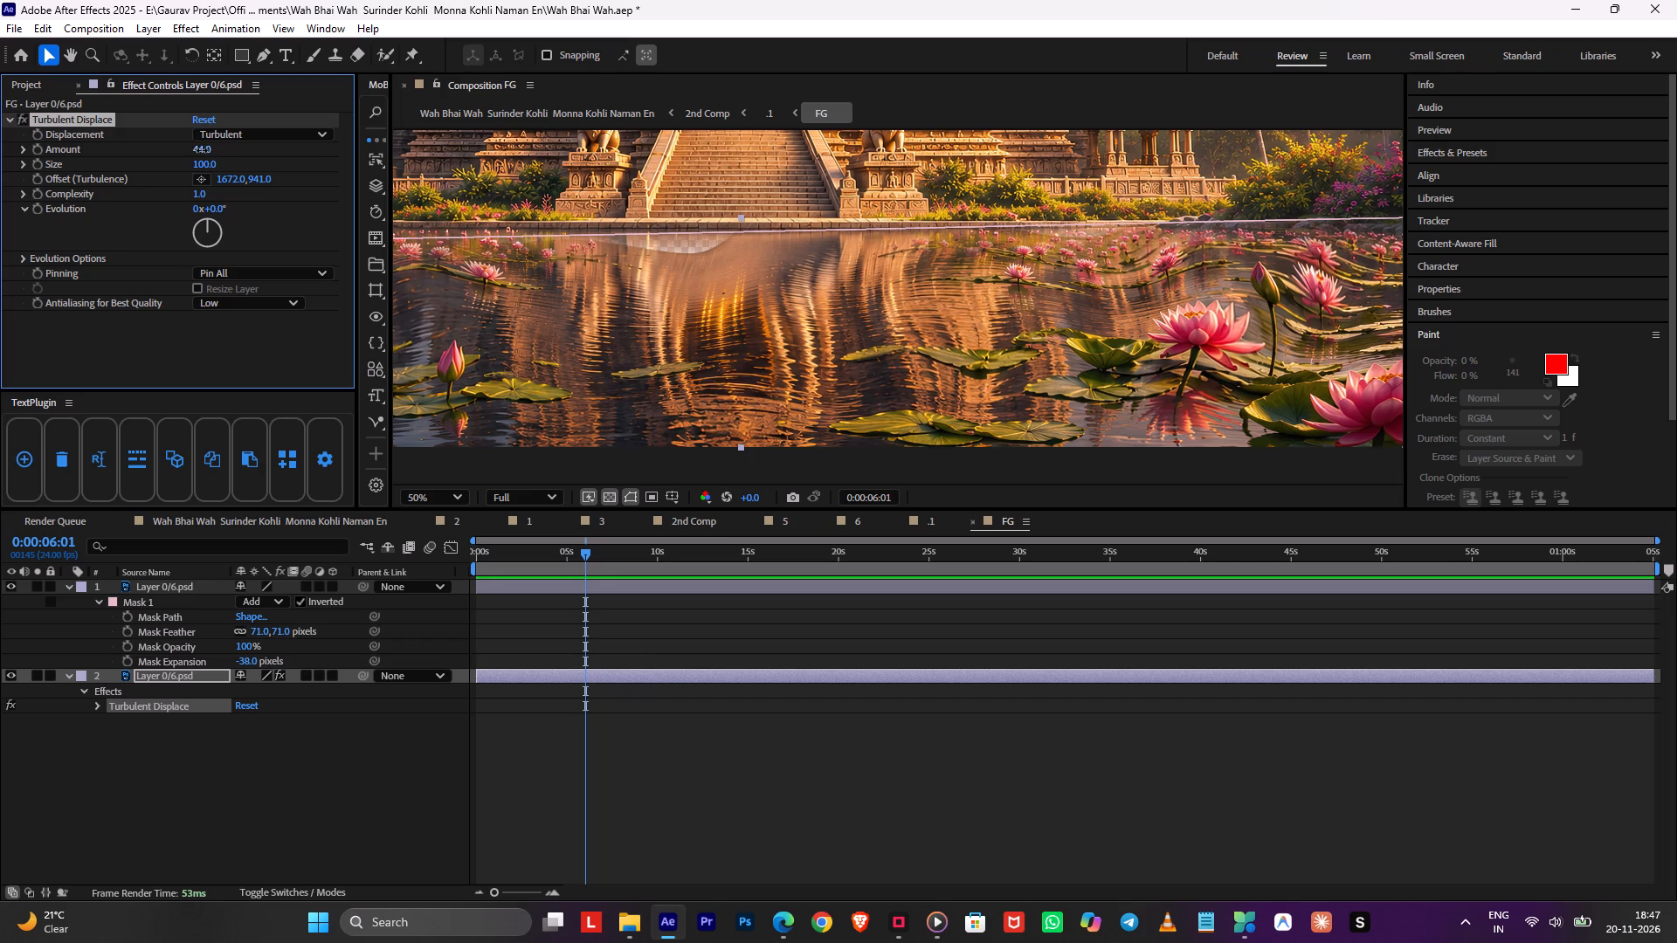
left_click_drag(202, 150, 181, 155)
left_click(199, 153)
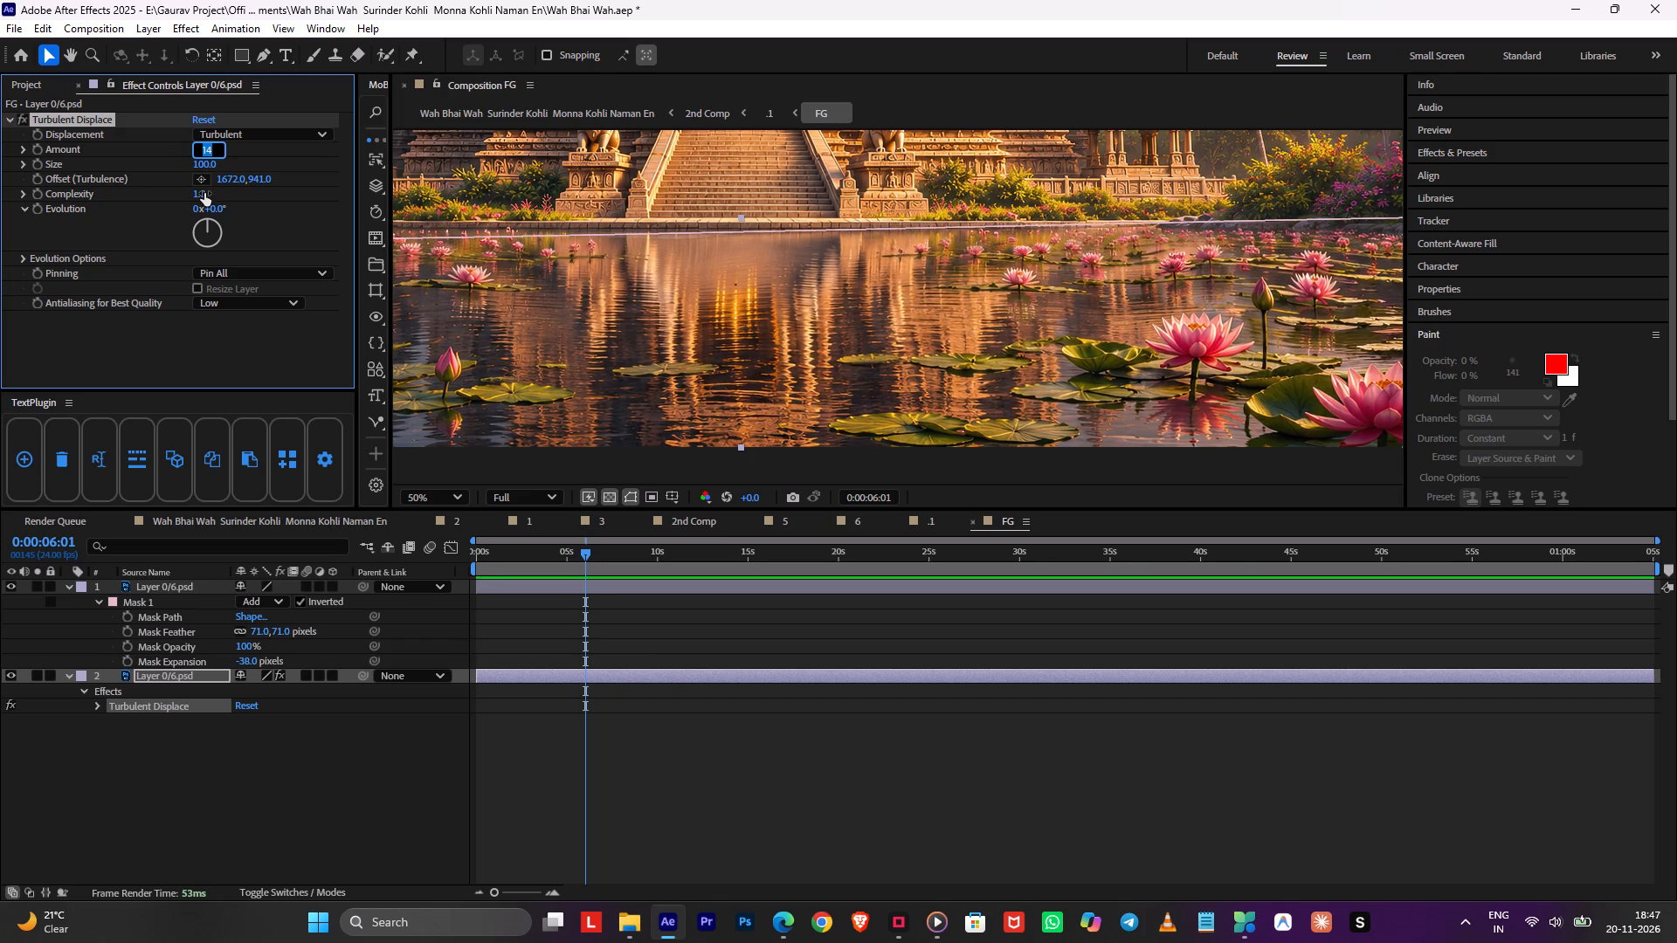
key("2")
key("0")
left_click(210, 163)
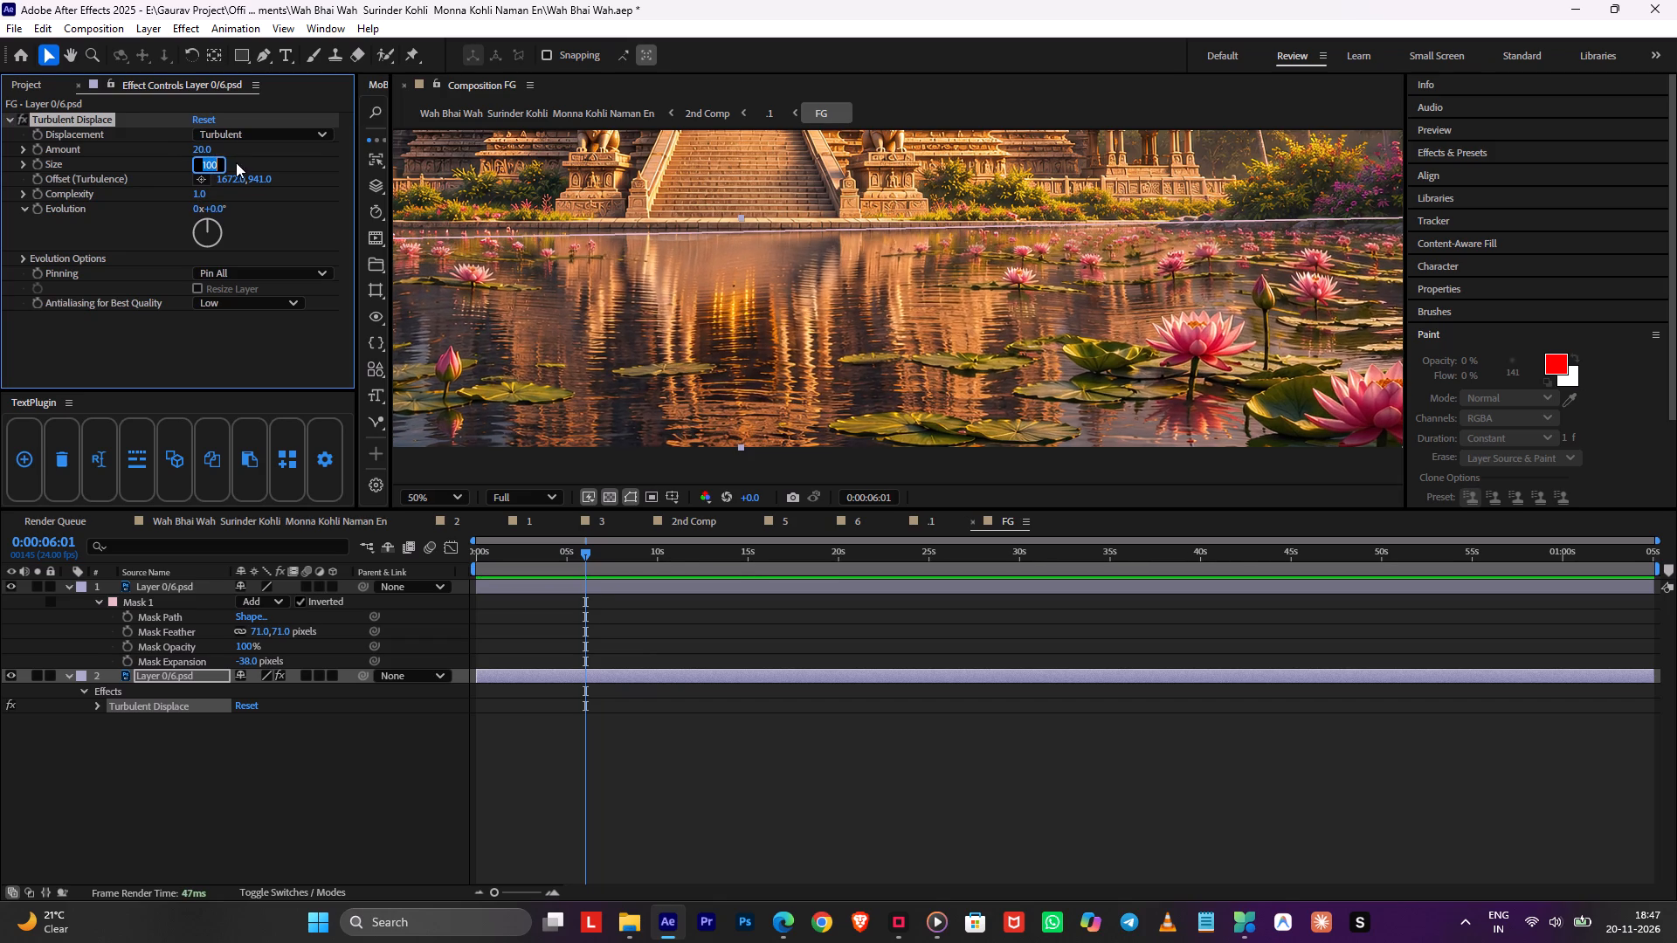
left_click(238, 162)
left_click_drag(206, 166, 293, 176)
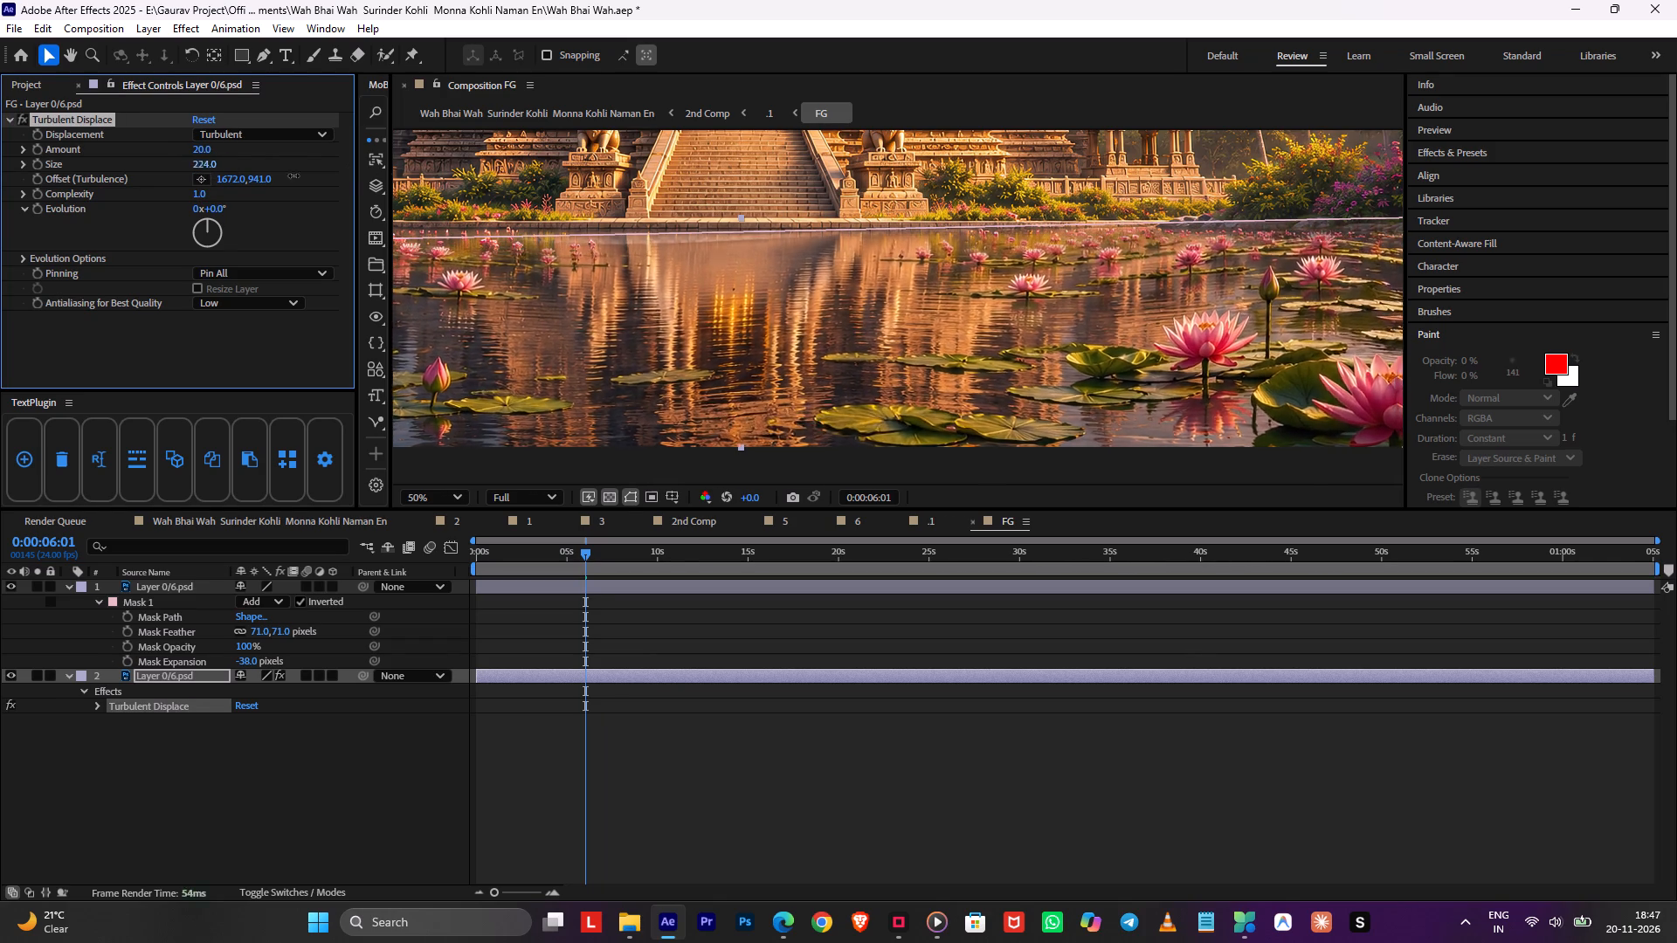
left_click_drag(293, 176, 132, 180)
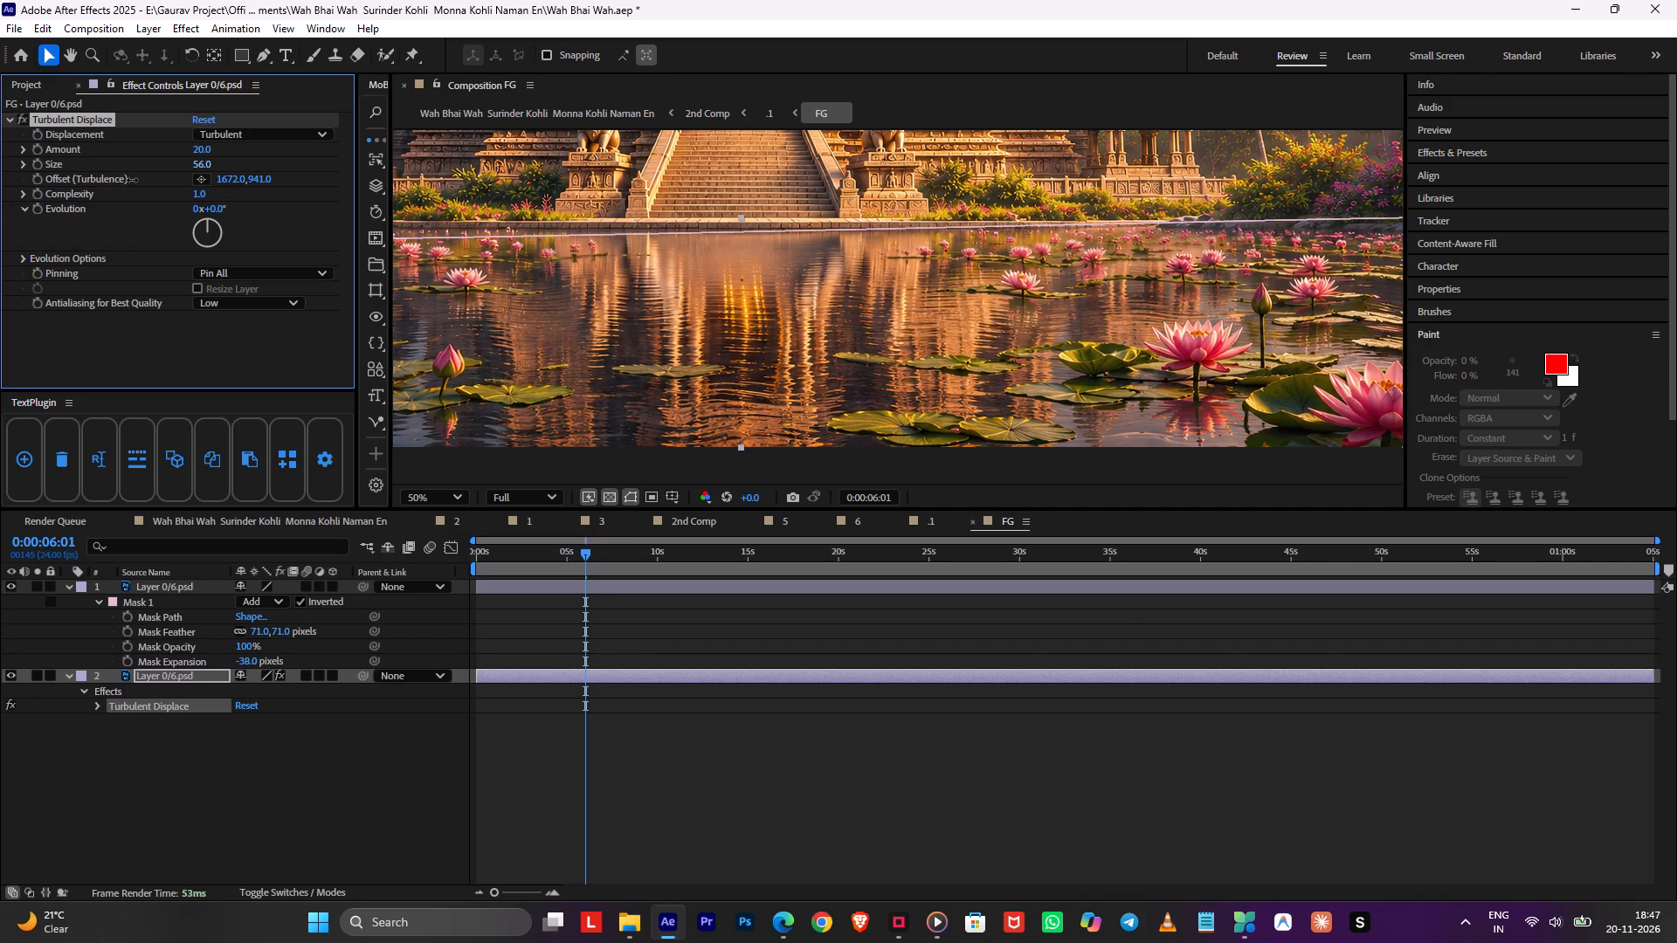
left_click_drag(132, 180, 125, 181)
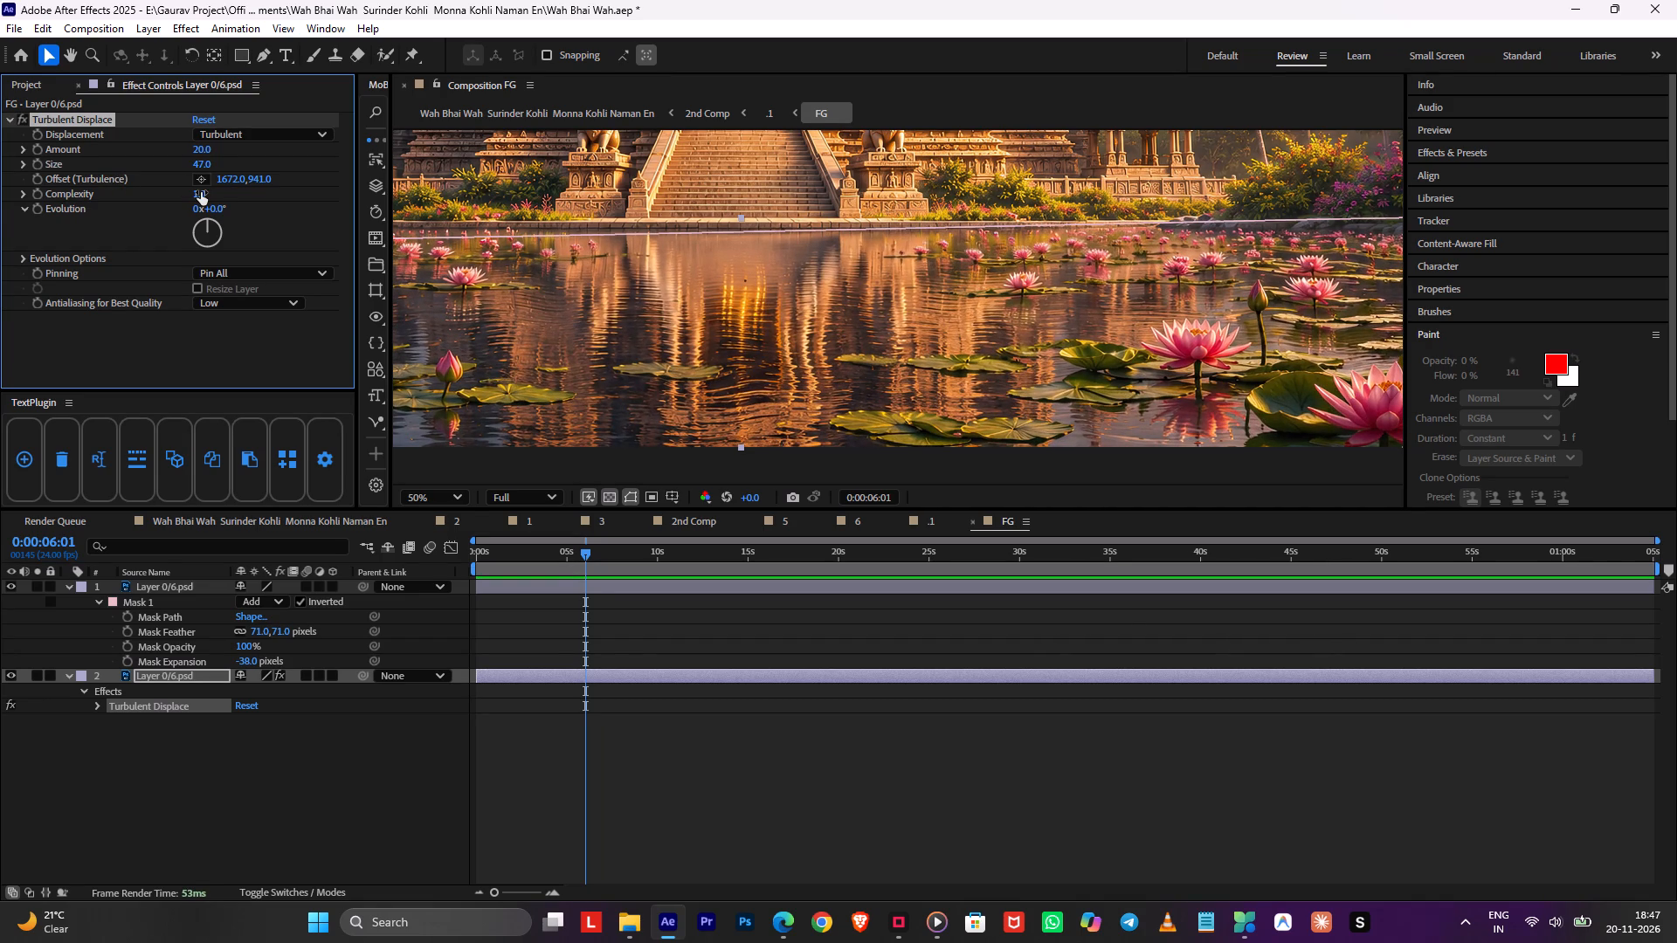
Add the expression time*30 to the Turbulent Displace Evolution and preview the water from the start.
left_click(37, 205, "alt")
type("ti")
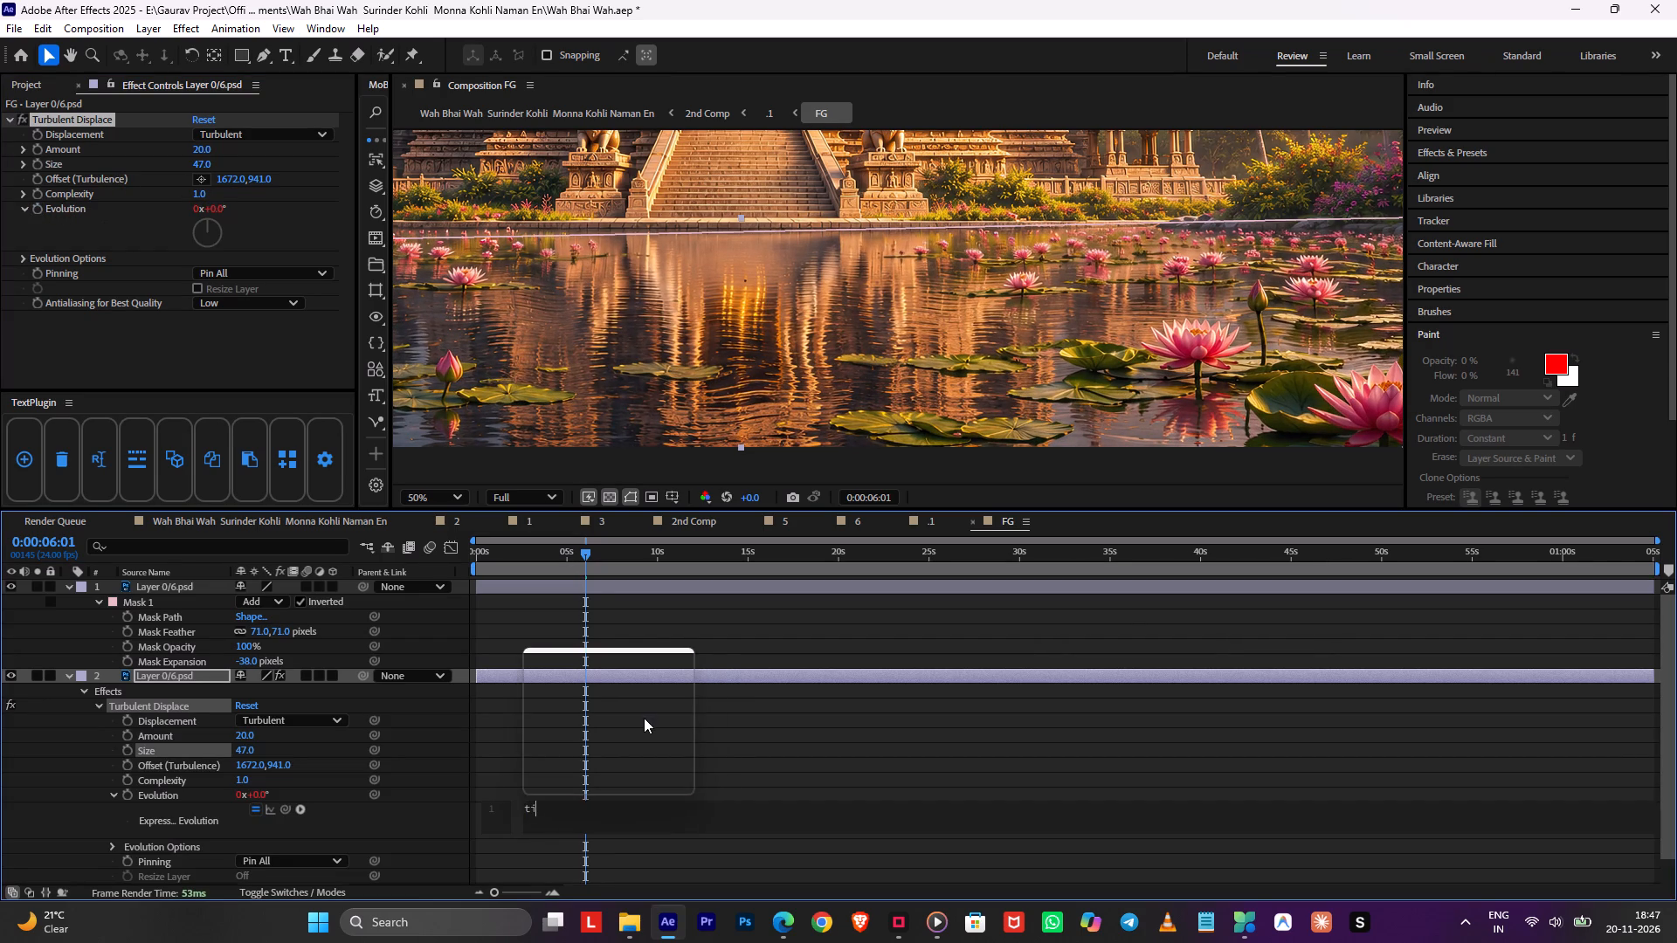
type("me")
double_click(590, 722)
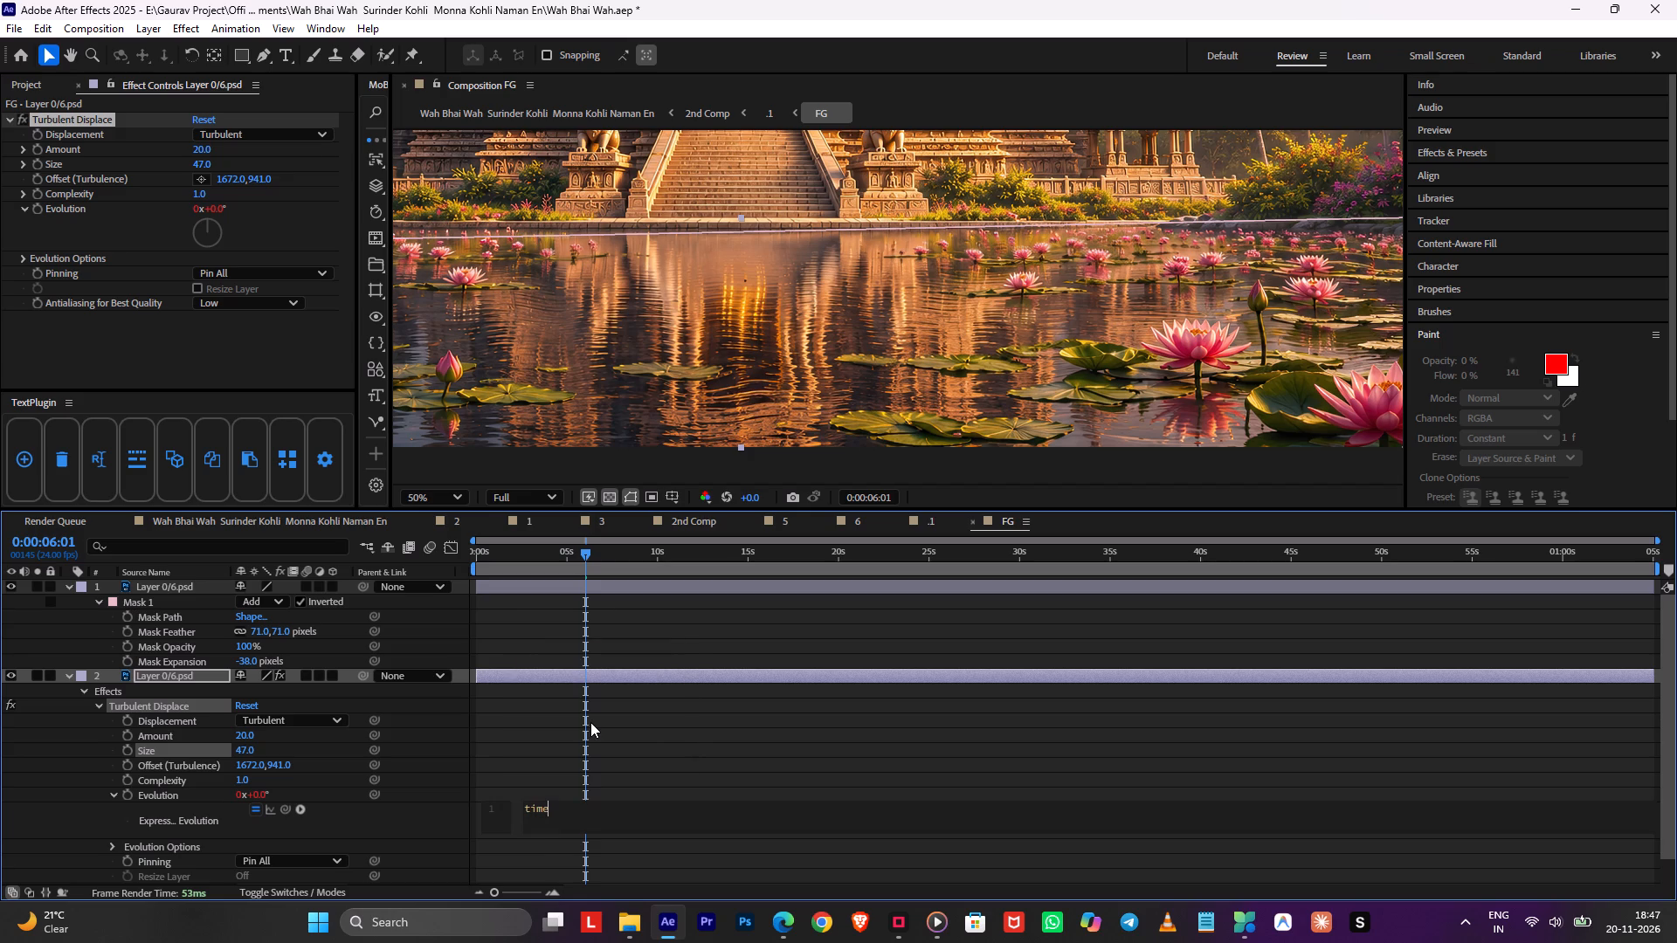
key("asterisk")
type("30")
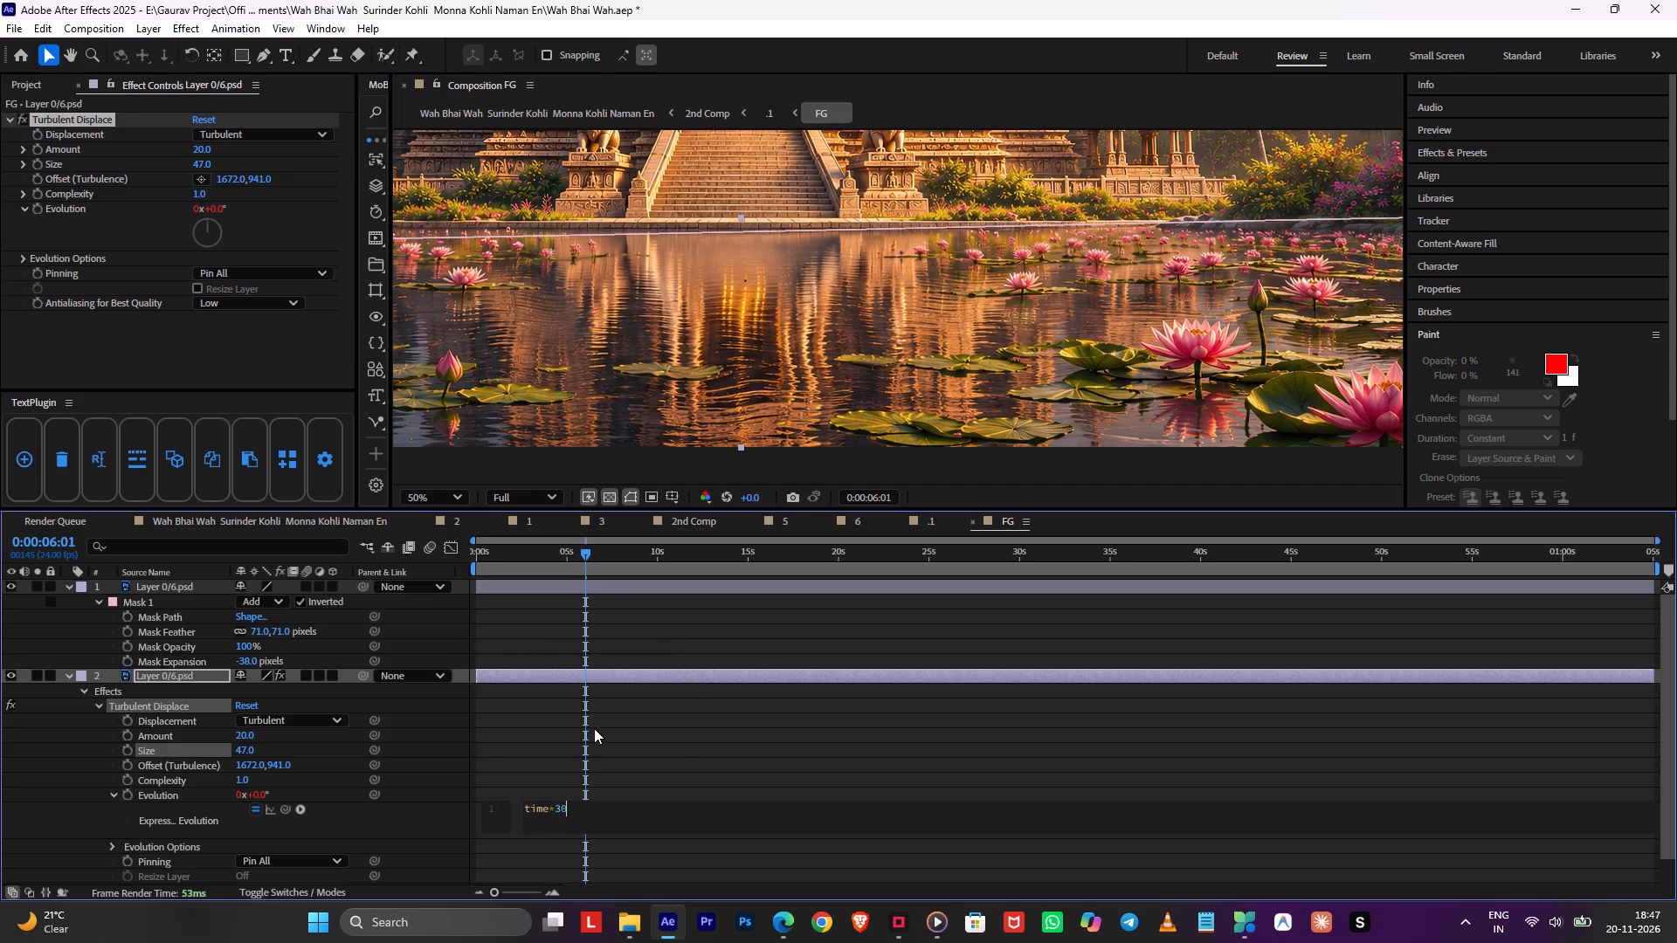
left_click(594, 729)
left_click_drag(573, 569, 278, 598)
key("space")
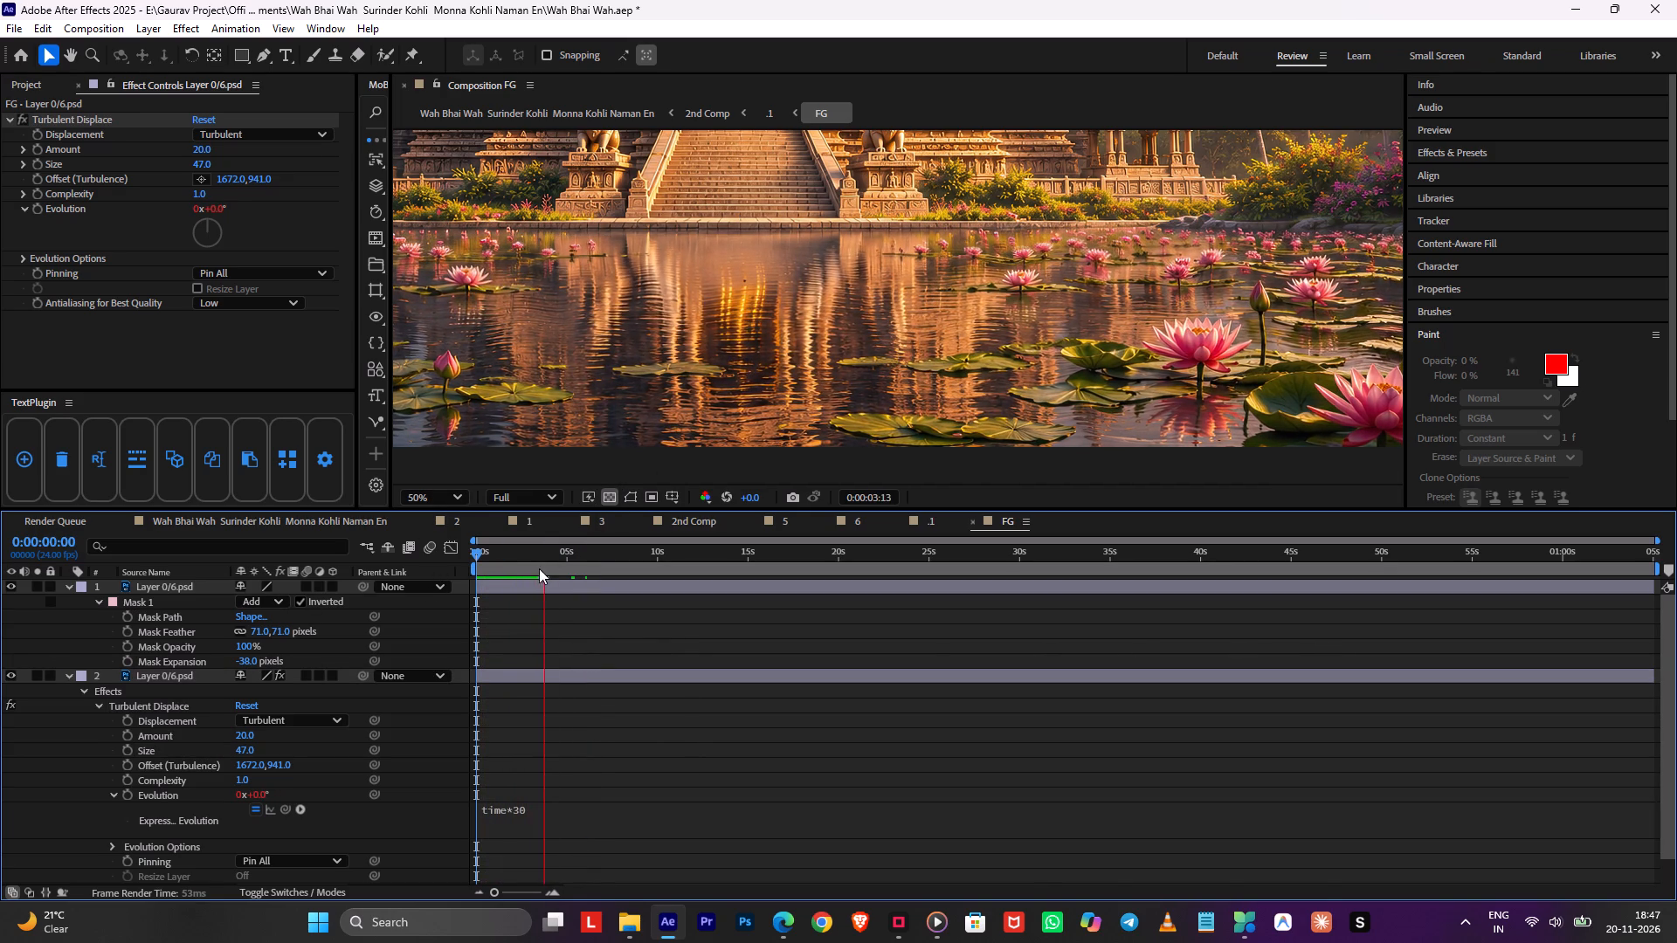
key("space")
Change the Evolution expression to time*120 and play the composition from the start.
left_click(547, 809)
left_click(578, 806)
key("BackSpace")
key("BackSpace")
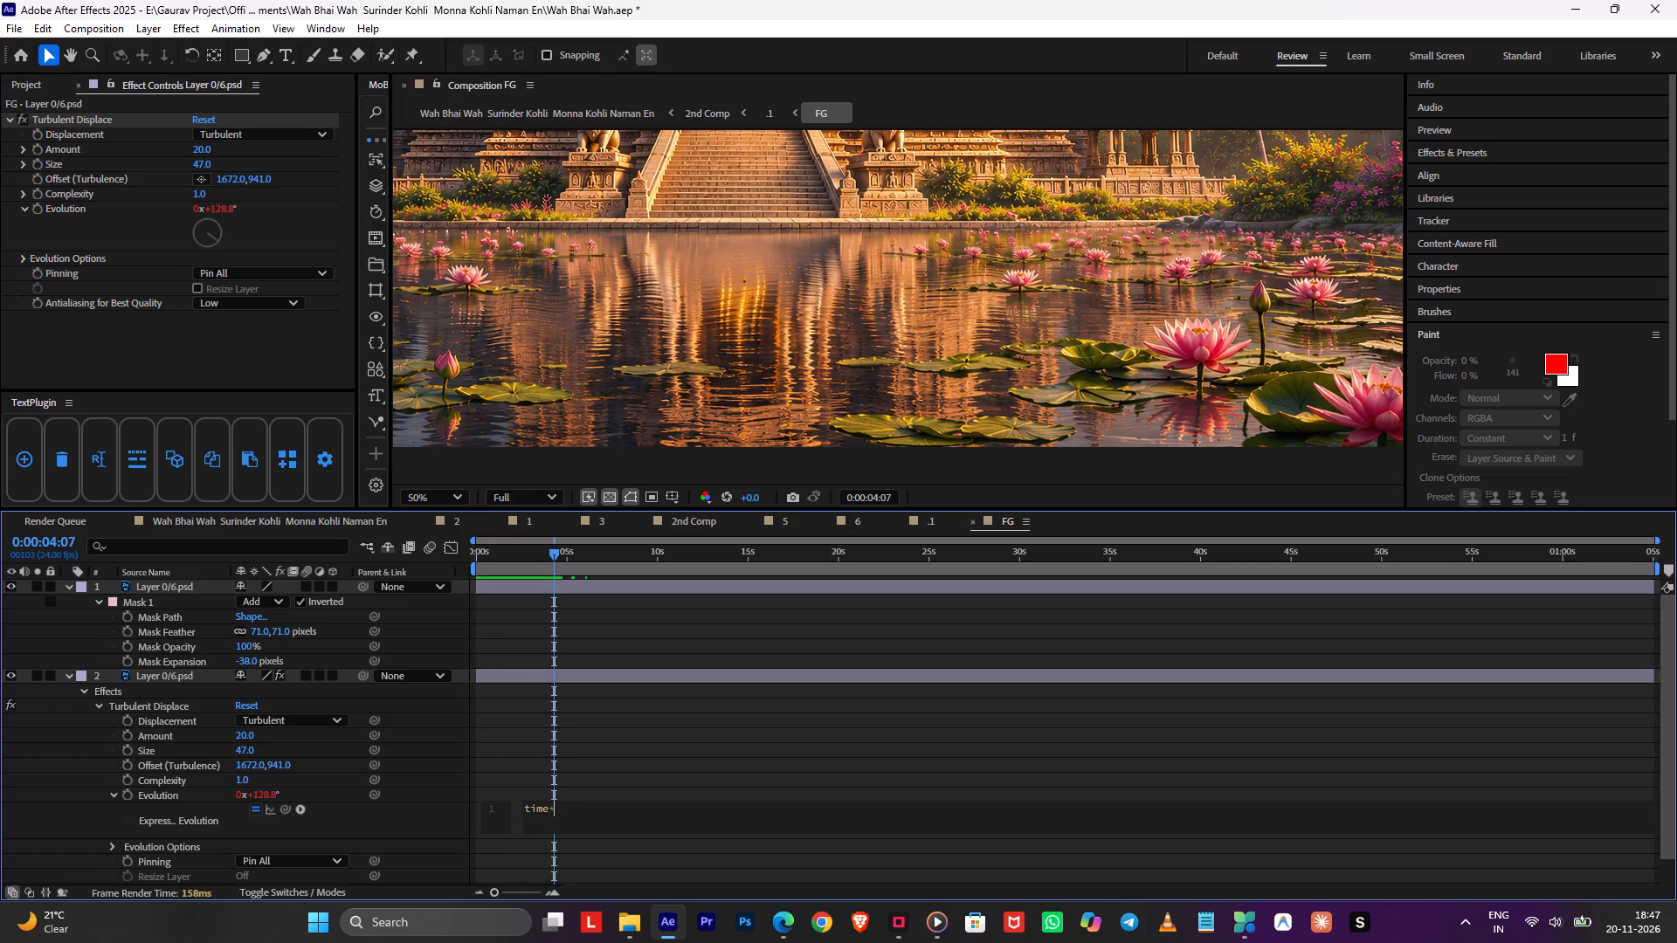
type("120")
left_click(610, 730)
left_click_drag(549, 563, 464, 568)
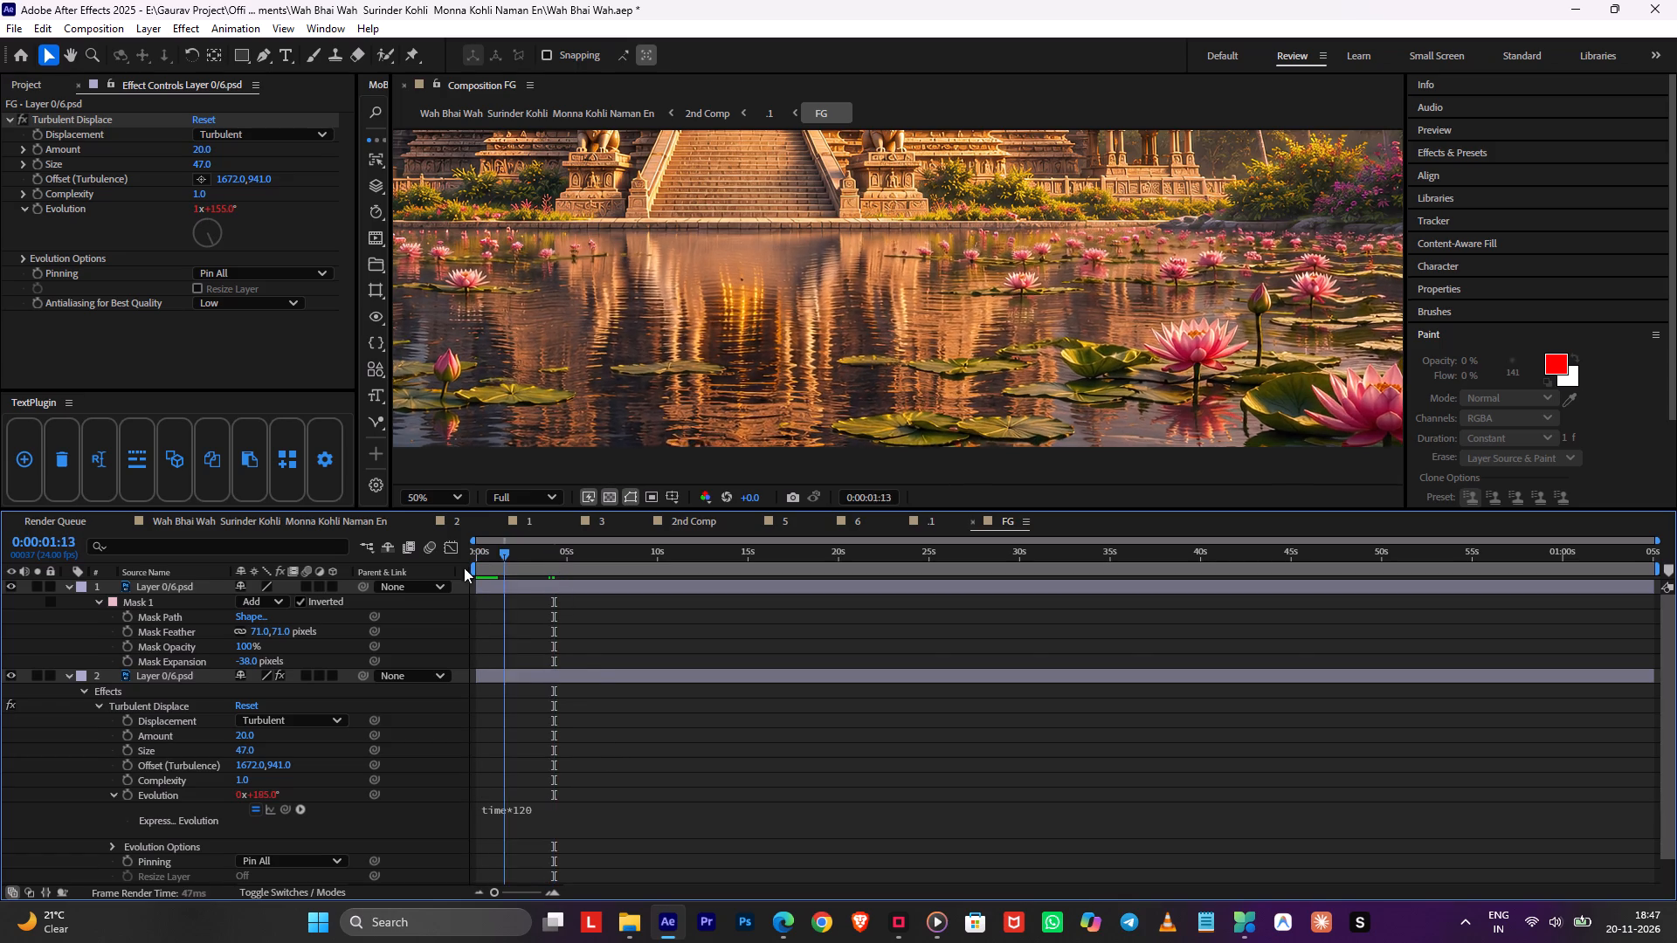
left_click_drag(464, 568, 372, 577)
key("space")
Save the project.
key("ctrl+s")
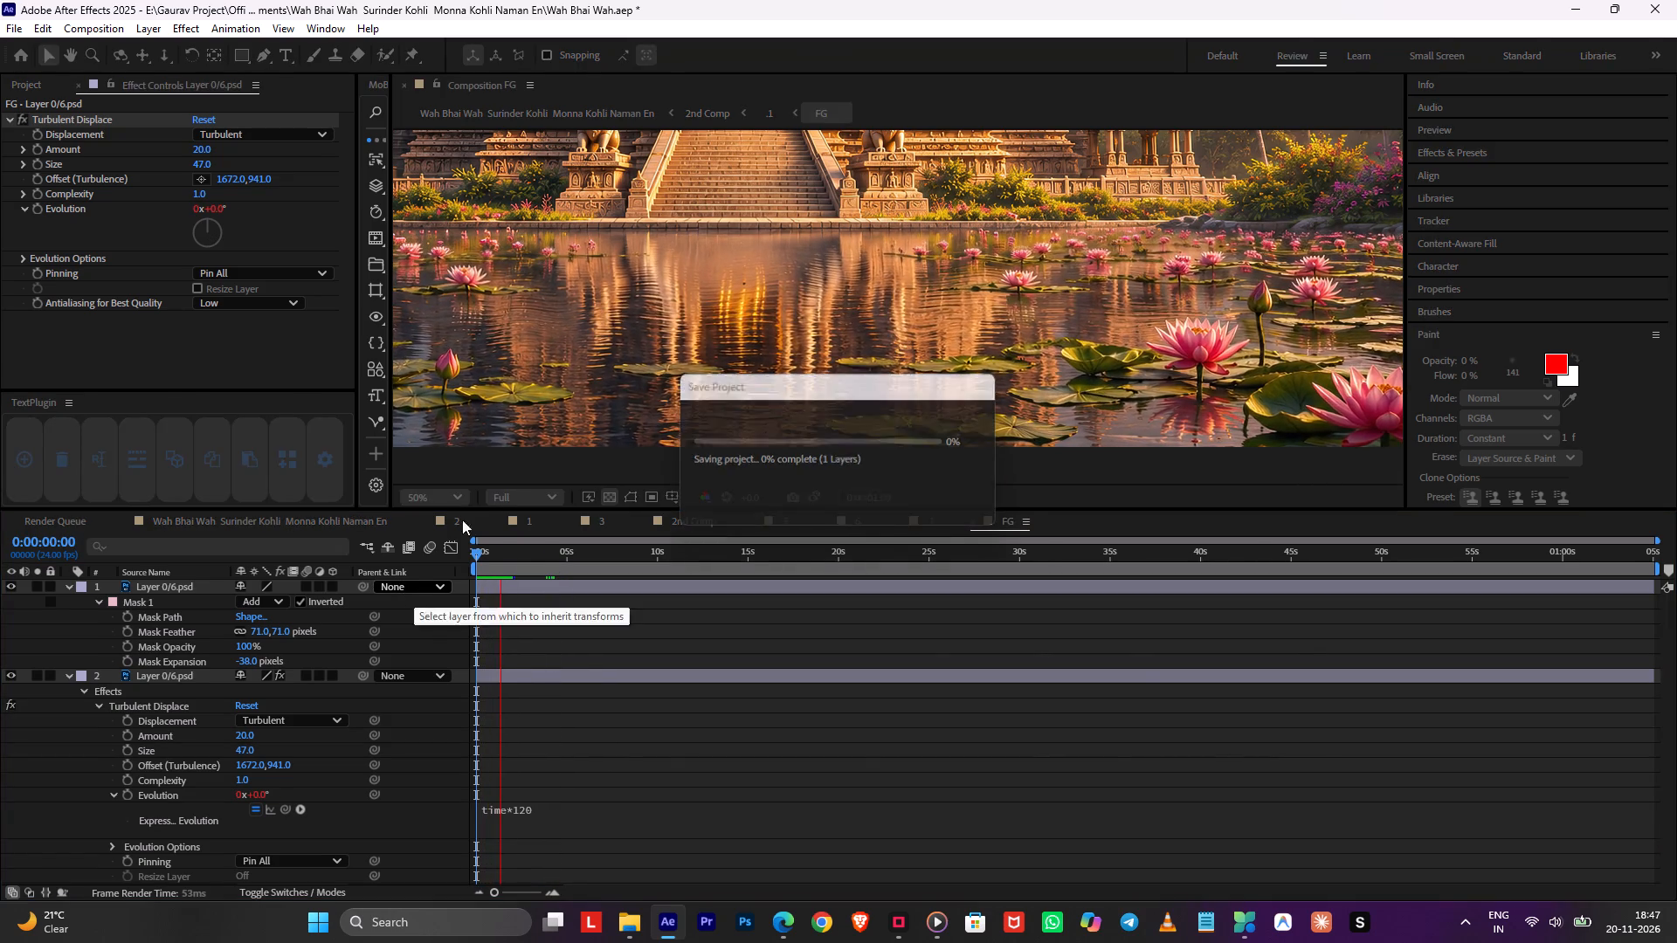
Preview the water ripple from the start, checking both the whole scene and a closer view.
scroll(755, 346, "down", 1)
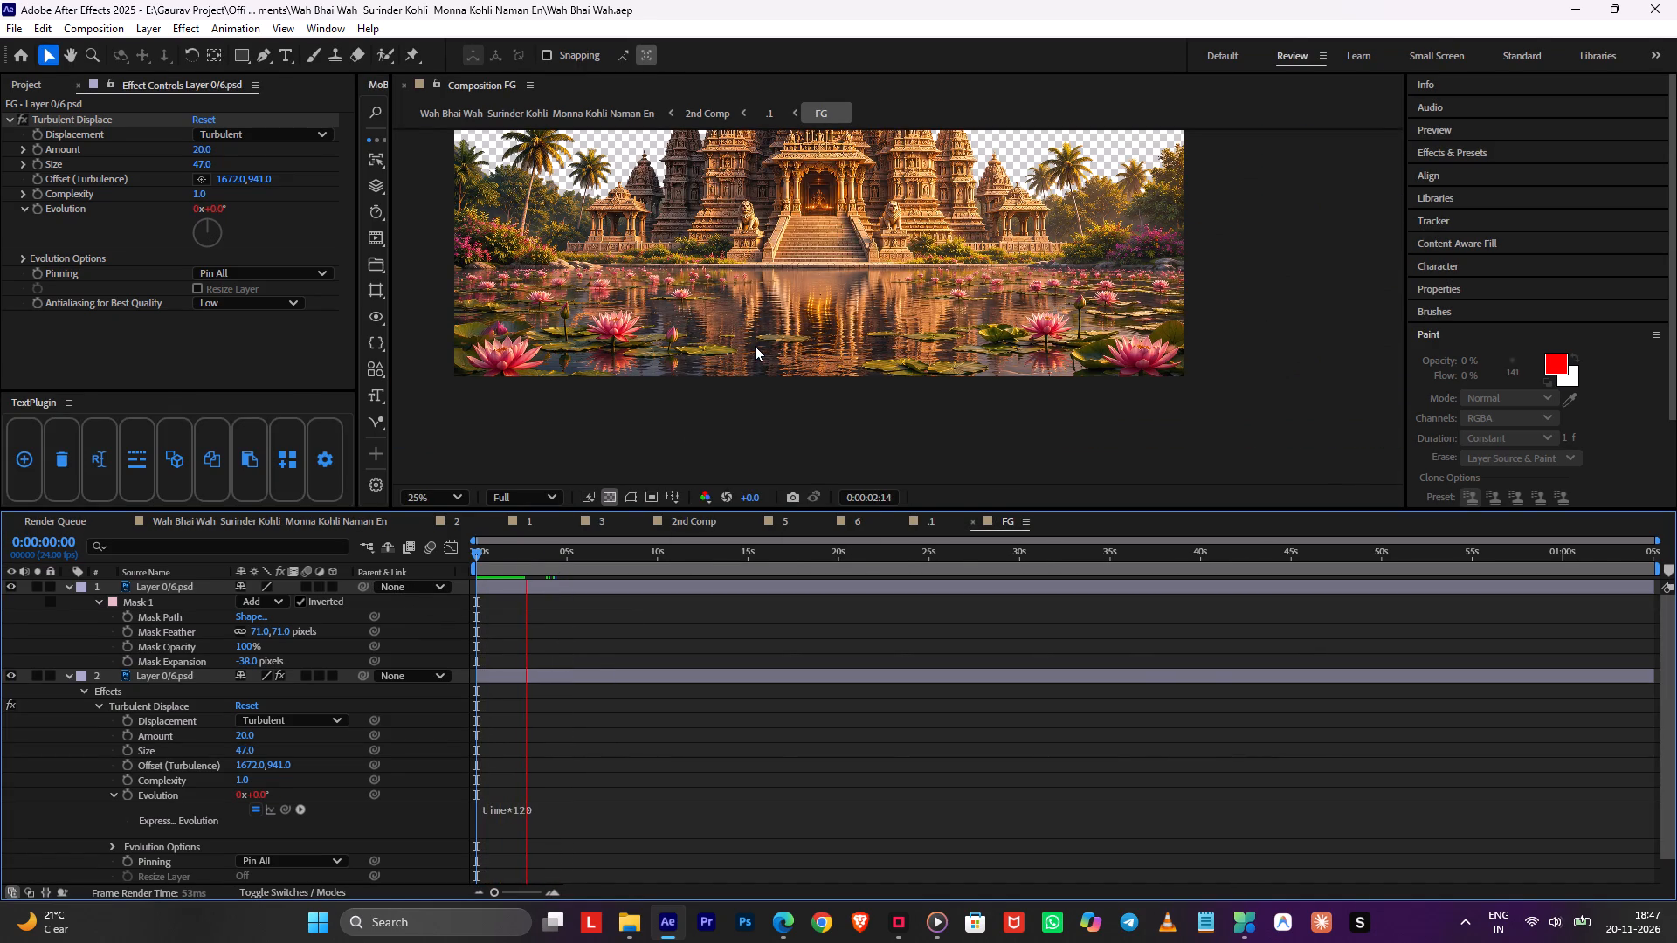
scroll(755, 346, "up", 1)
left_click_drag(532, 557, 440, 570)
key("space")
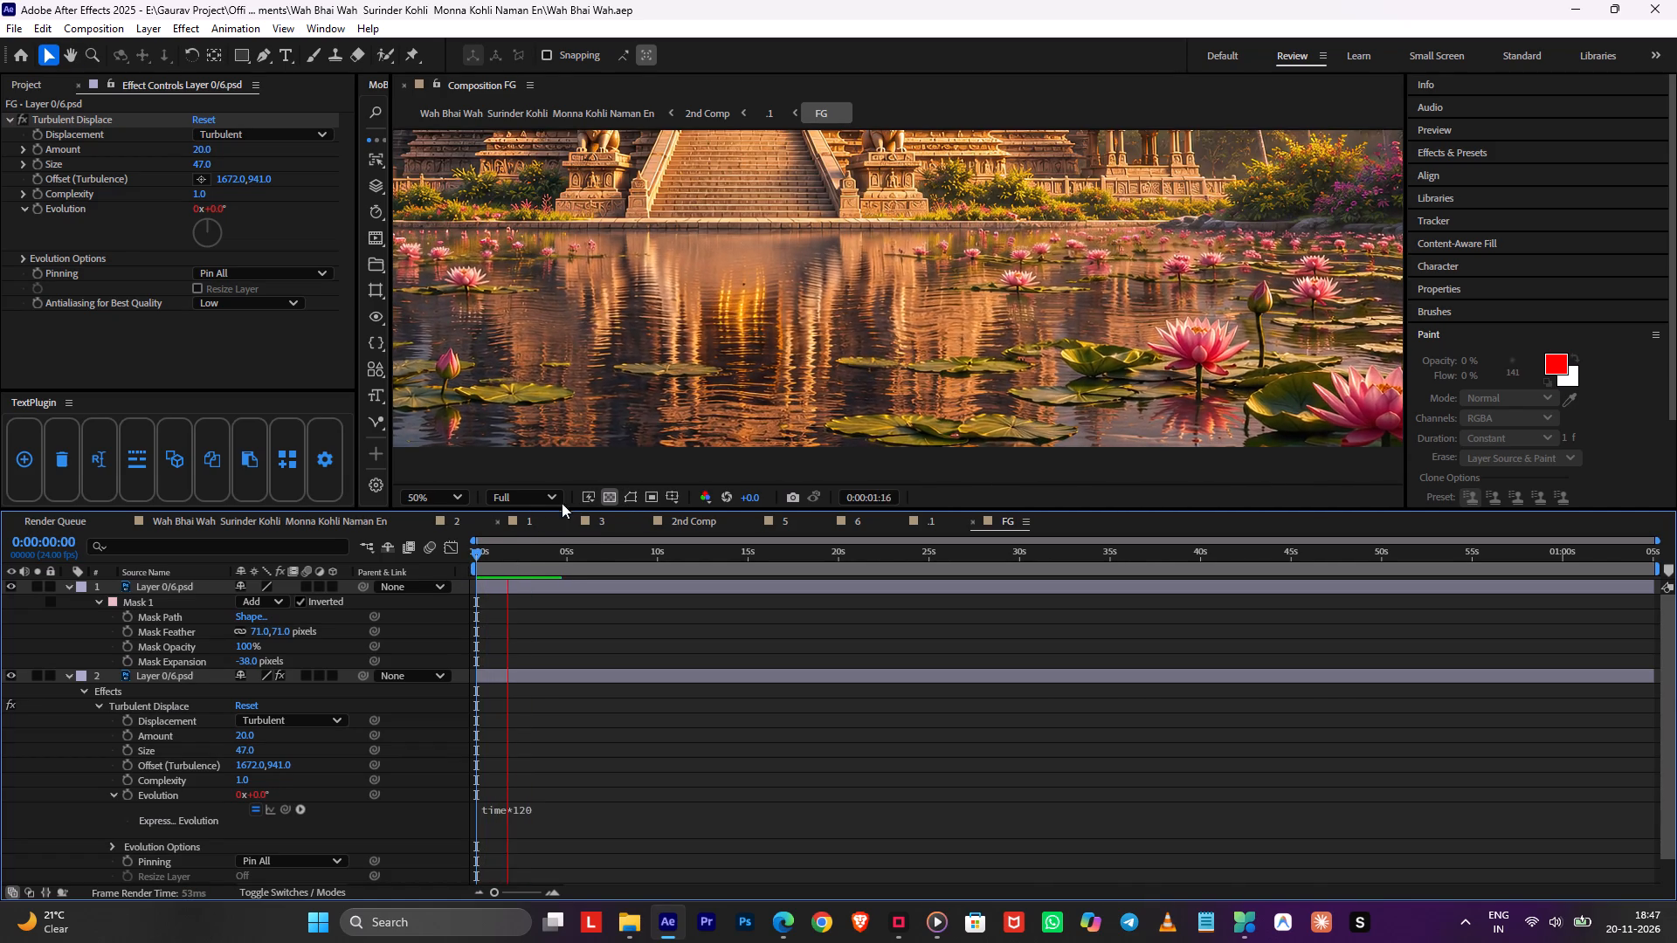
key("space")
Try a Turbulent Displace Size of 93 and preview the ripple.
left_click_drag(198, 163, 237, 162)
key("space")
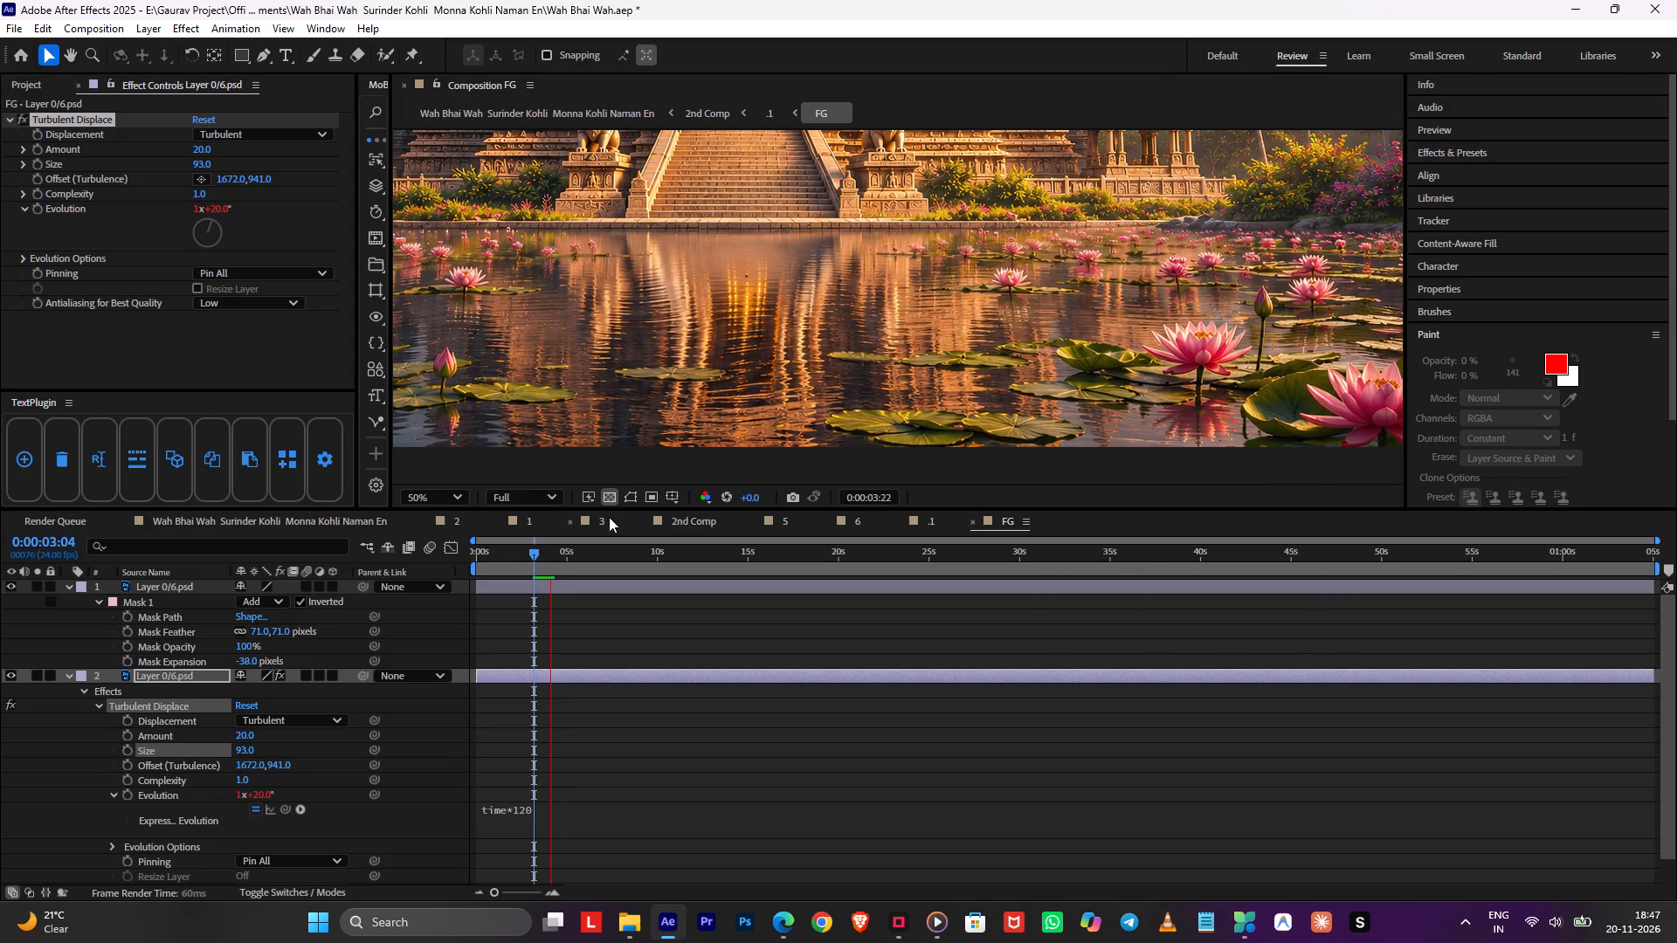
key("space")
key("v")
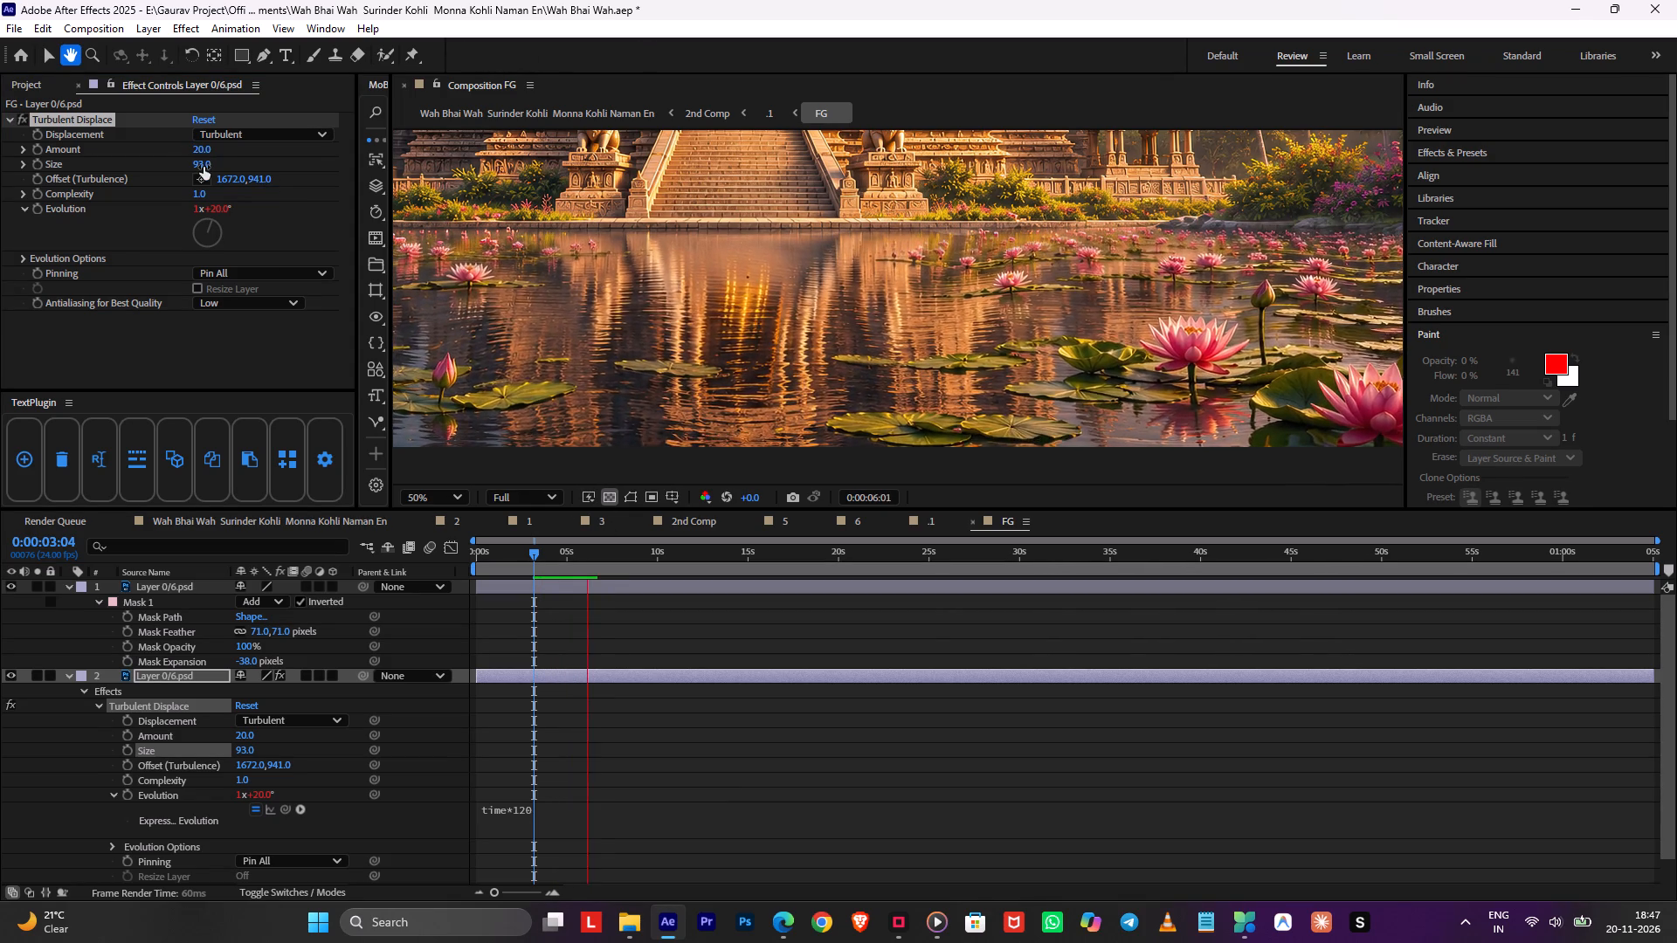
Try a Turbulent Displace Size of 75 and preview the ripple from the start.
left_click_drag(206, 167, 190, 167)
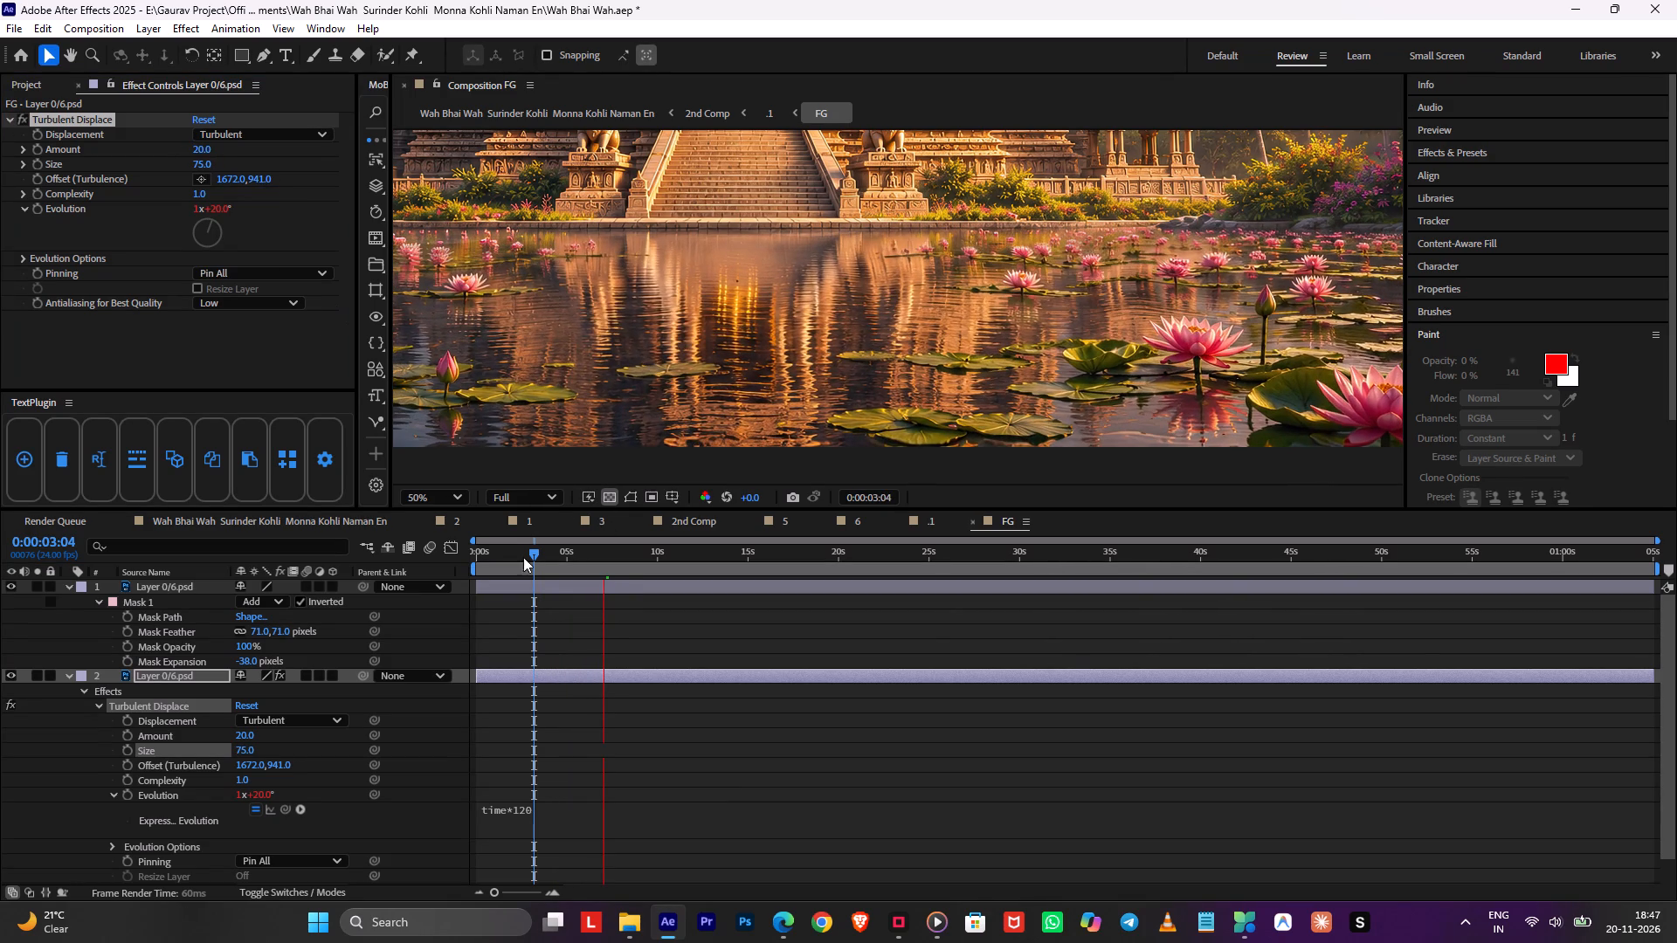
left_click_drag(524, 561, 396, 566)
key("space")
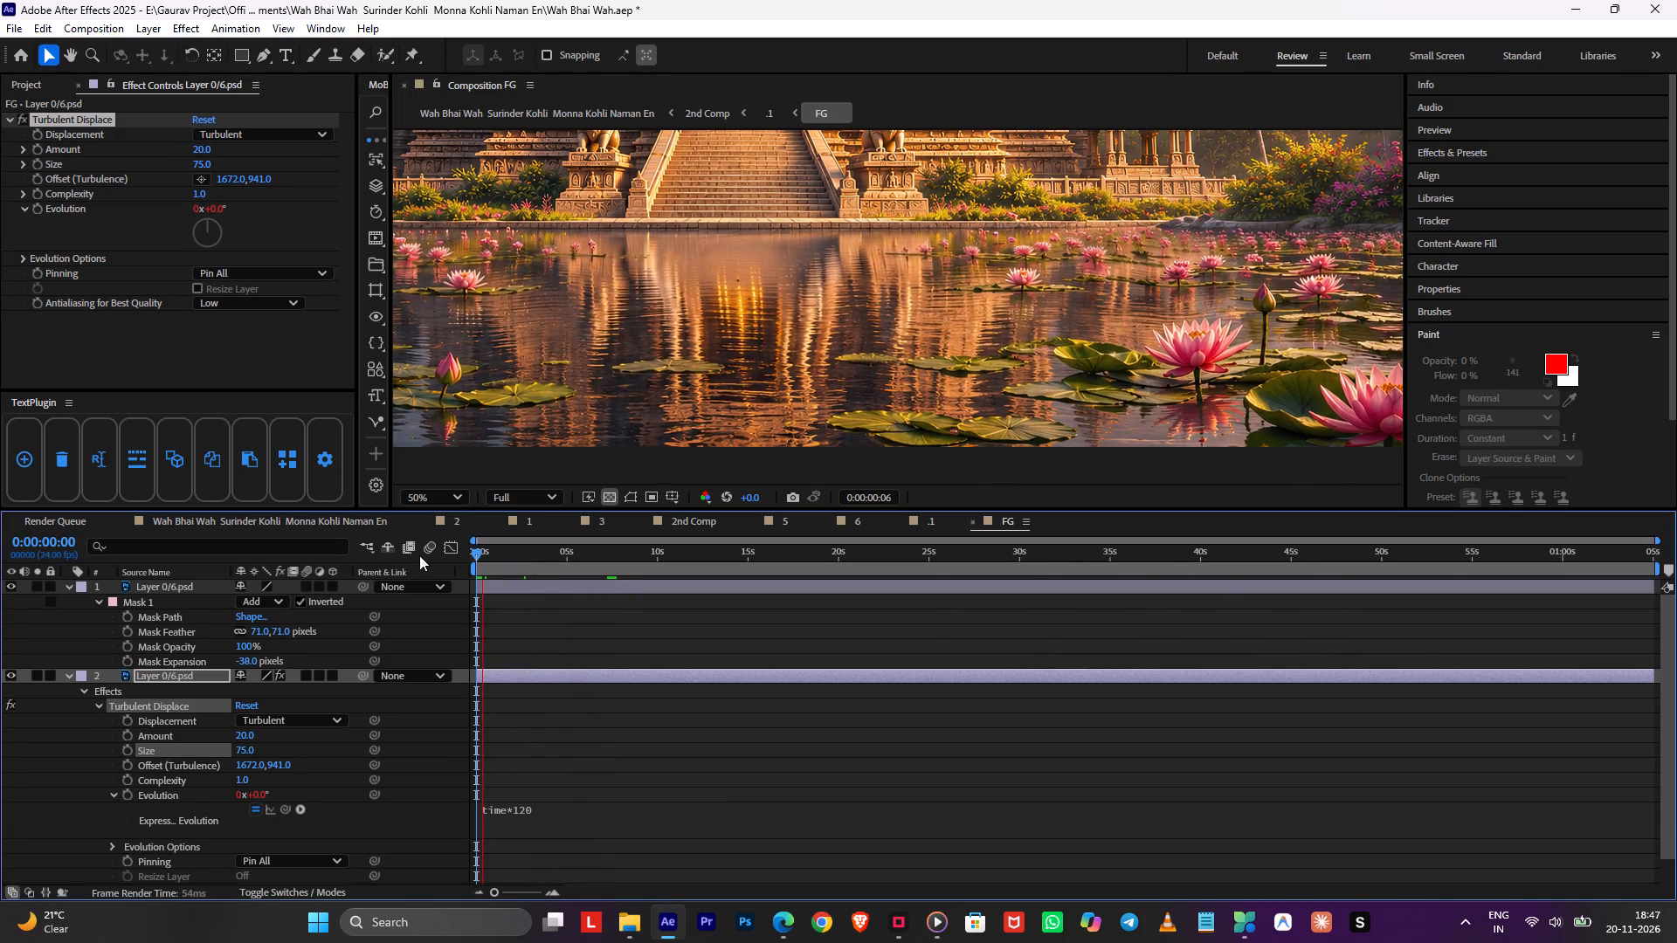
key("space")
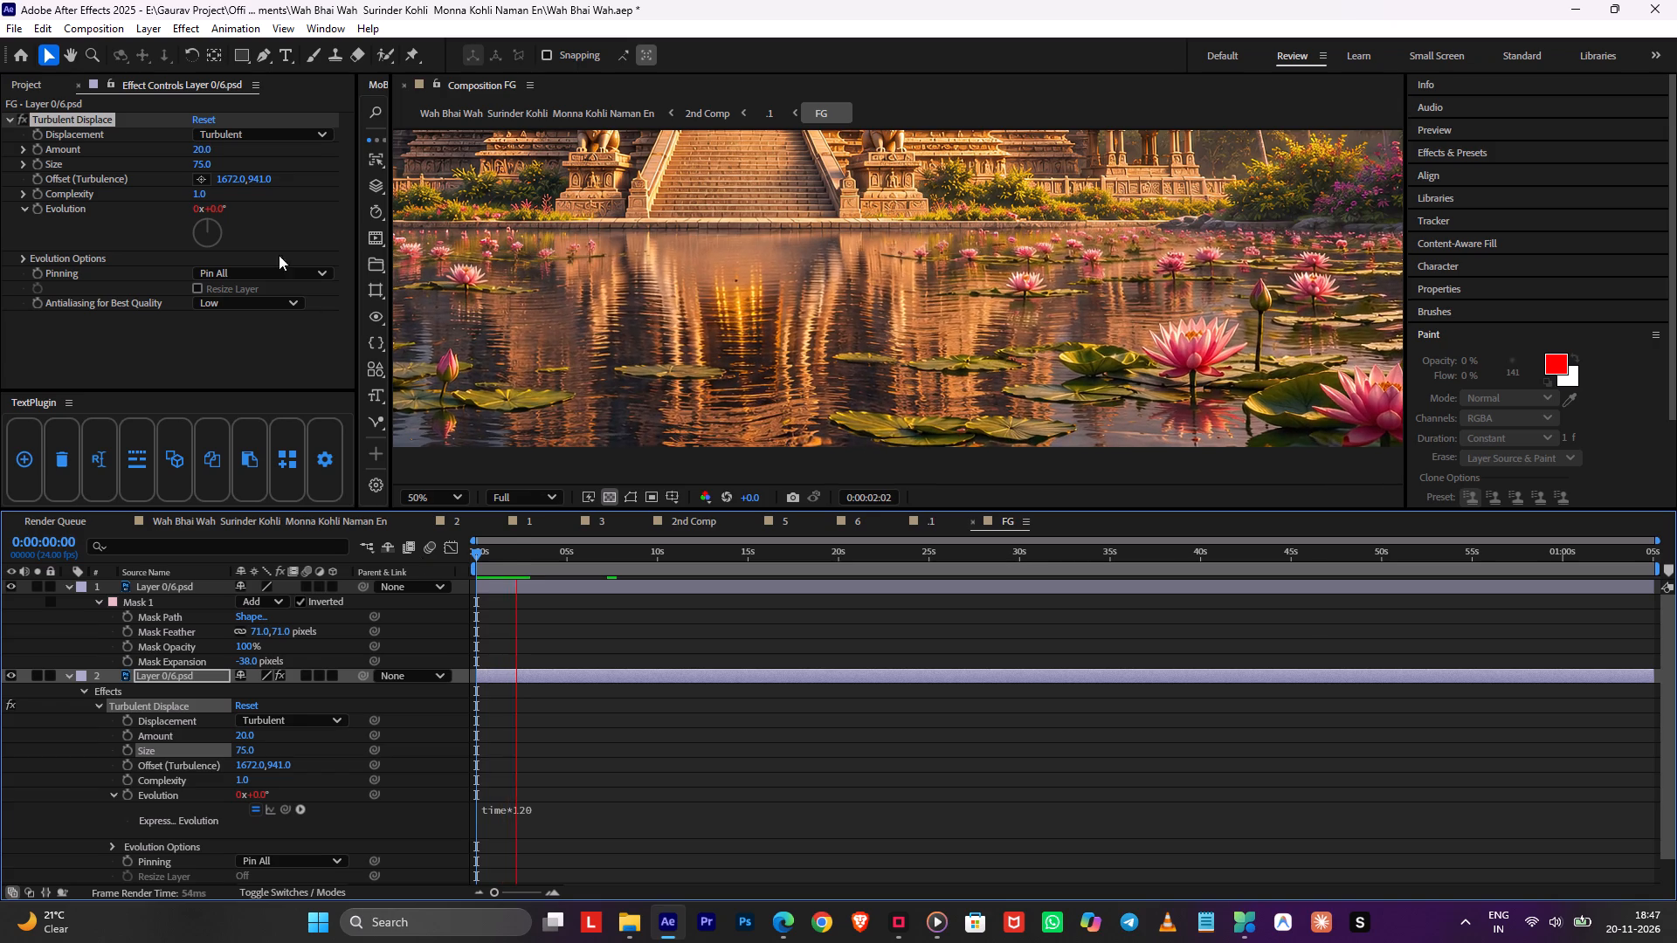
Set the Turbulent Displace Size to 63 and preview the water motion in close and full view.
left_click_drag(209, 162, 201, 165)
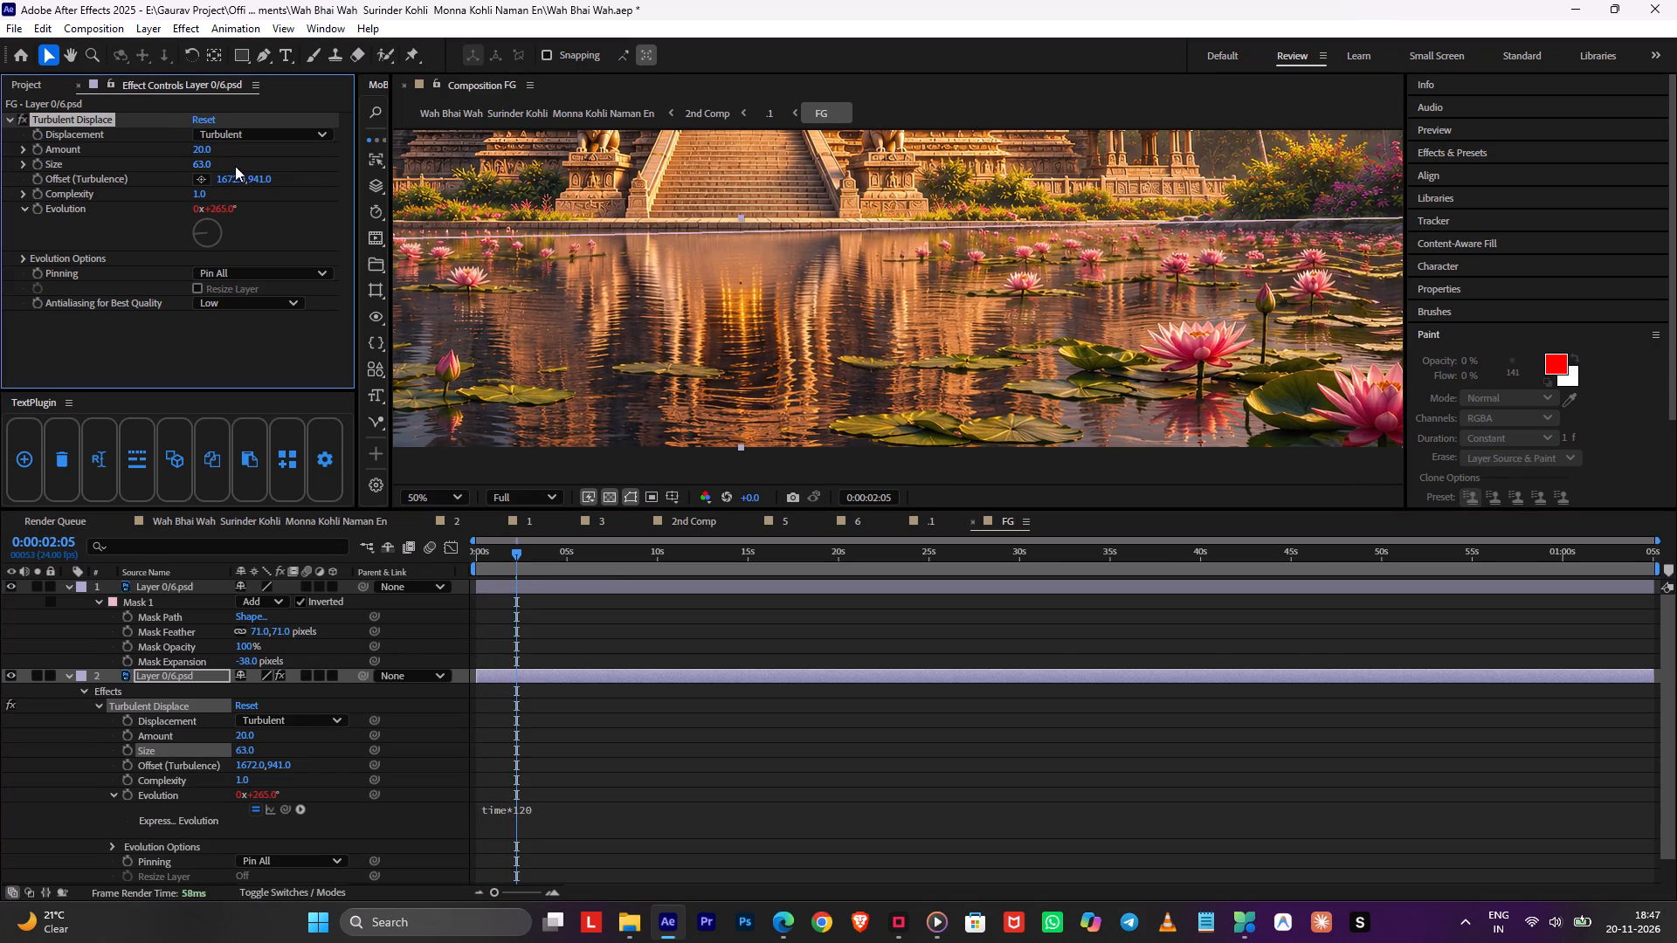
key("space")
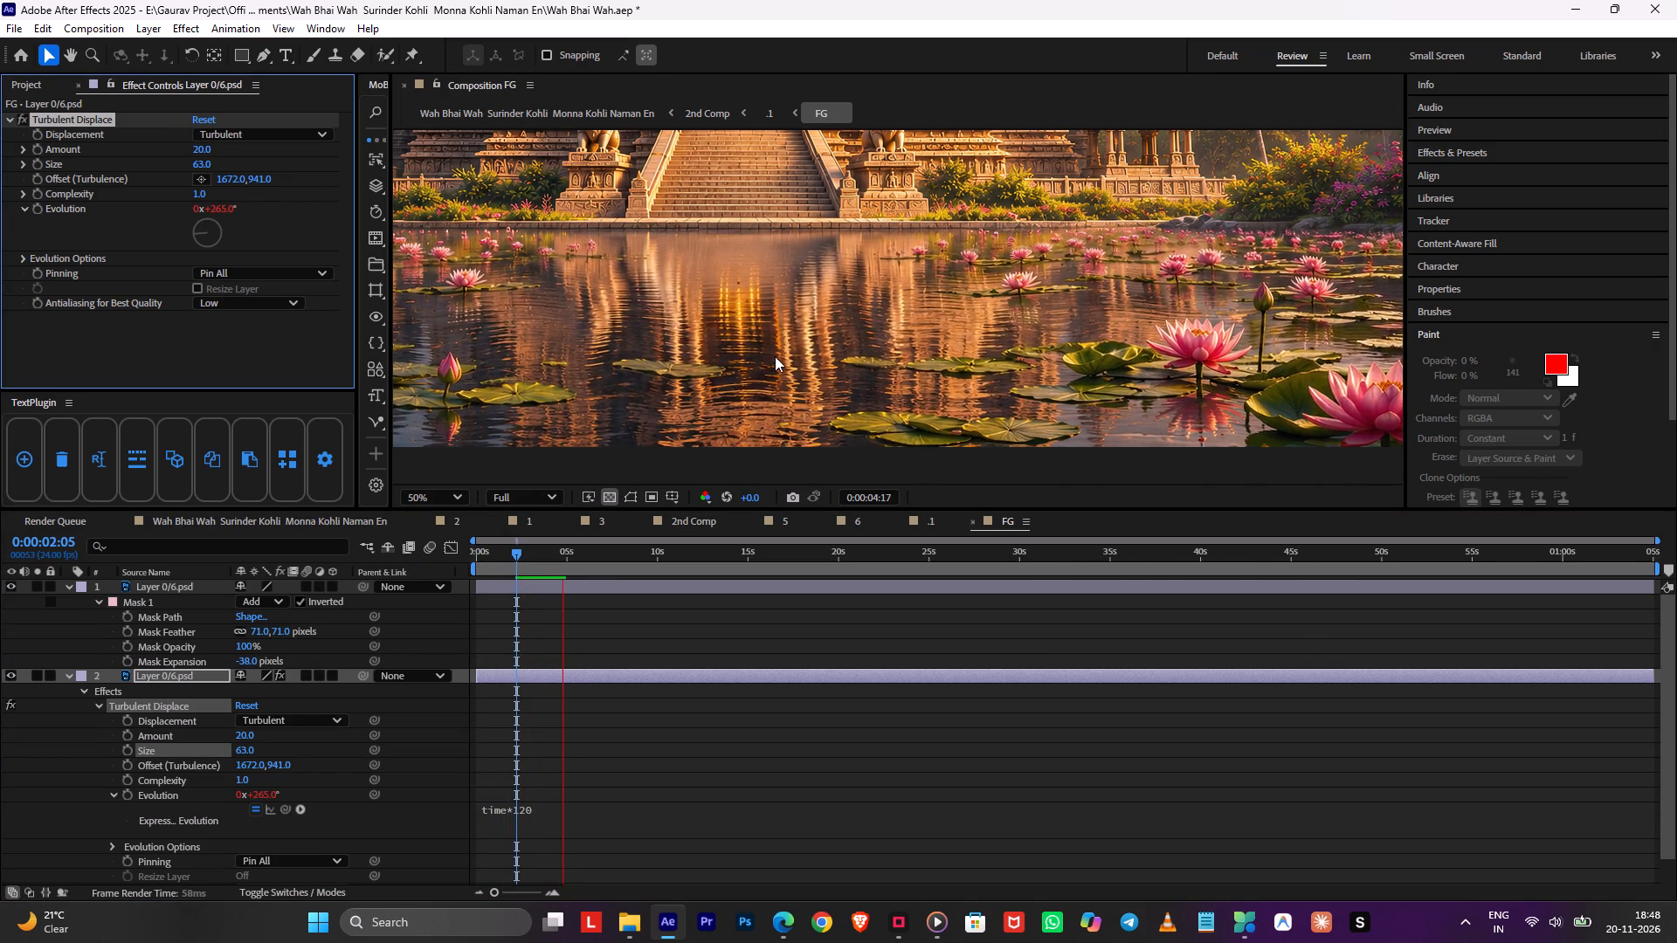
scroll(775, 356, "down", 1)
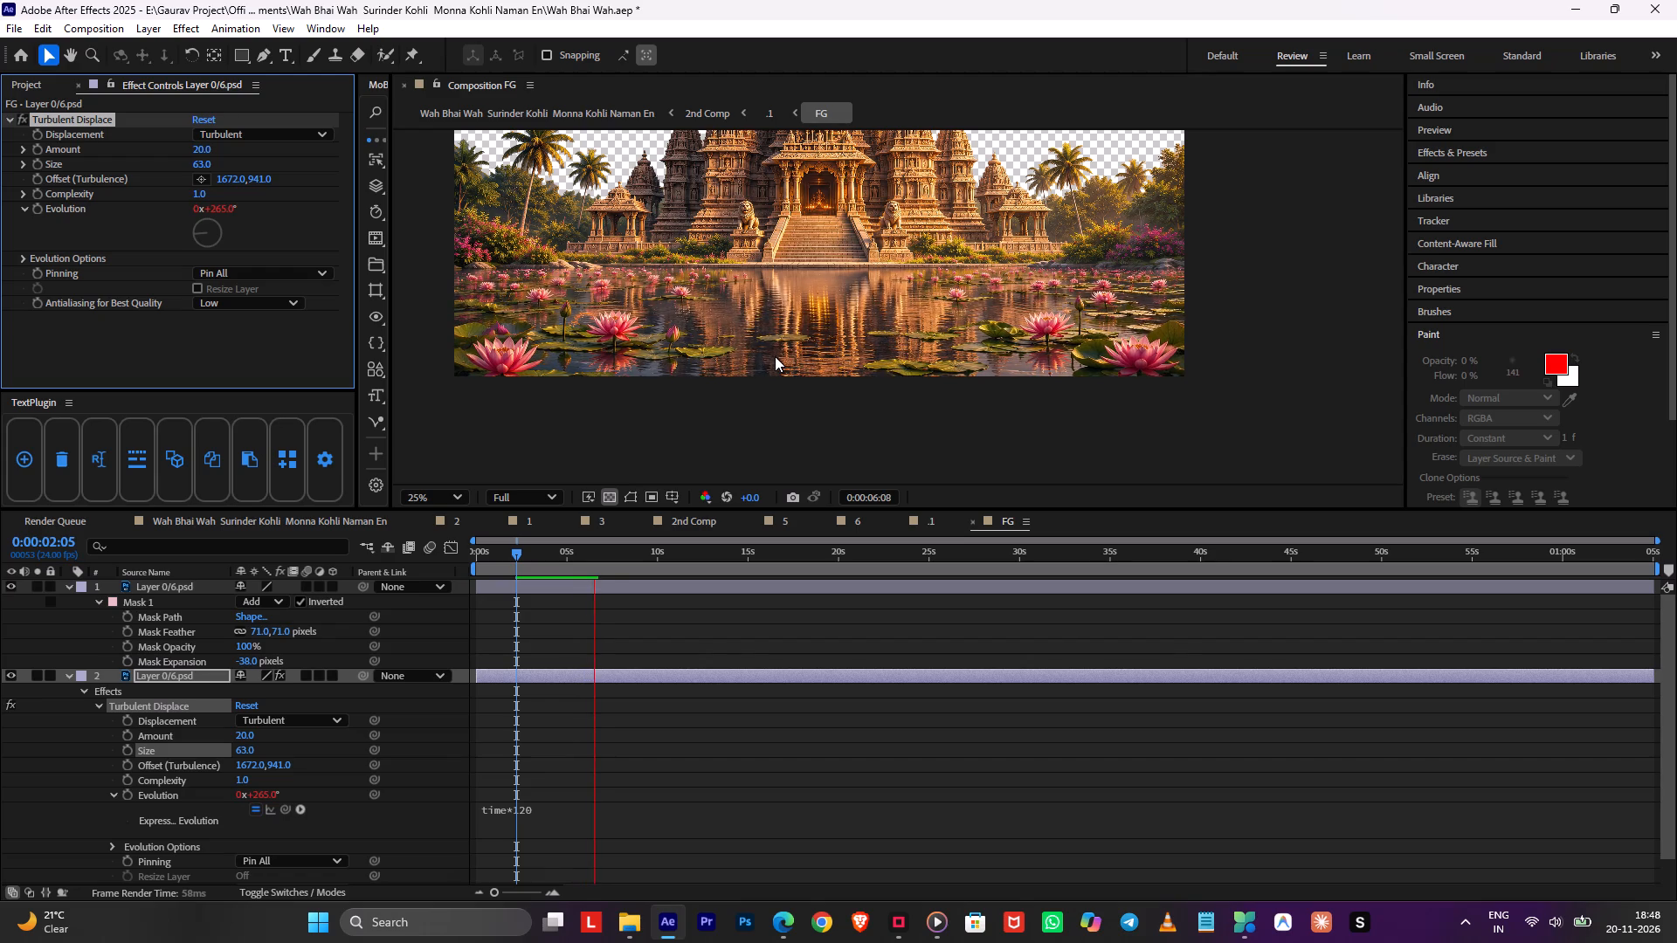
scroll(775, 356, "up", 1)
key("space")
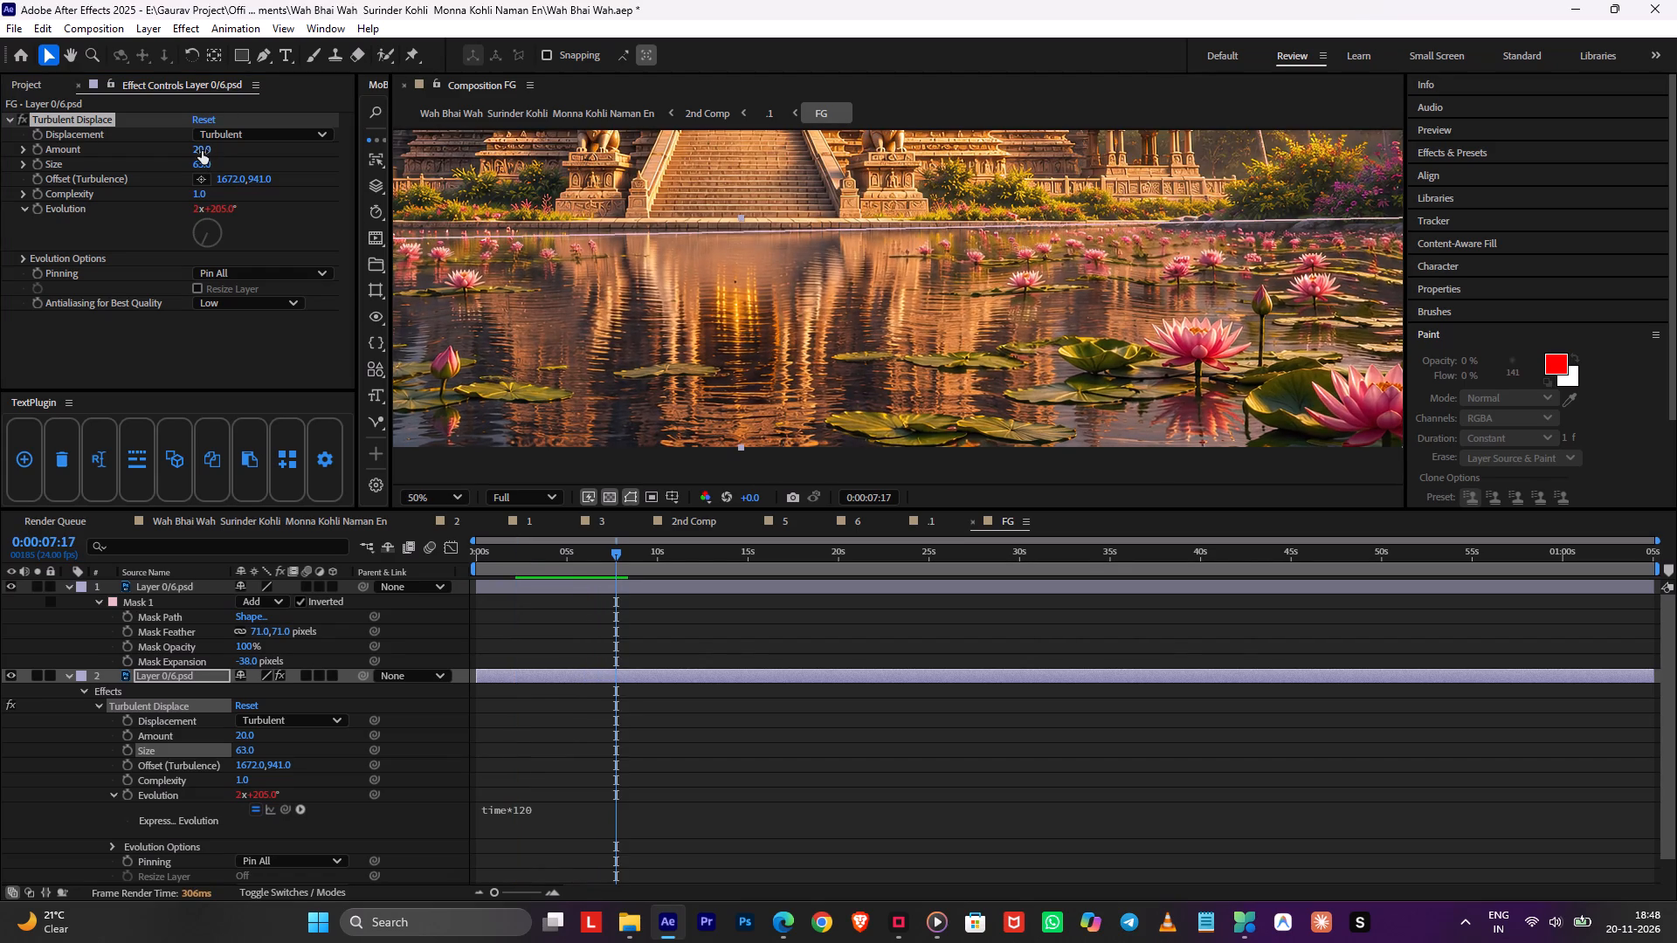
Set the Turbulent Displace Amount to 10 and preview the ripple from the start in close and full view.
left_click(202, 151)
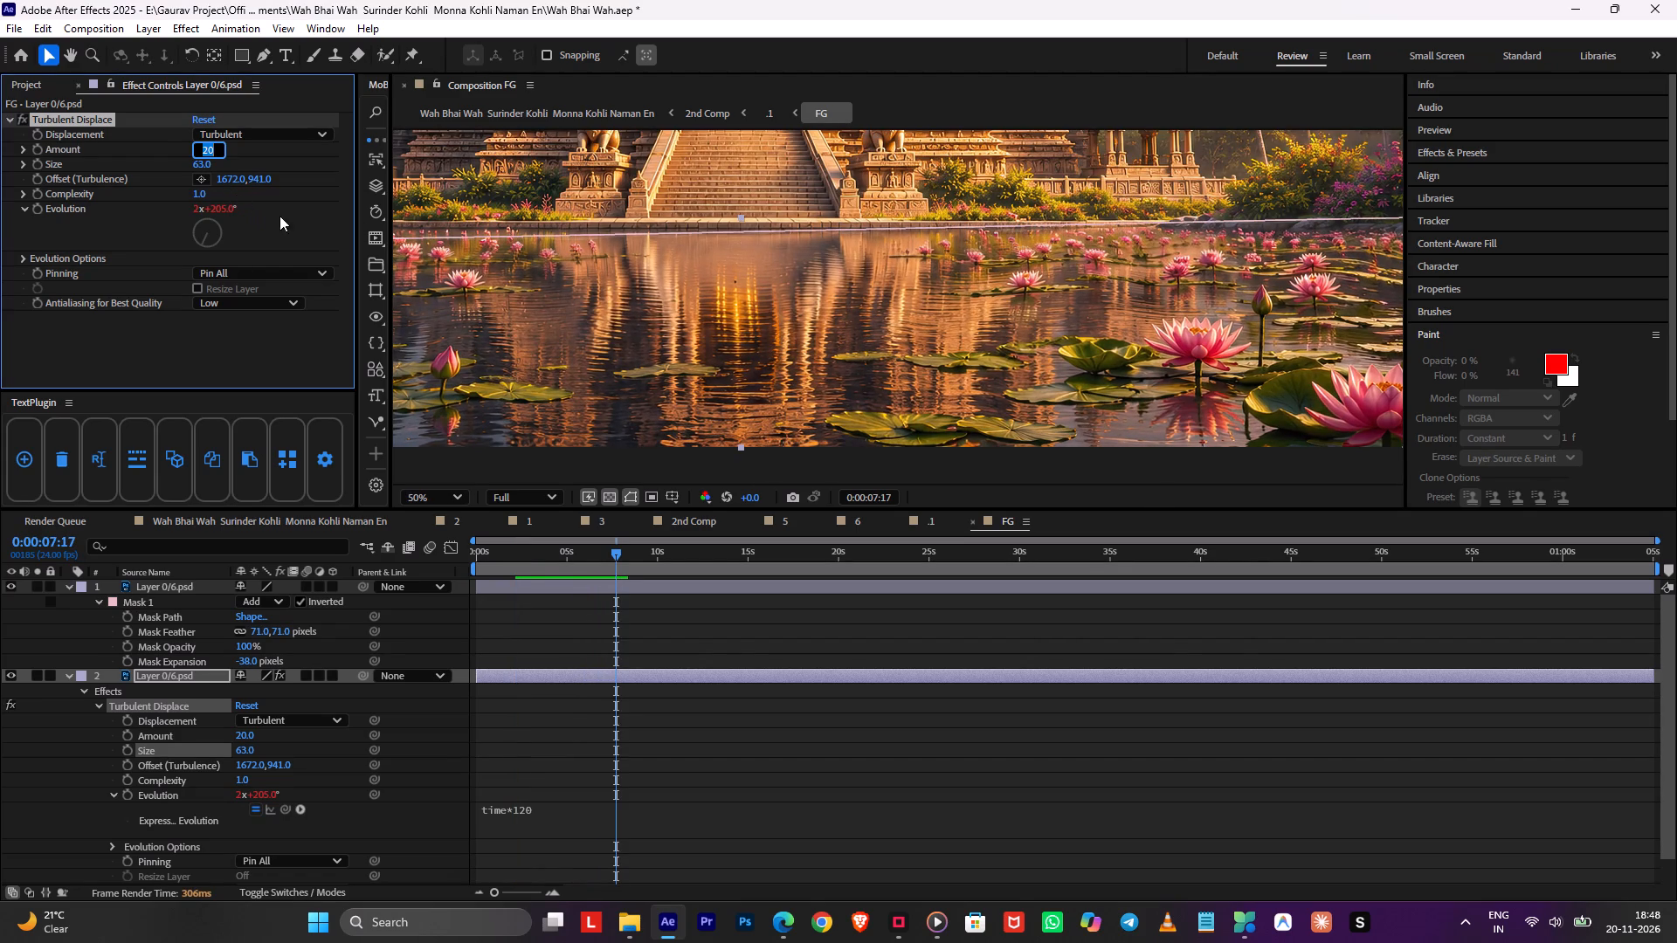
key("0")
left_click(195, 146)
key("1")
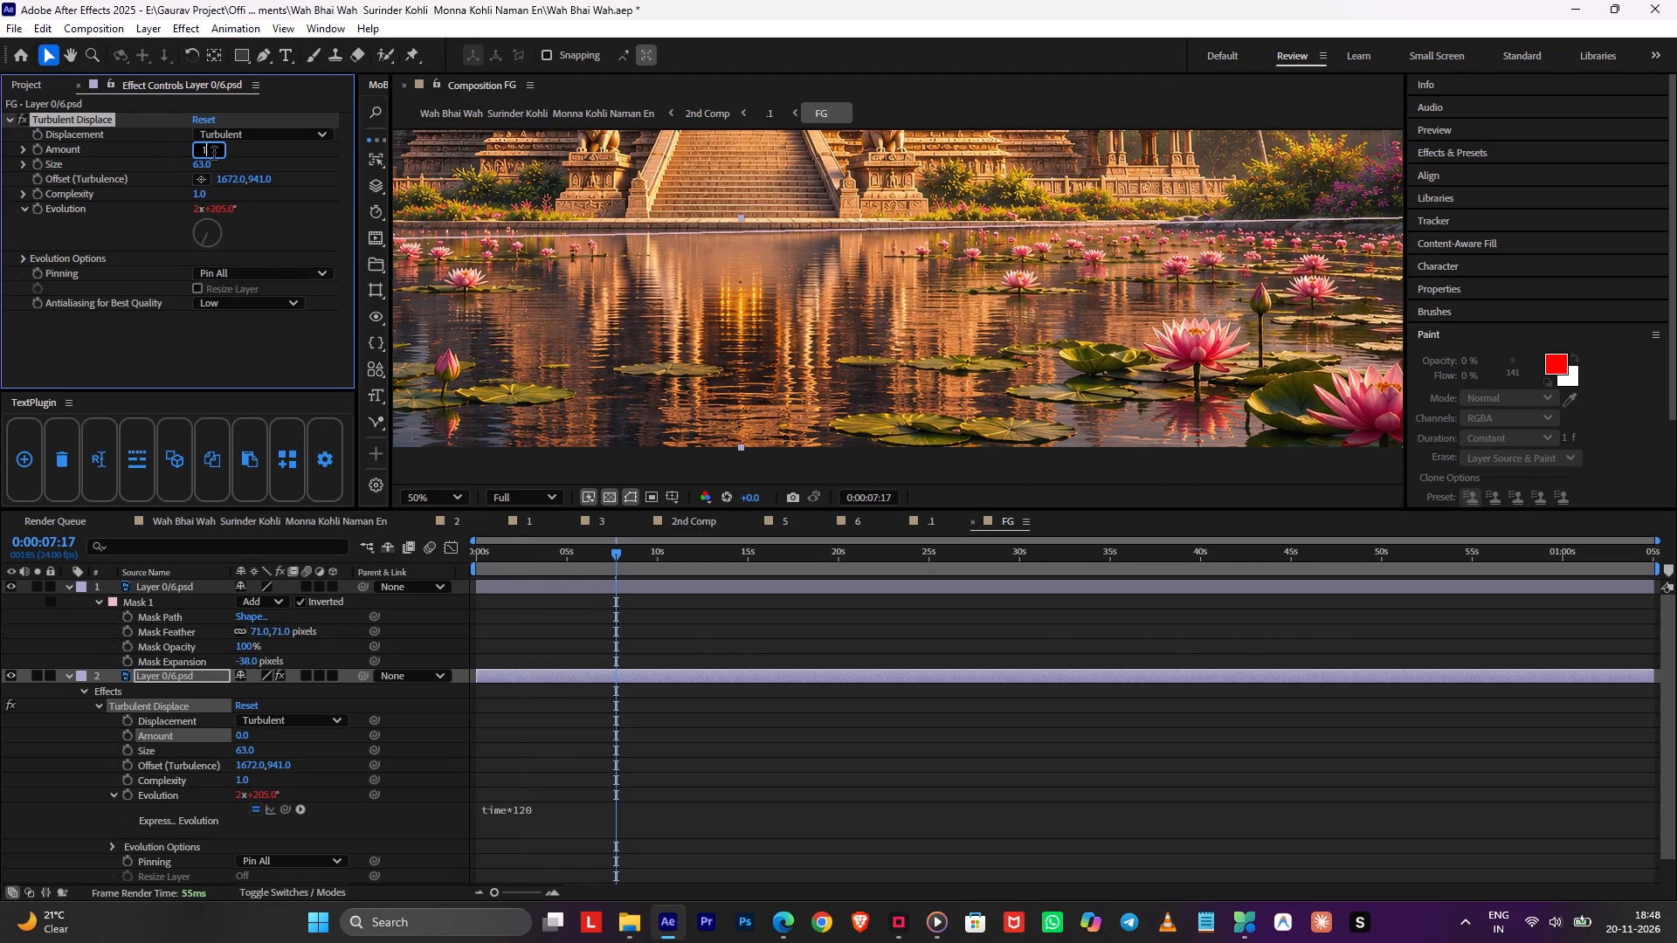
key("0")
left_click(506, 600)
left_click_drag(499, 558, 437, 561)
key("space")
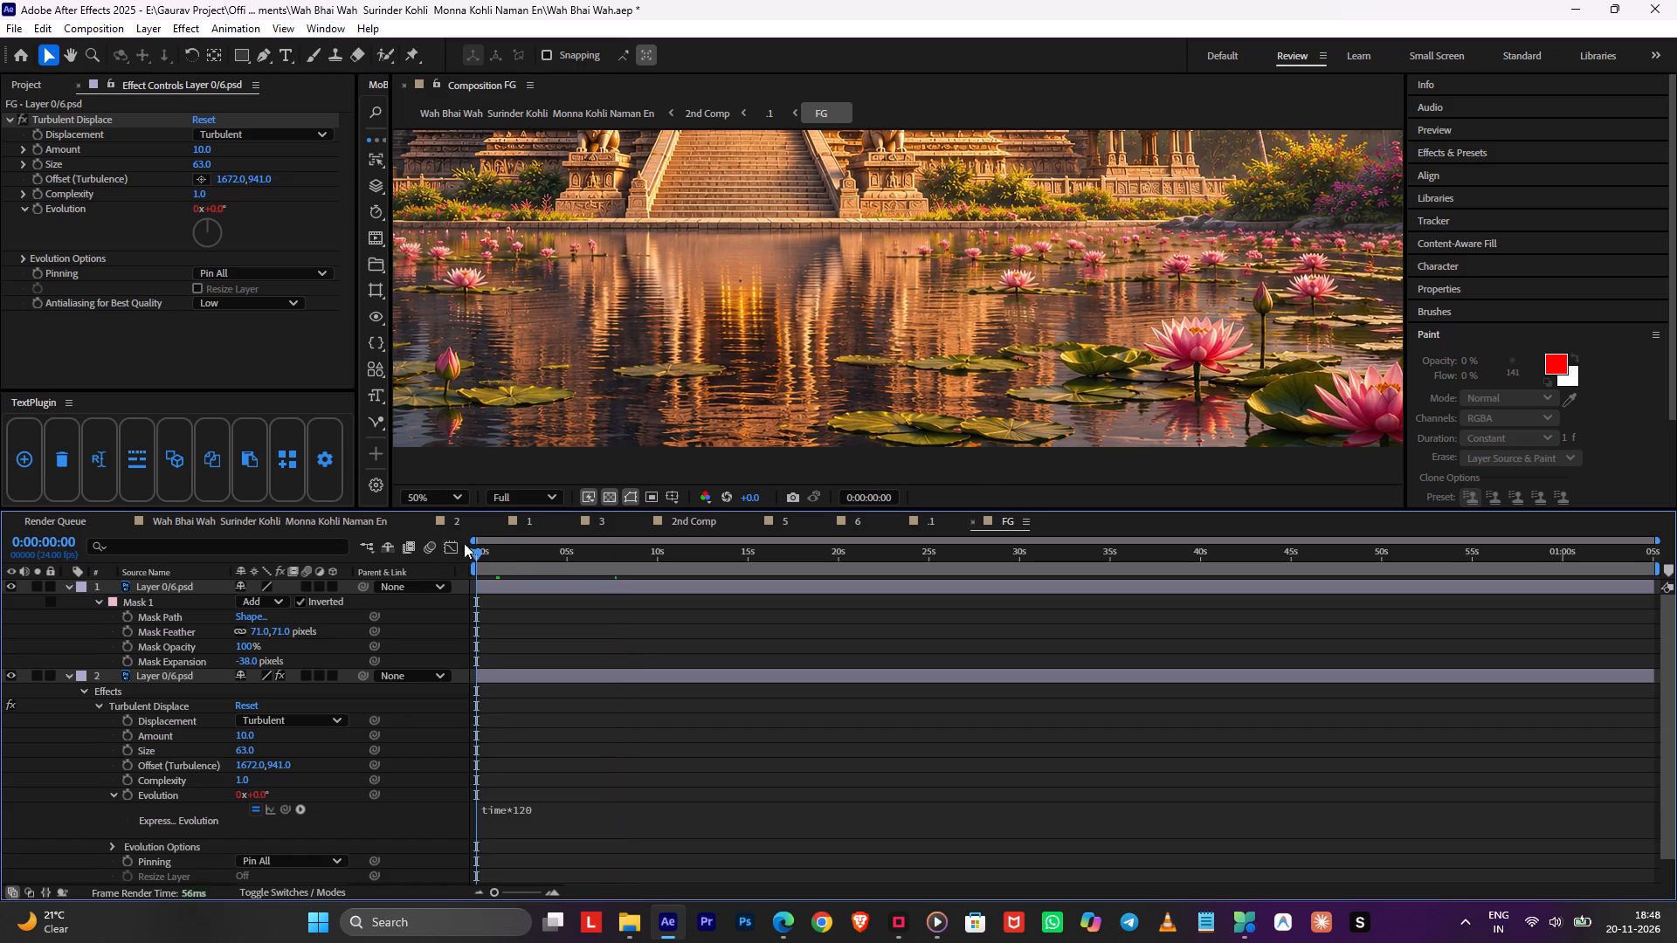
key("ctrl+s")
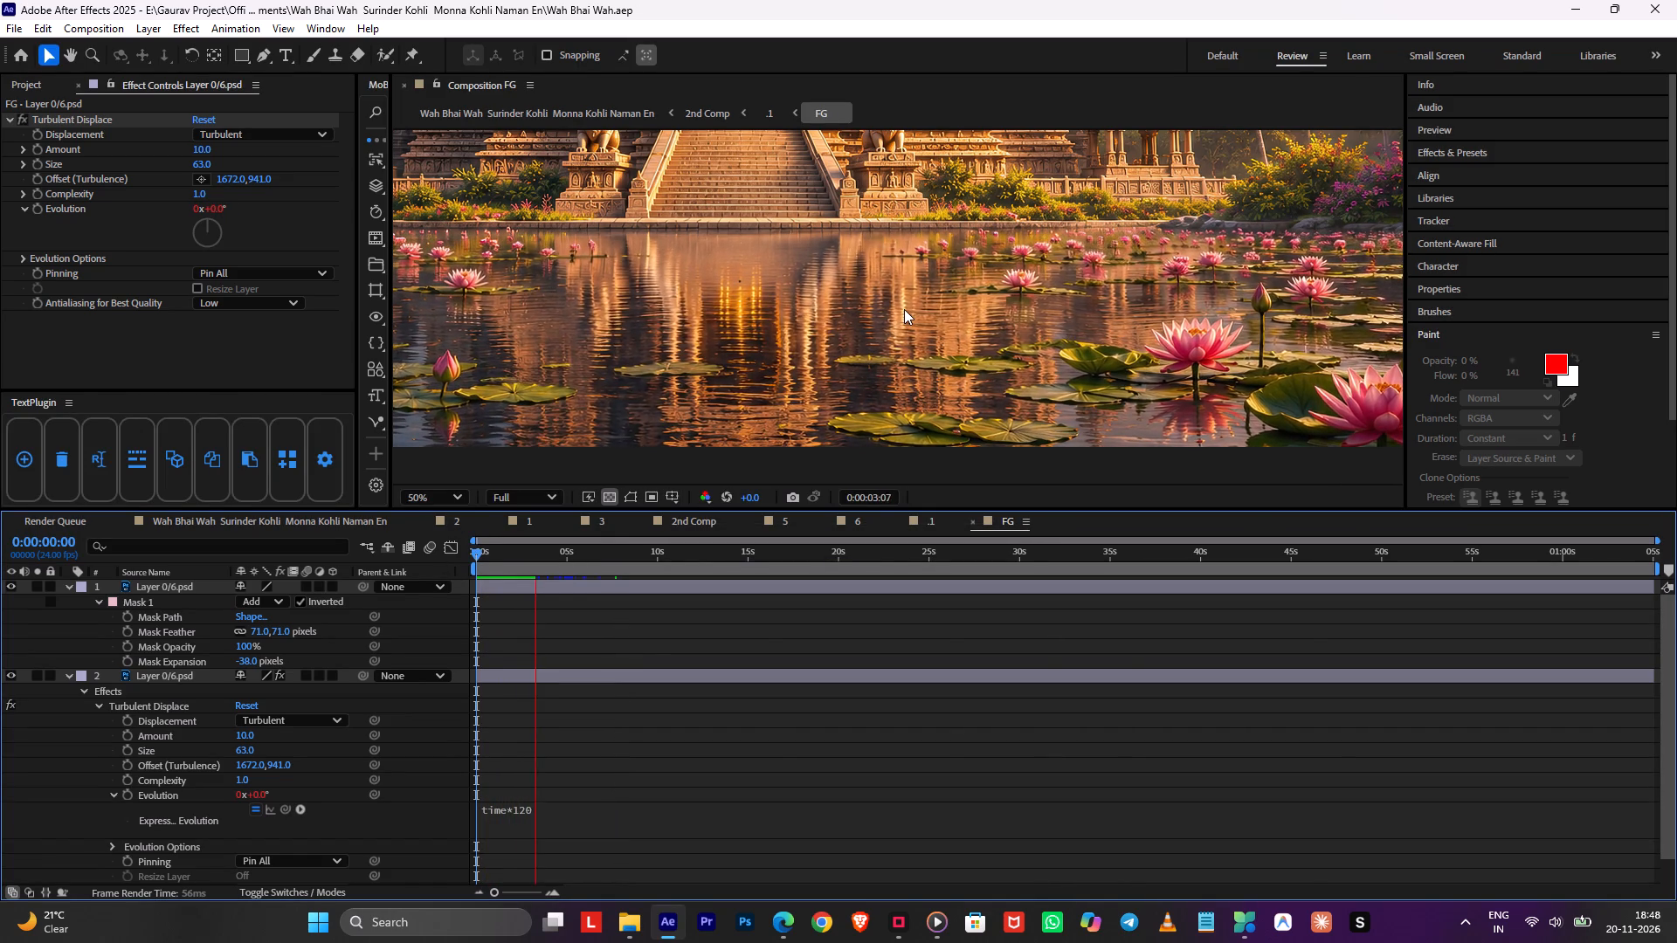
scroll(904, 309, "up", 1)
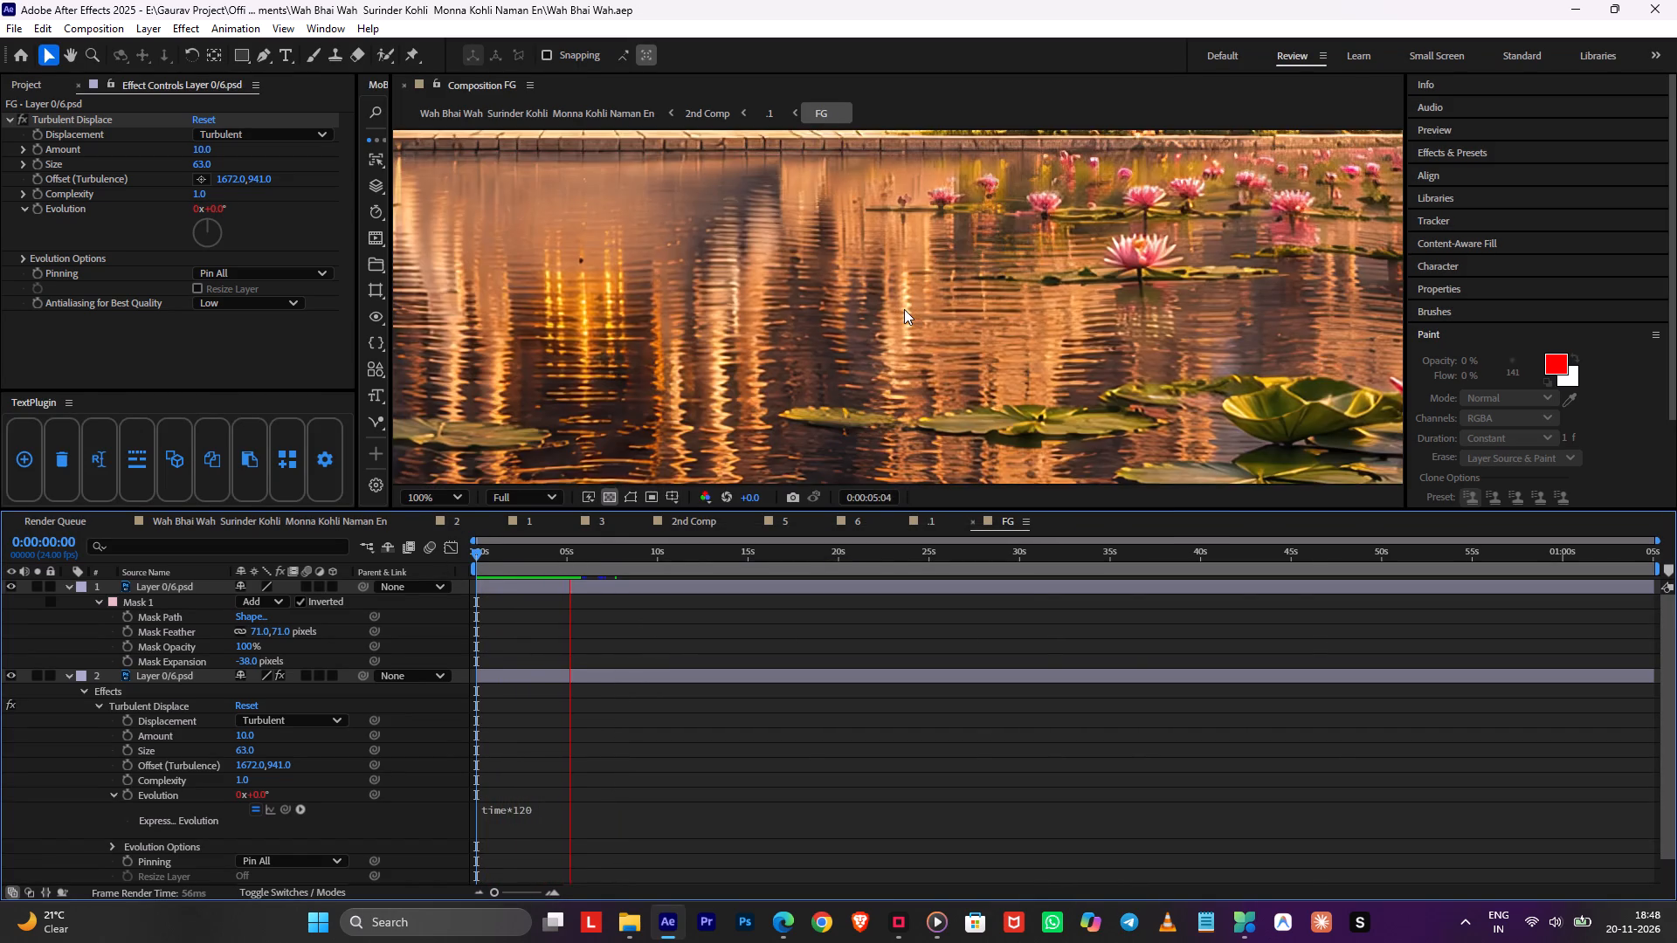
scroll(904, 309, "down", 2)
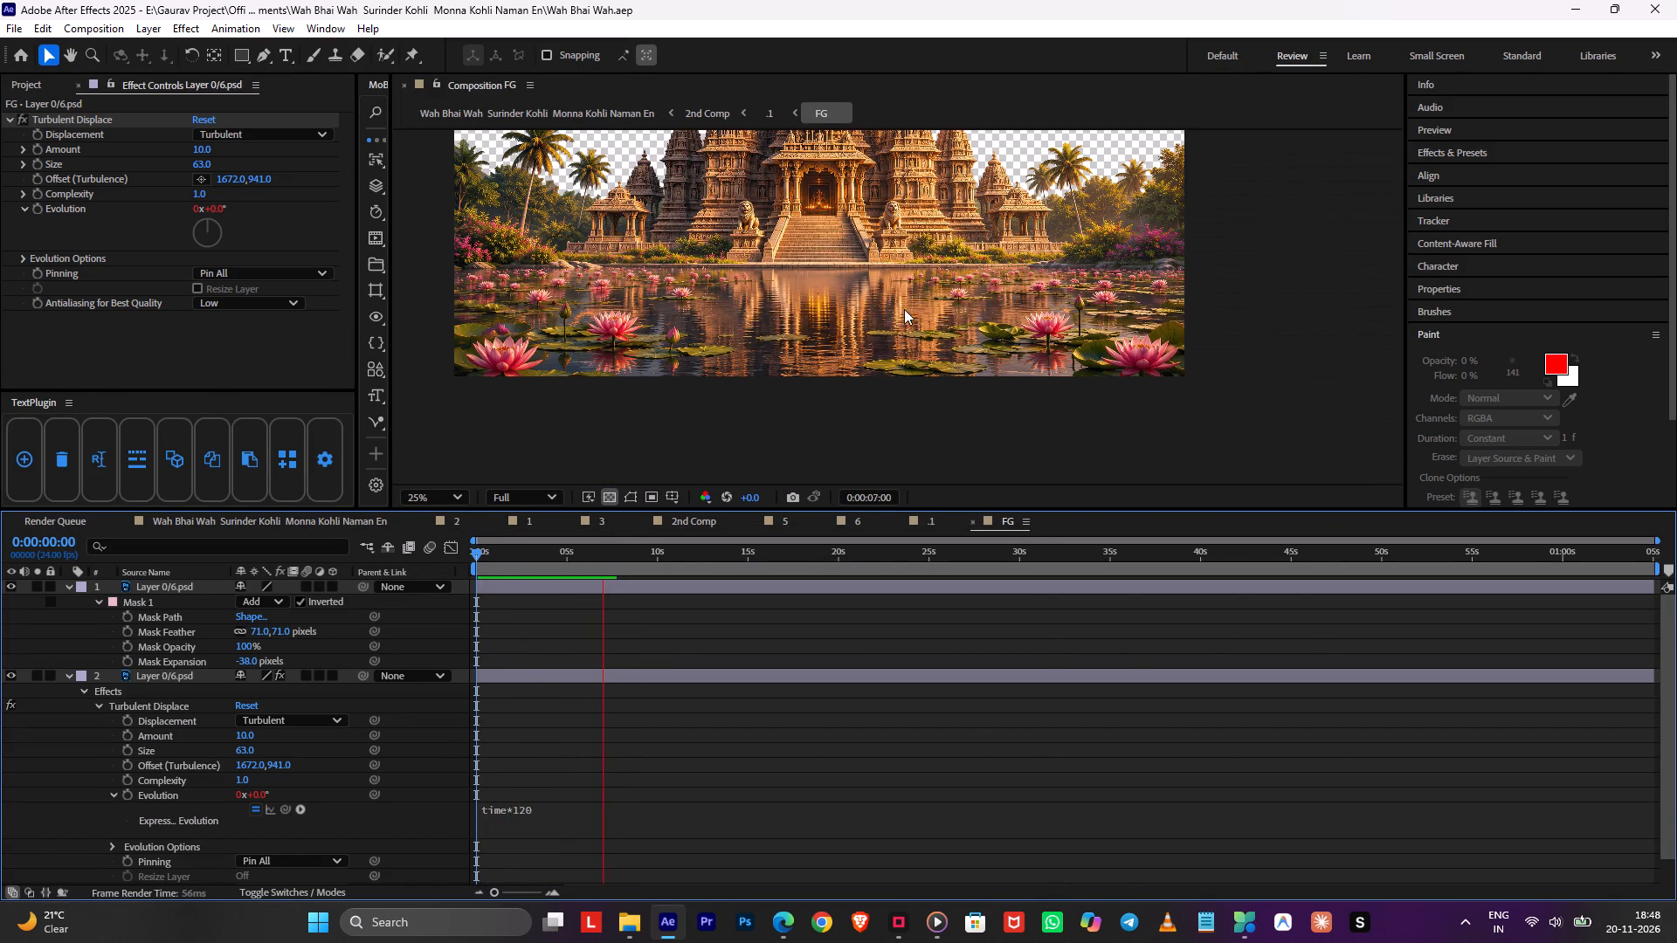
key("space")
Switch to composition .1, go to its first frame and save the project.
key("Tab")
left_click(569, 507)
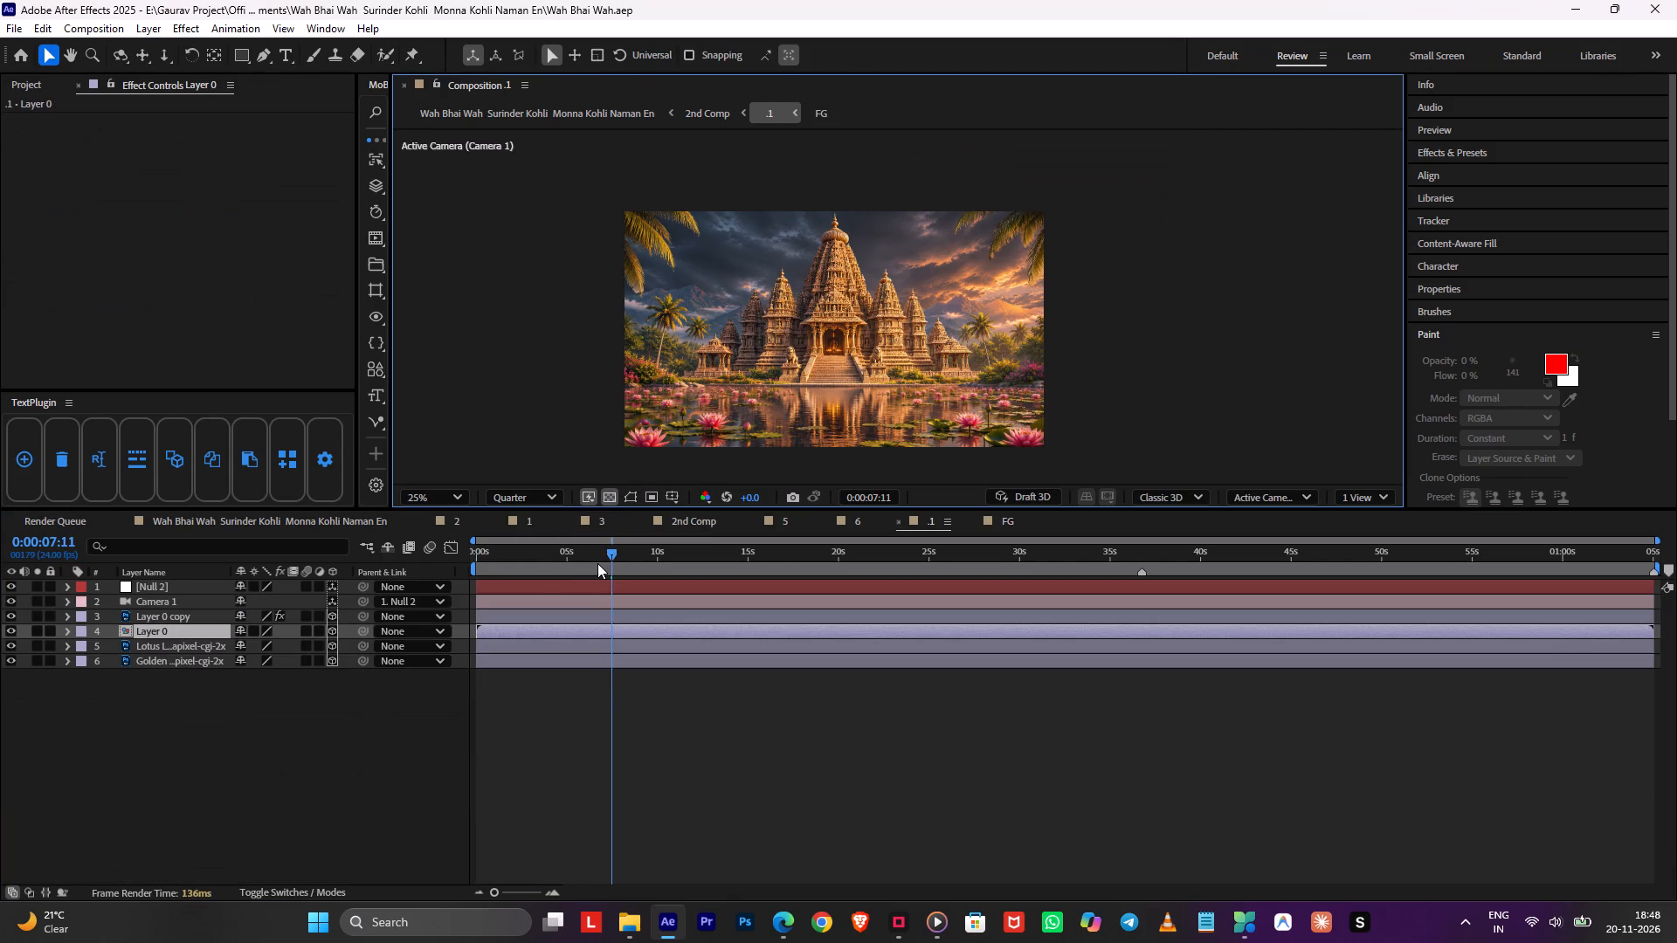
left_click_drag(597, 563, 318, 625)
key("ctrl+s")
left_click(521, 733)
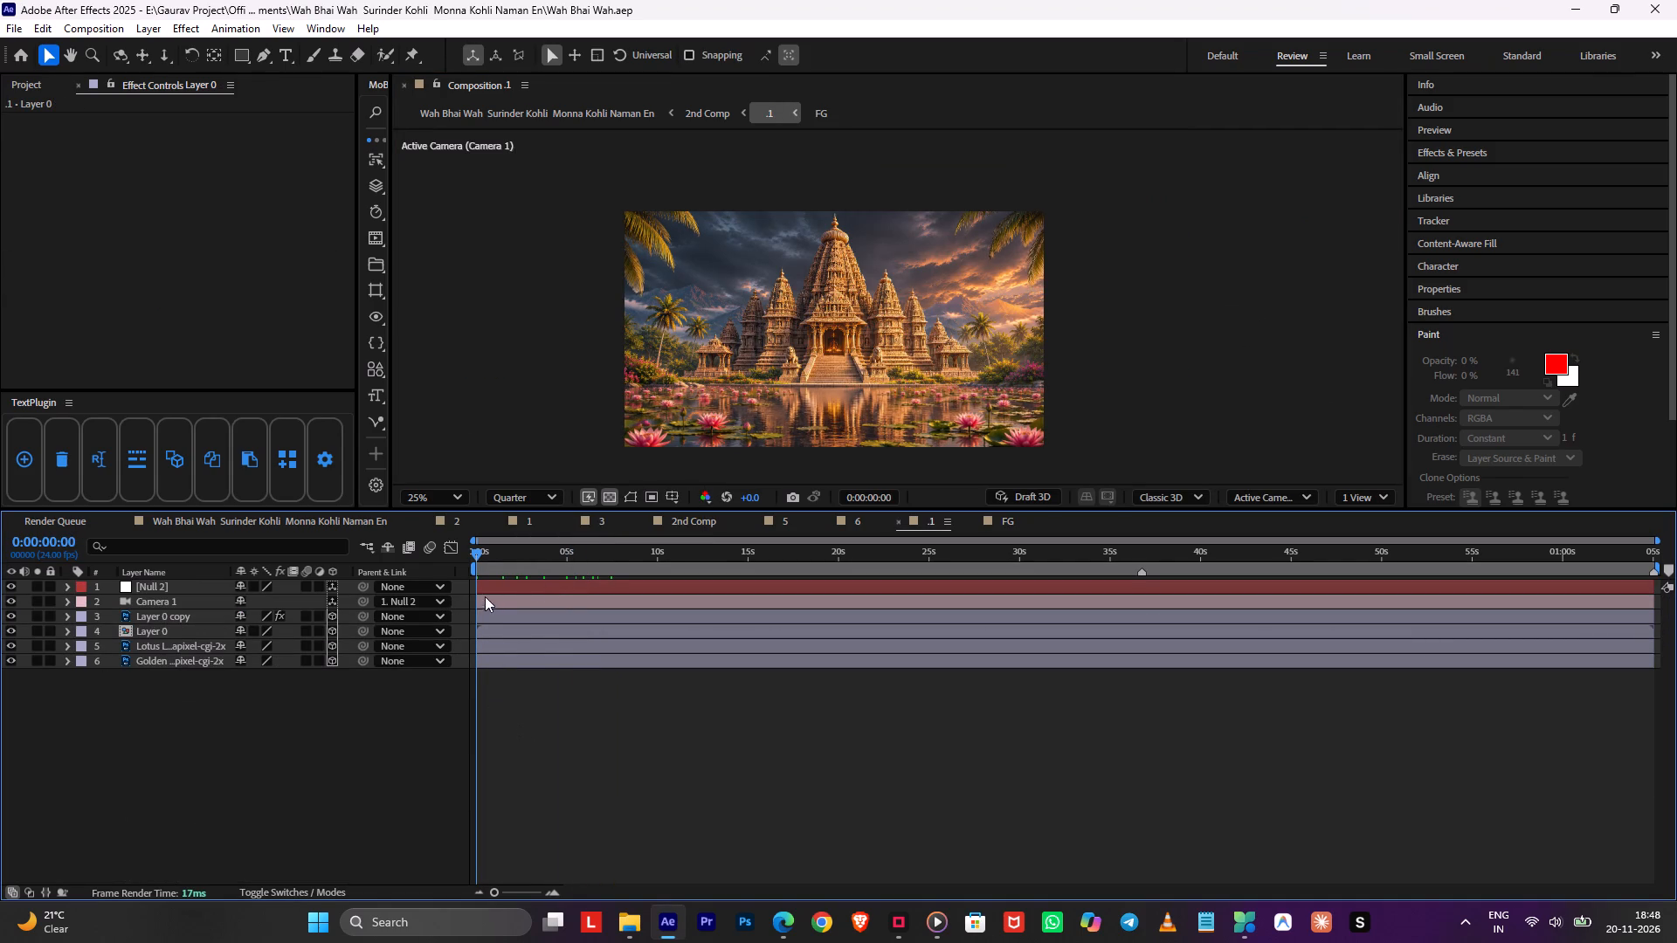
Keyframe Null 2's Position at 0:00:00:00 with values of about 960, 338, 1840.6 to frame the temple closely.
left_click(488, 588)
key("ctrl+k")
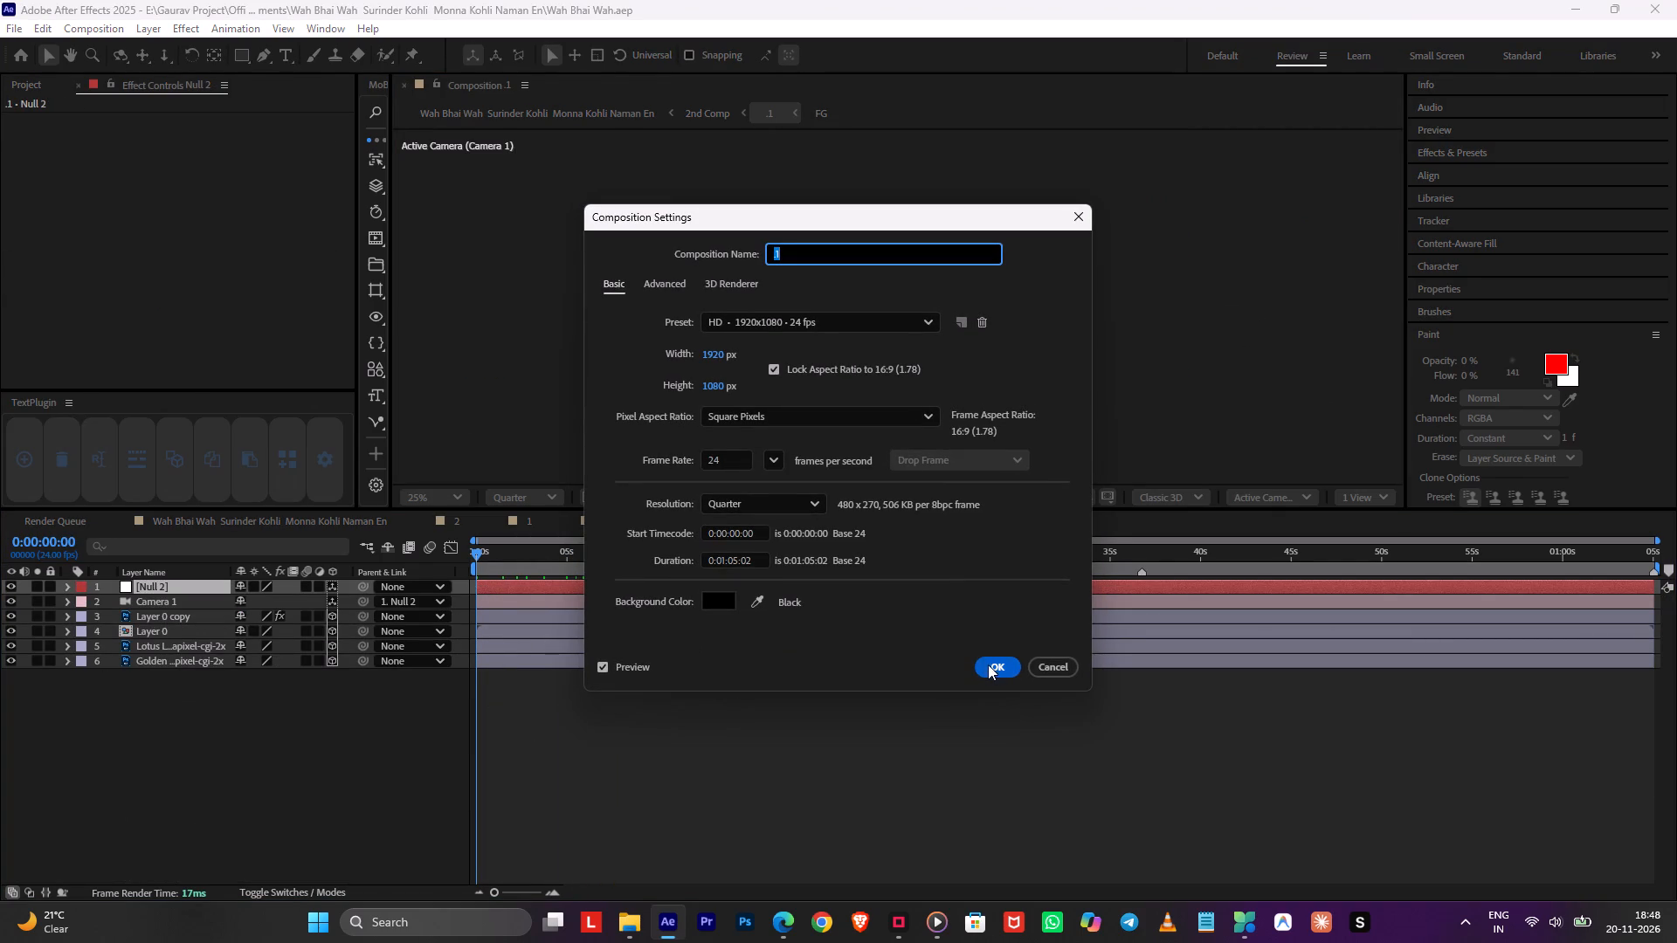
left_click(992, 667)
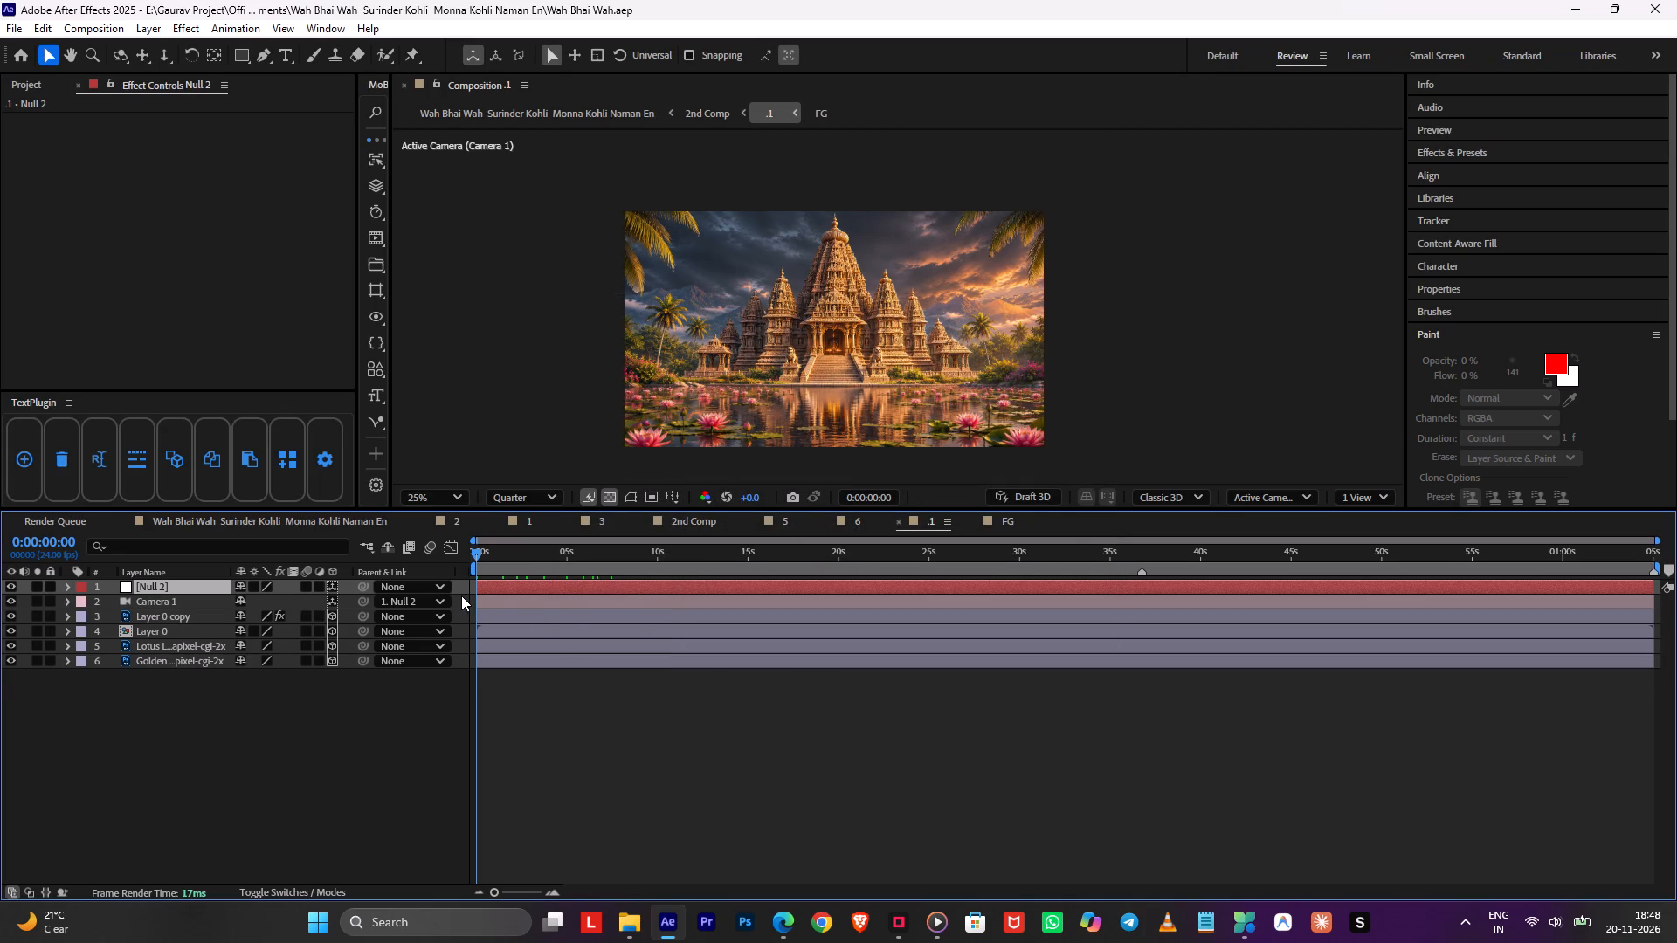
key("p")
left_click(112, 607)
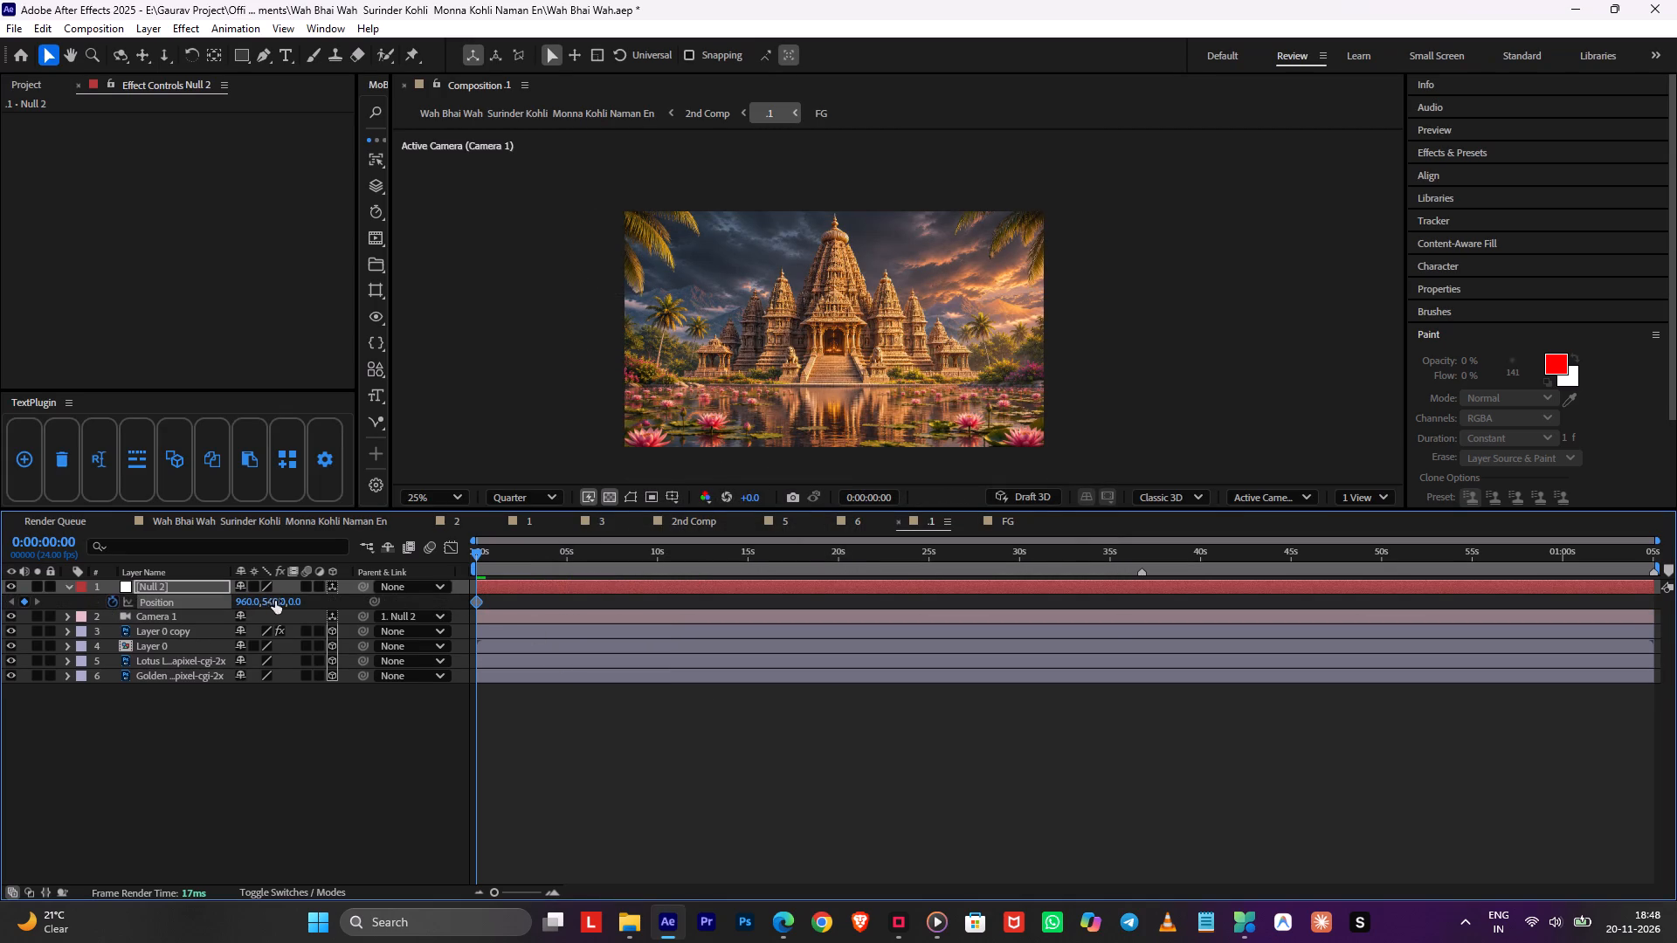
left_click(293, 601)
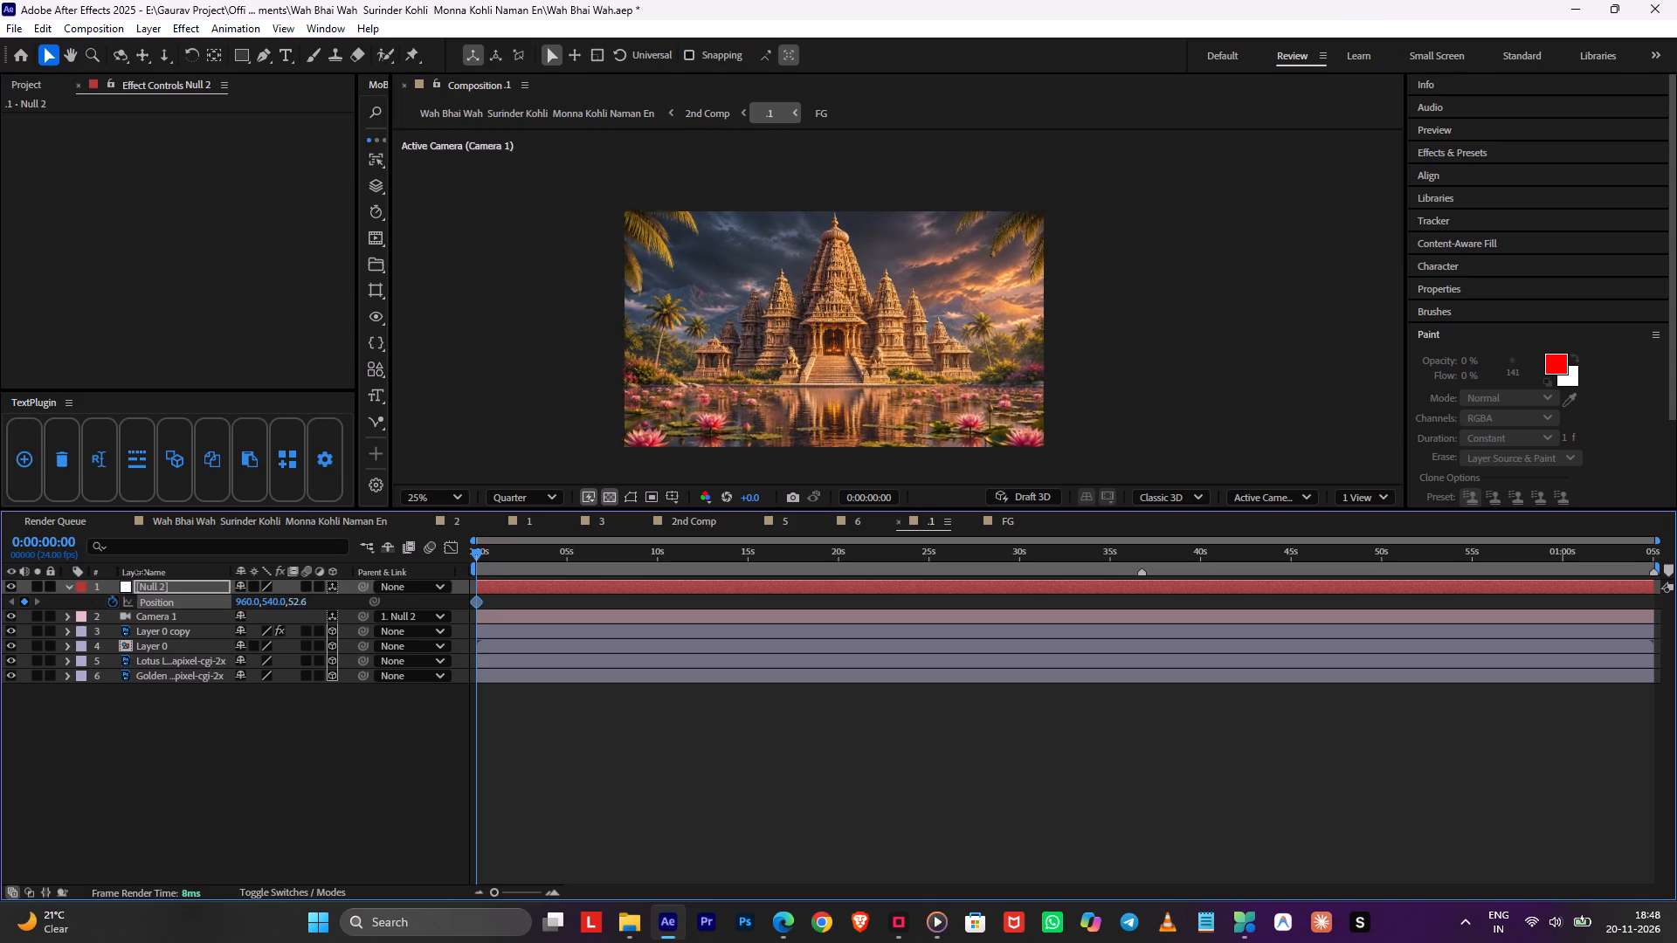
left_click(1511, 604)
left_click_drag(273, 599, 0, 623)
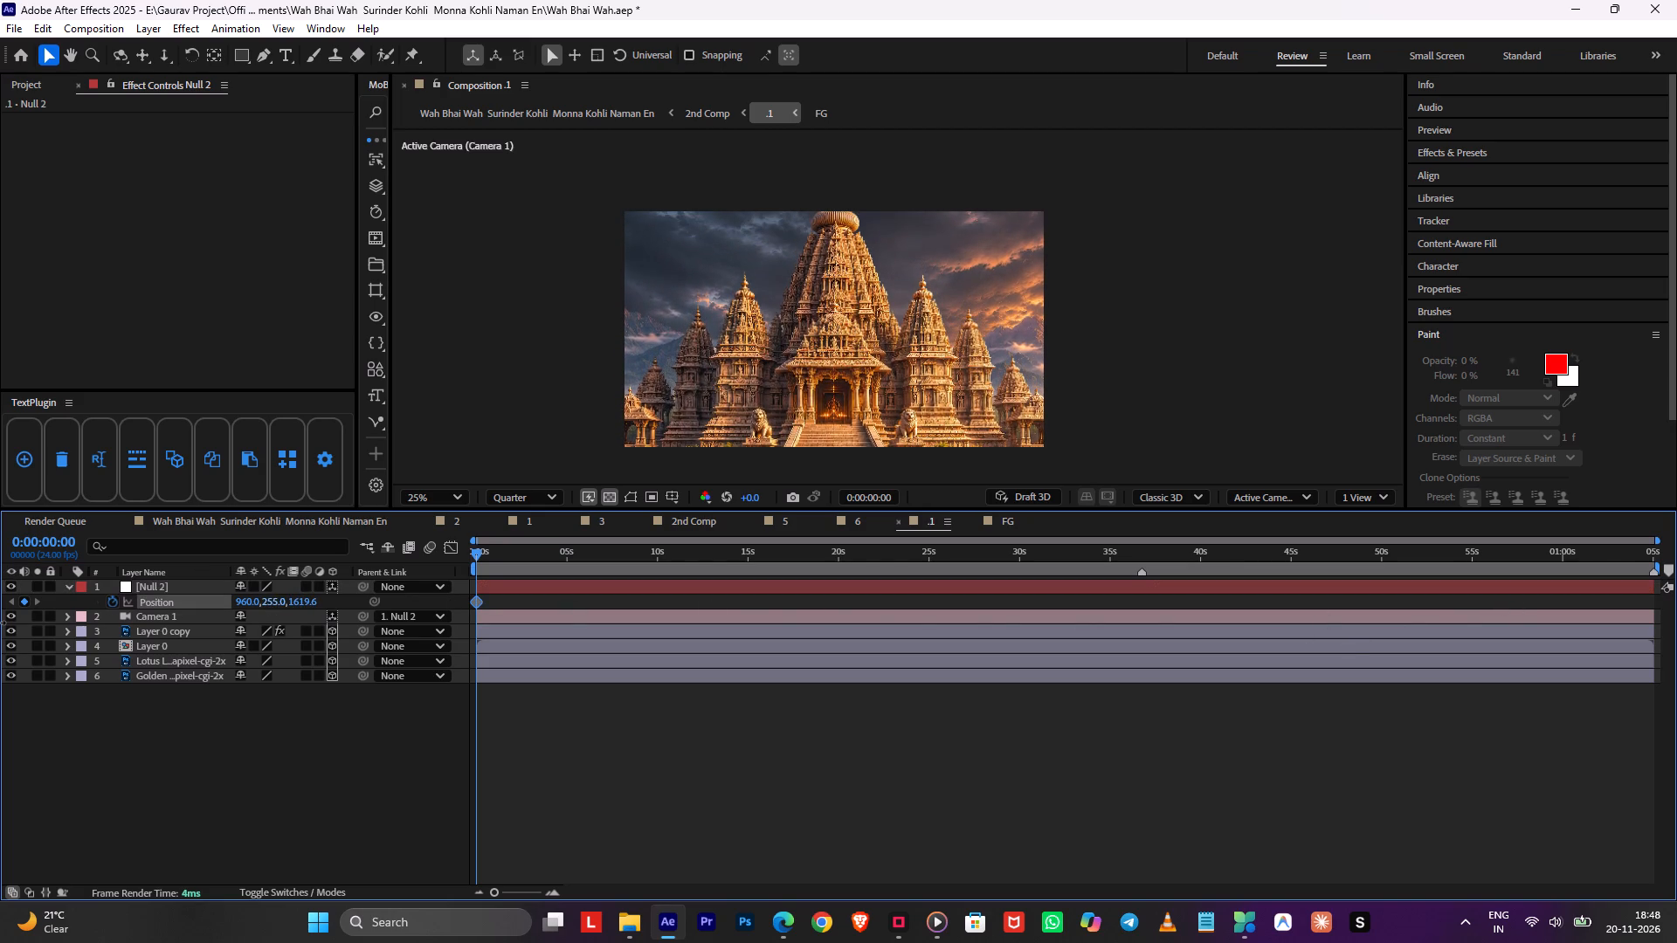
left_click_drag(0, 623, 0, 625)
left_click_drag(302, 600, 413, 606)
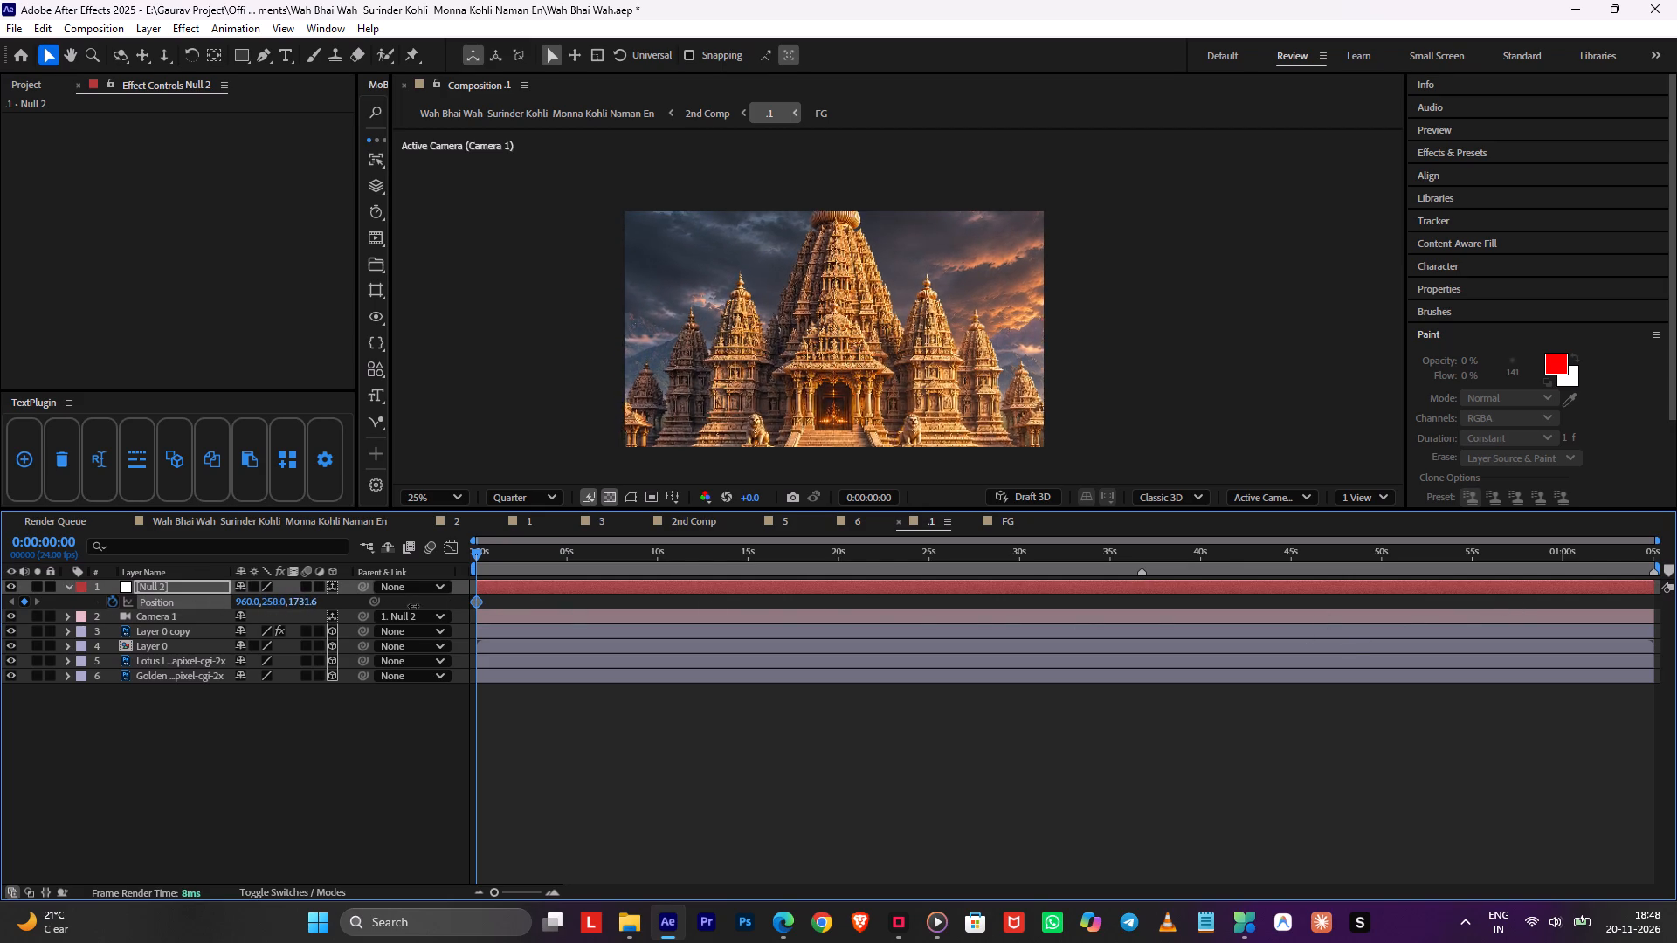
left_click_drag(413, 606, 503, 608)
left_click_drag(283, 602, 83, 630)
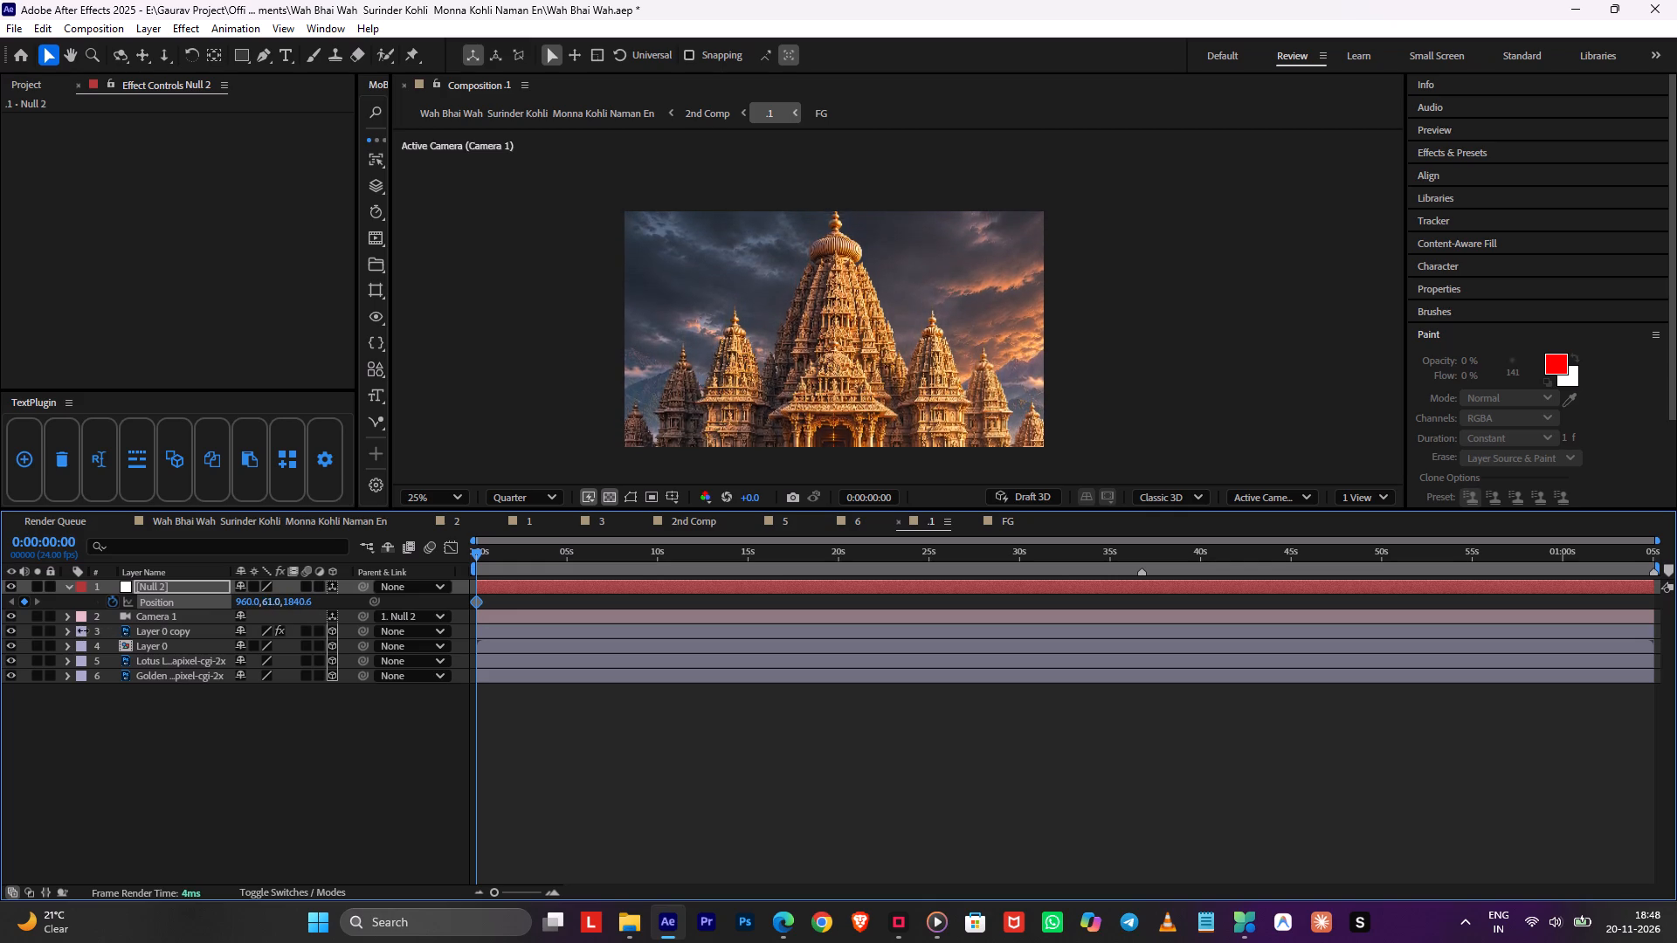
left_click_drag(83, 630, 349, 607)
Add an Easy Ease Position keyframe for Null 2 at 0:00:36:18 with values 960, 532, 0.
left_click_drag(703, 565, 909, 568)
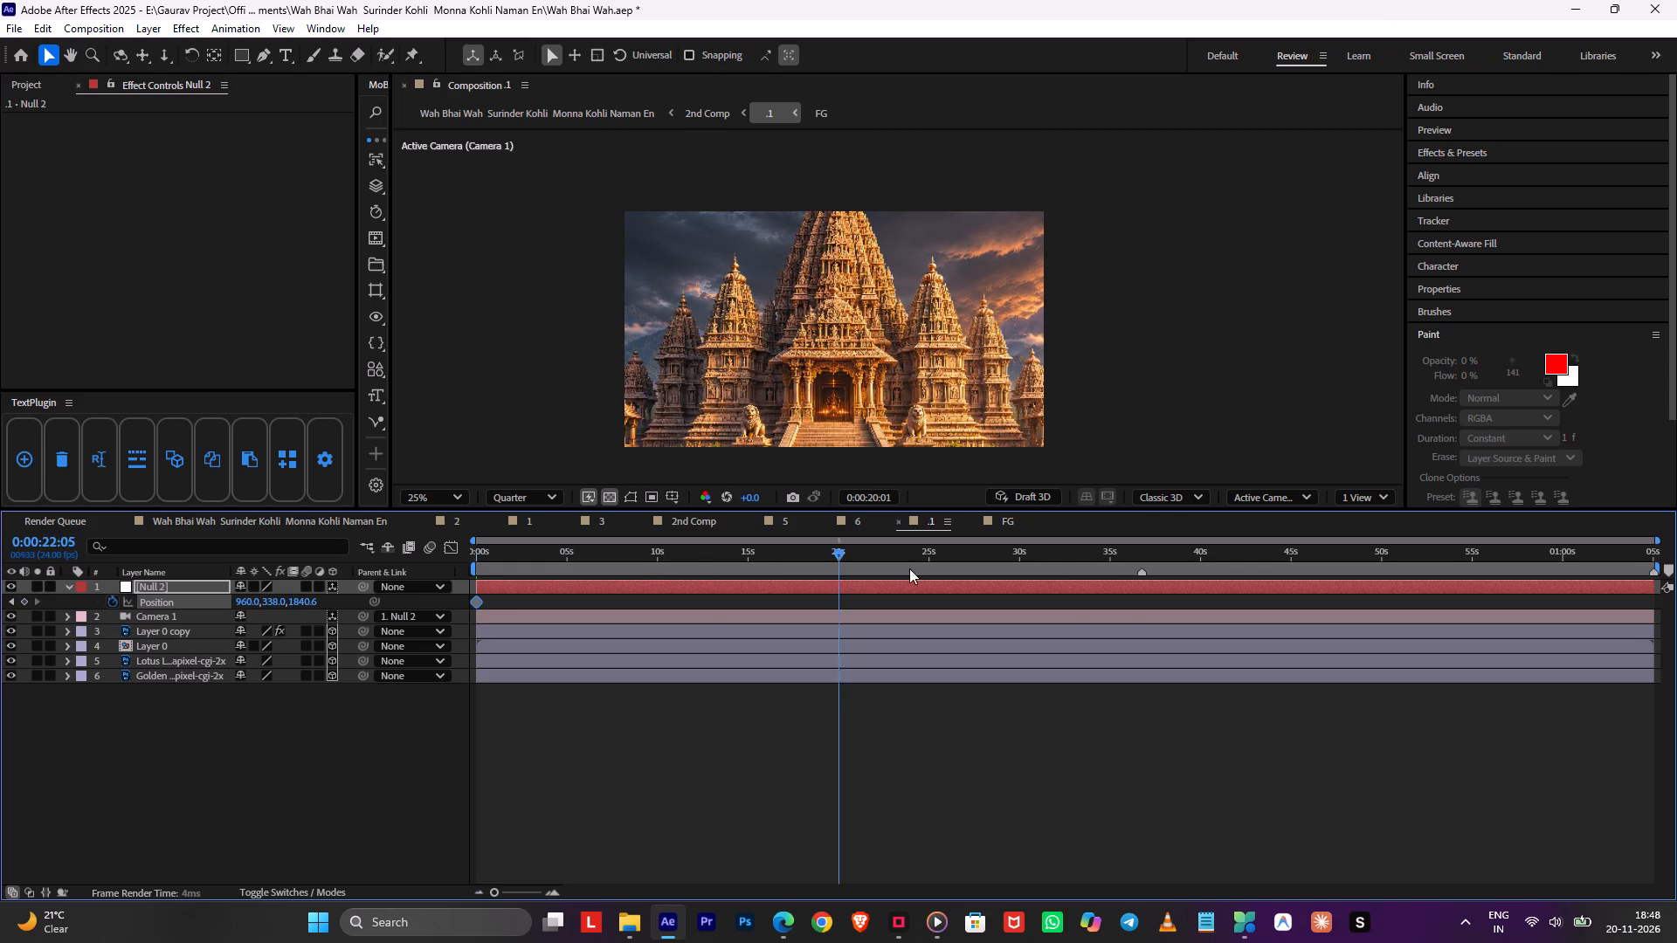
left_click_drag(909, 568, 1149, 582)
left_click(301, 602)
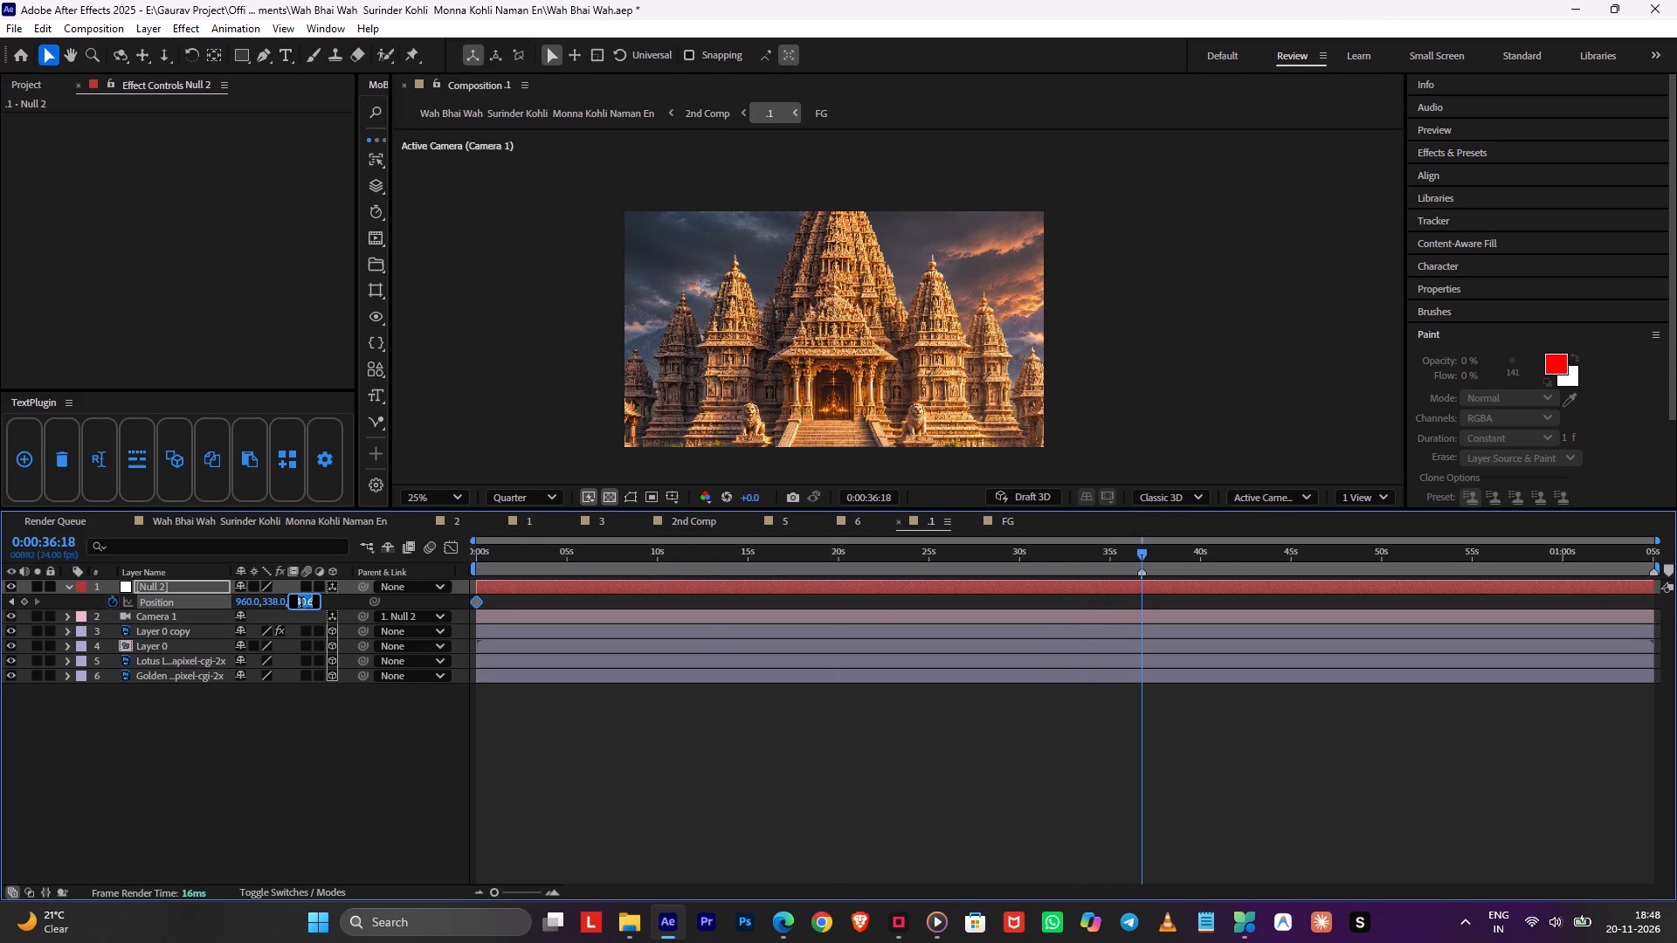
key("0")
left_click(614, 719)
left_click_drag(272, 603, 442, 602)
key("ctrl+s")
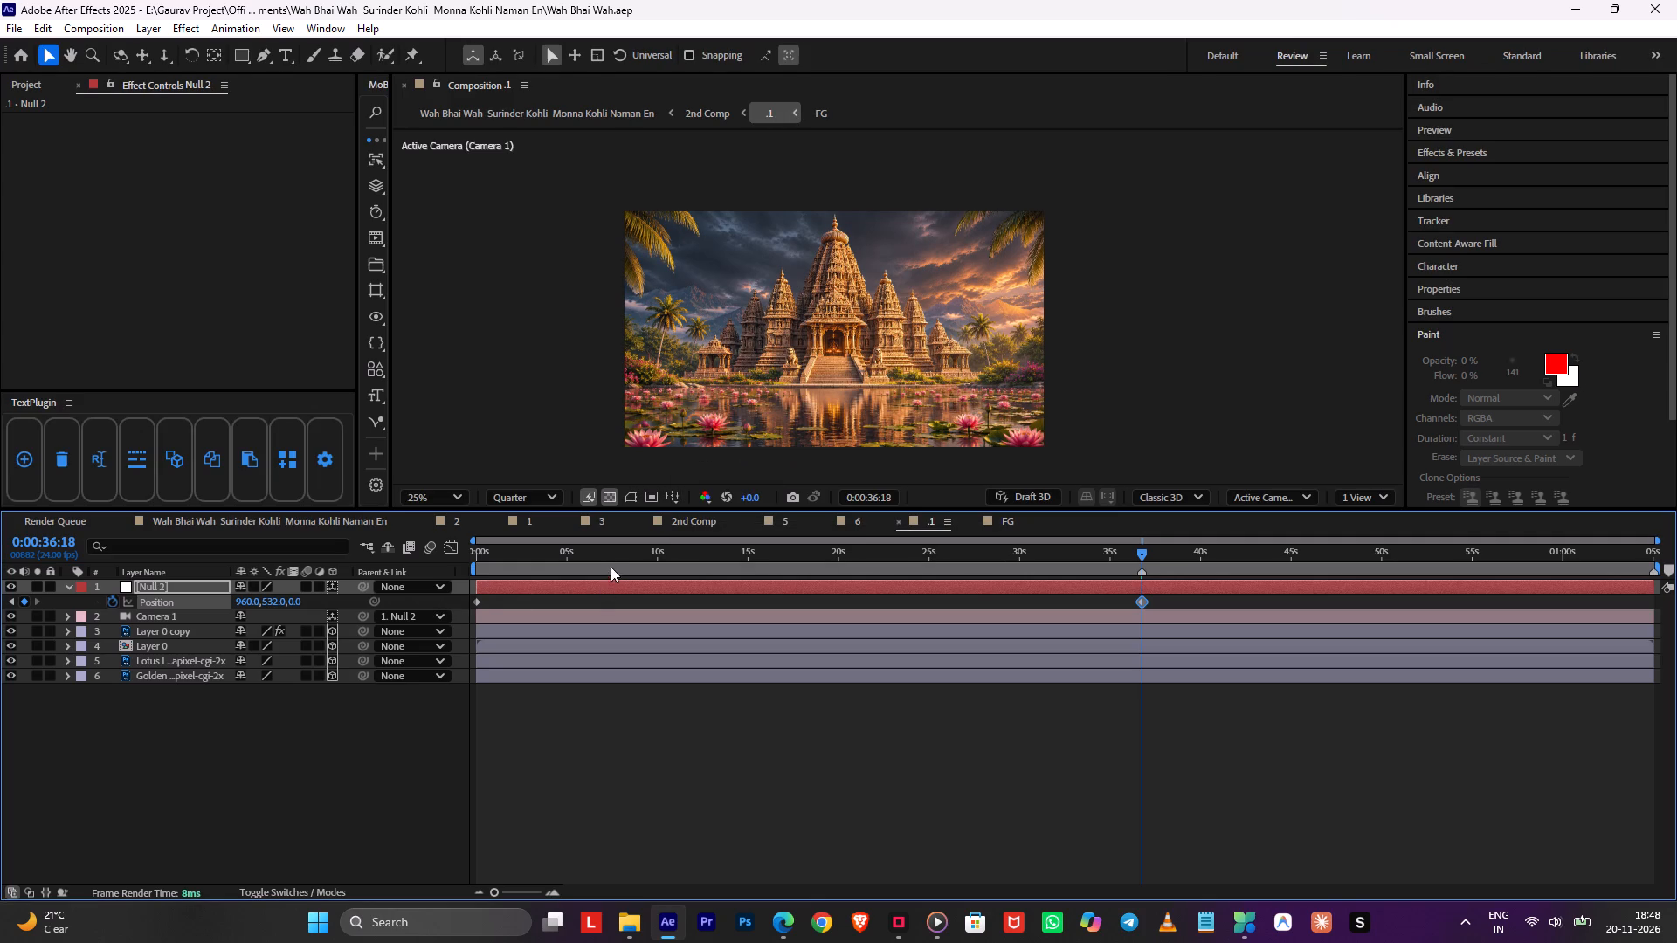
key("F9")
Preview the camera move in composition .1 from the start.
left_click_drag(618, 561, 247, 575)
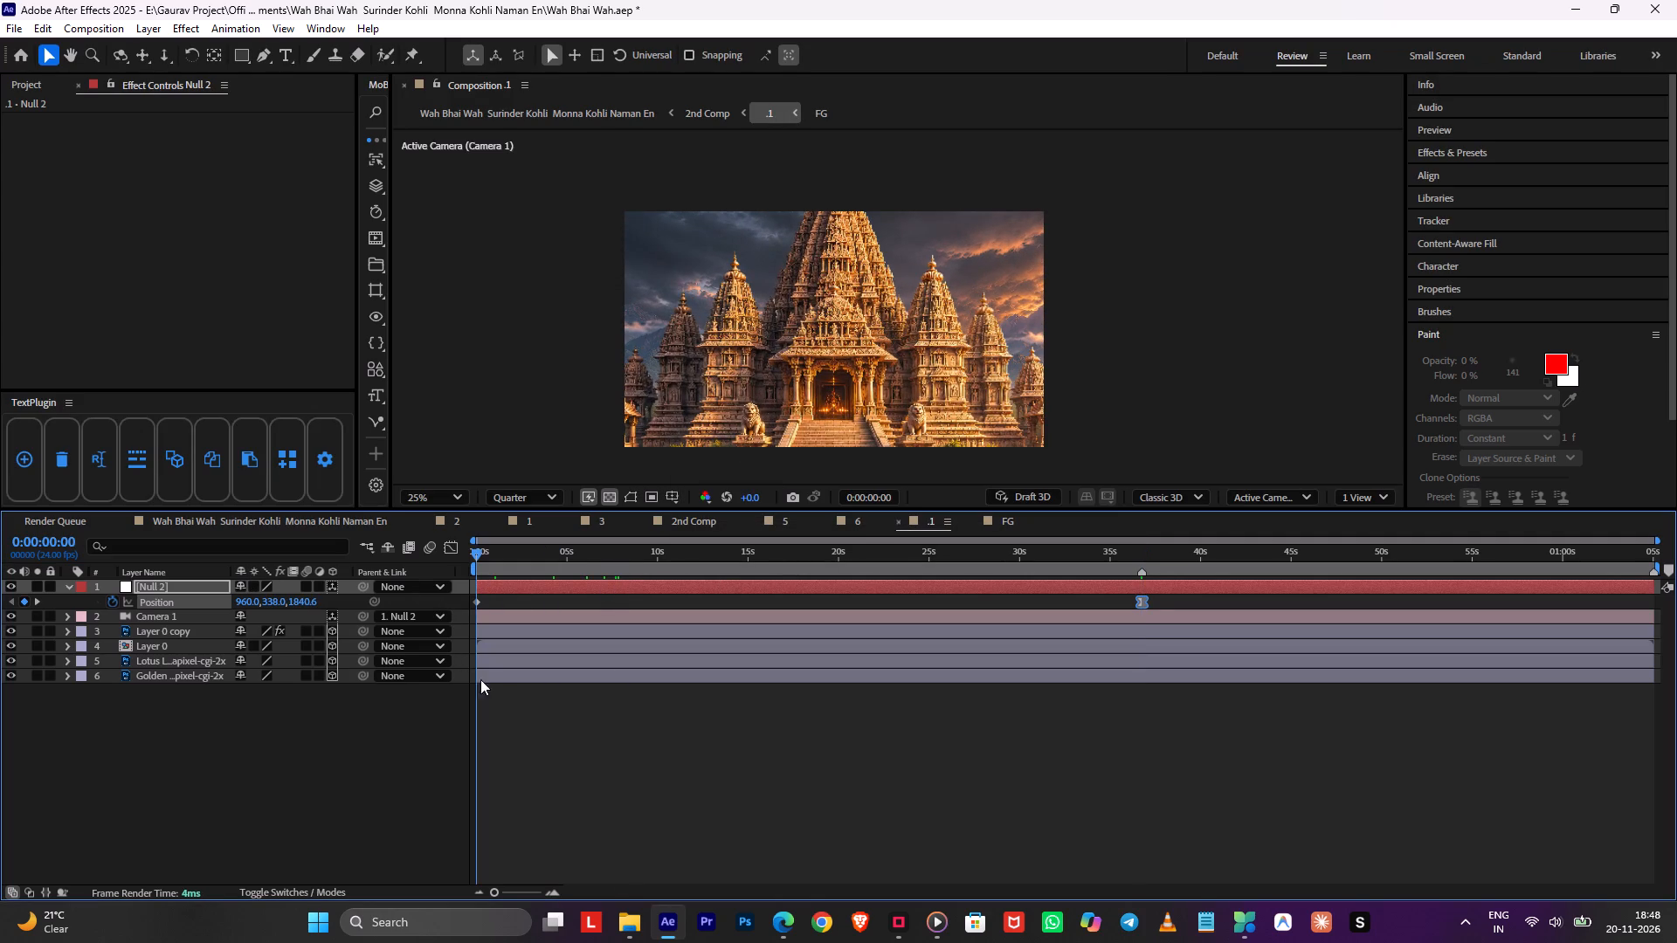
left_click(502, 680)
key("space")
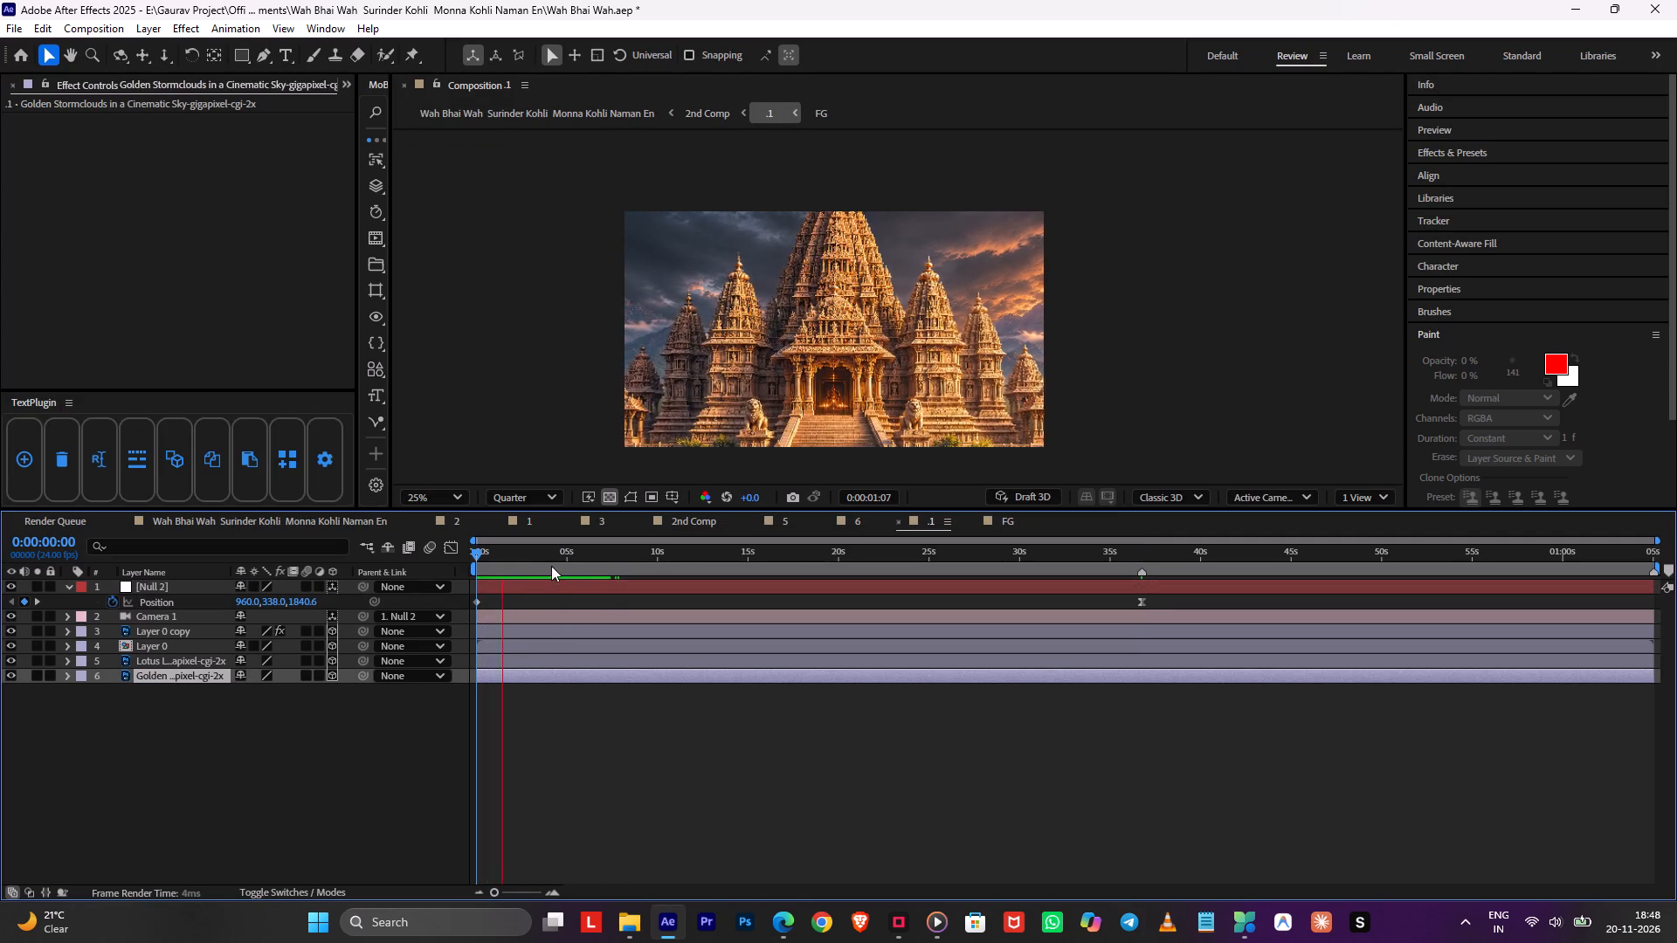
Adjust Null 2's Position keyframe at 0:00:36:18 to about 960, 412, -123.
left_click_drag(559, 563, 1149, 624)
left_click_drag(294, 602, 106, 626)
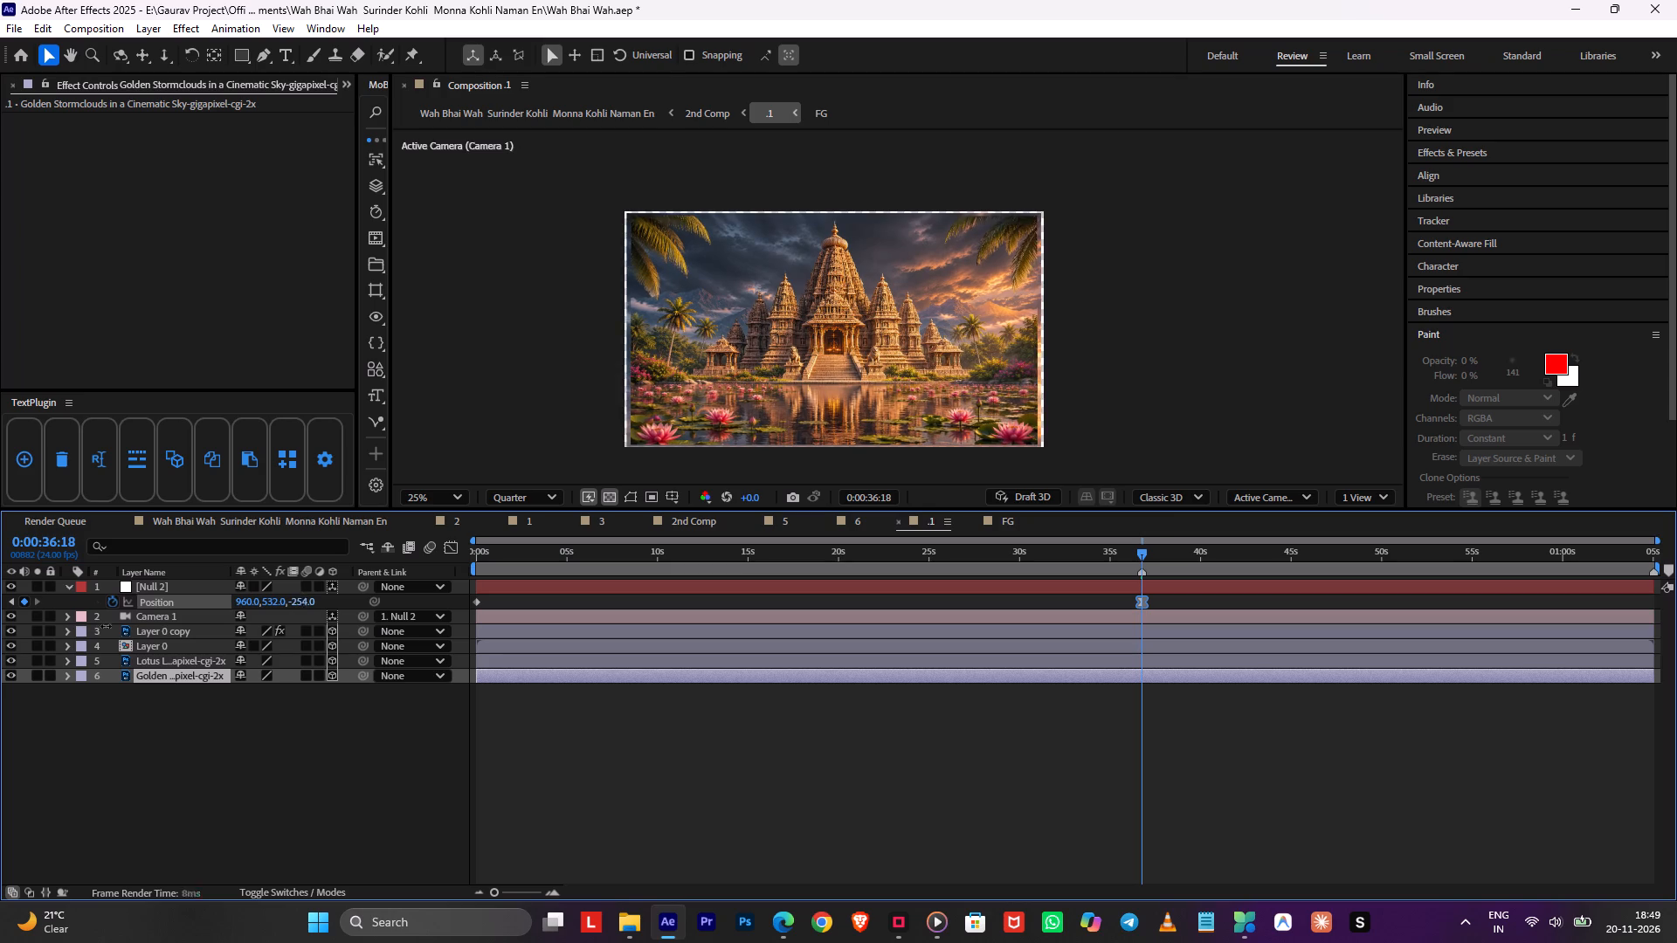
left_click_drag(106, 626, 206, 622)
key("ctrl+s")
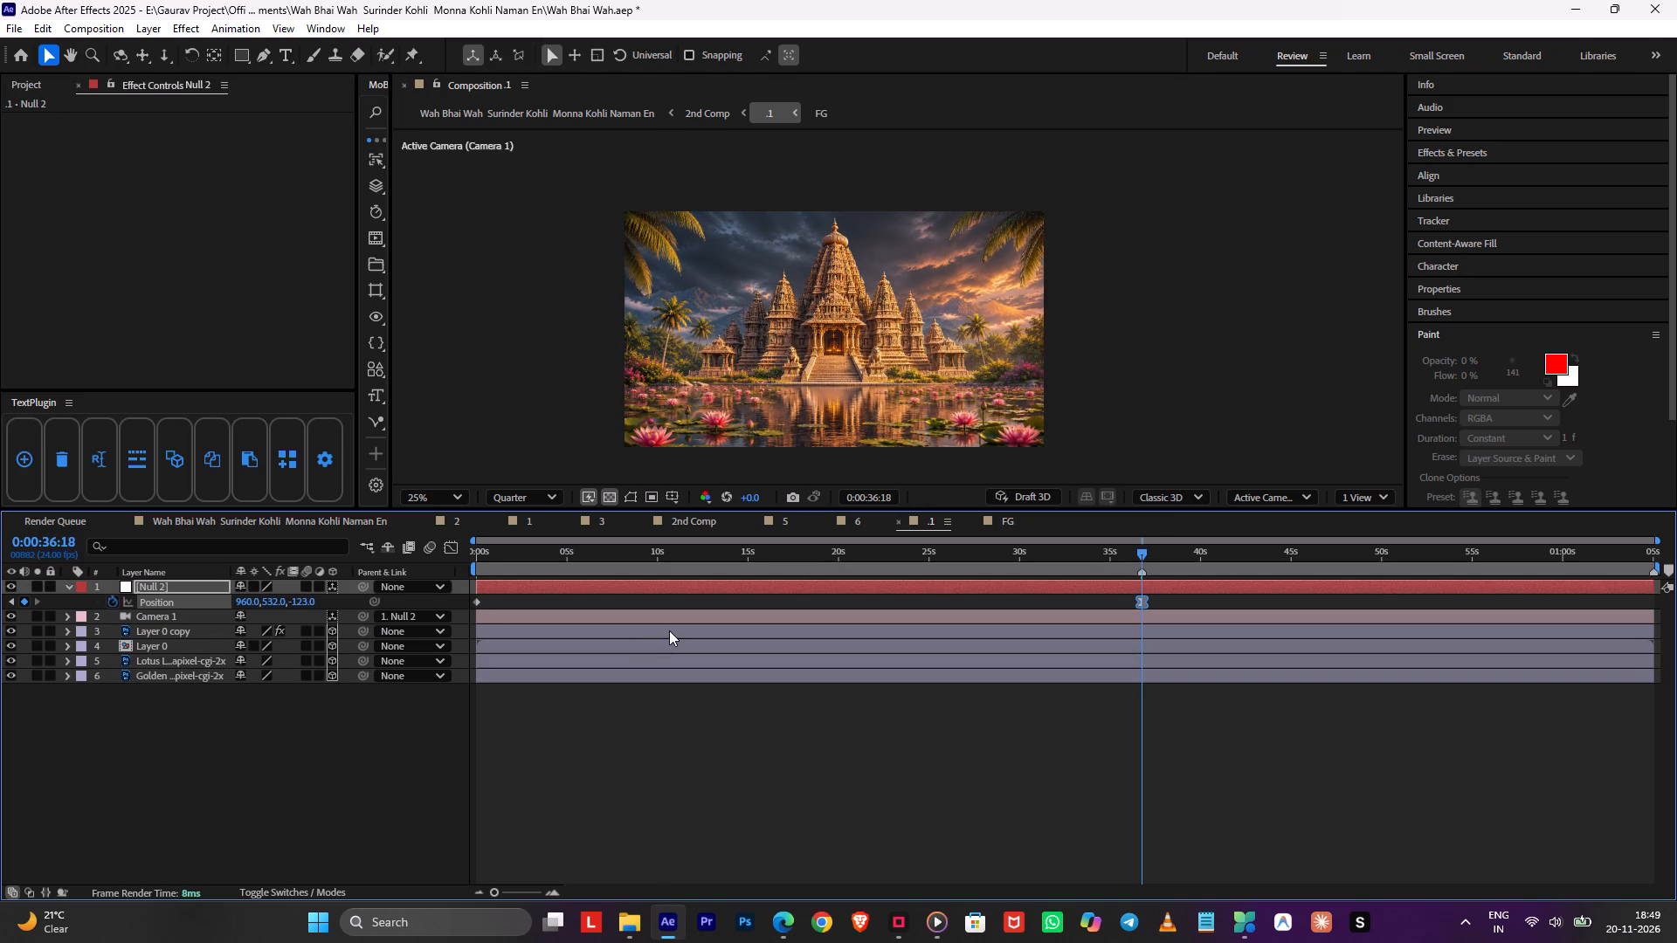
left_click_drag(276, 601, 155, 616)
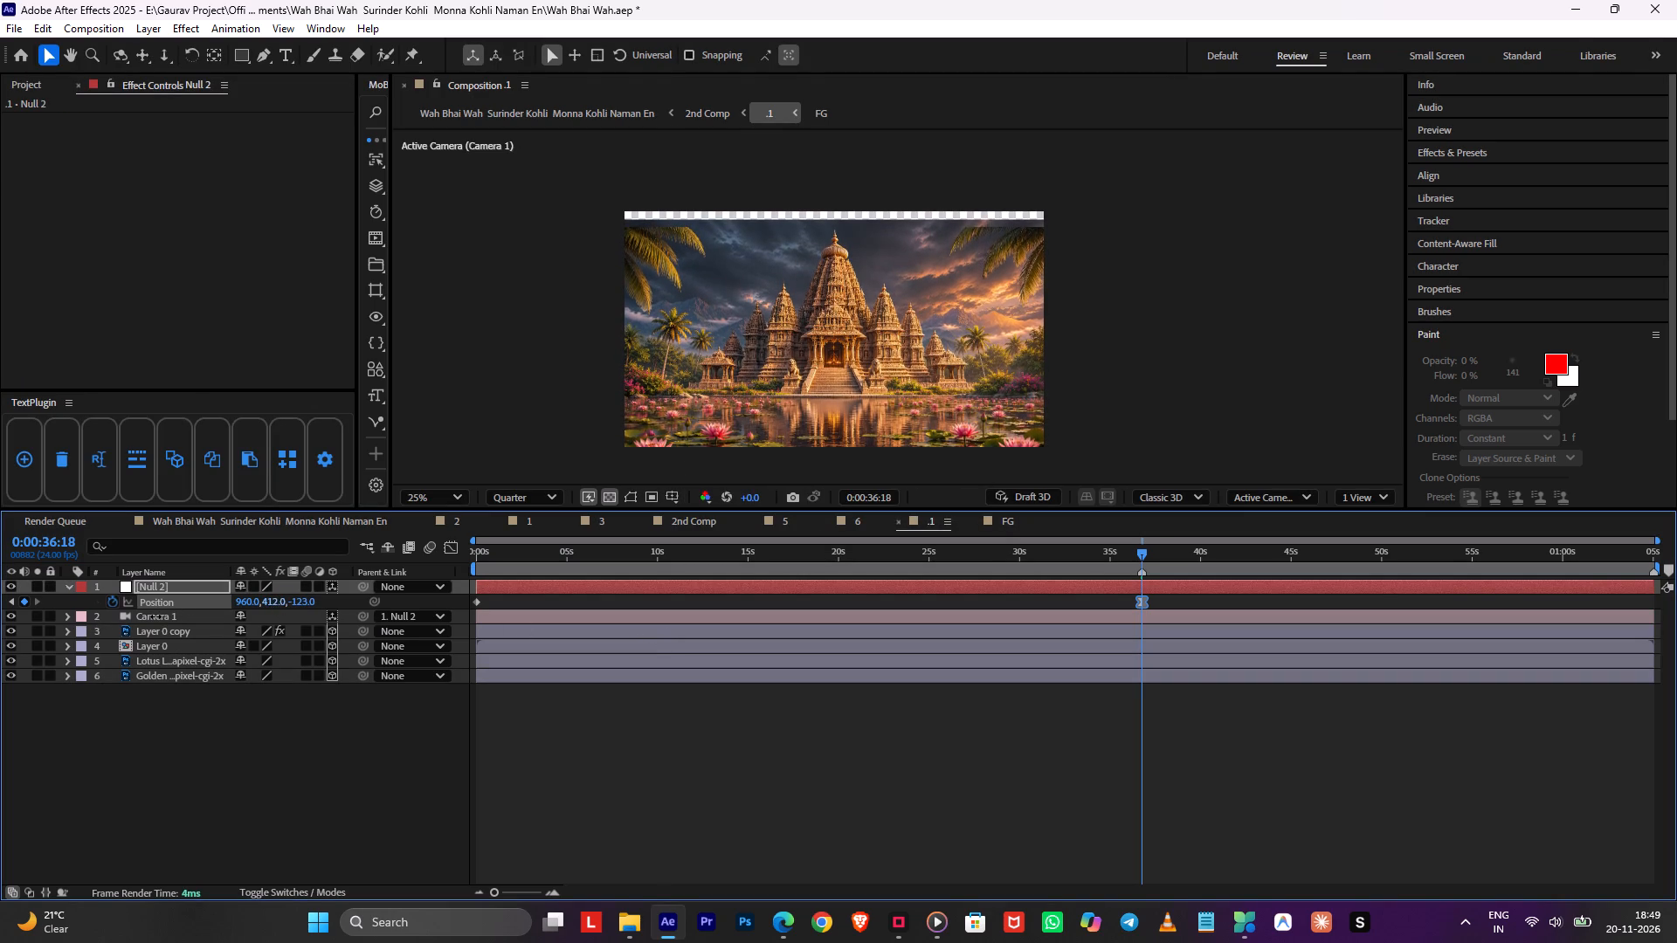
left_click_drag(155, 616, 155, 617)
Set the Y value of Null 2's starting Position keyframe to 393.
left_click_drag(565, 567, 322, 574)
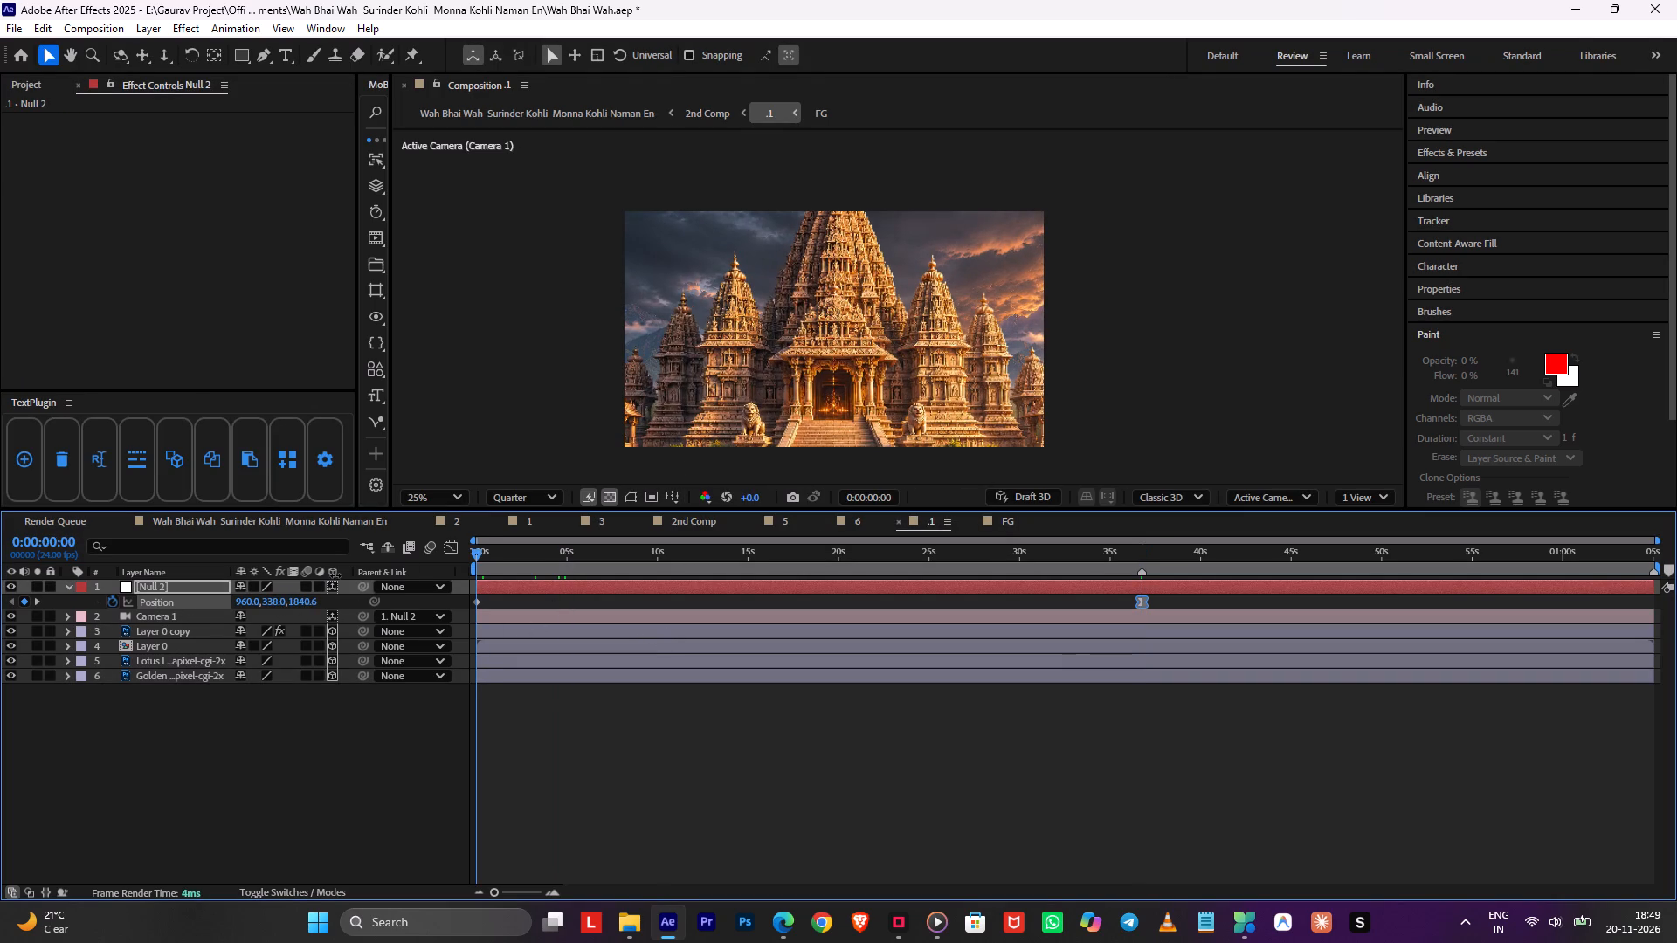
left_click_drag(274, 602, 321, 603)
Add an adjustment layer directly above Layer 0 copy in composition .1.
left_click(516, 635)
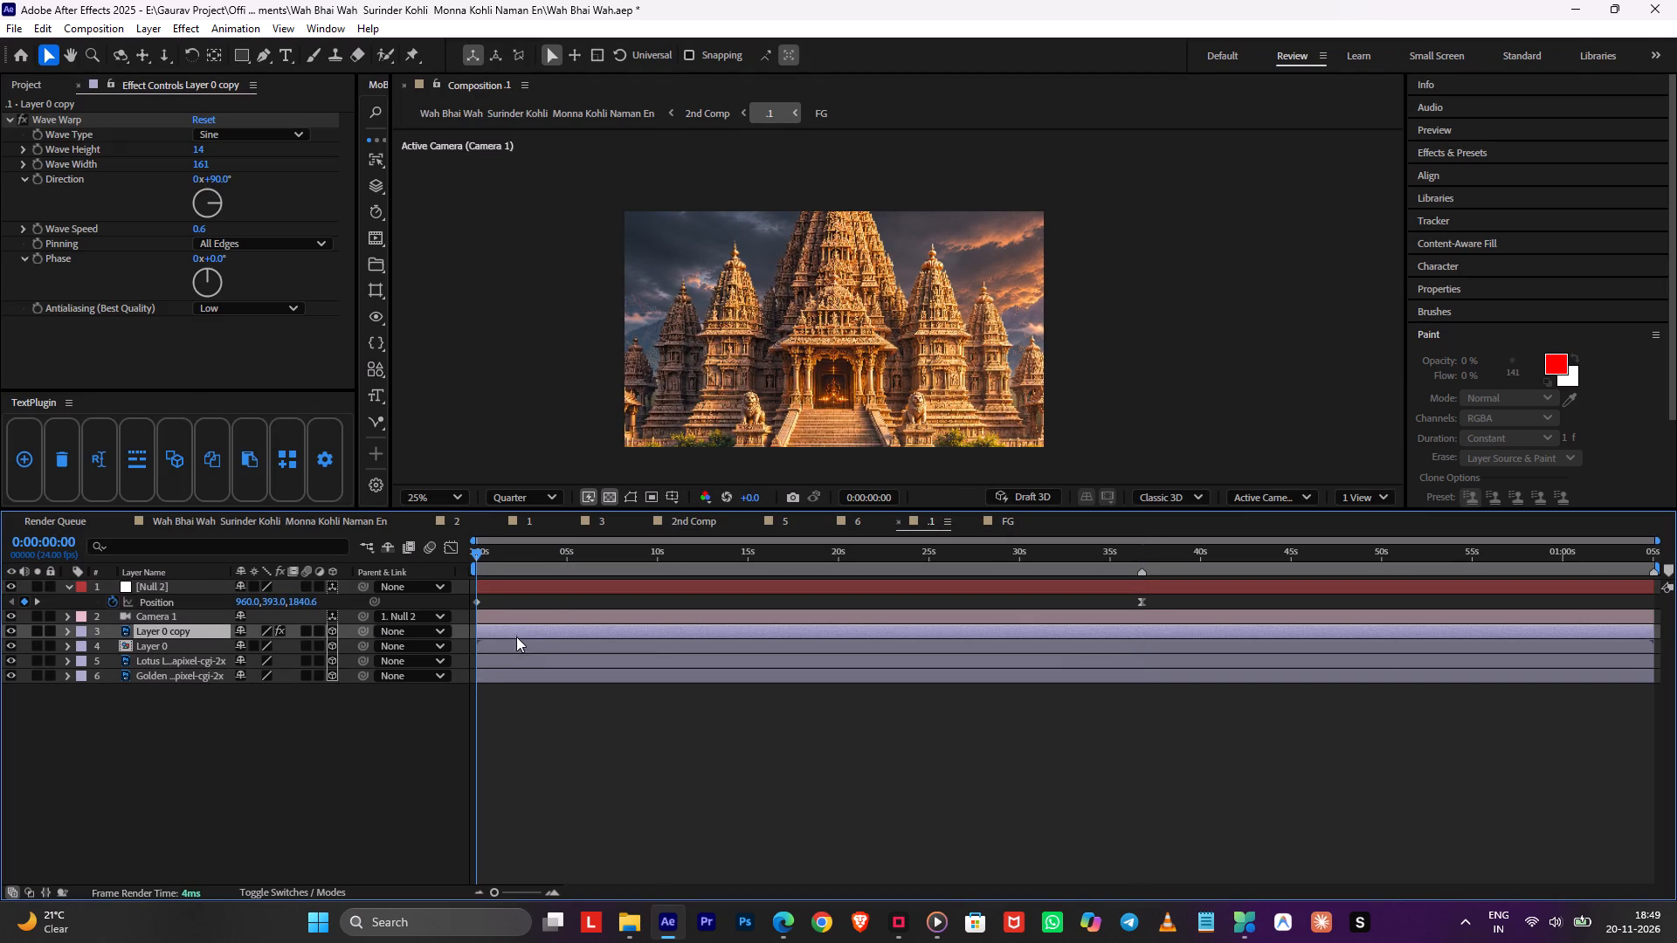
key("ctrl+alt+y")
key("ctrl+space")
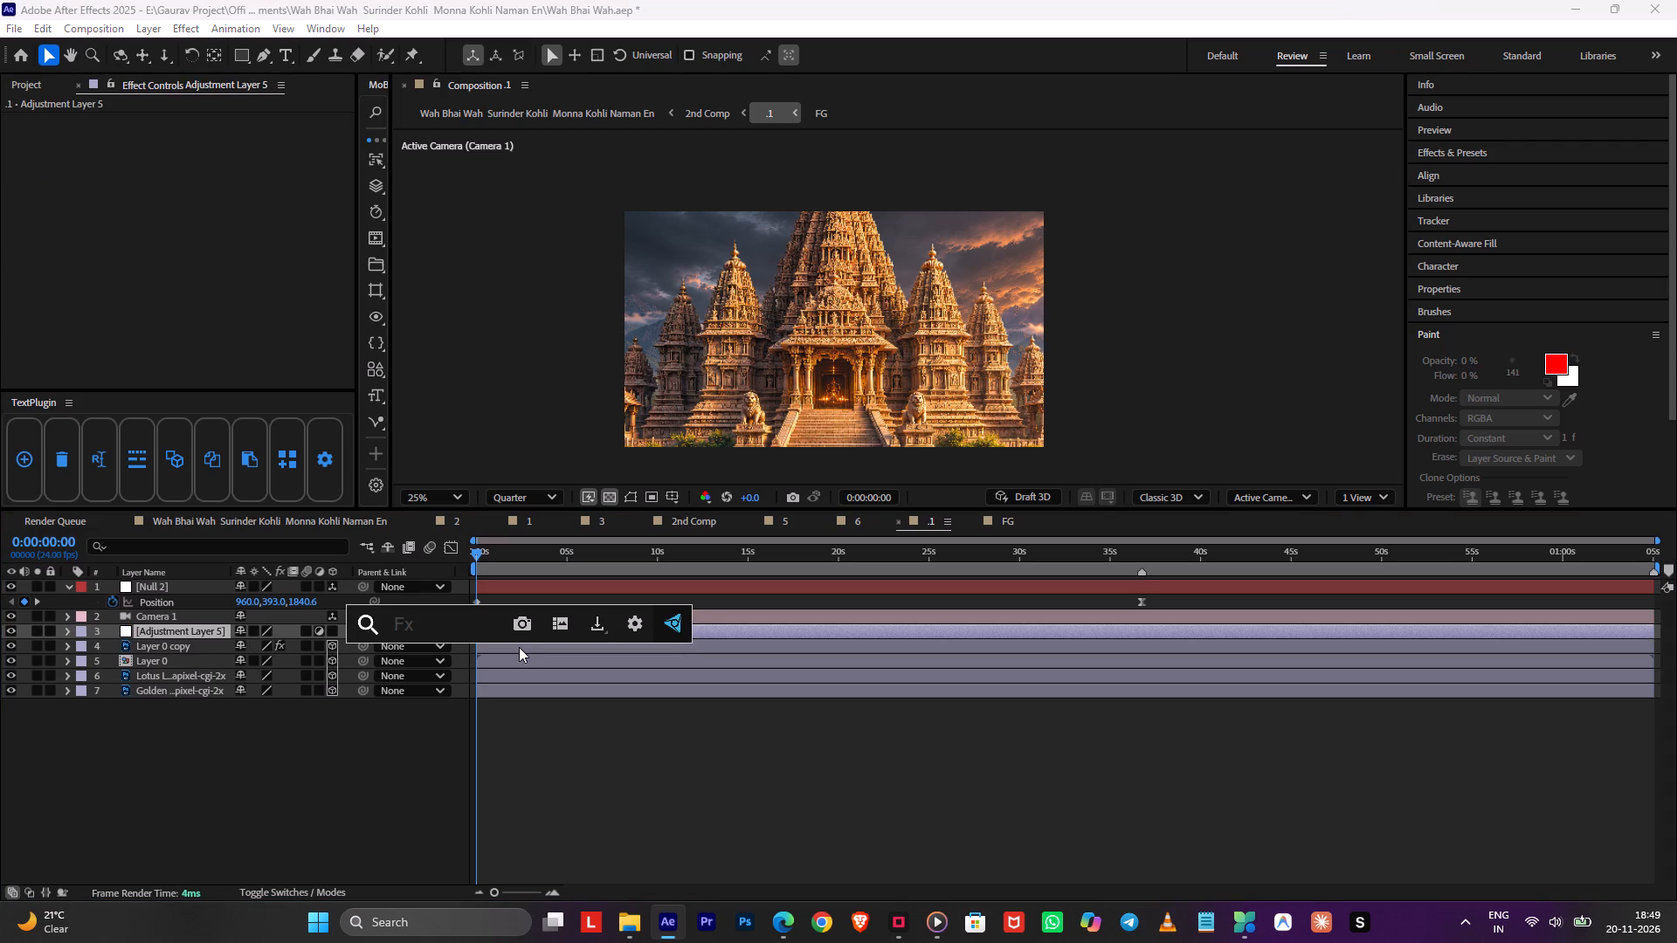
left_click(519, 647)
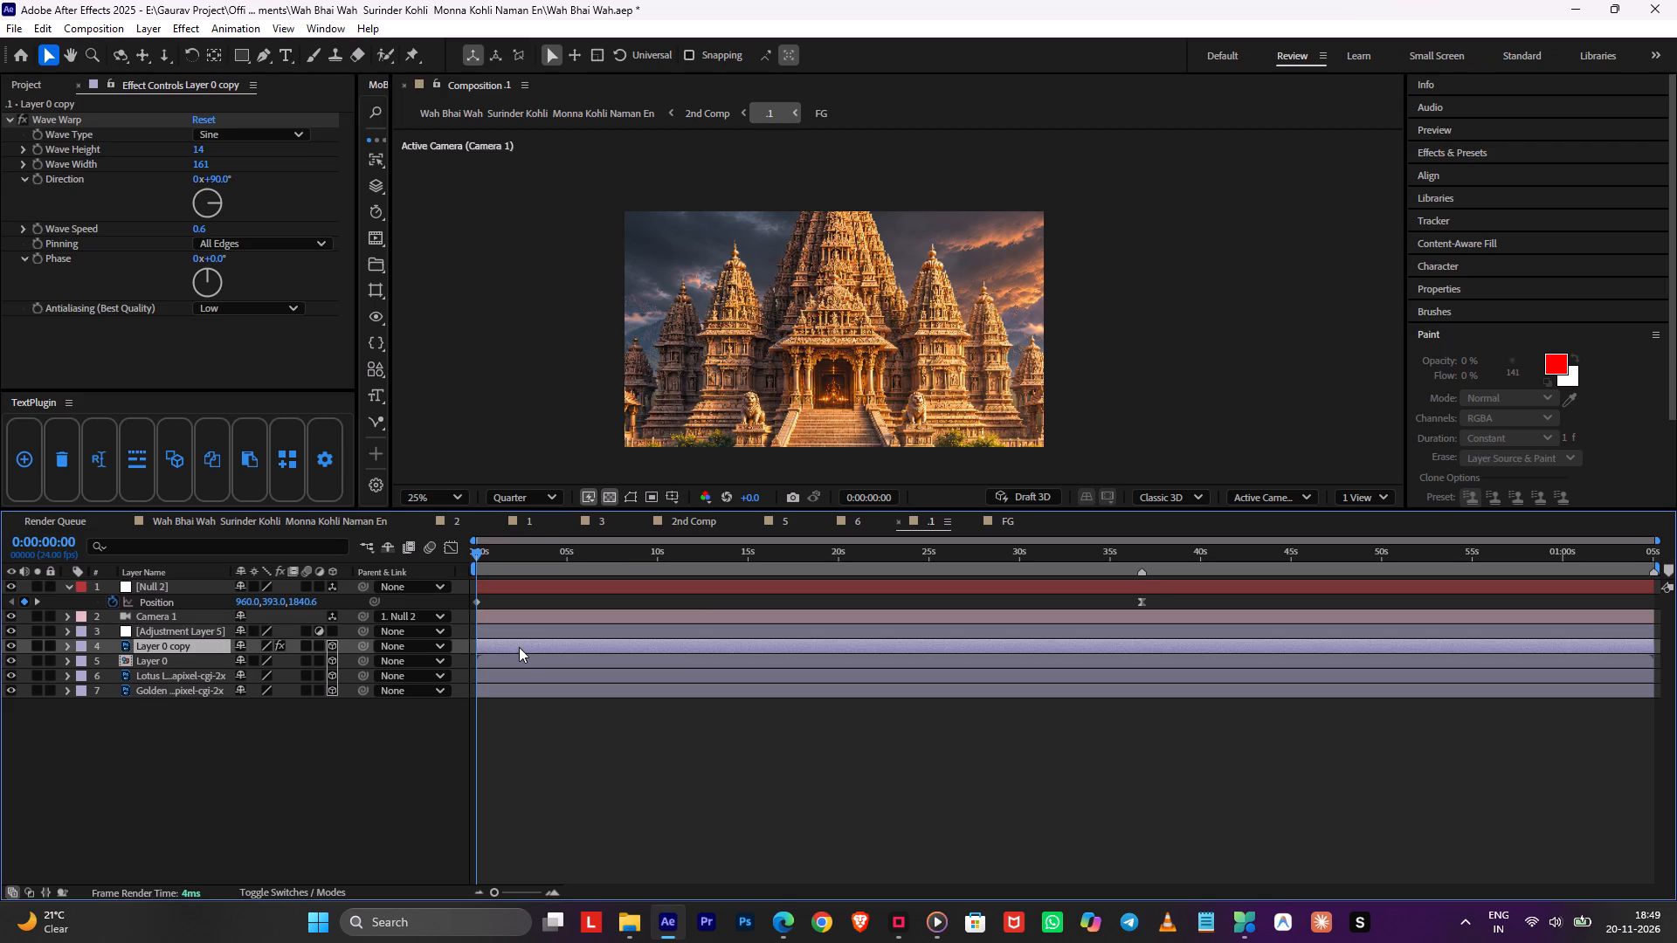
left_click(525, 632)
Go up through 2nd Comp to the main composition, saving the project on the way.
key("Tab")
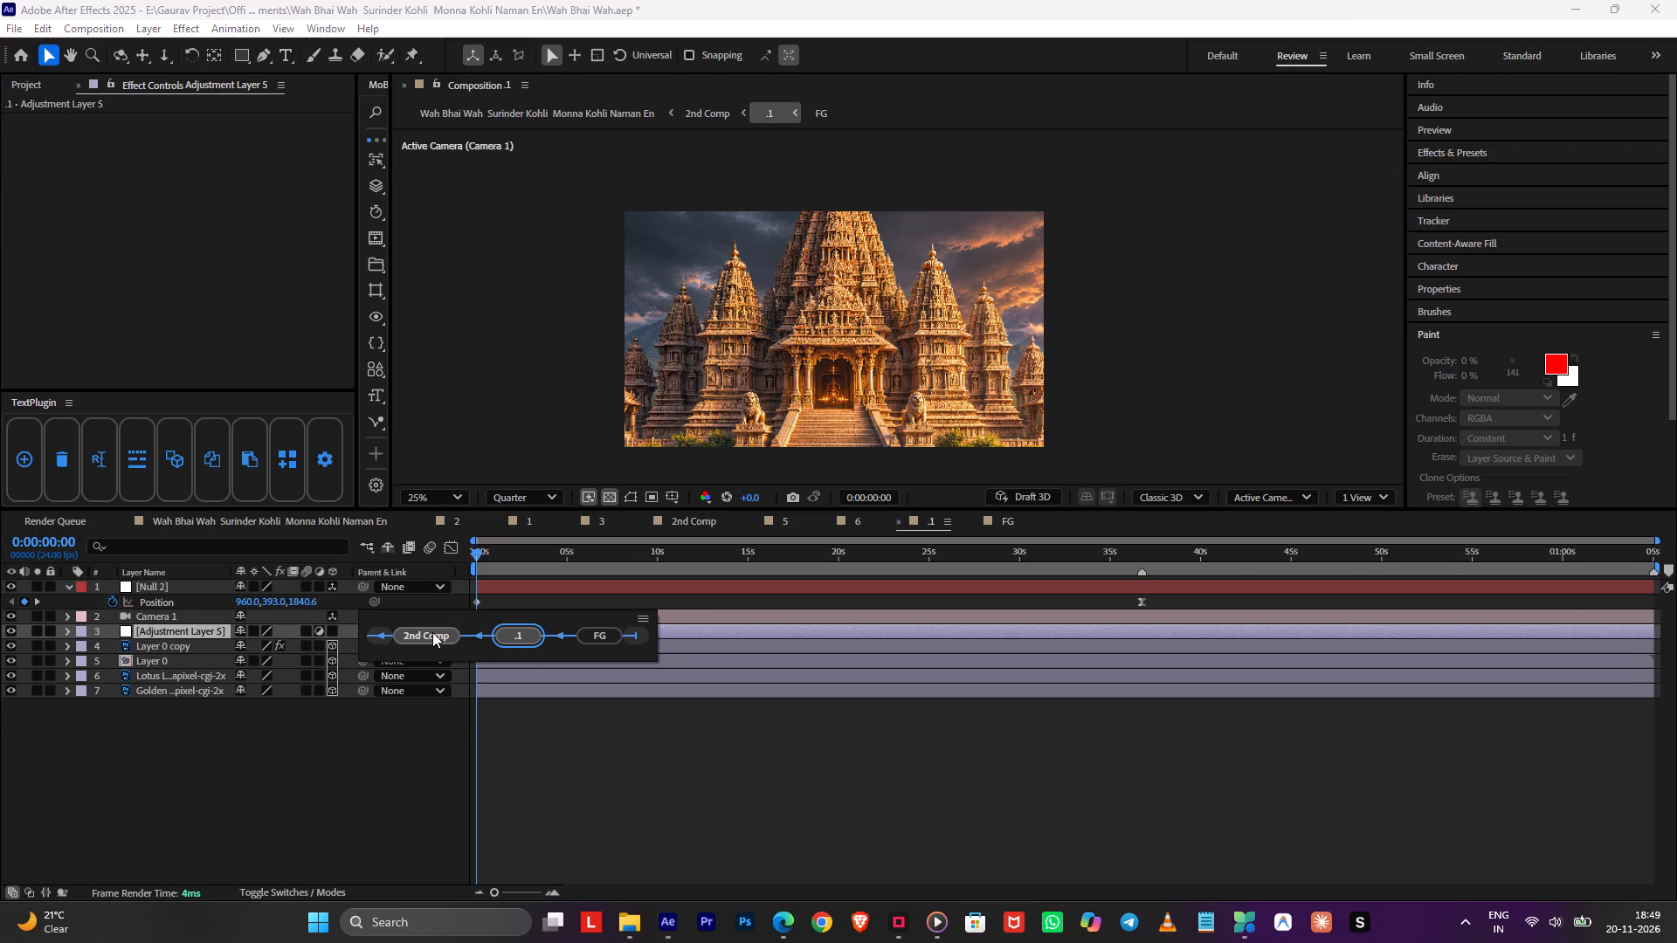
left_click(432, 632)
left_click(692, 790)
key("ctrl+s")
key("Tab")
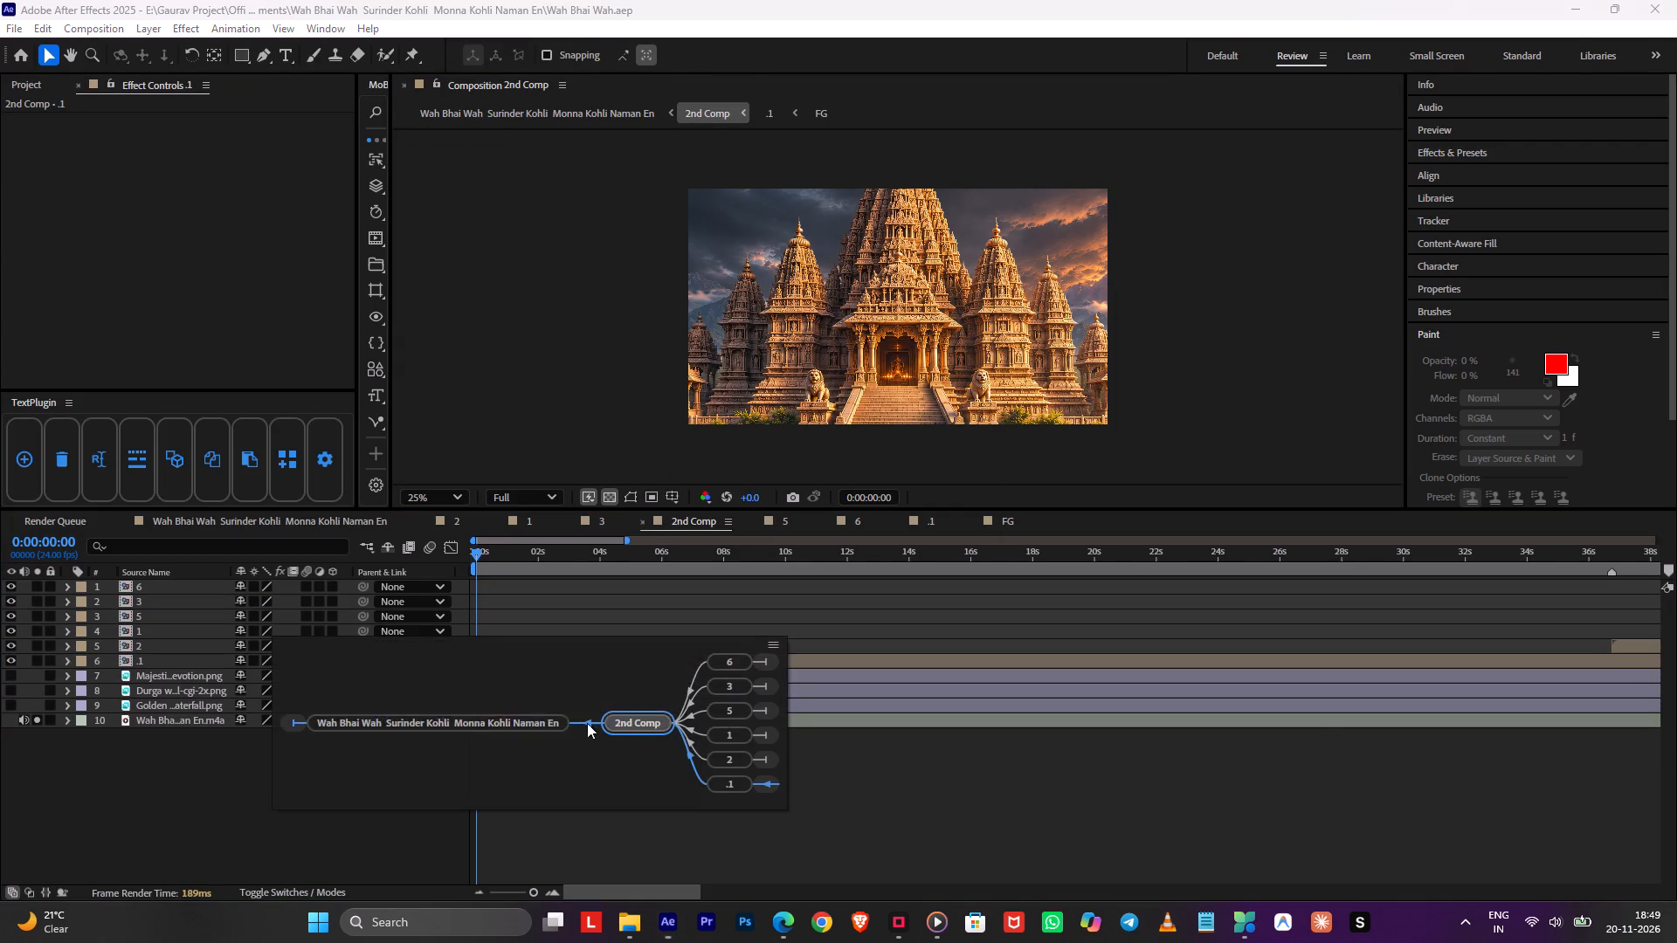
left_click(555, 721)
Examine the temple shot's fade-in and camera move in the main composition up to about 0:00:07:22.
left_click_drag(514, 560, 635, 553)
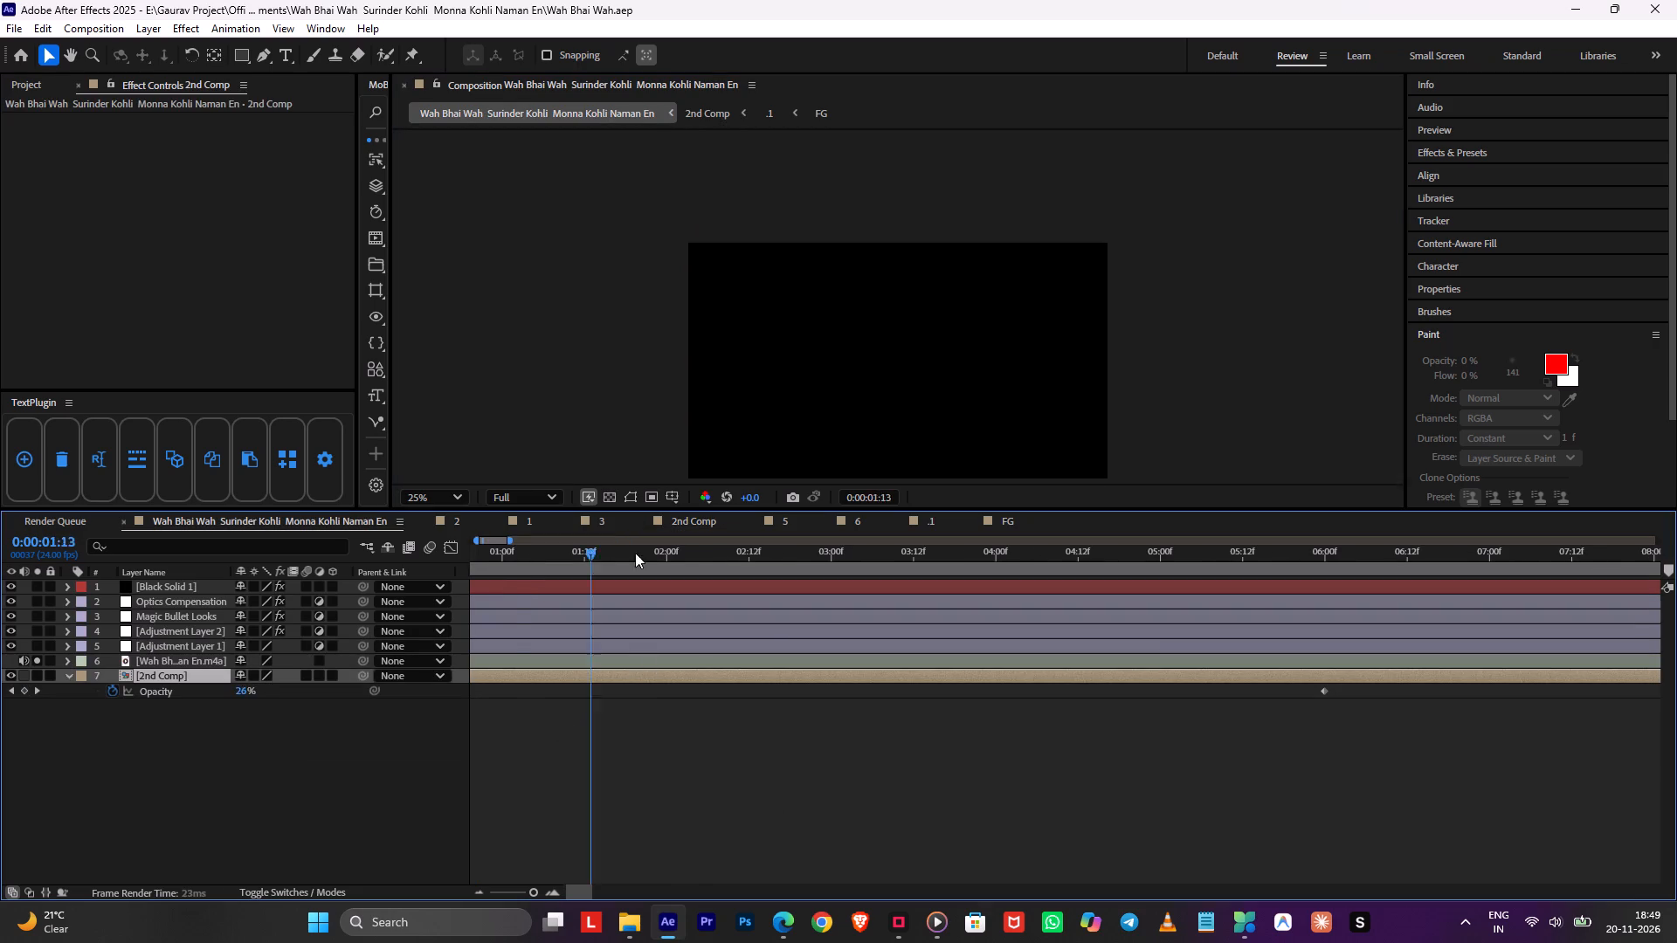
left_click_drag(635, 553, 1174, 605)
key("space")
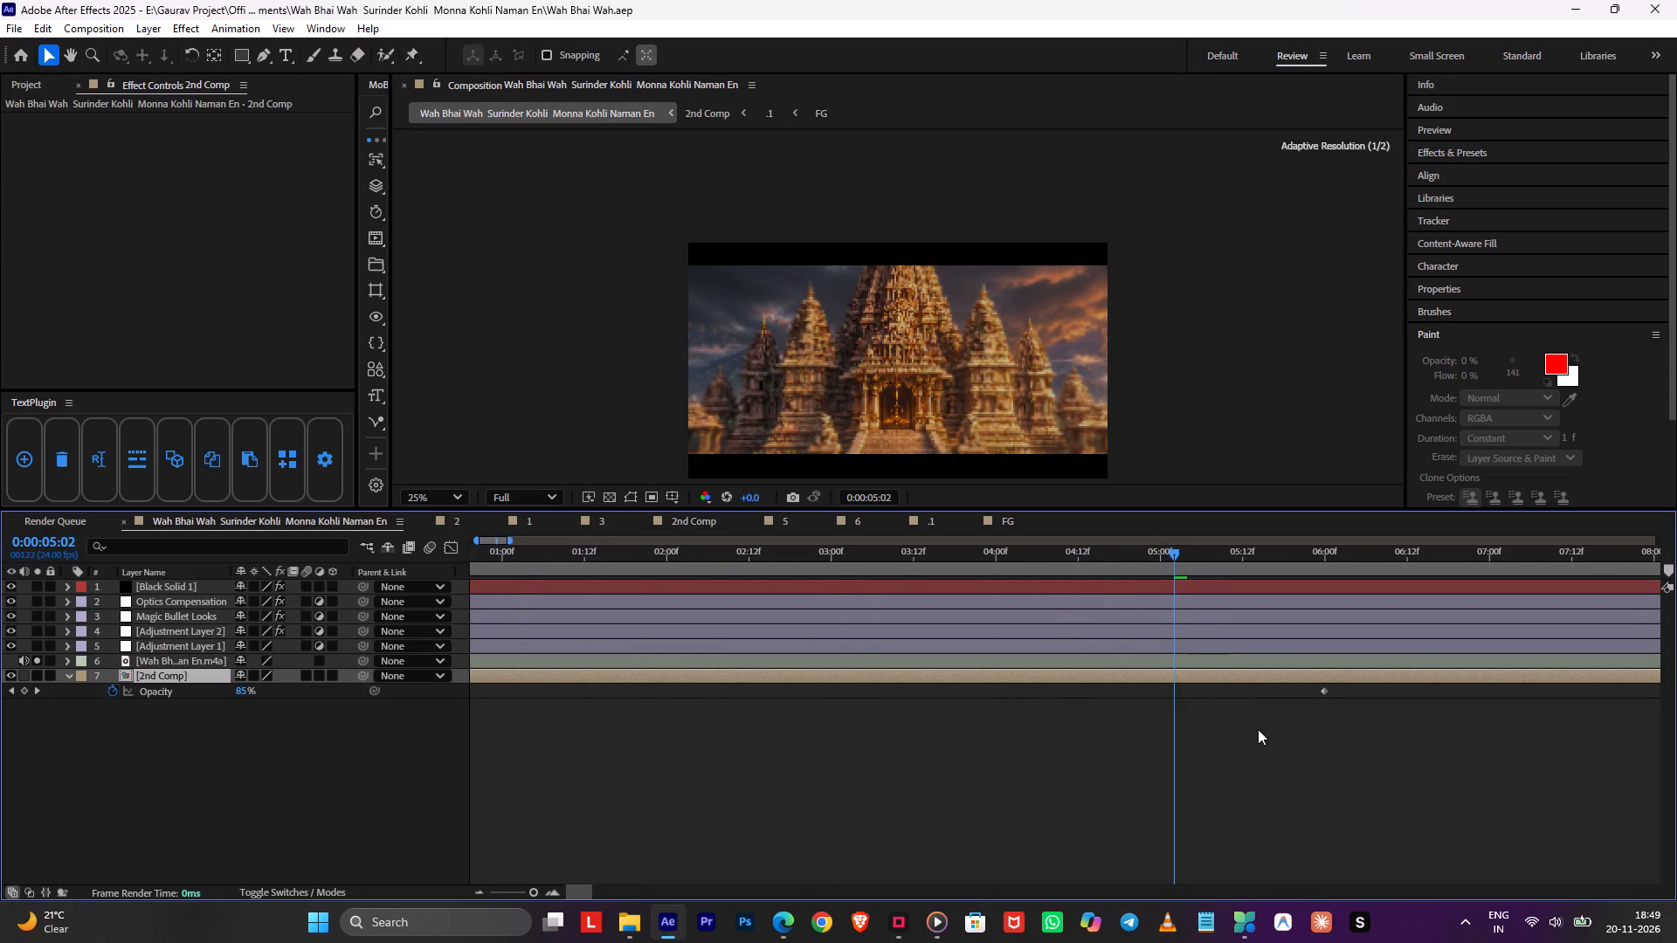
middle_click_drag(1247, 736, 828, 746)
left_click_drag(827, 567, 810, 566)
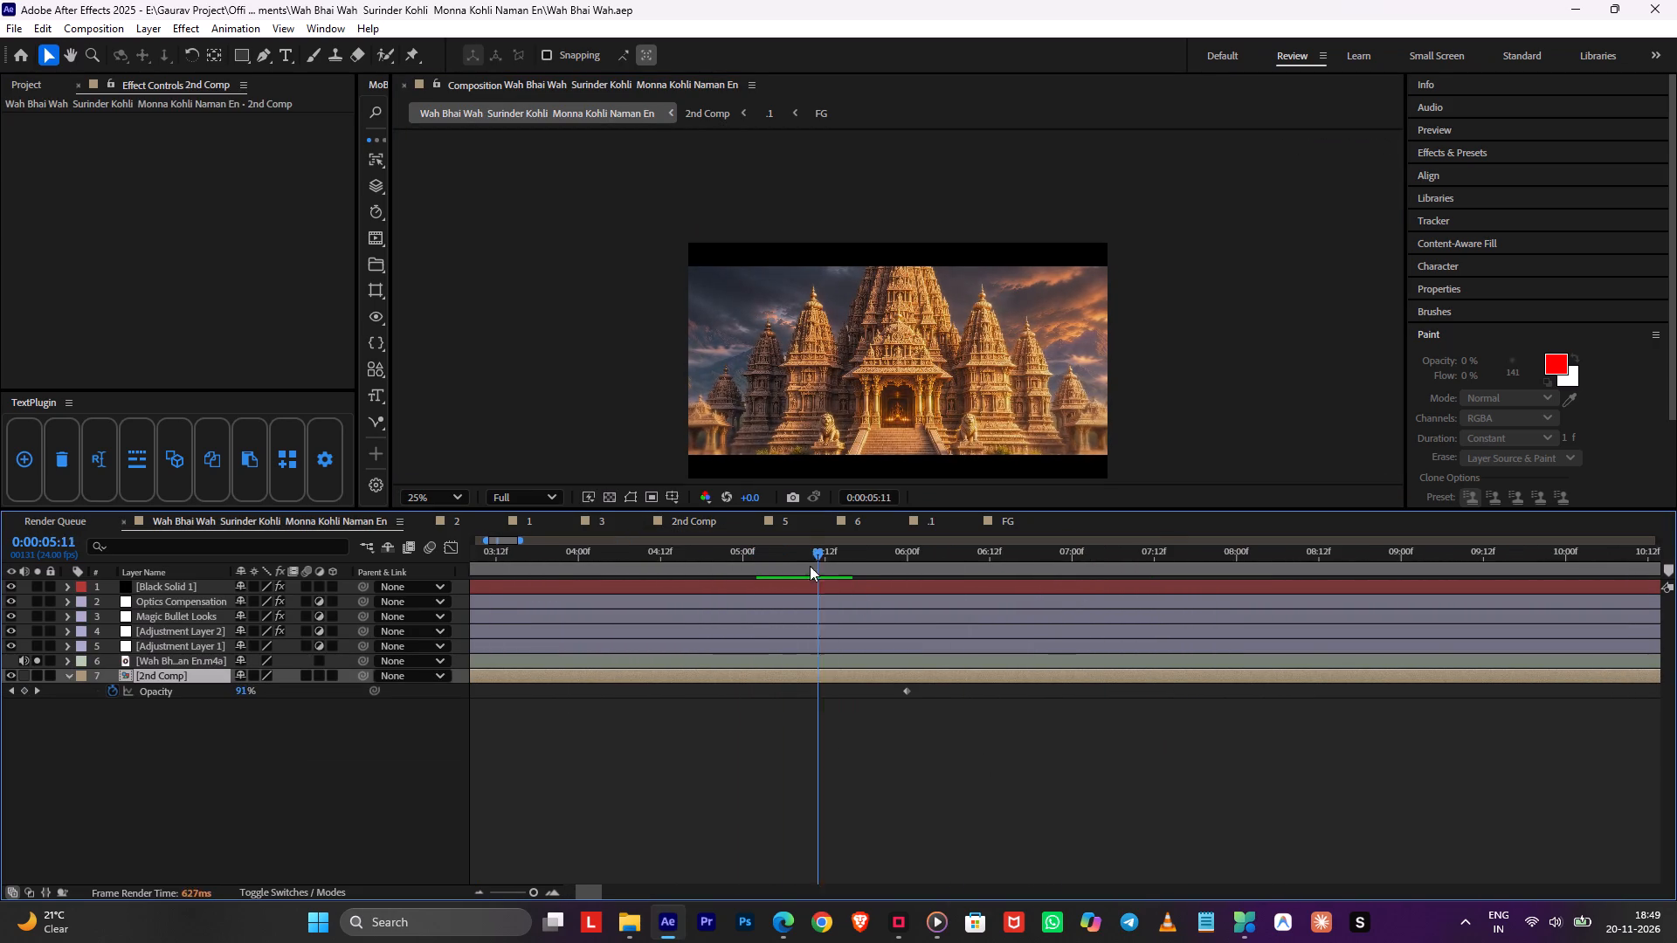
left_click_drag(810, 566, 783, 569)
key("space")
left_click_drag(843, 561, 1224, 588)
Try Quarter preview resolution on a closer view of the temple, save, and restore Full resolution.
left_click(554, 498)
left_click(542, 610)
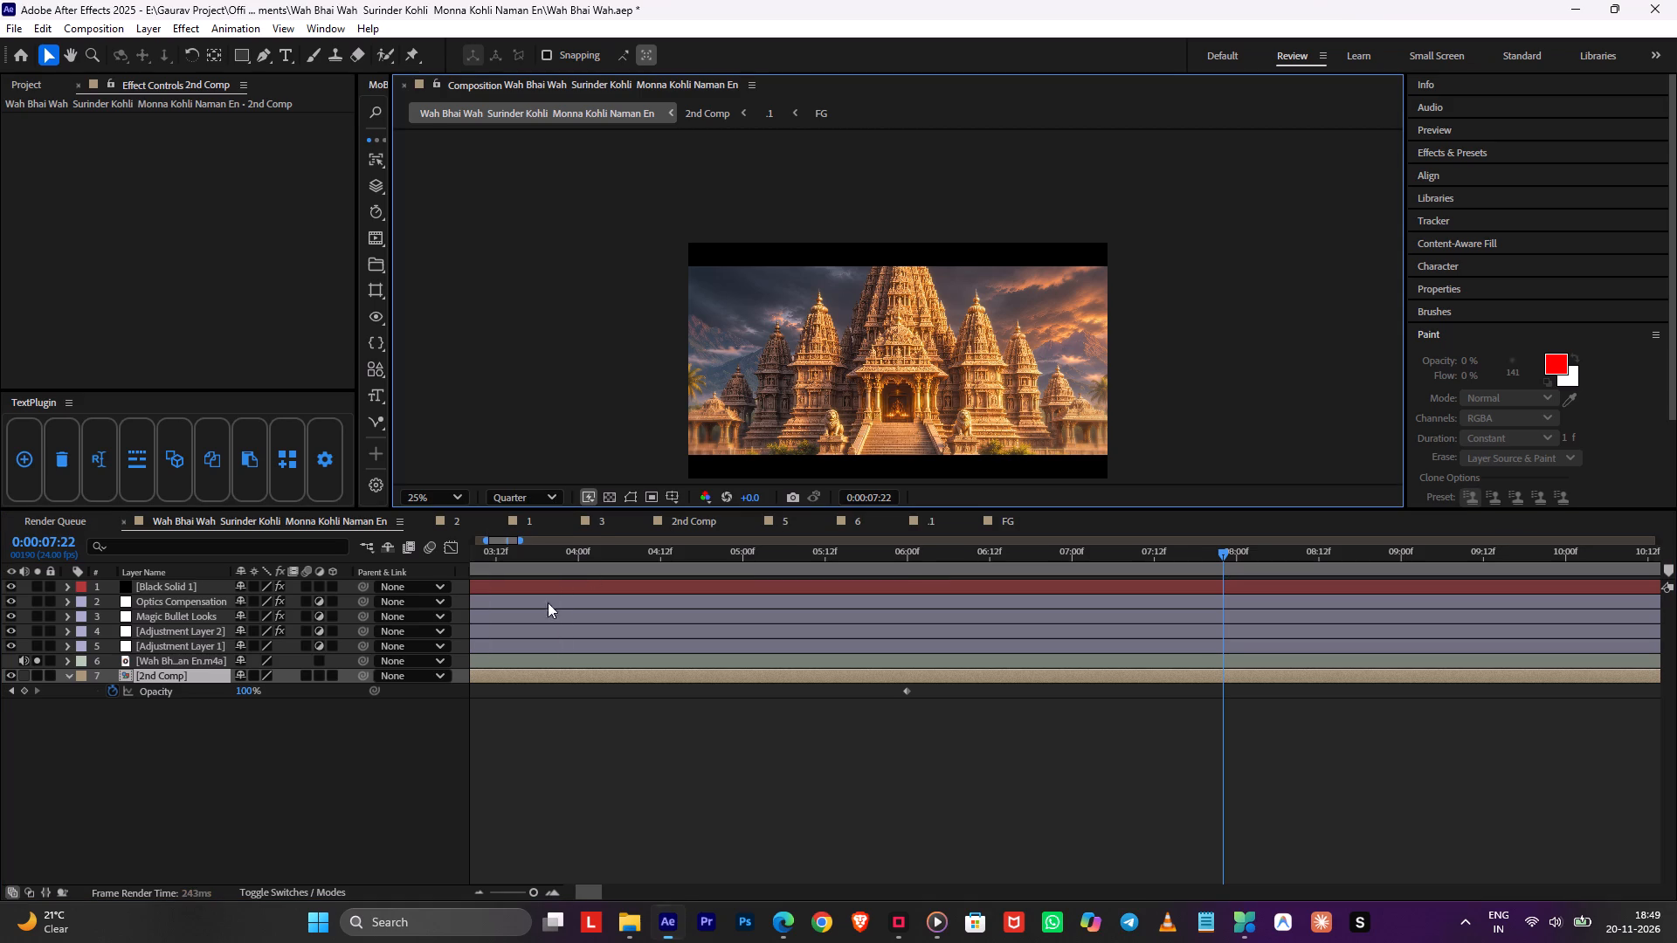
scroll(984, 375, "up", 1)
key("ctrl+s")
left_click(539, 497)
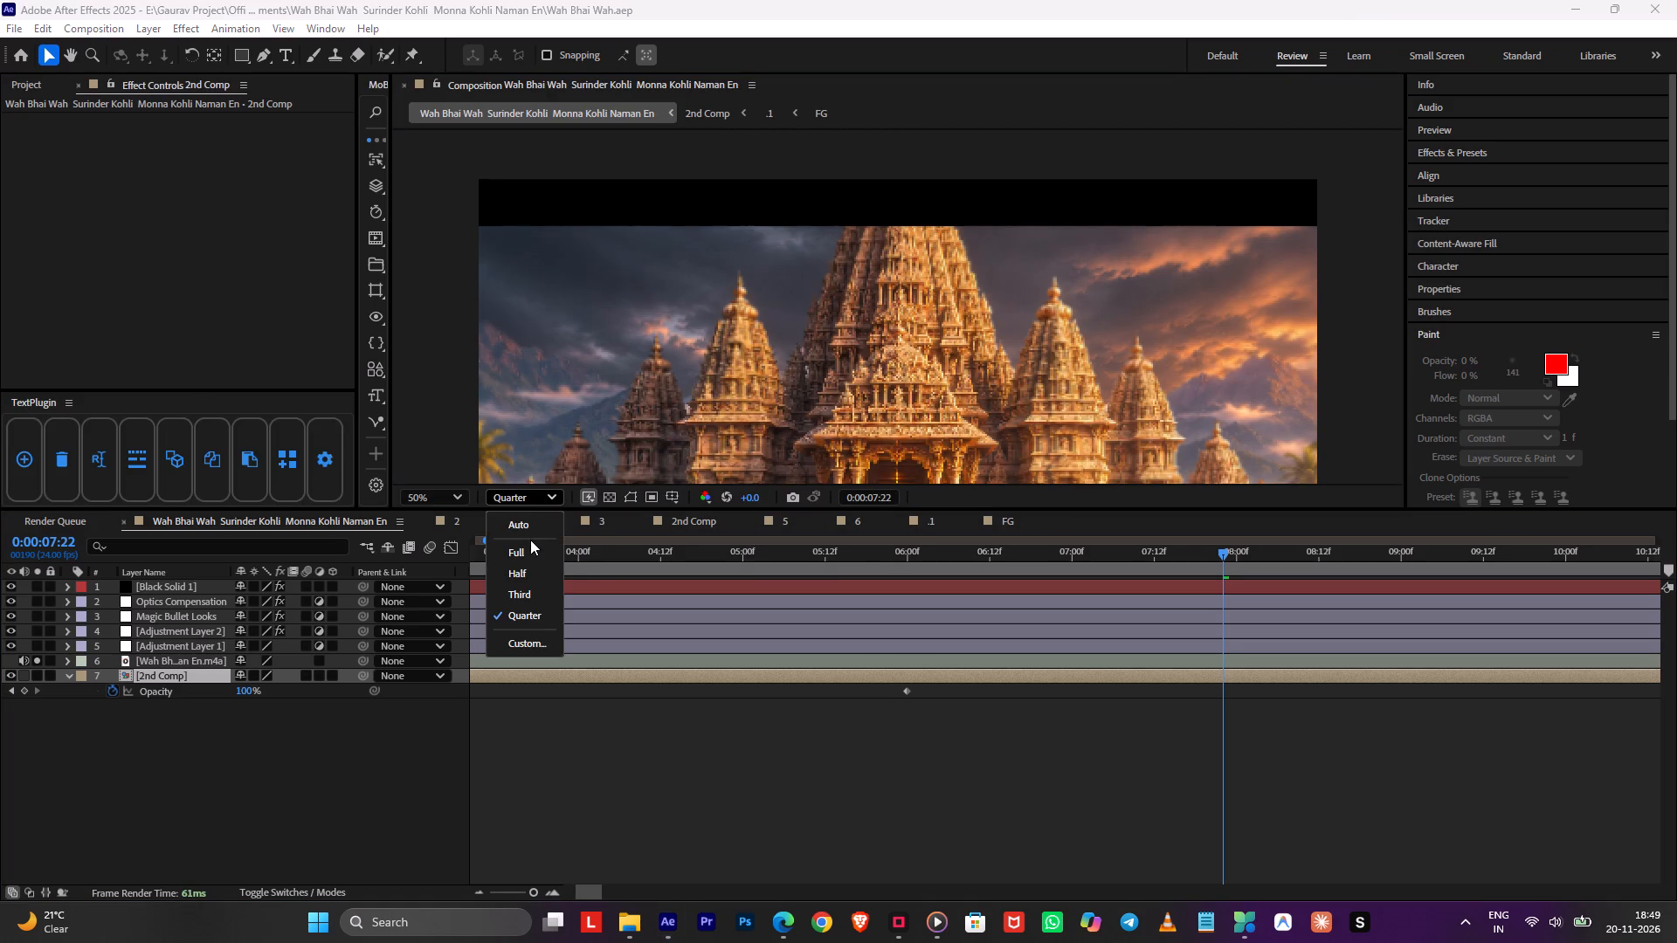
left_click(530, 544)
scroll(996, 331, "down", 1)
Open the 2nd Comp precomposition from the main composition.
double_click(1030, 678)
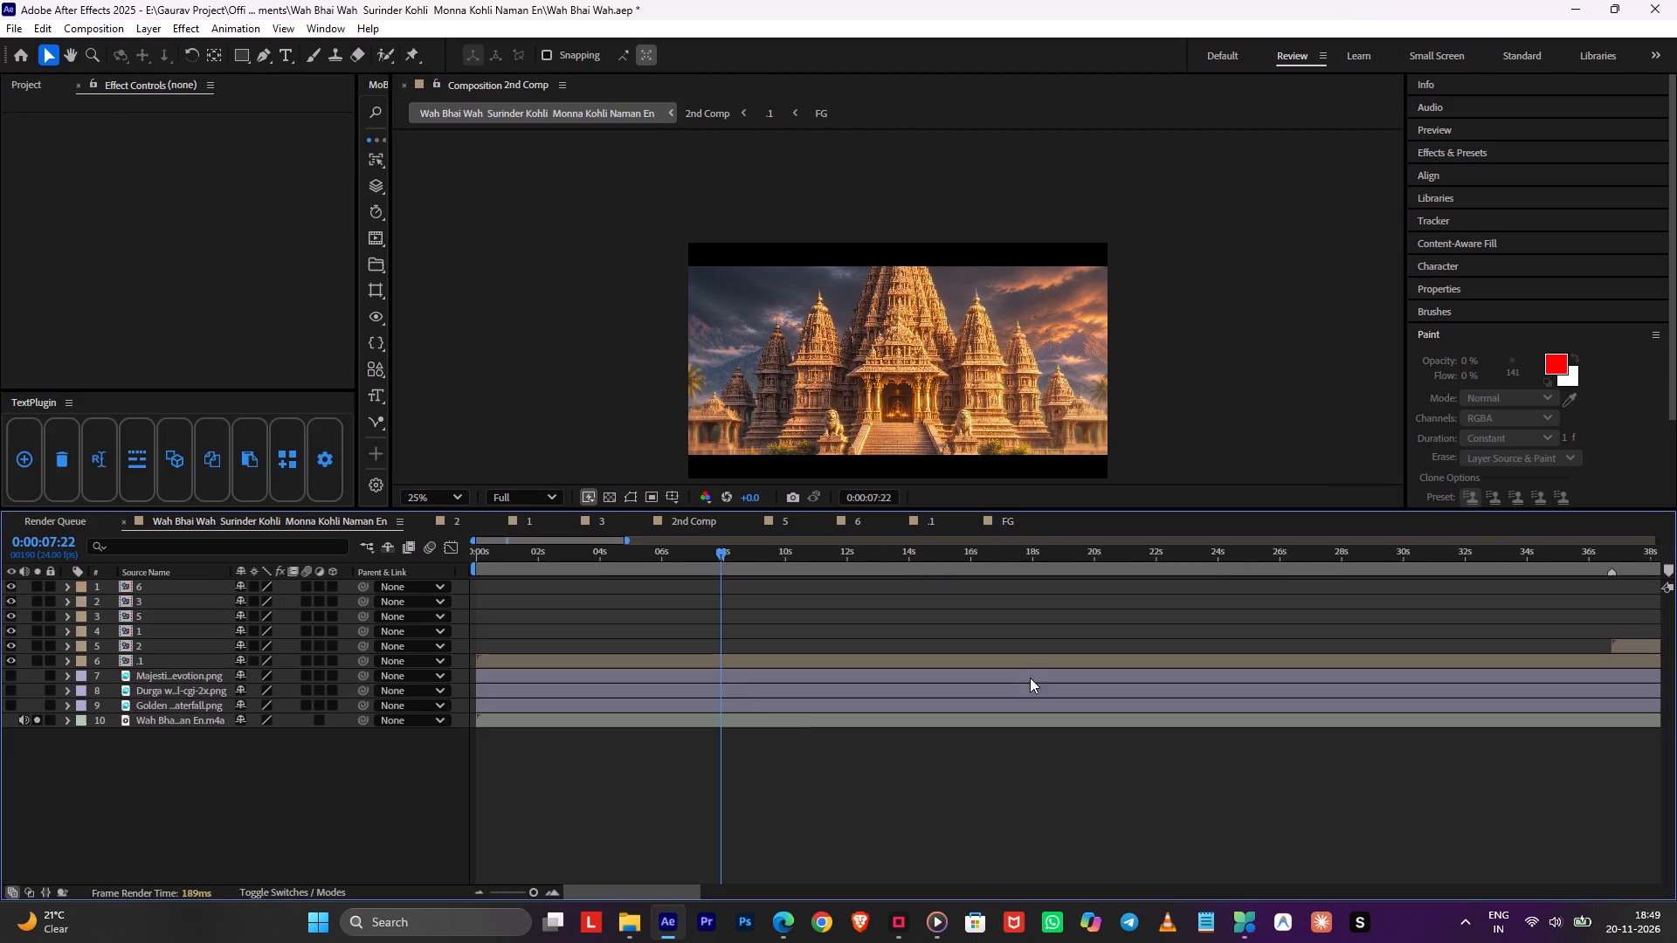
Apply CC Vignette to the .1 layer in 2nd Comp, with Amount 68 and Angle of View 61.1.
left_click(723, 664)
key("space")
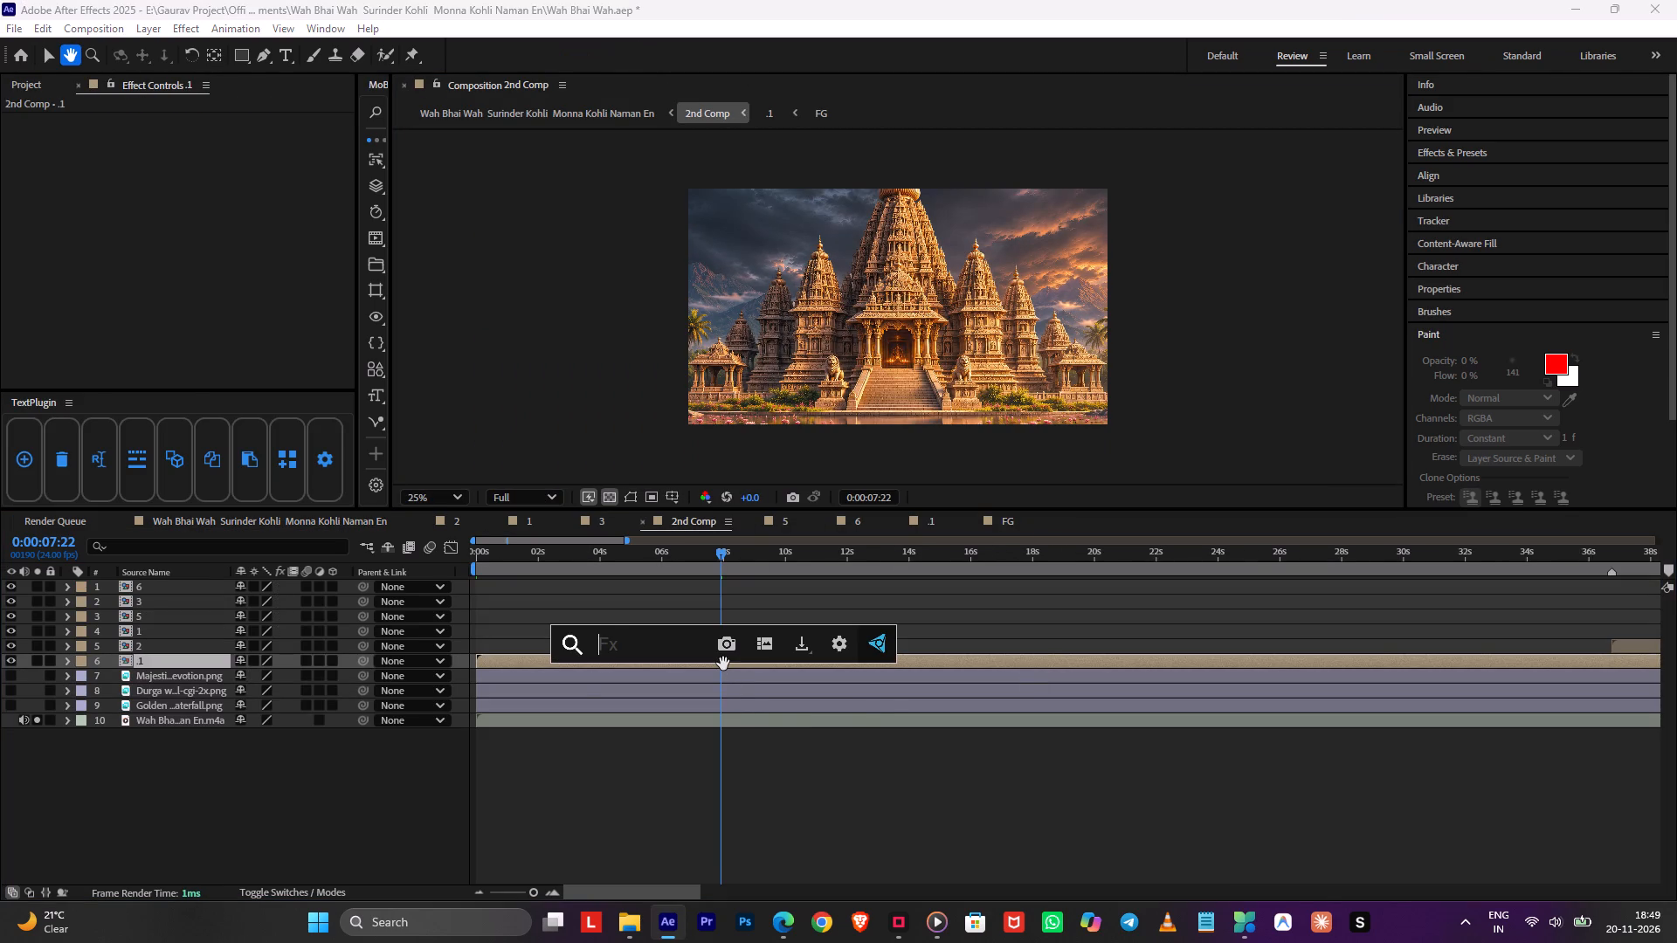
type("cc v")
left_click(641, 714)
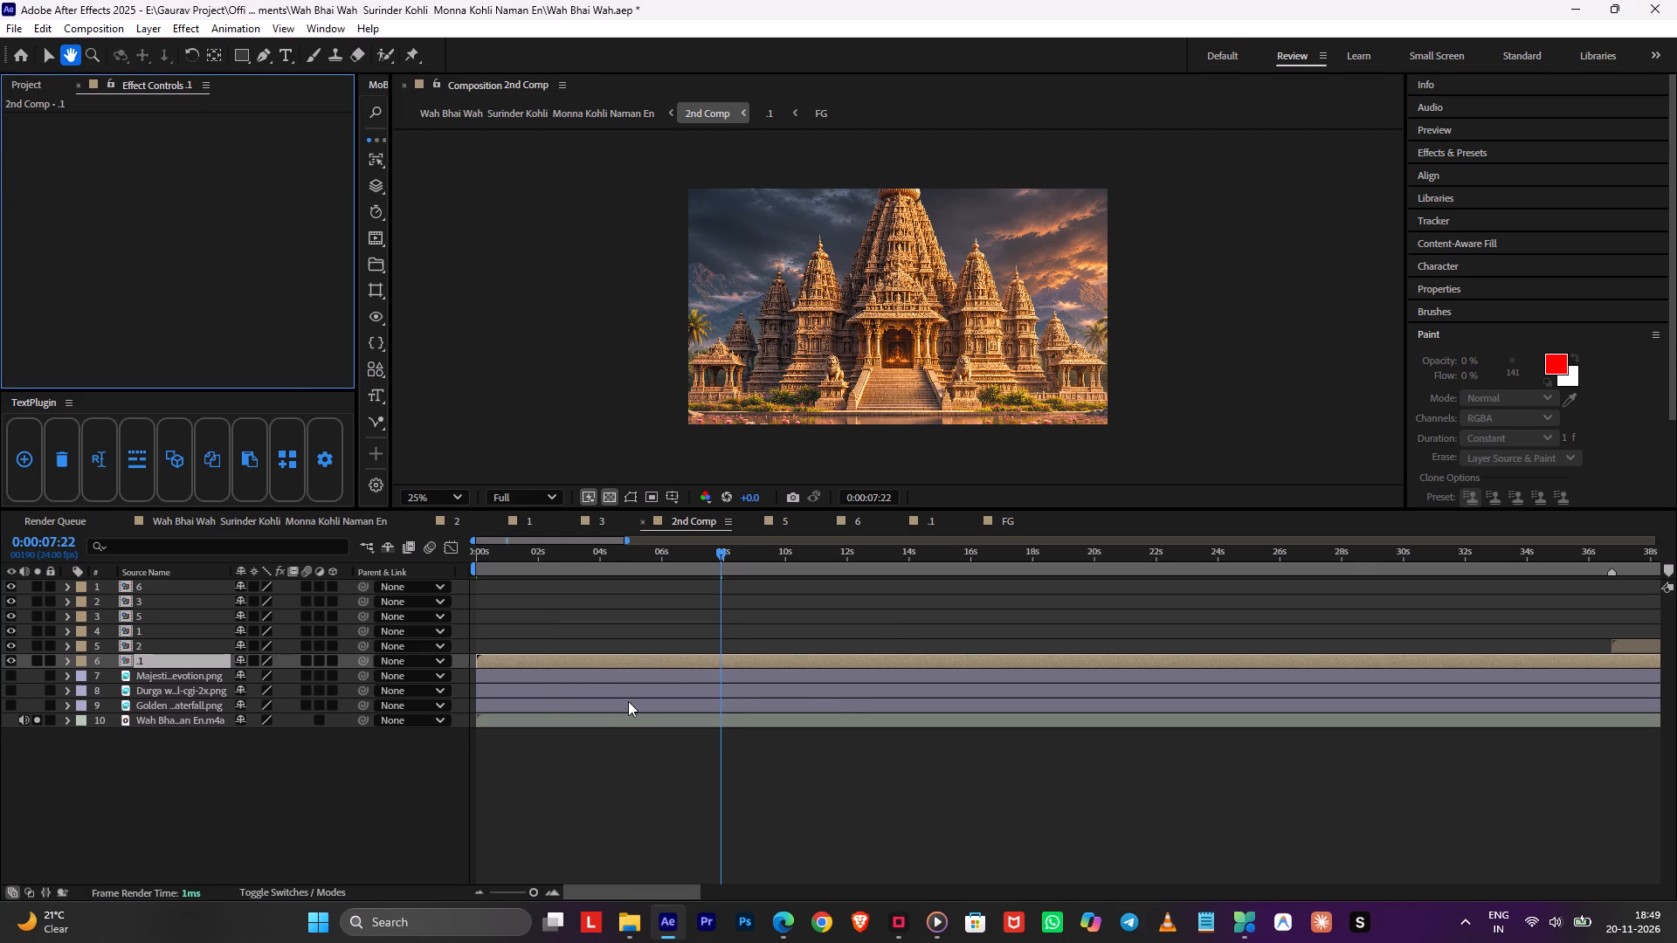
left_click_drag(197, 182, 687, 174)
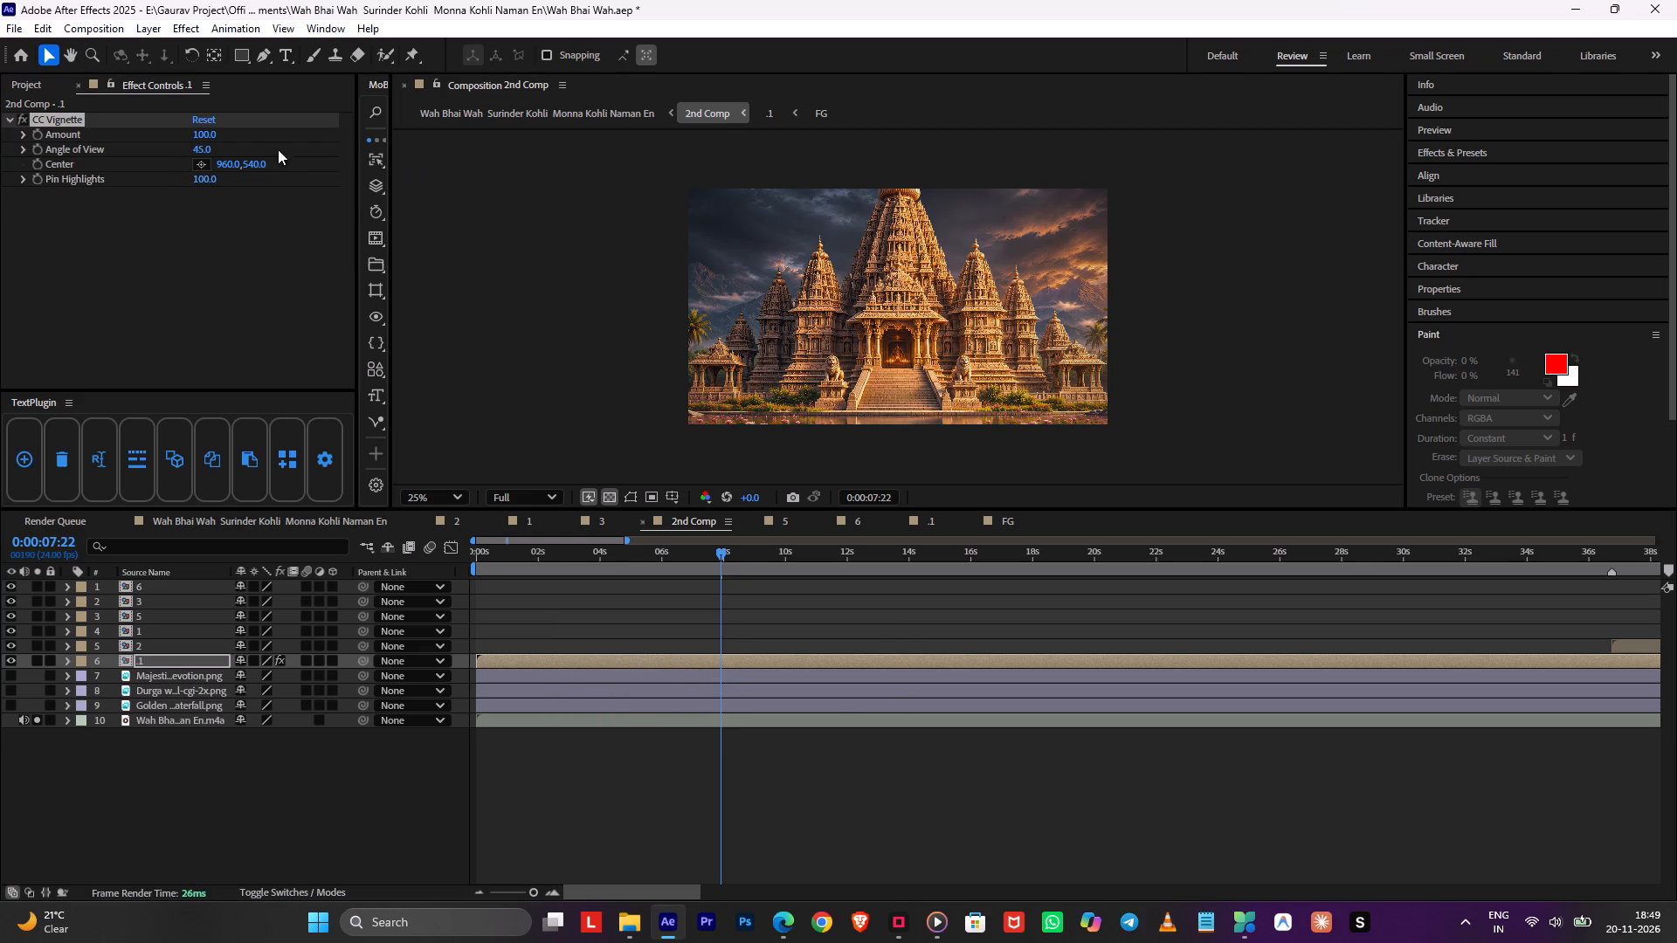
left_click_drag(202, 149, 359, 156)
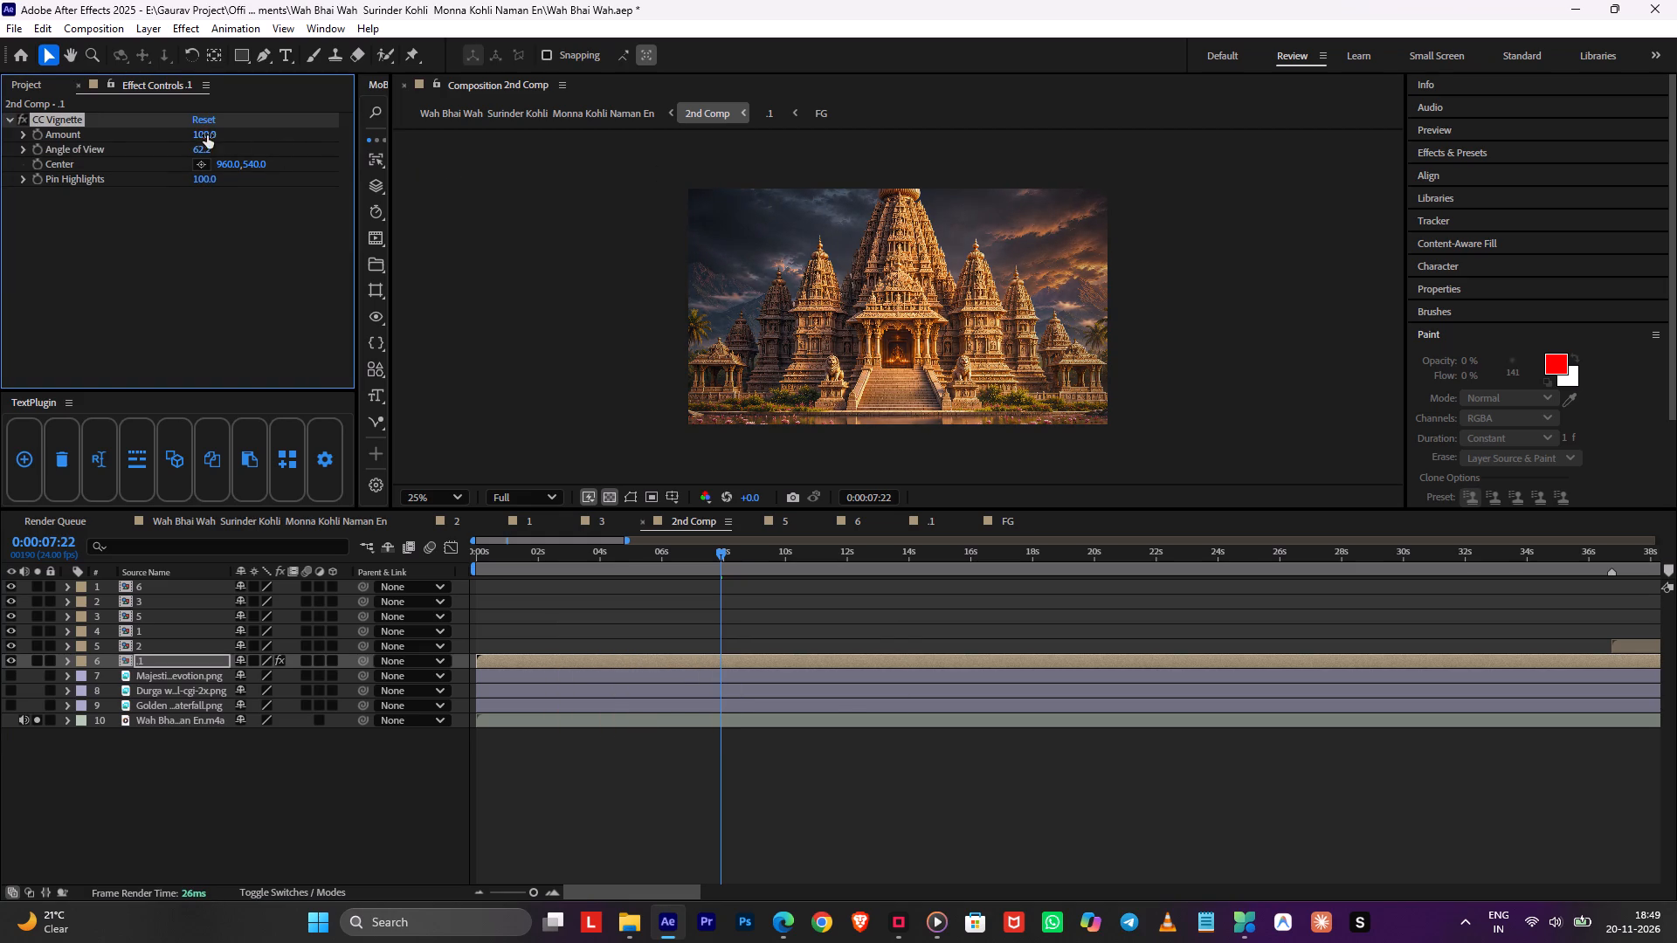
left_click_drag(207, 135, 182, 149)
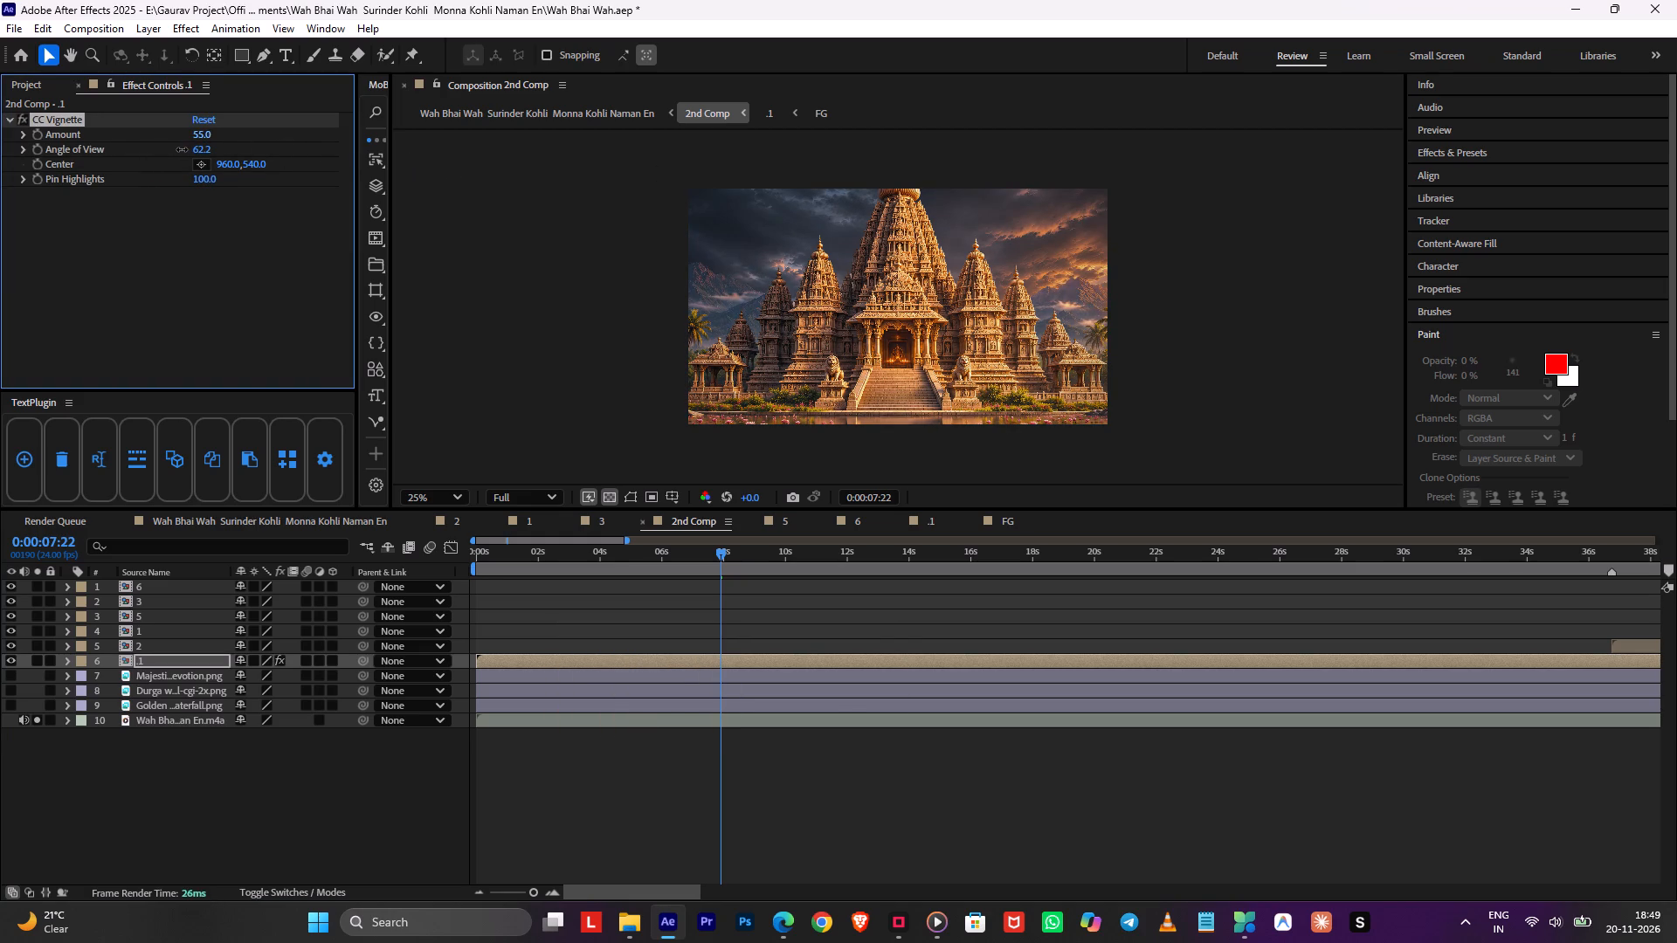
left_click_drag(182, 149, 195, 149)
left_click(201, 152)
left_click(205, 133)
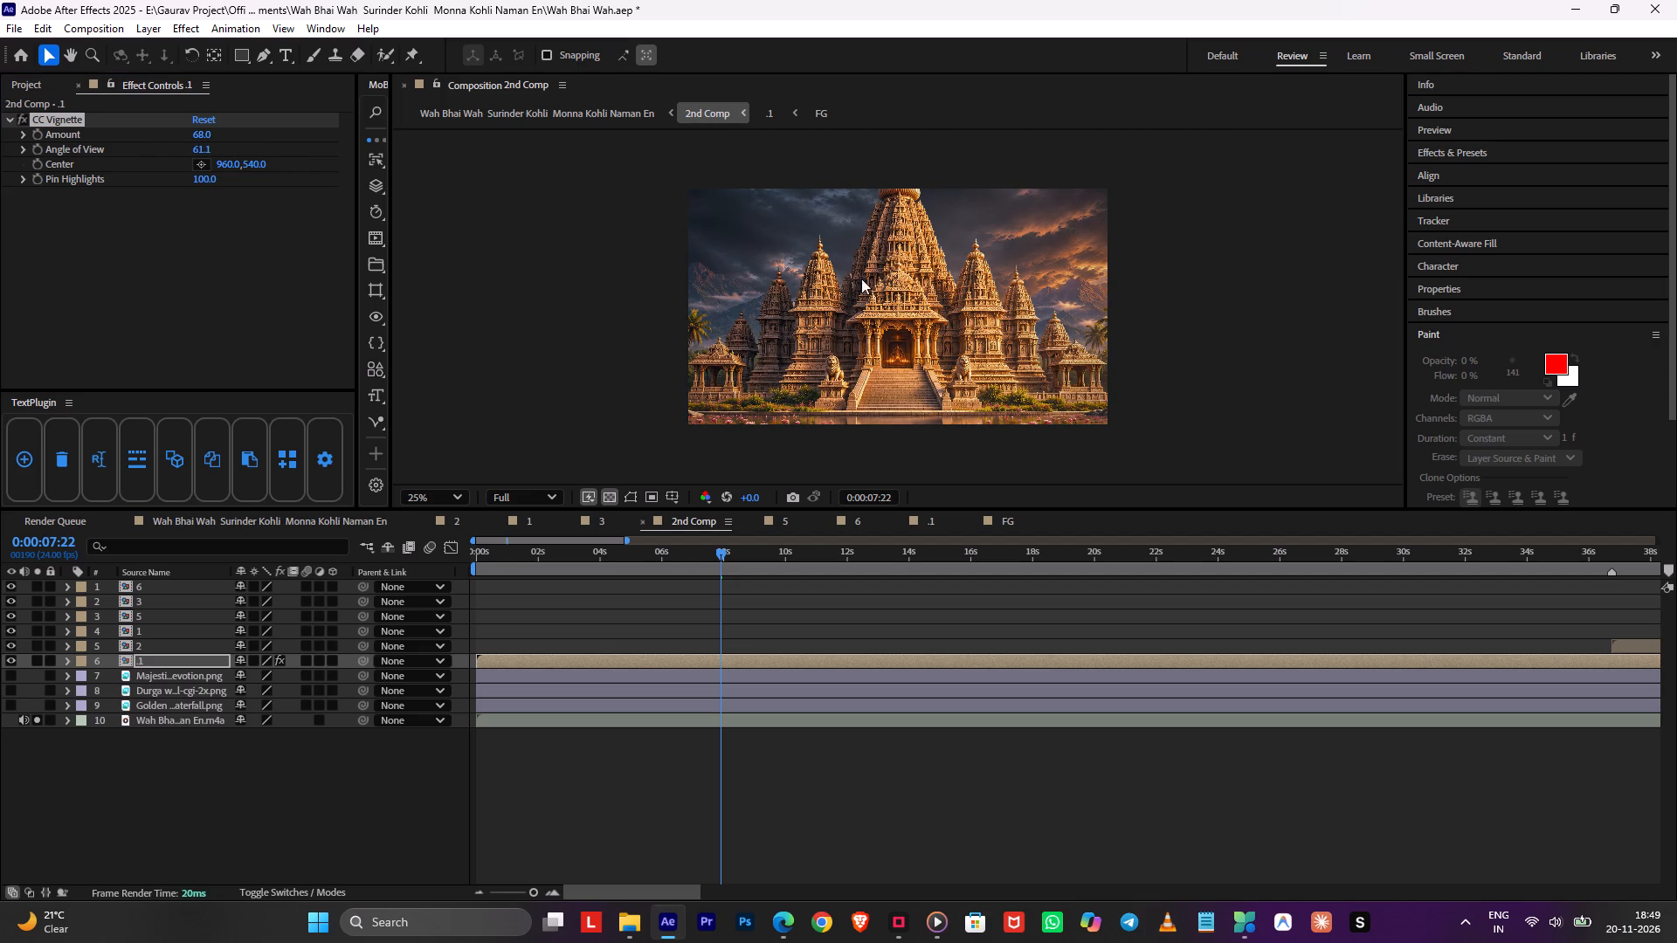
Add a Curves effect to the .1 layer, pull the RGB curve's shadows down slightly, and save the project.
key("ctrl+space")
key("c")
type("ur")
left_click(765, 673)
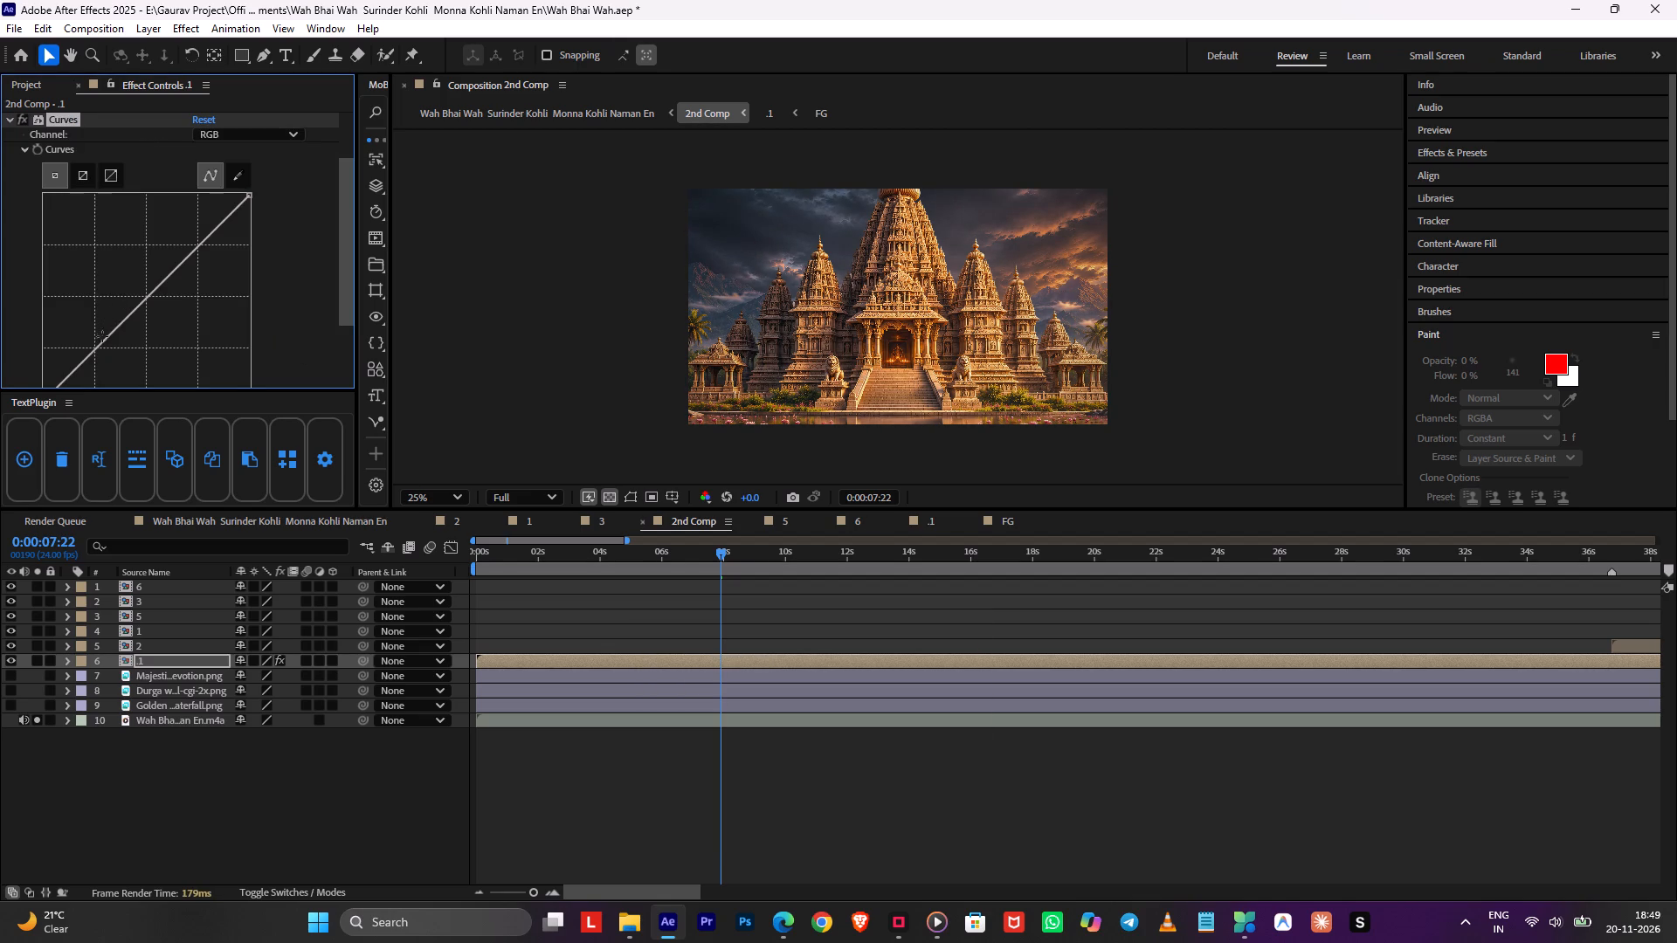
left_click(93, 350)
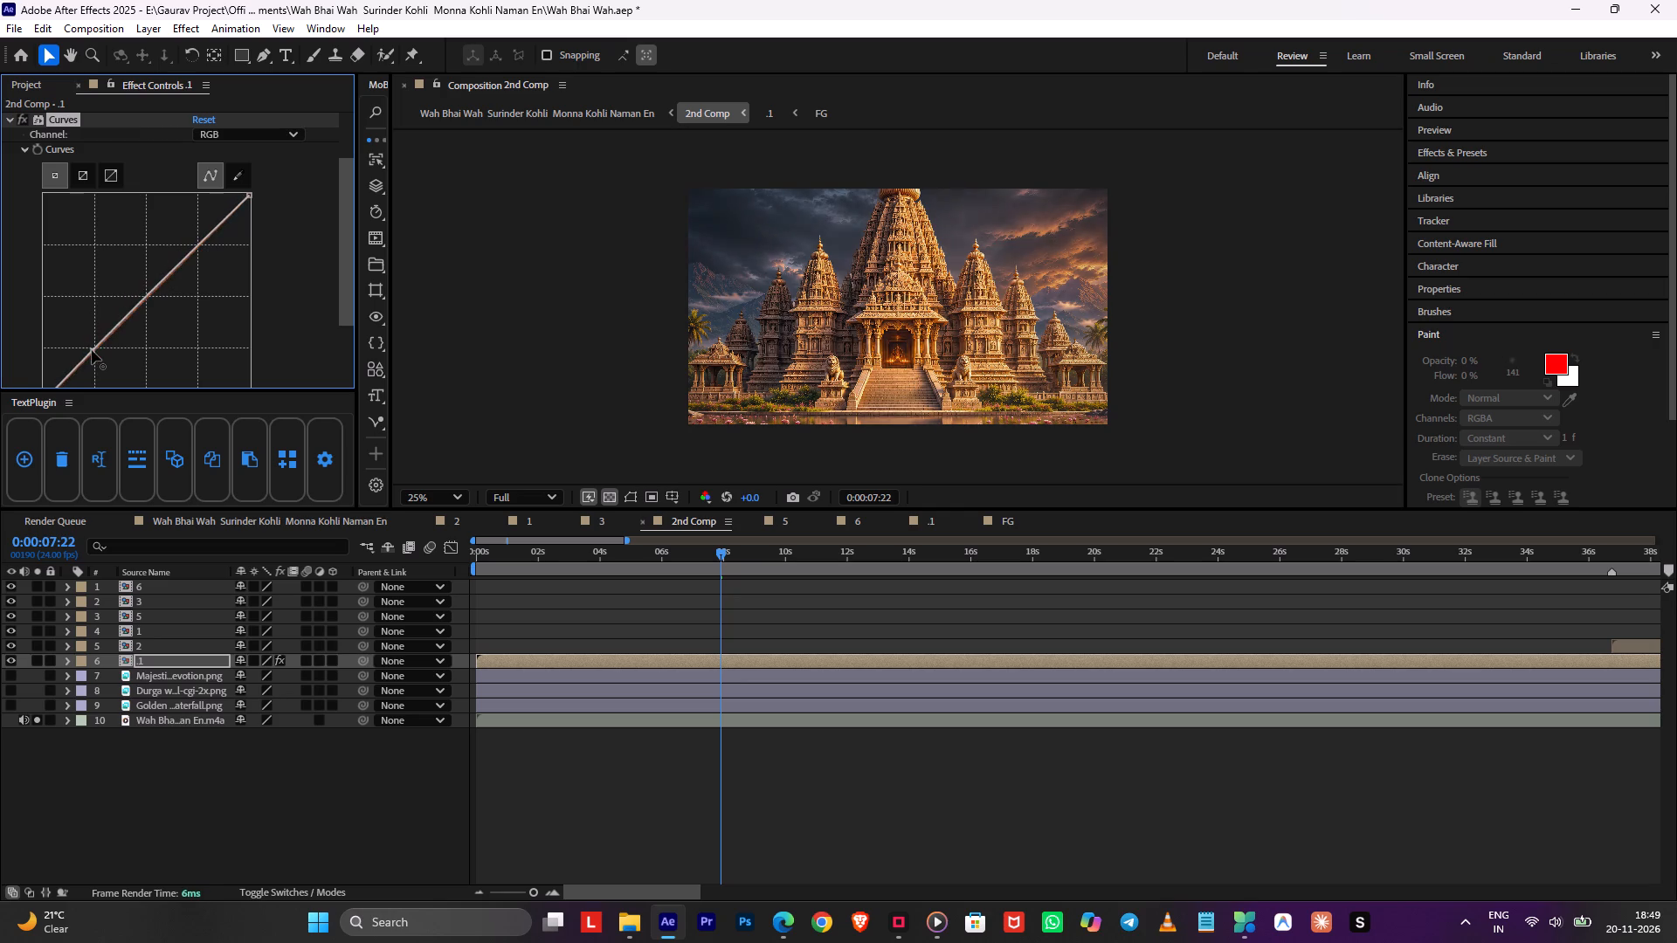
scroll(991, 326, "up", 1)
key("ctrl+s")
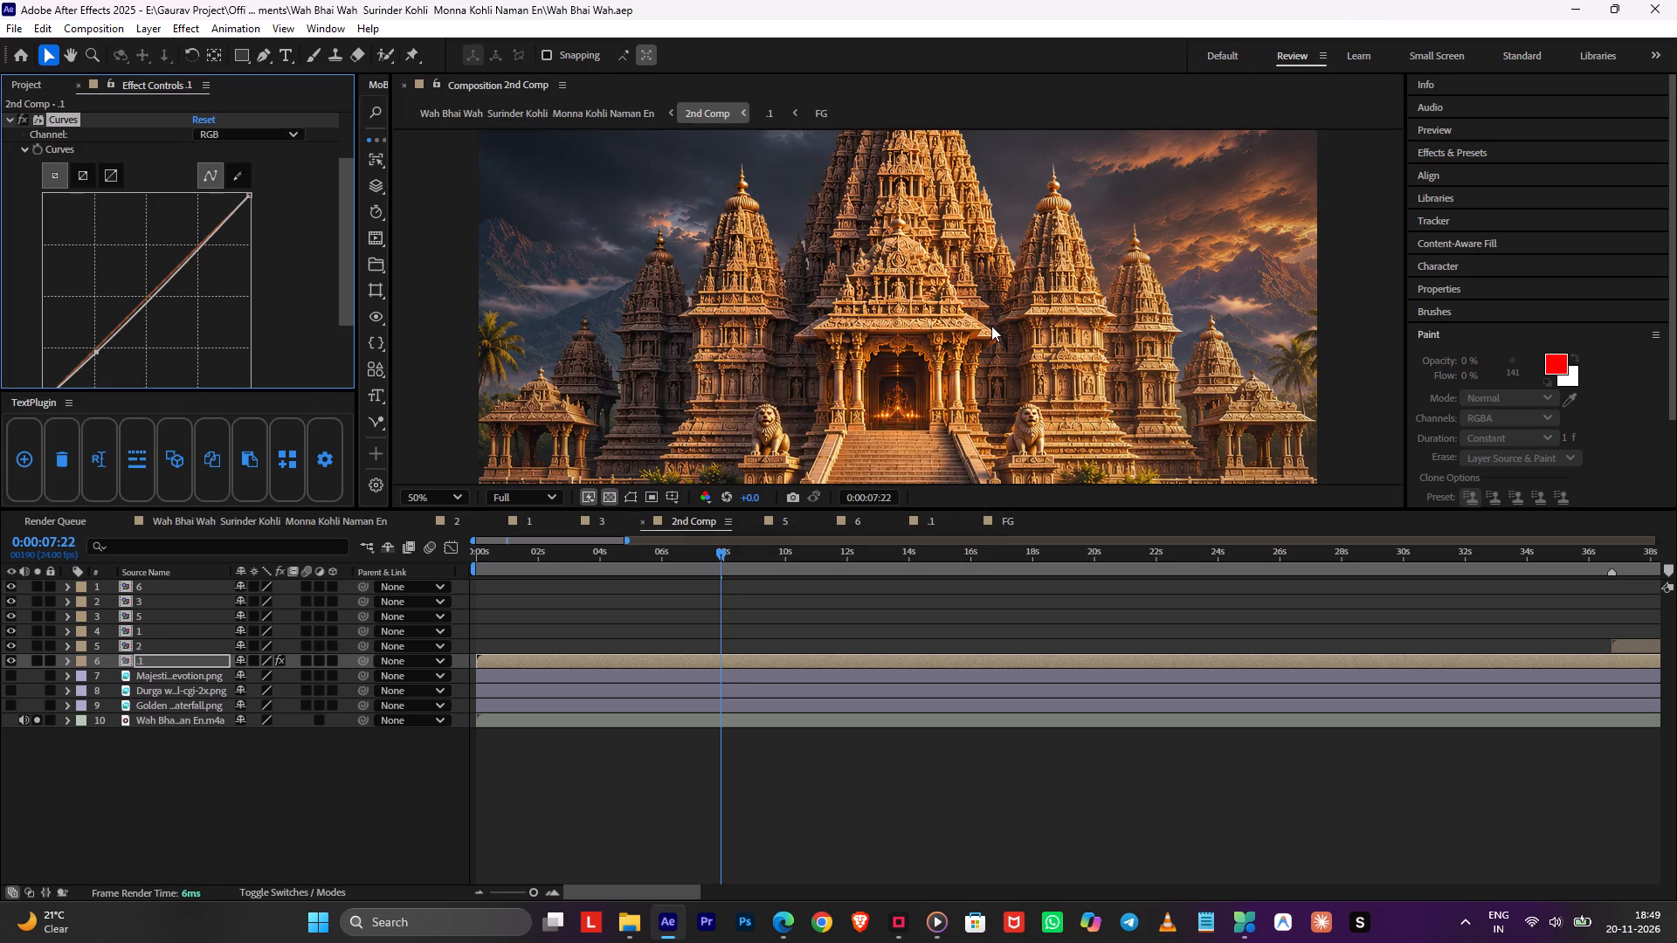
Return to the main composition and examine the graded temple up close at 0:00:08:17.
key("Tab")
left_click(749, 781)
key("Tab")
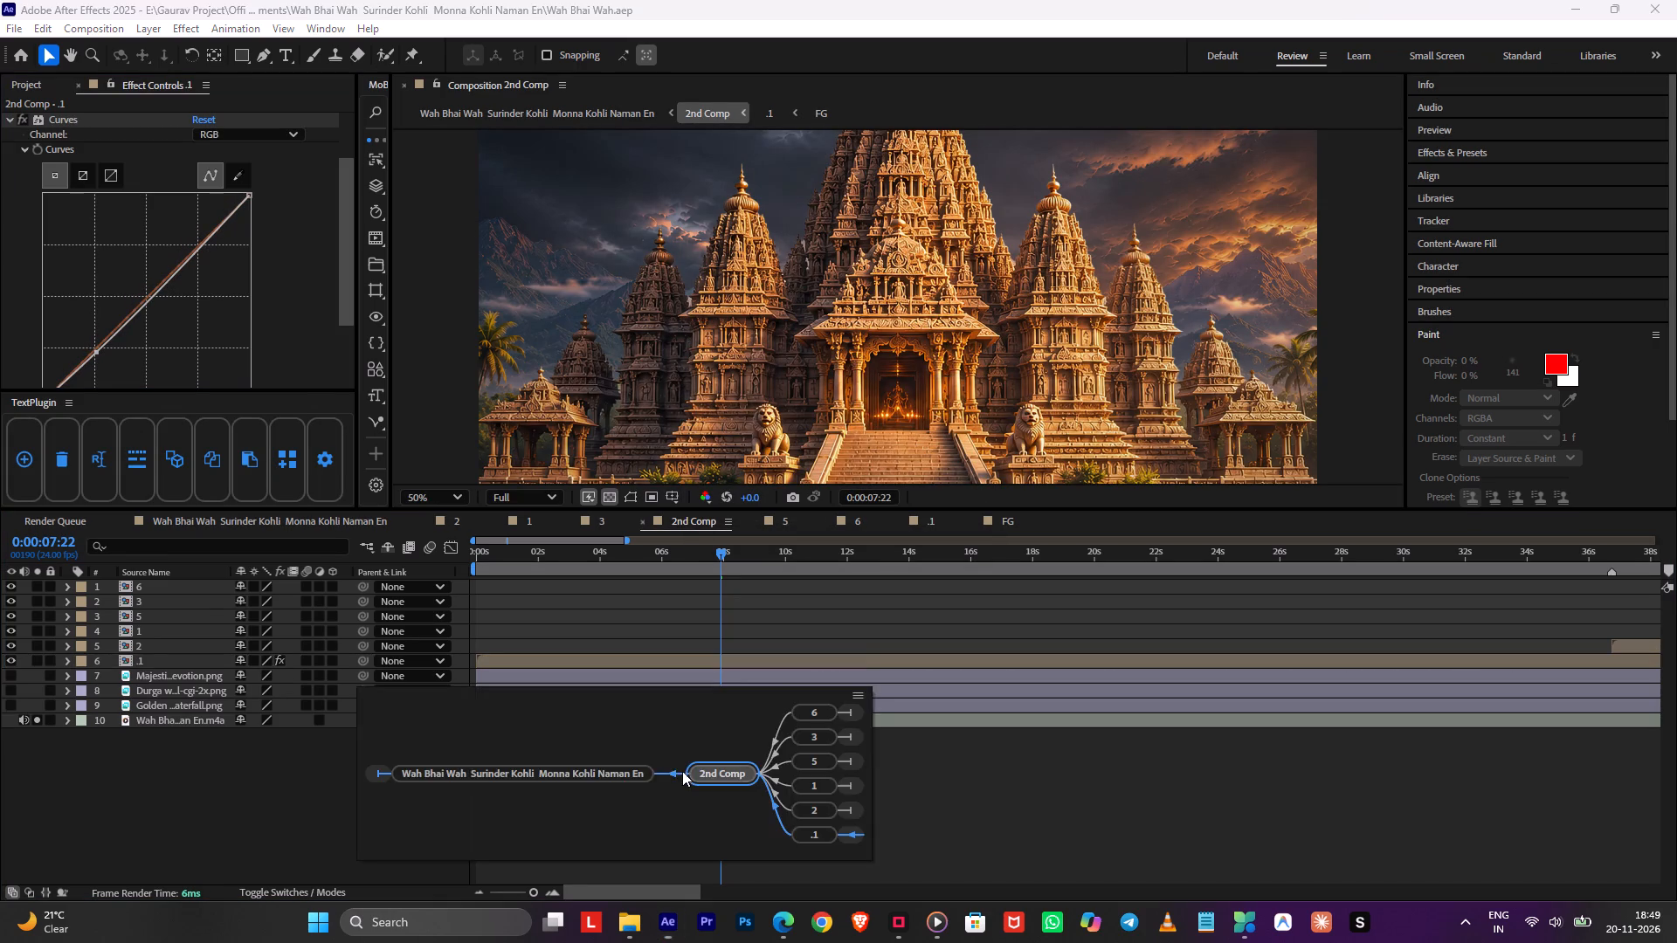
left_click(638, 774)
scroll(1086, 382, "up", 1)
middle_click_drag(1085, 383, 1085, 379)
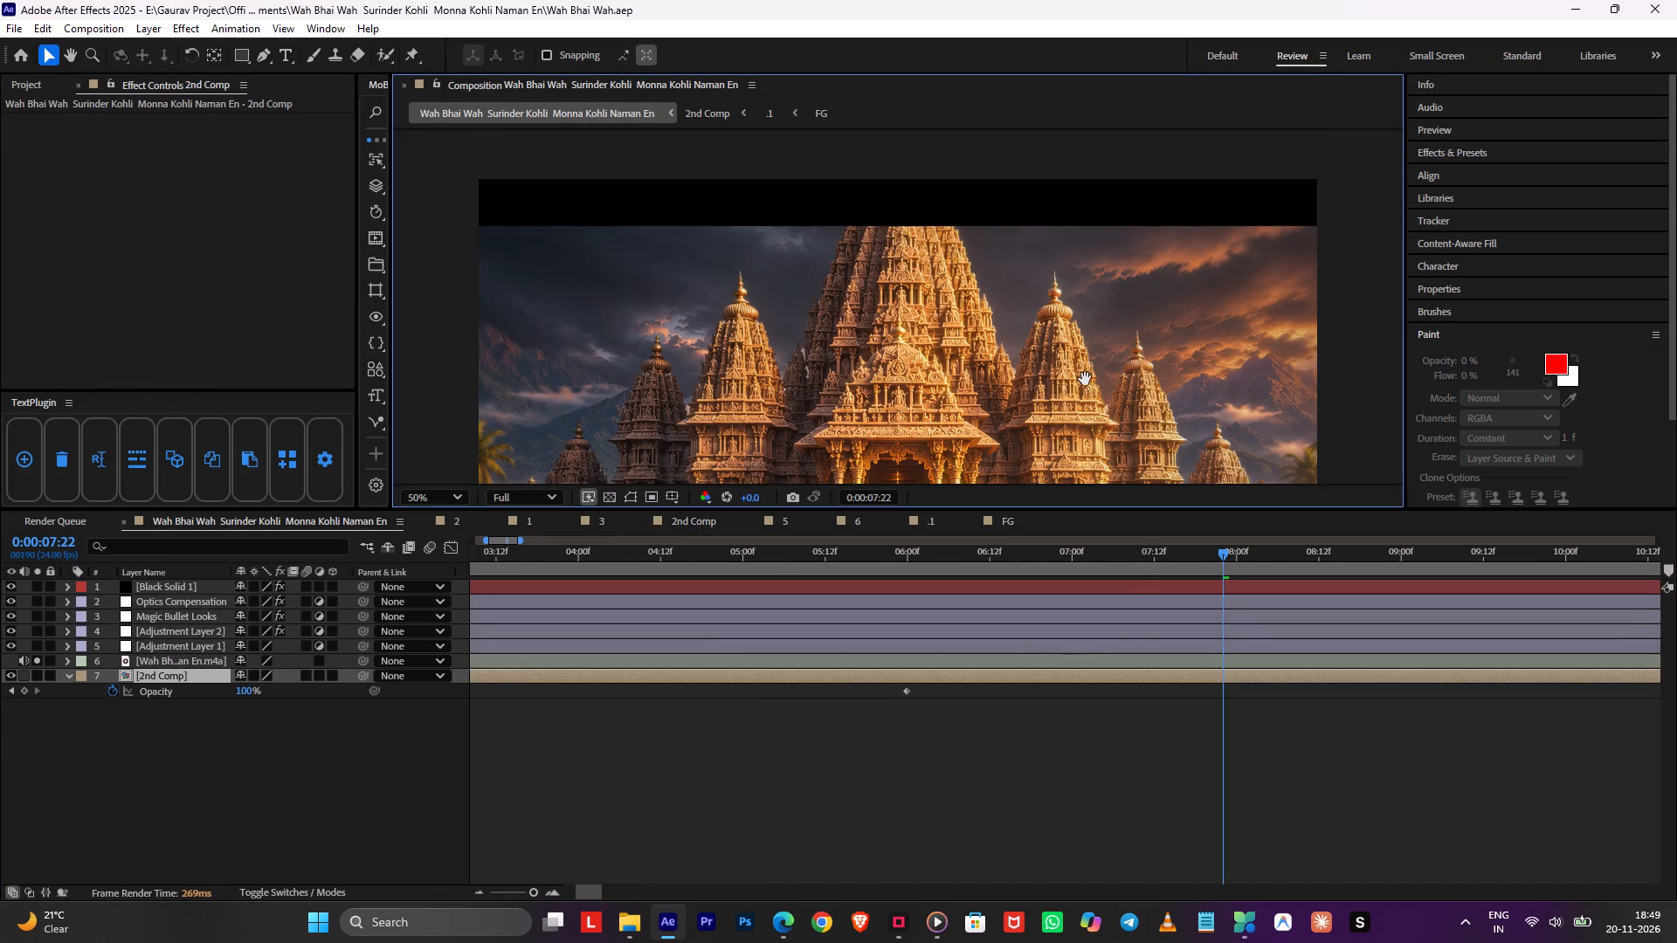
middle_click_drag(1085, 379, 1080, 269)
left_click(1356, 566)
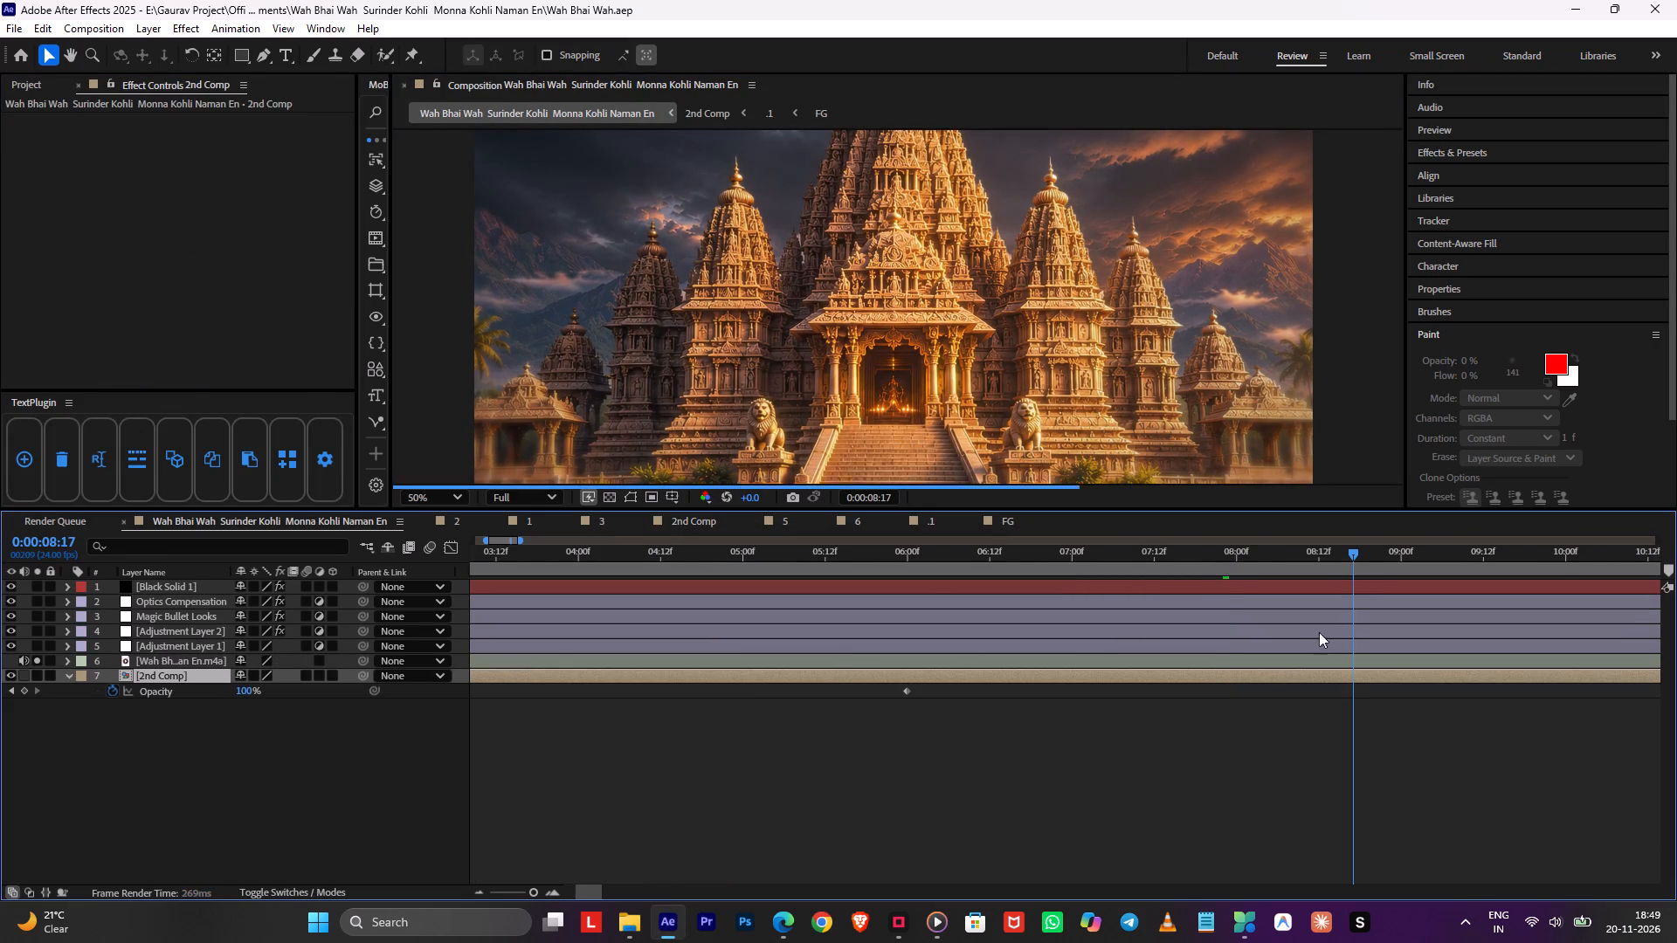
Set the Mask Feather of Adjustment Layer 2's blur mask to 661 pixels and save the project.
left_click(1313, 641)
left_click(1311, 633)
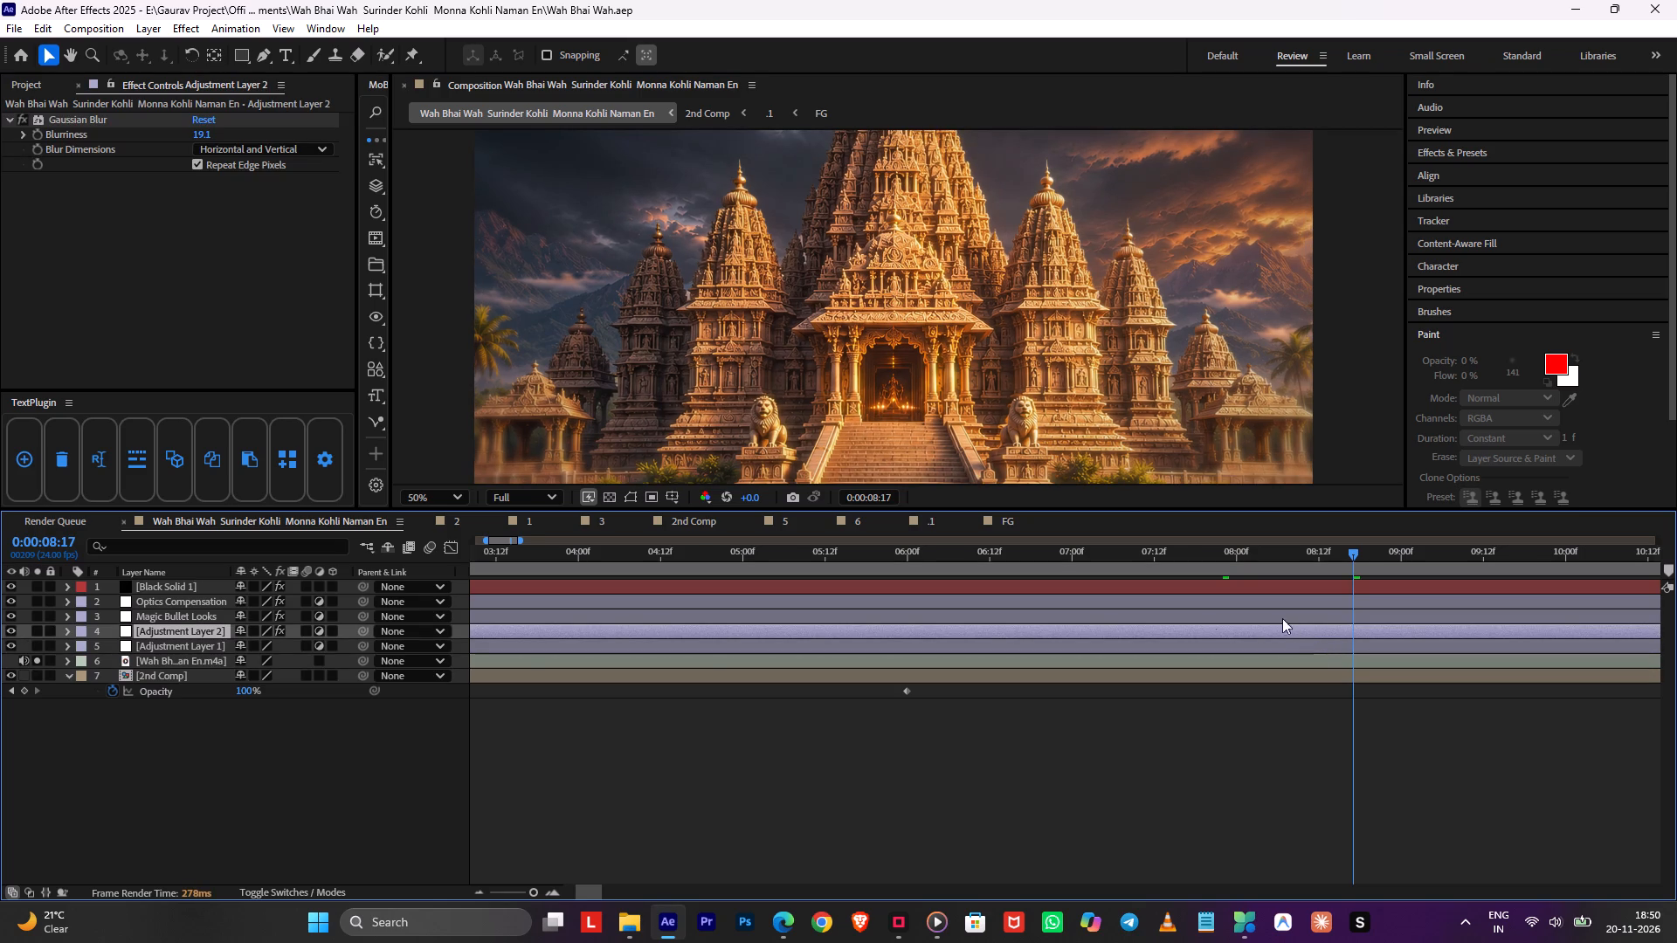
key("s")
key("f")
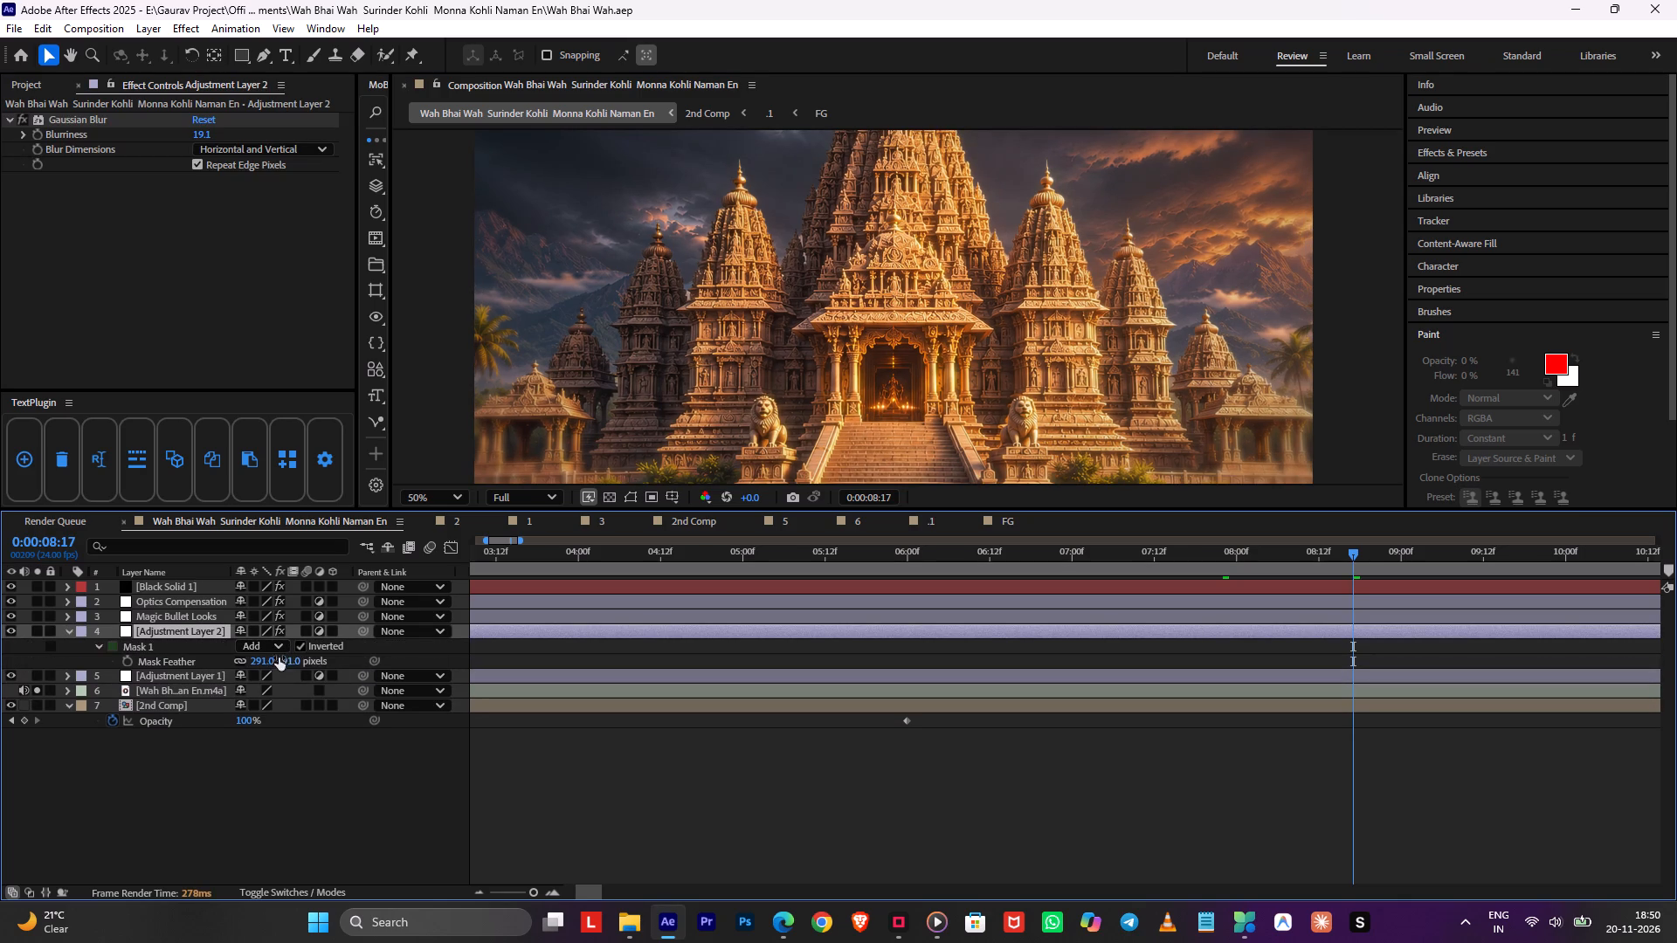
left_click_drag(280, 665, 597, 659)
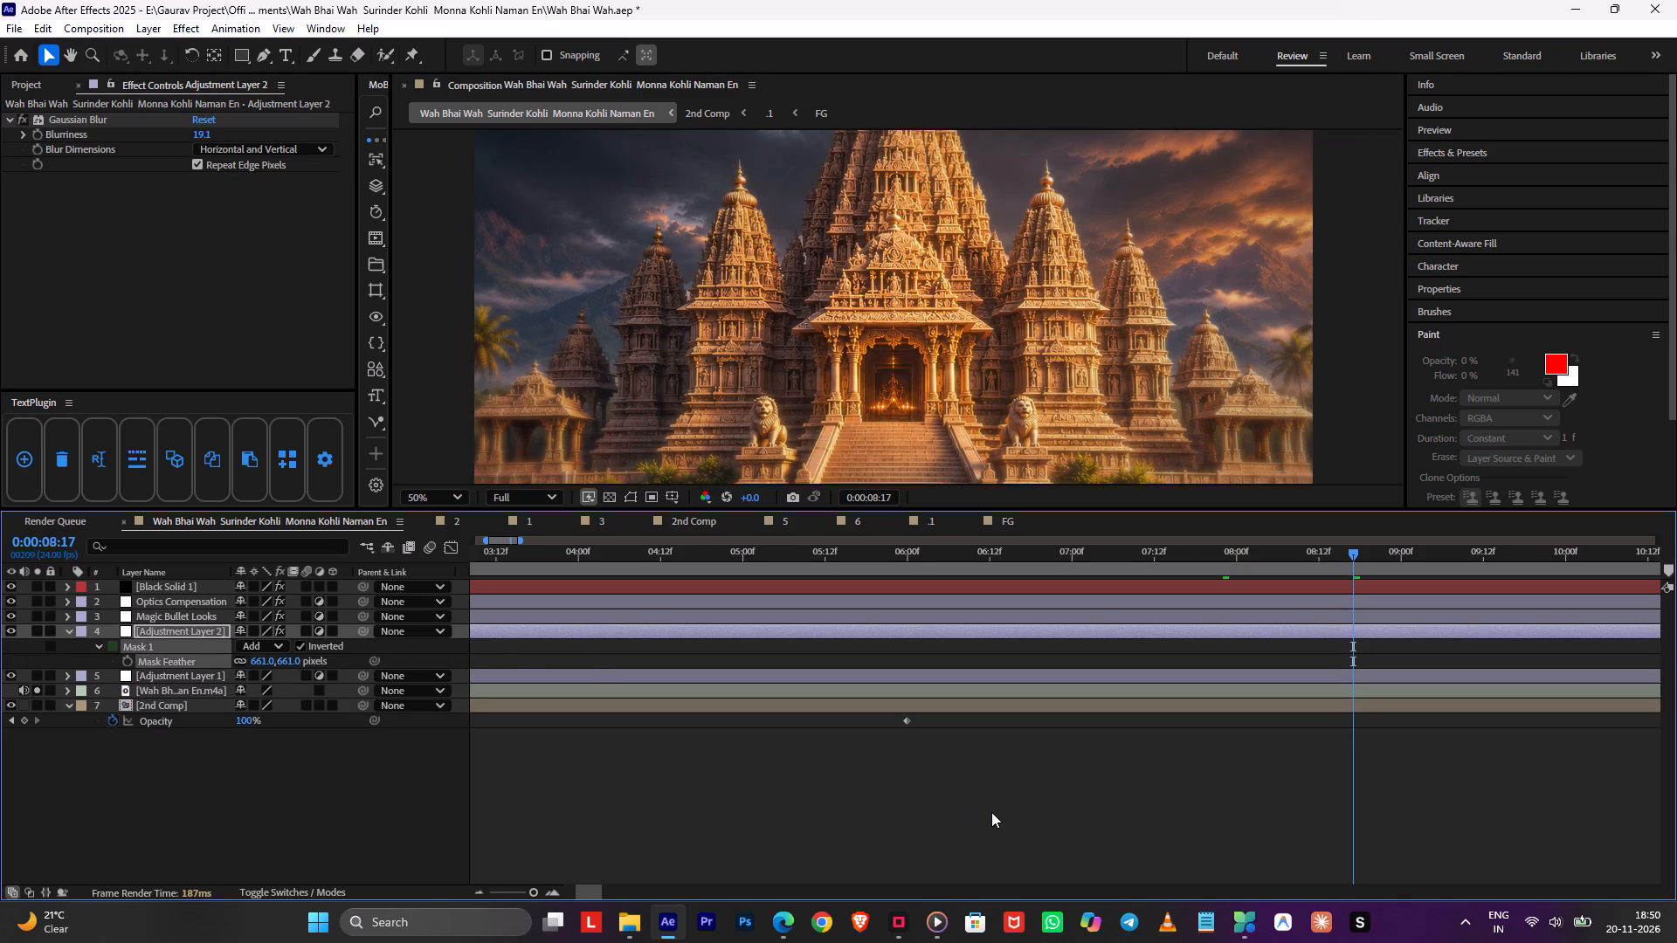
left_click(991, 812)
key("ctrl+s")
scroll(972, 392, "down", 1)
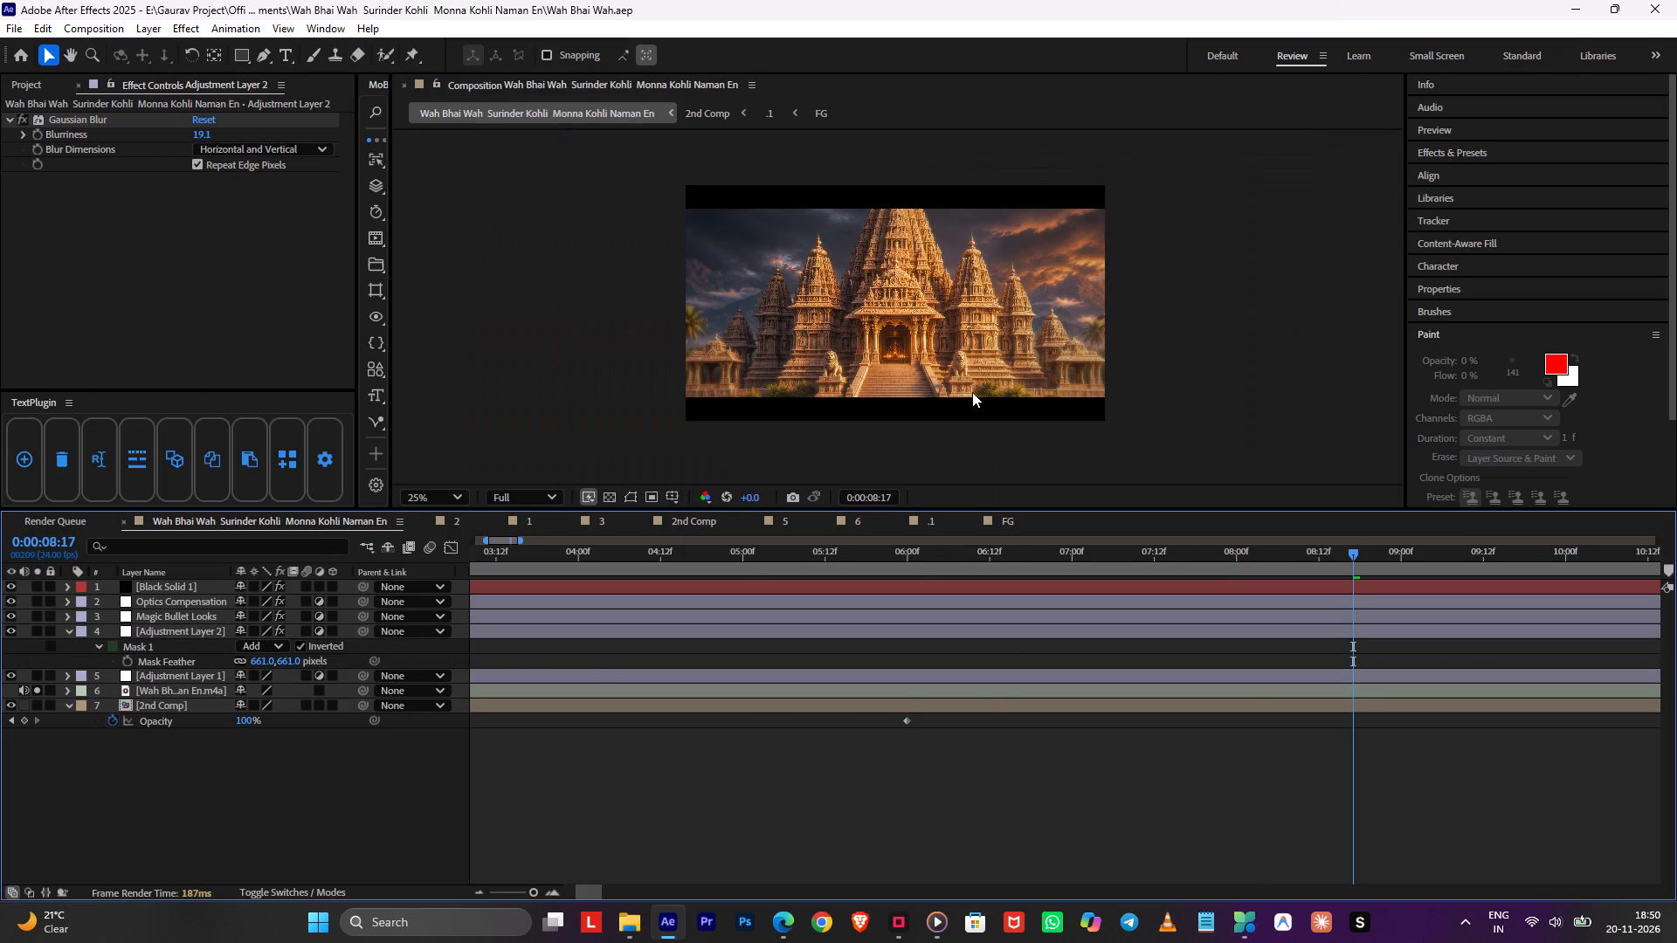
Open composition .1 from the main composition by way of 2nd Comp.
double_click(914, 713)
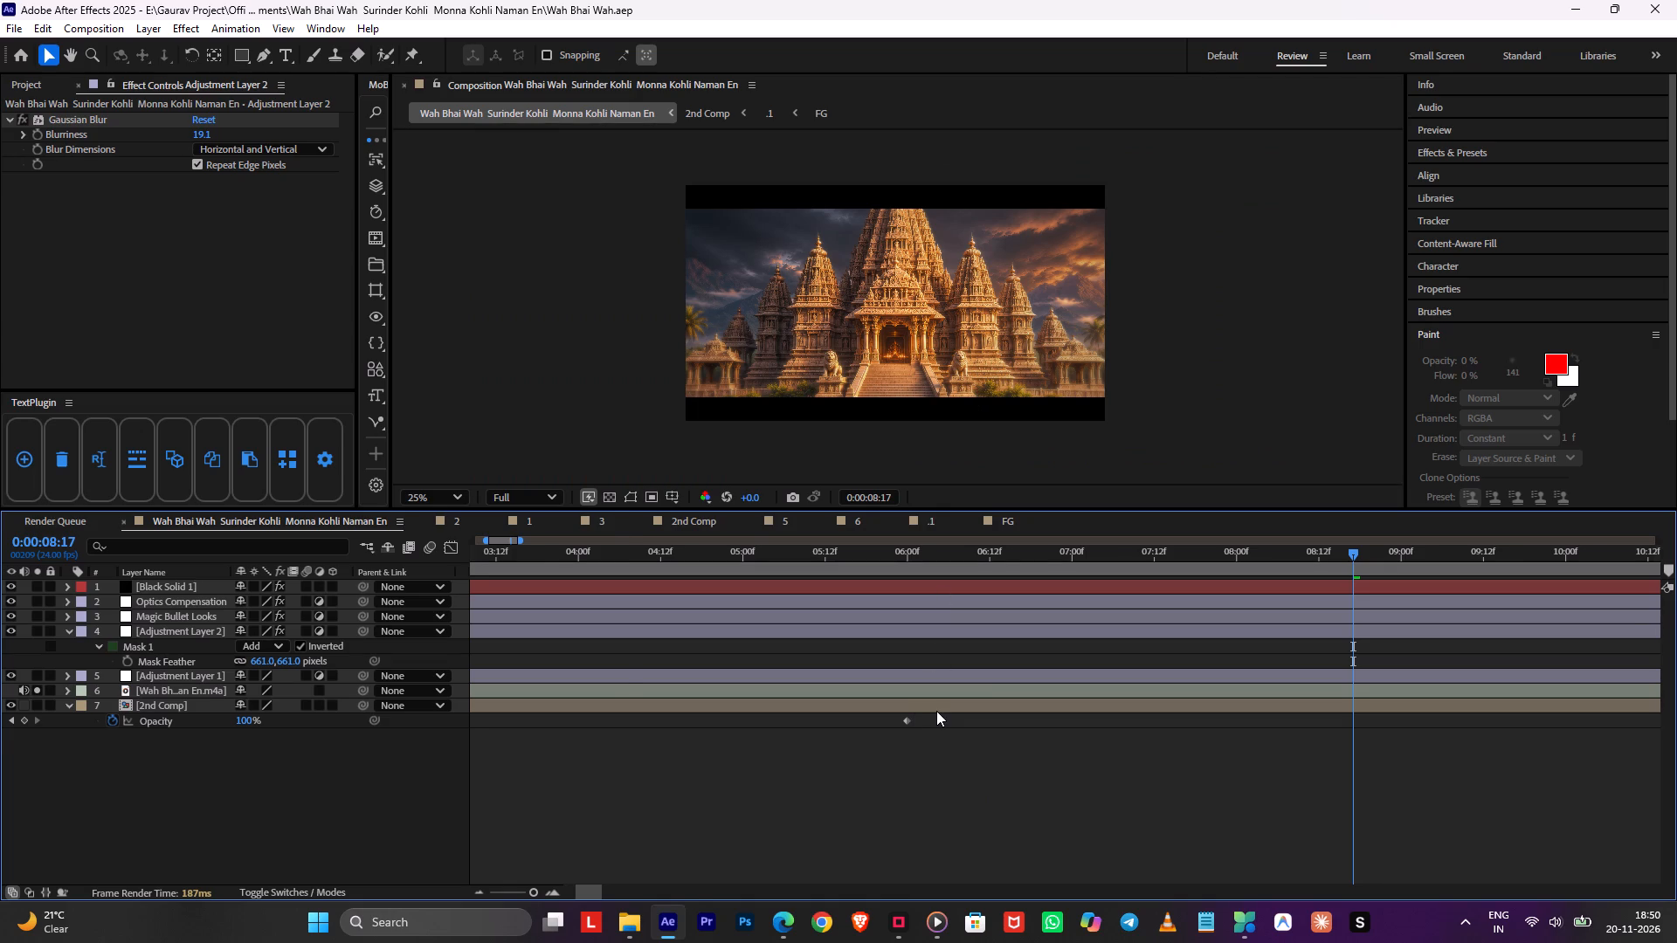
double_click(936, 711)
double_click(775, 659)
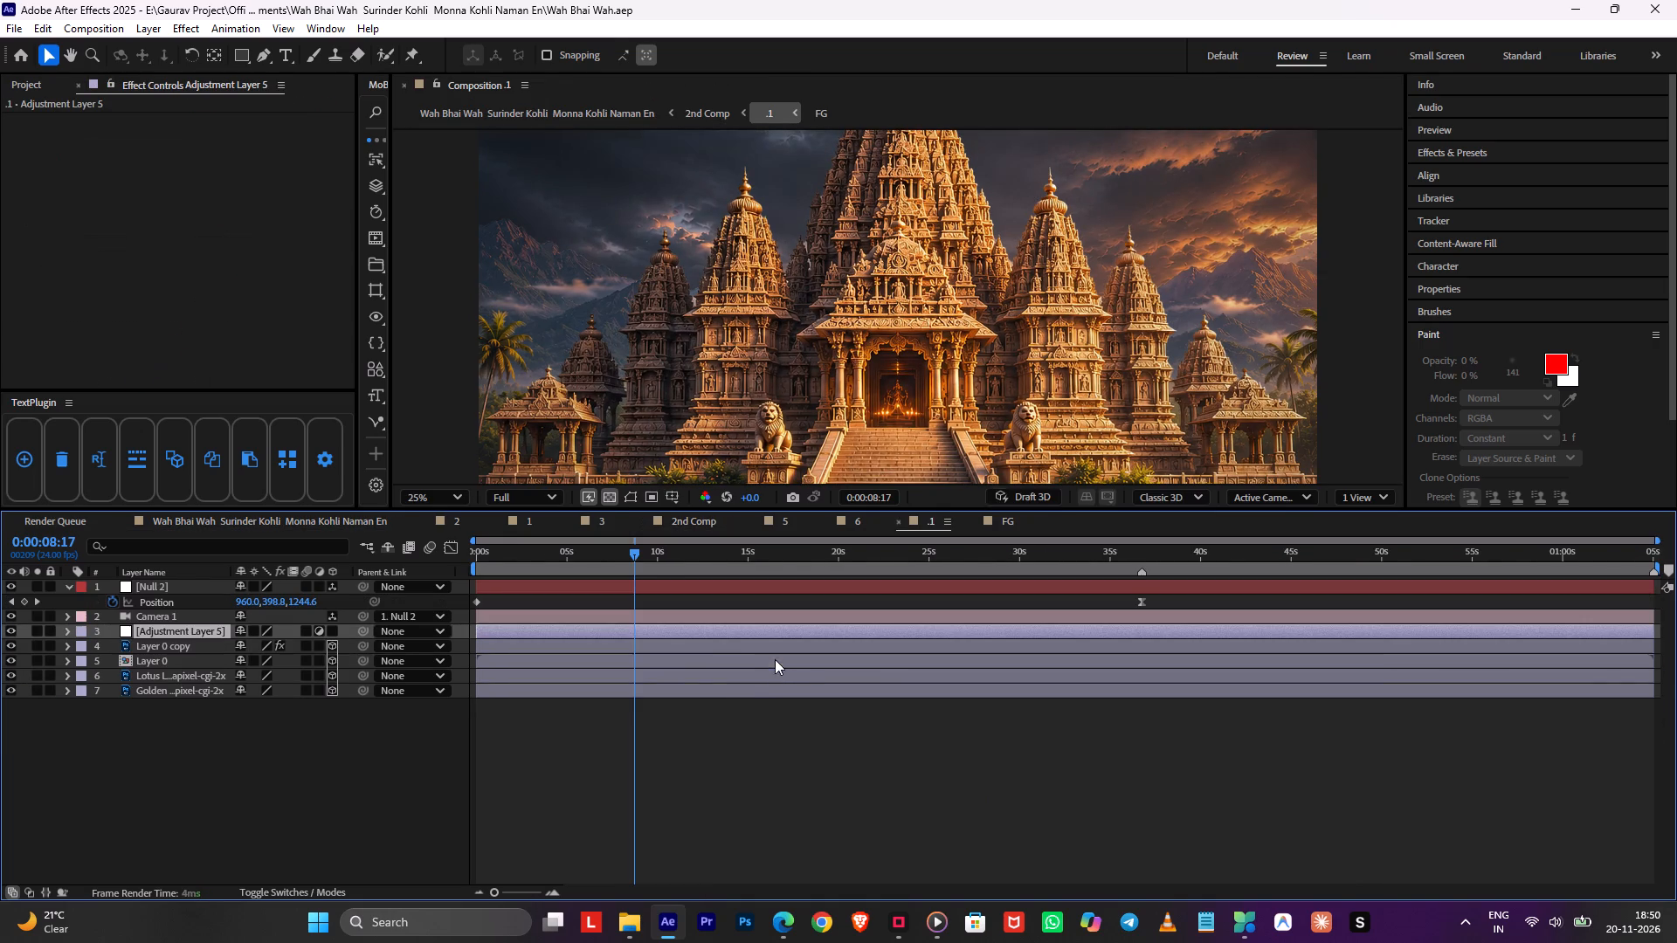
Keyframe the Golden Stormclouds sky layer's Scale from 156% at 0:00:00:00 to 227% at 0:00:36:18, easing the end keyframe.
left_click(674, 691)
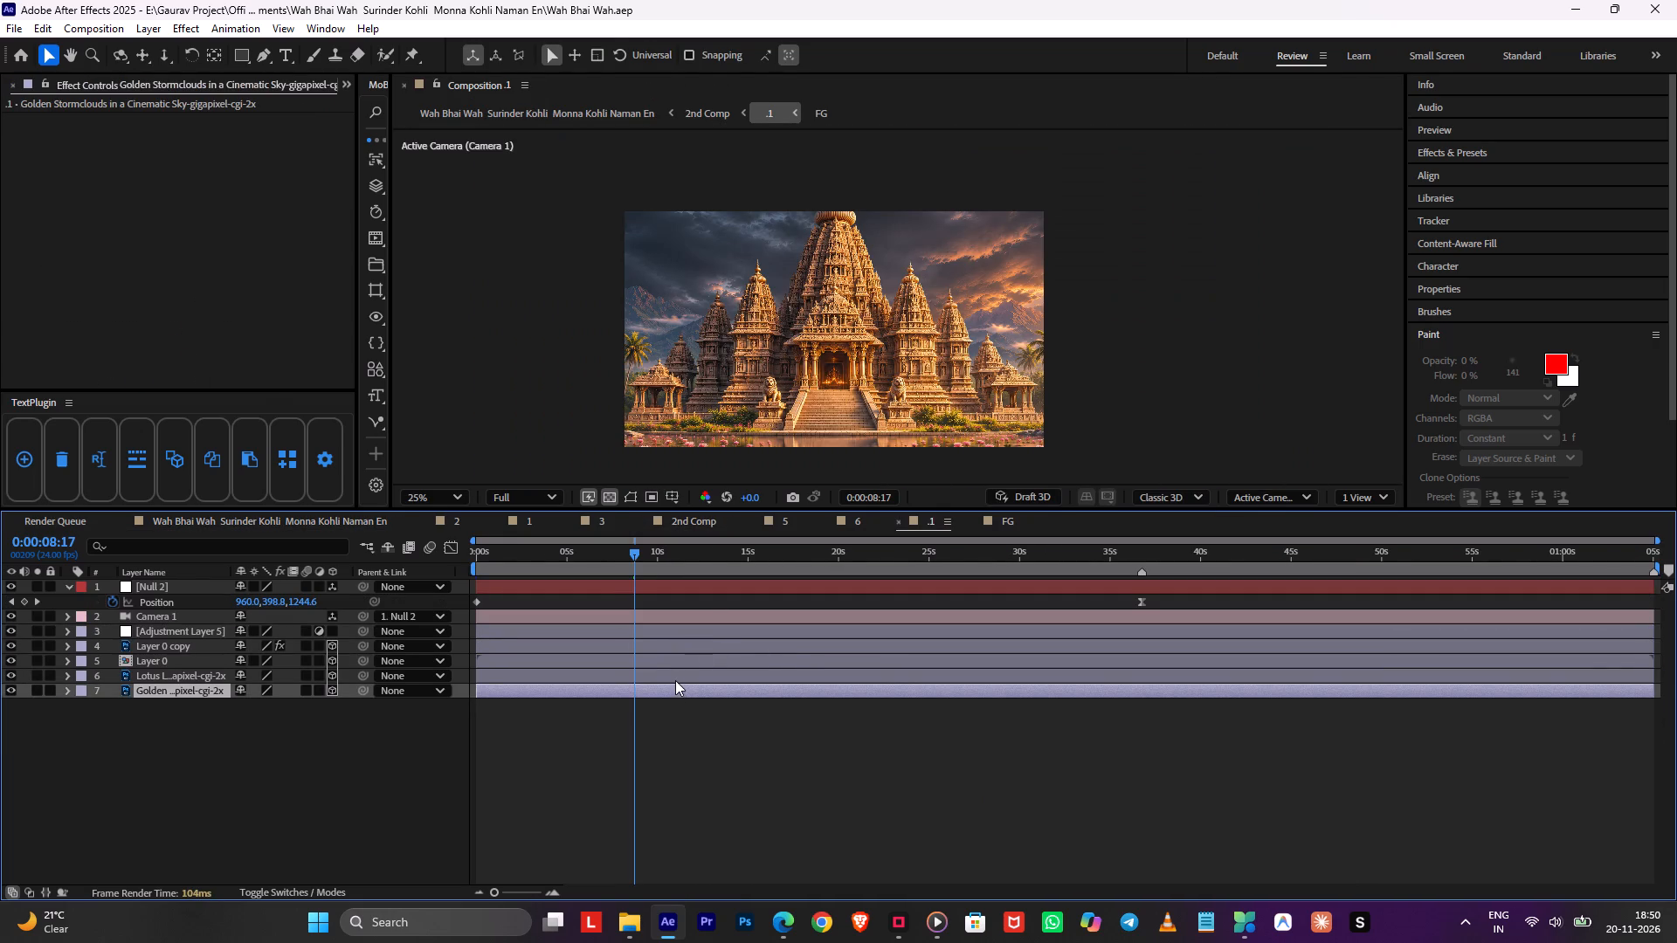
double_click(7, 689)
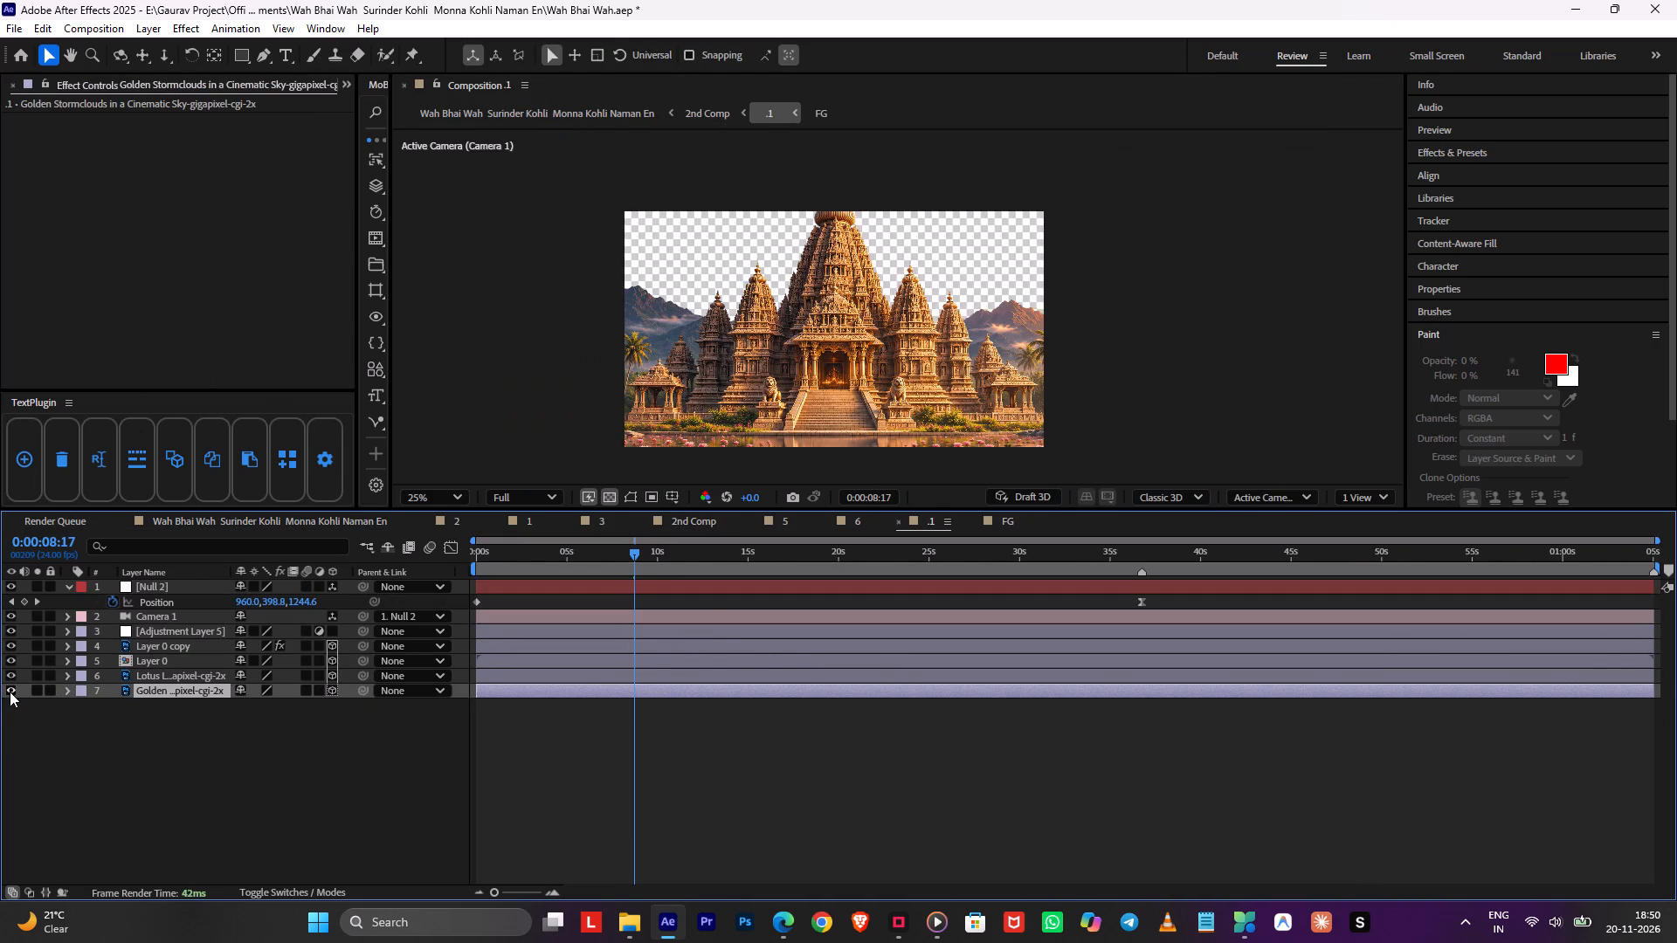
left_click_drag(604, 545, 385, 601)
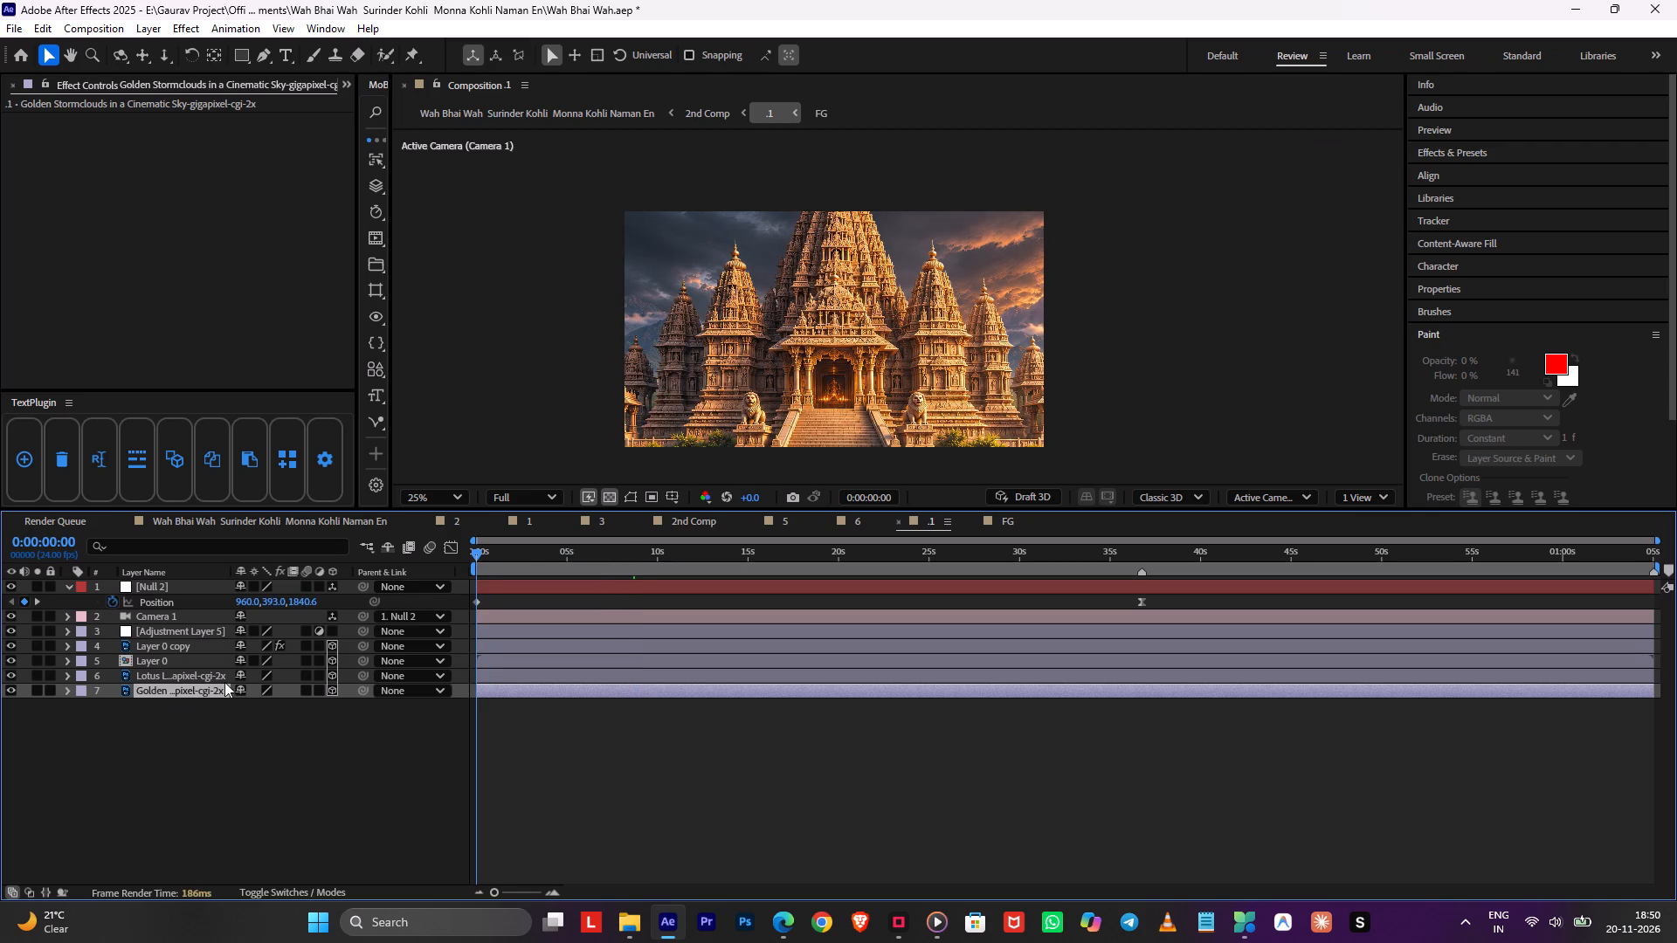
key("s")
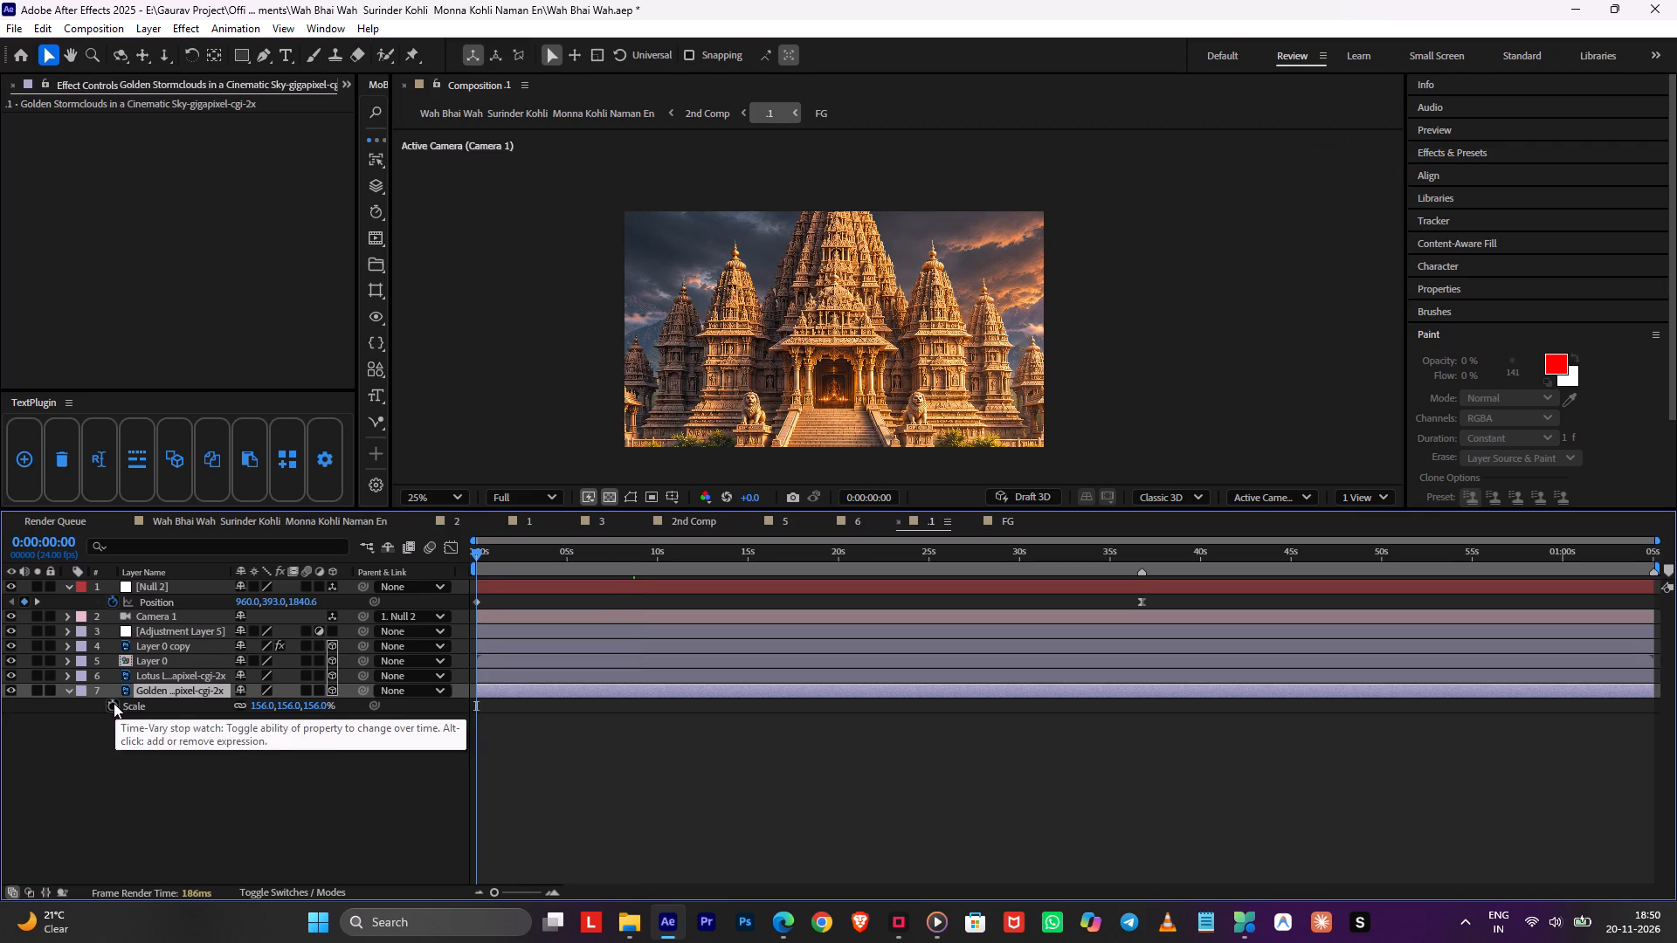
left_click(114, 703)
left_click(1142, 557)
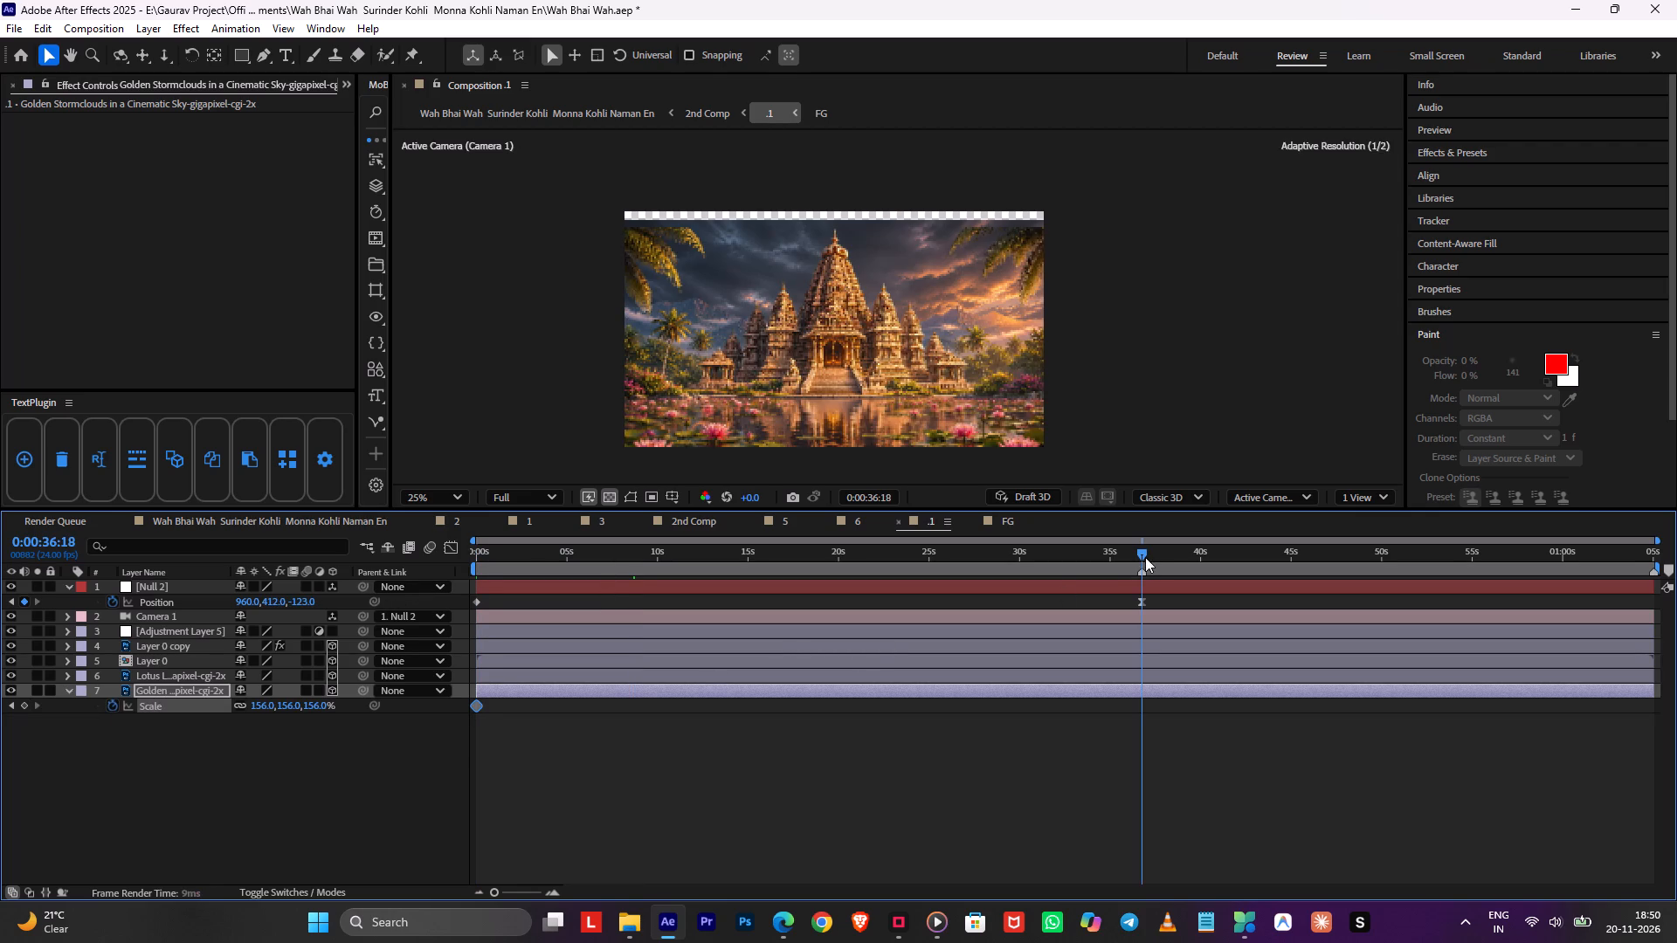
left_click_drag(312, 706, 323, 706)
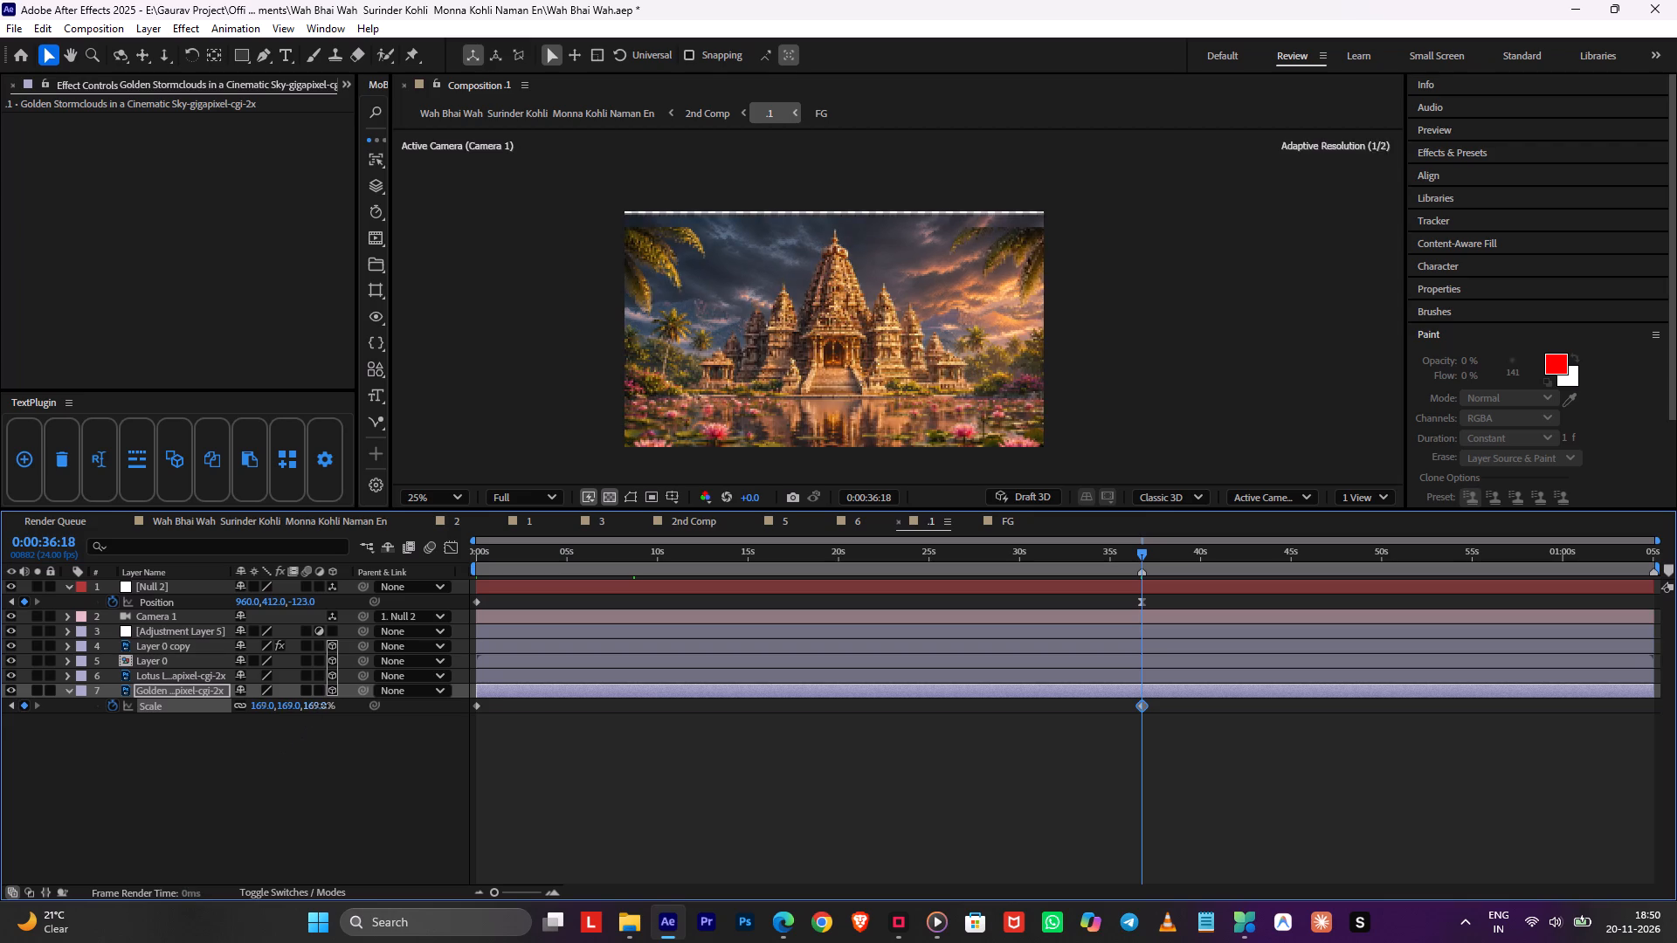
left_click_drag(323, 706, 353, 706)
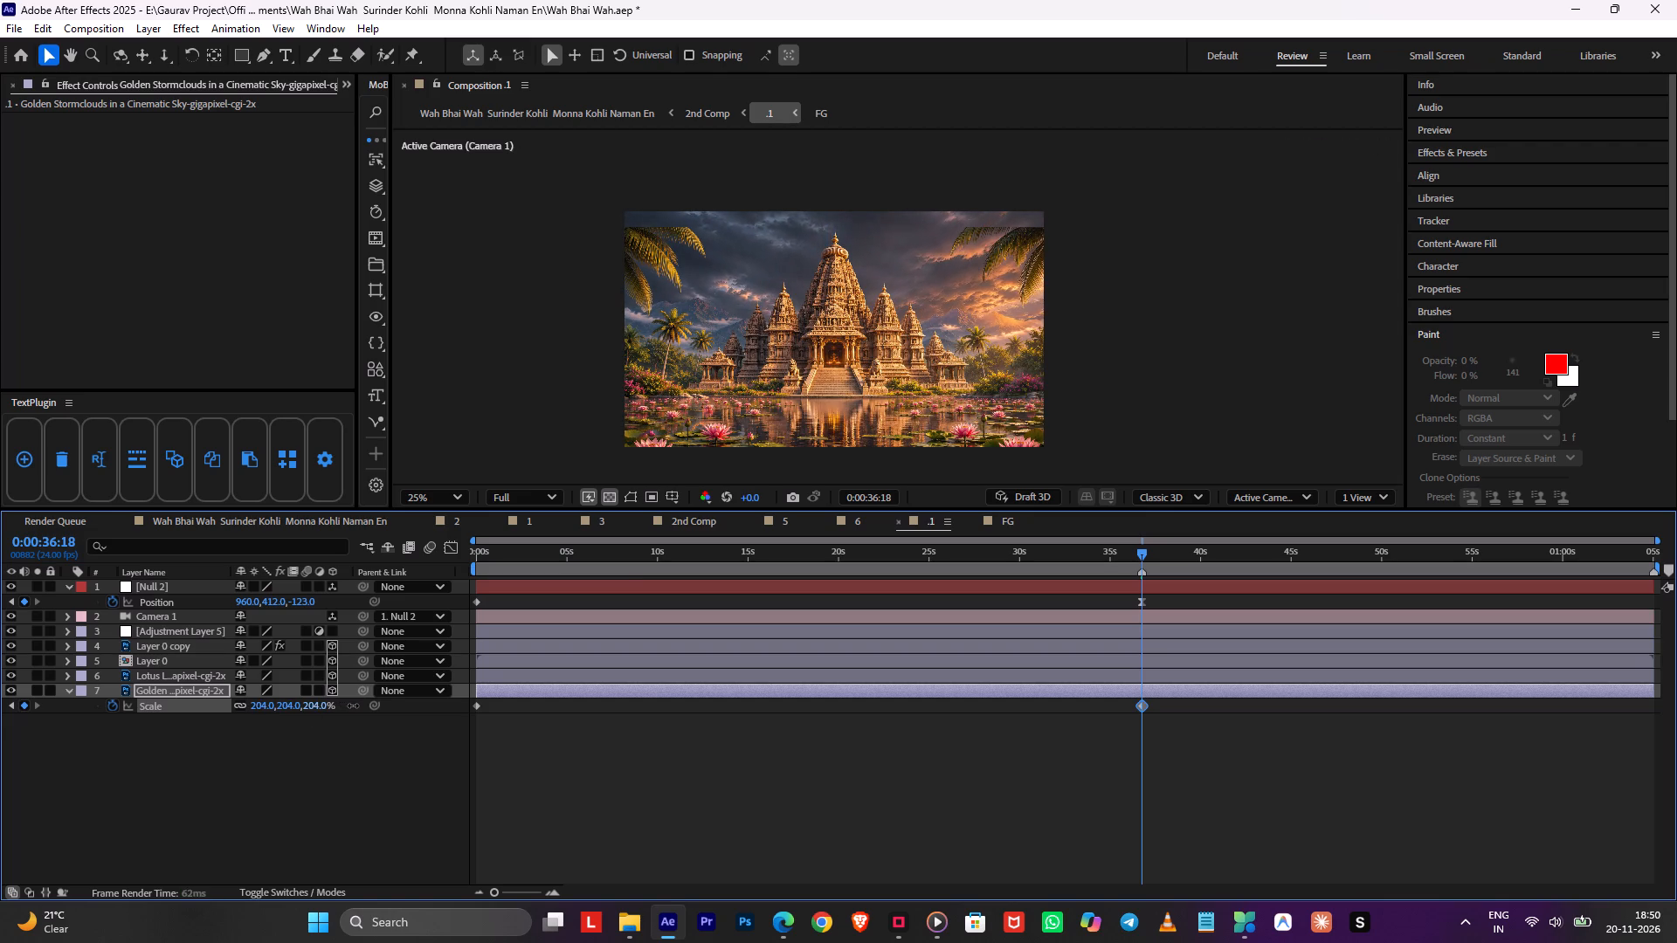
left_click_drag(353, 706, 378, 711)
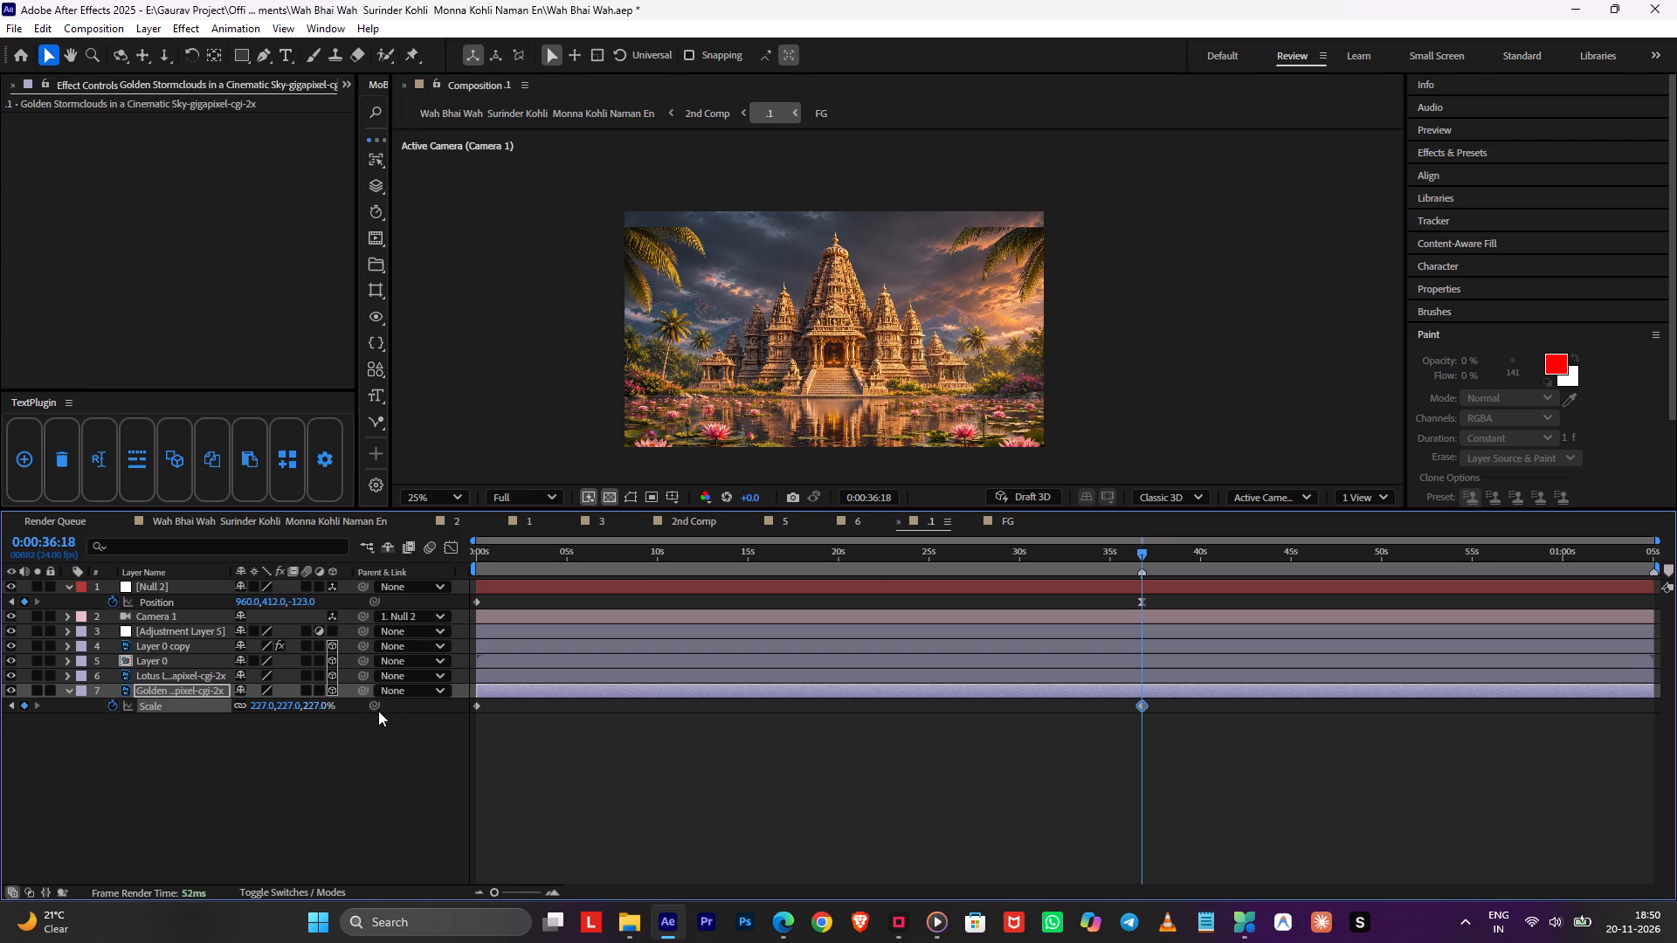
key("F9")
Review the sky scaling against the camera pull-back from the start to 0:00:12:03.
left_click_drag(893, 570, 284, 644)
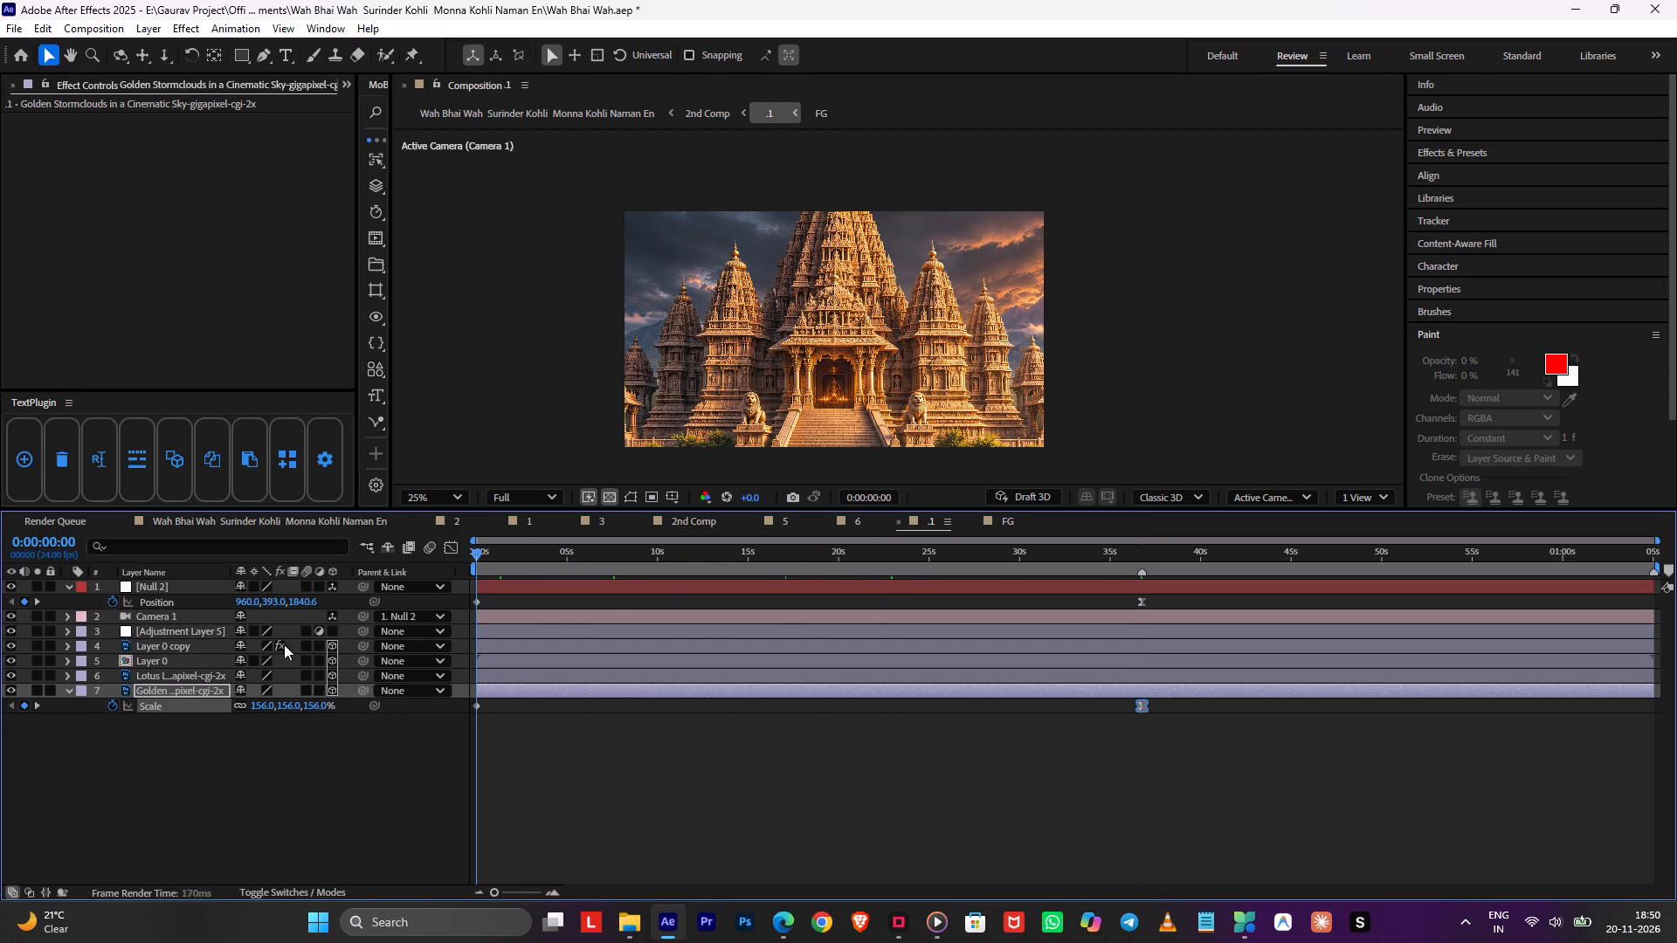
left_click_drag(284, 644, 205, 648)
key("space")
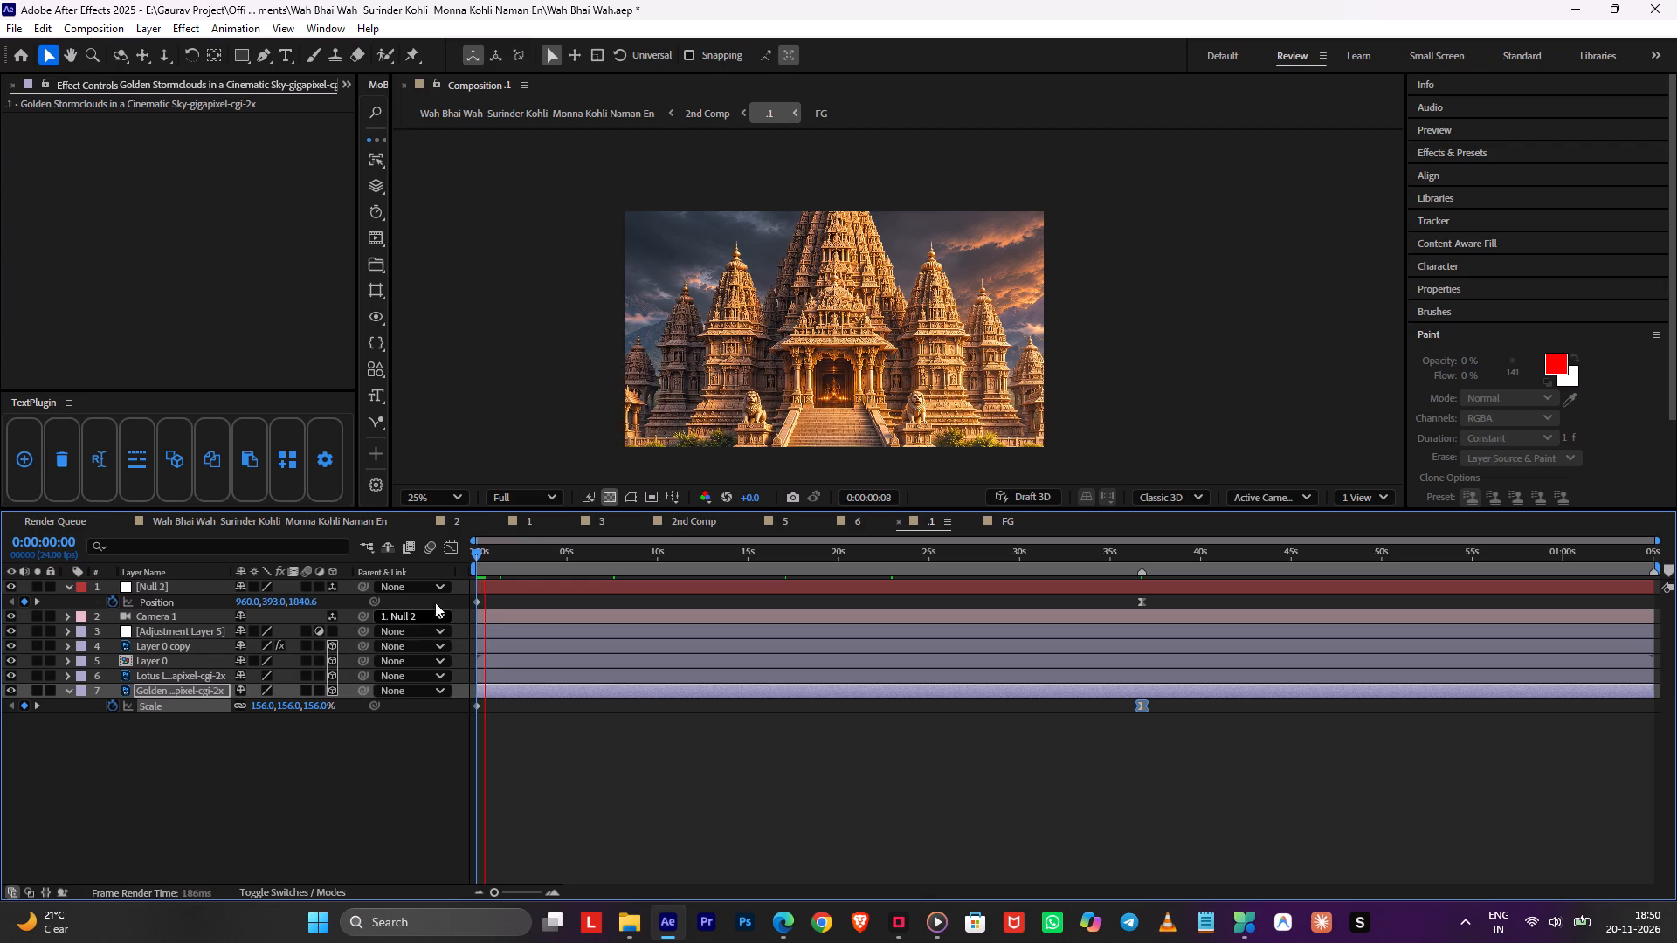
left_click_drag(501, 561, 562, 580)
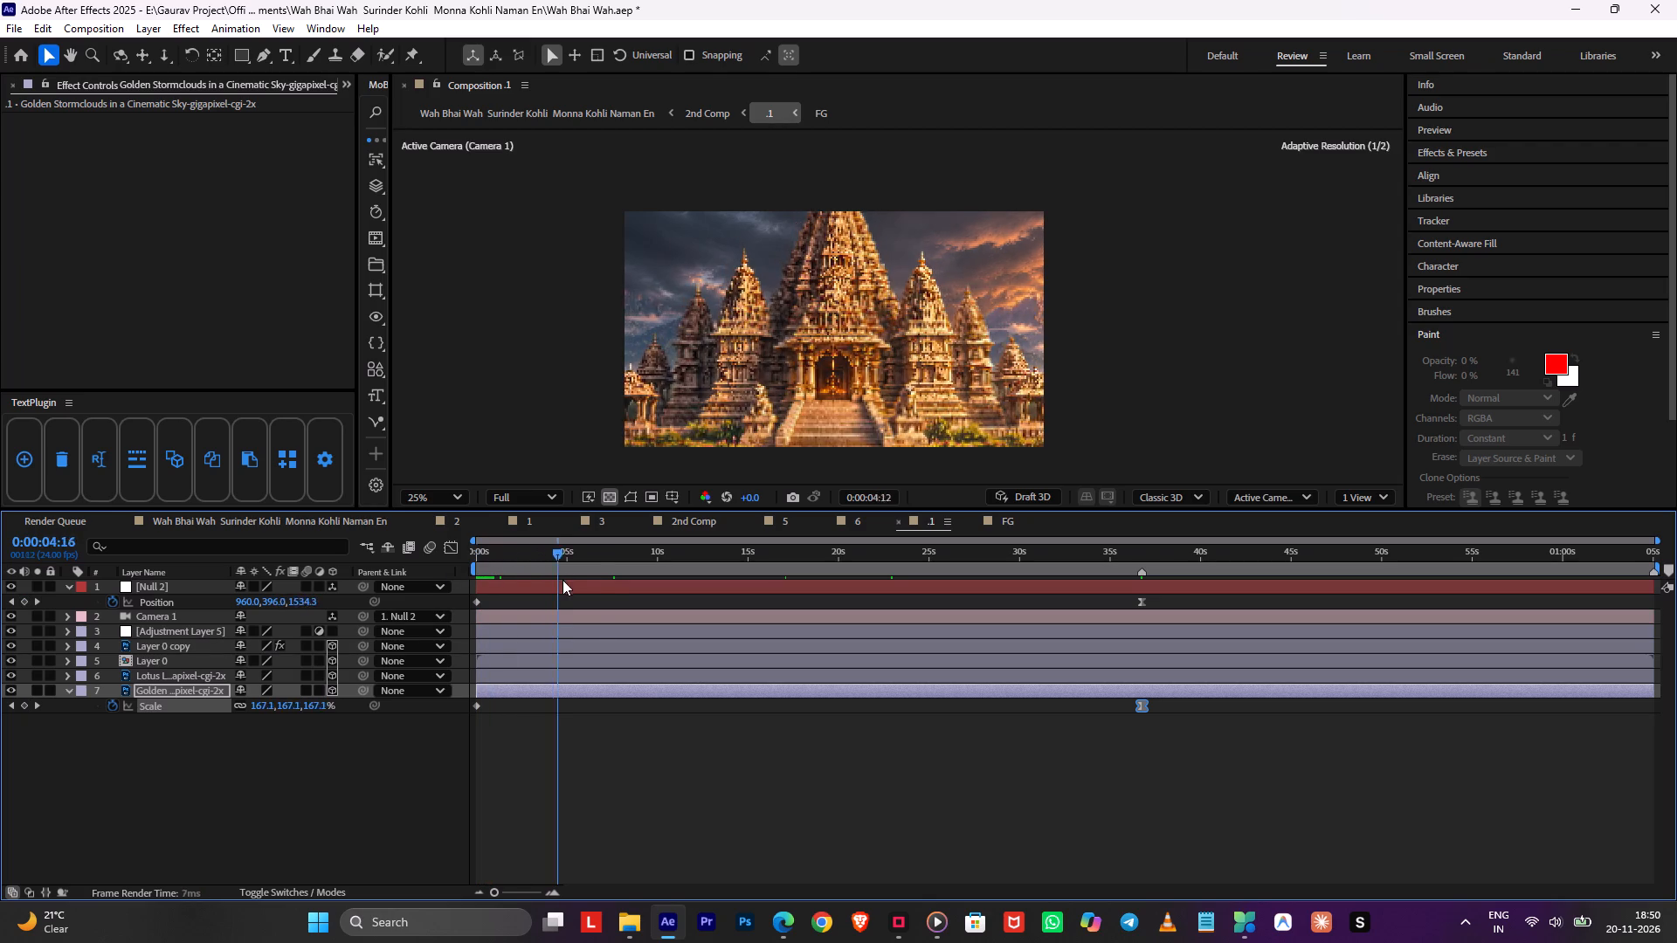
left_click_drag(562, 580, 672, 598)
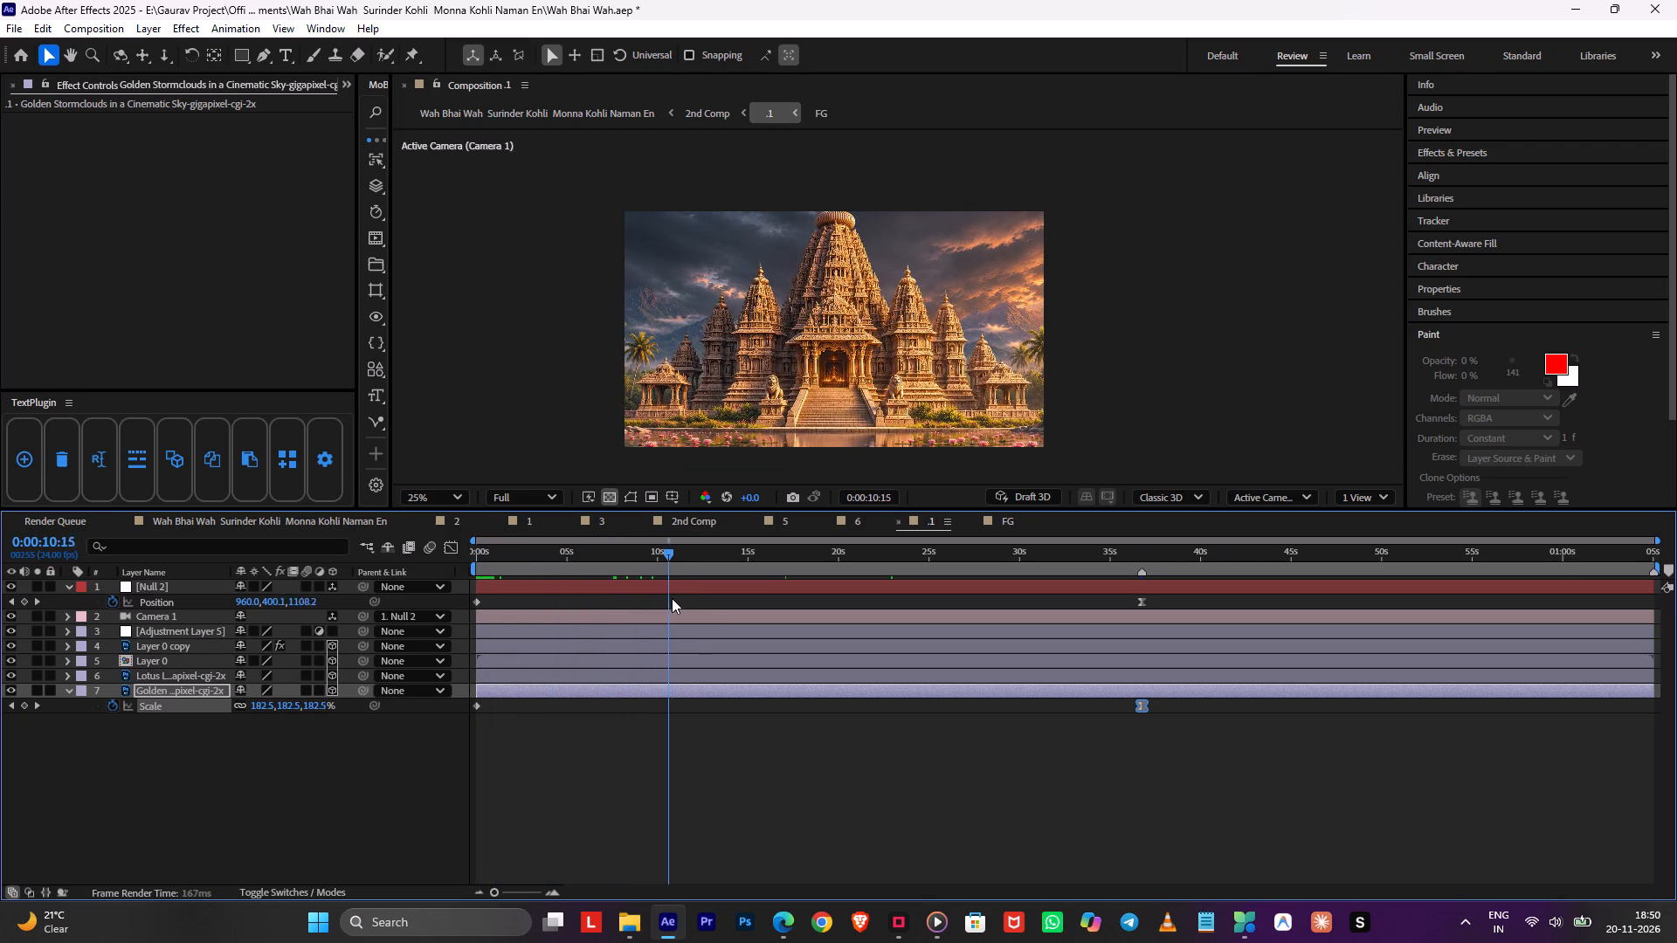
left_click_drag(672, 598, 695, 604)
Keyframe the Lotus Lake layer's Scale from 138% at 0:00:00:00 to 152% at 0:00:36:18, easing the end keyframe.
left_click(646, 673)
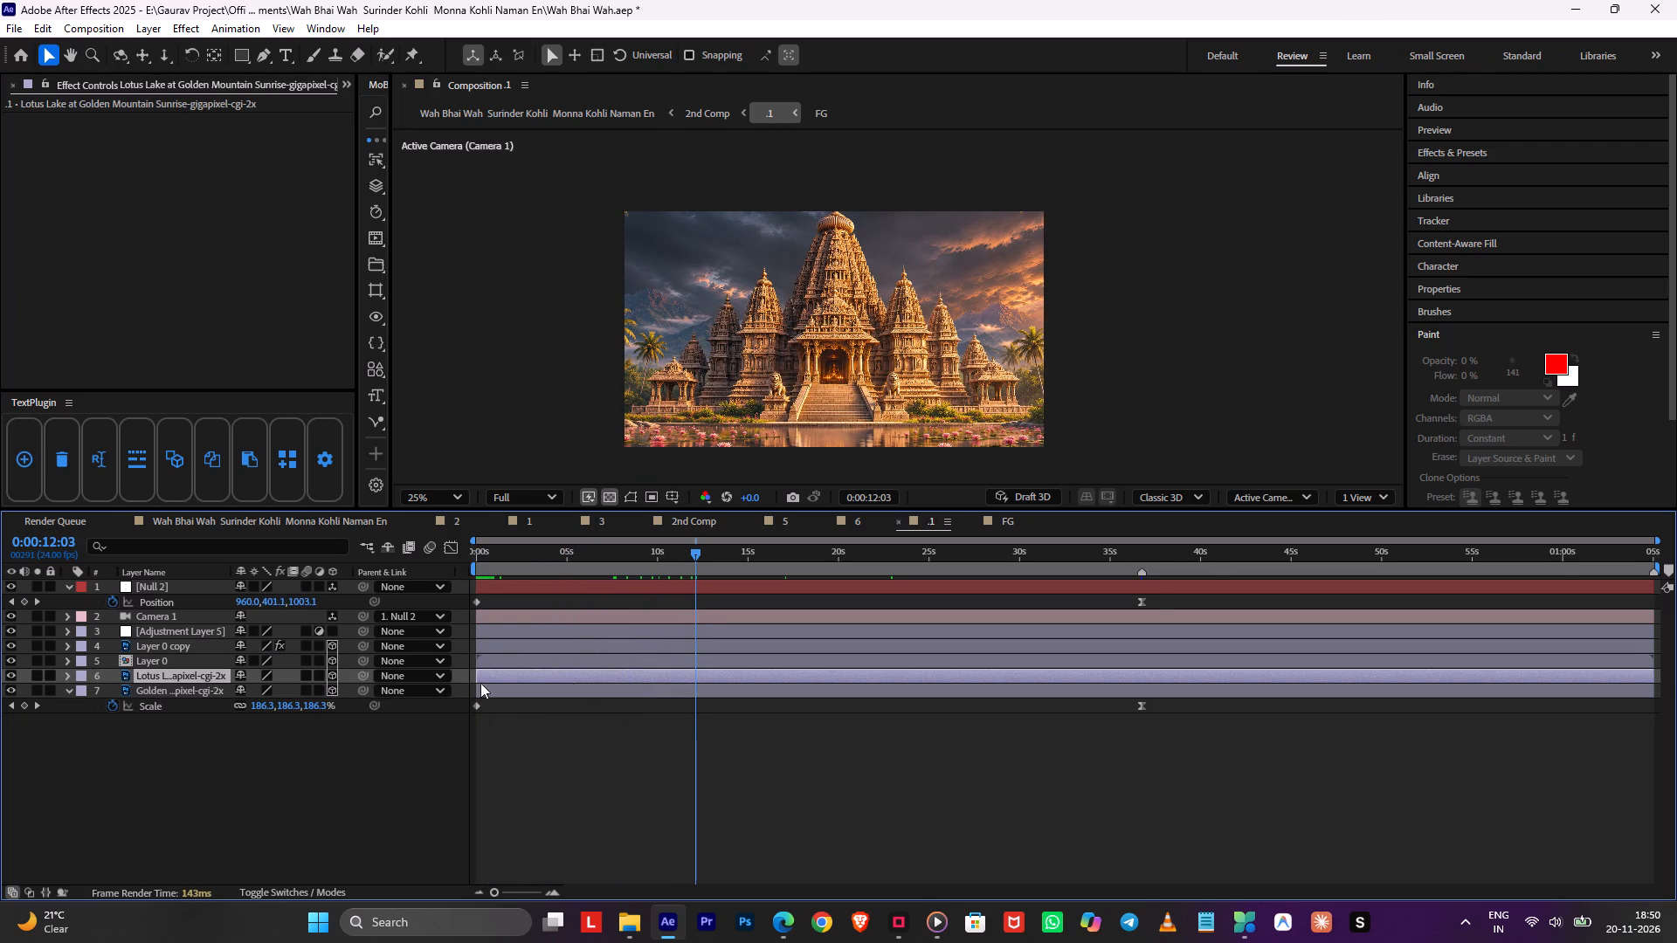
key("s")
left_click_drag(500, 559, 307, 600)
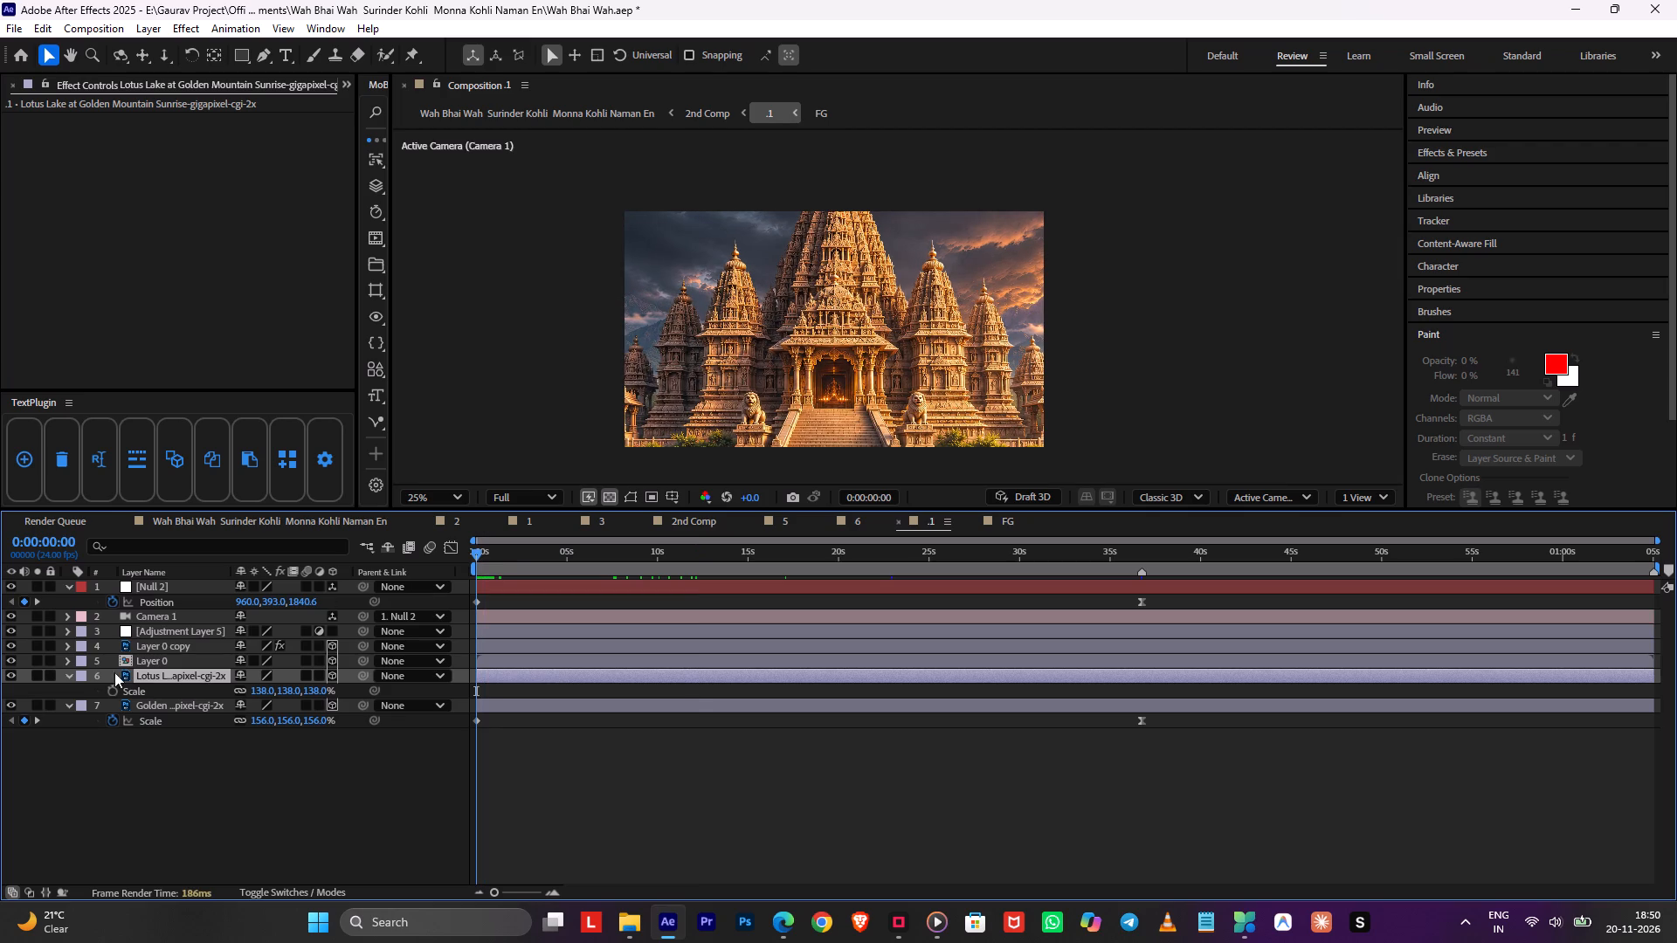
left_click(117, 689)
left_click_drag(802, 566, 835, 573)
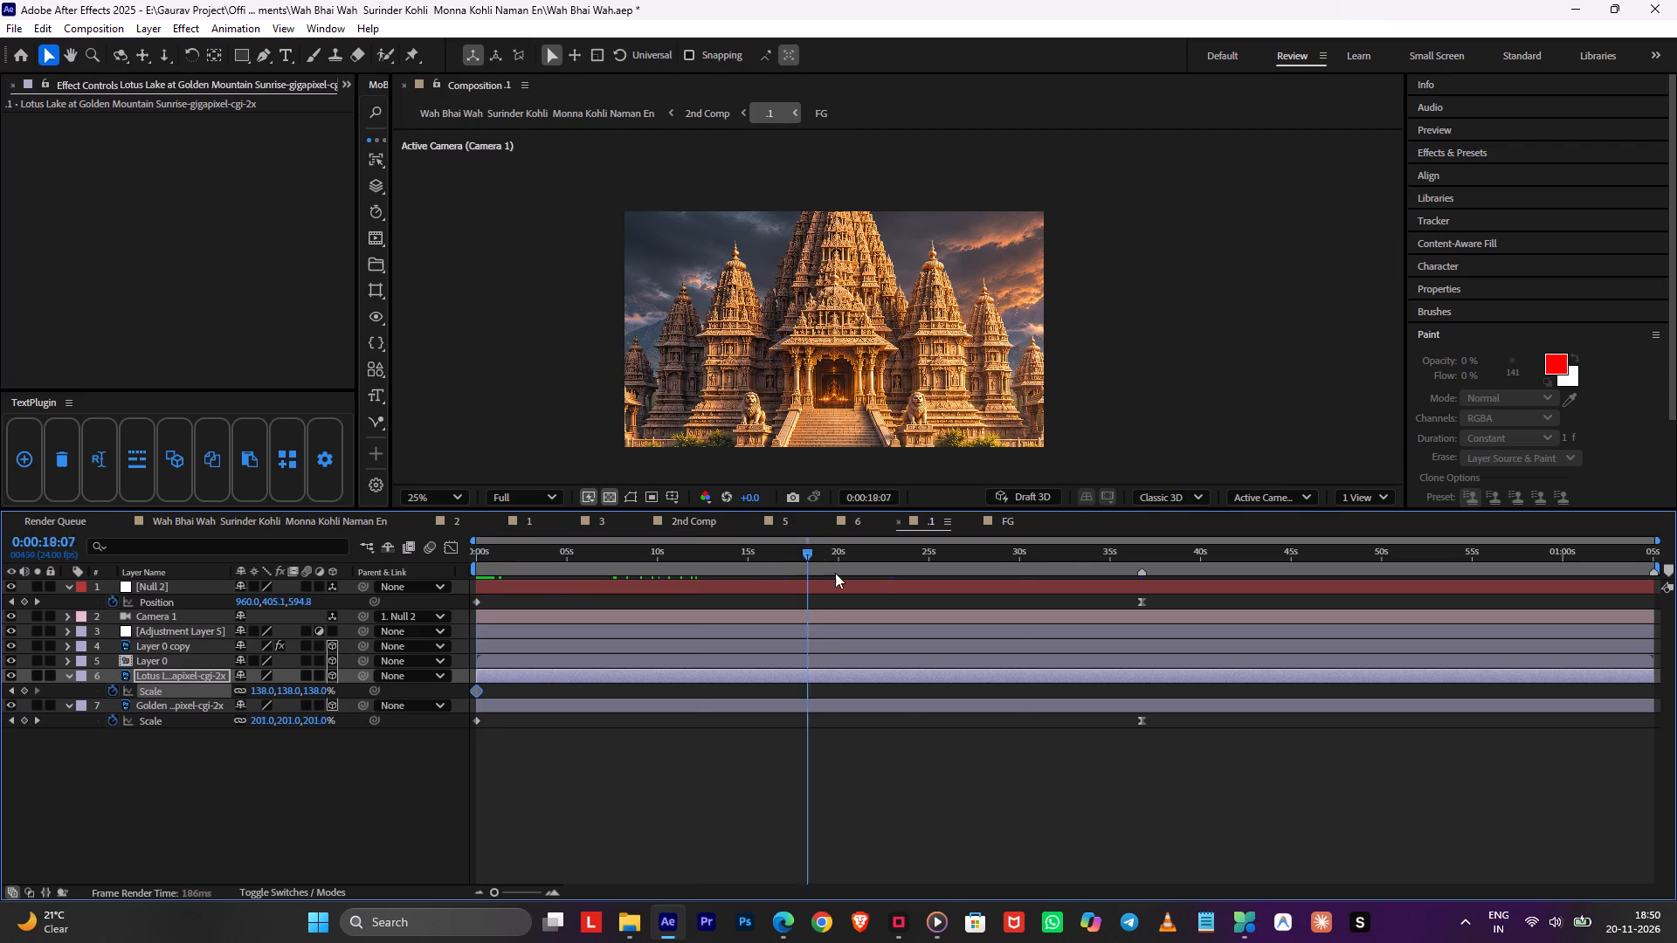
left_click_drag(835, 573, 1138, 609)
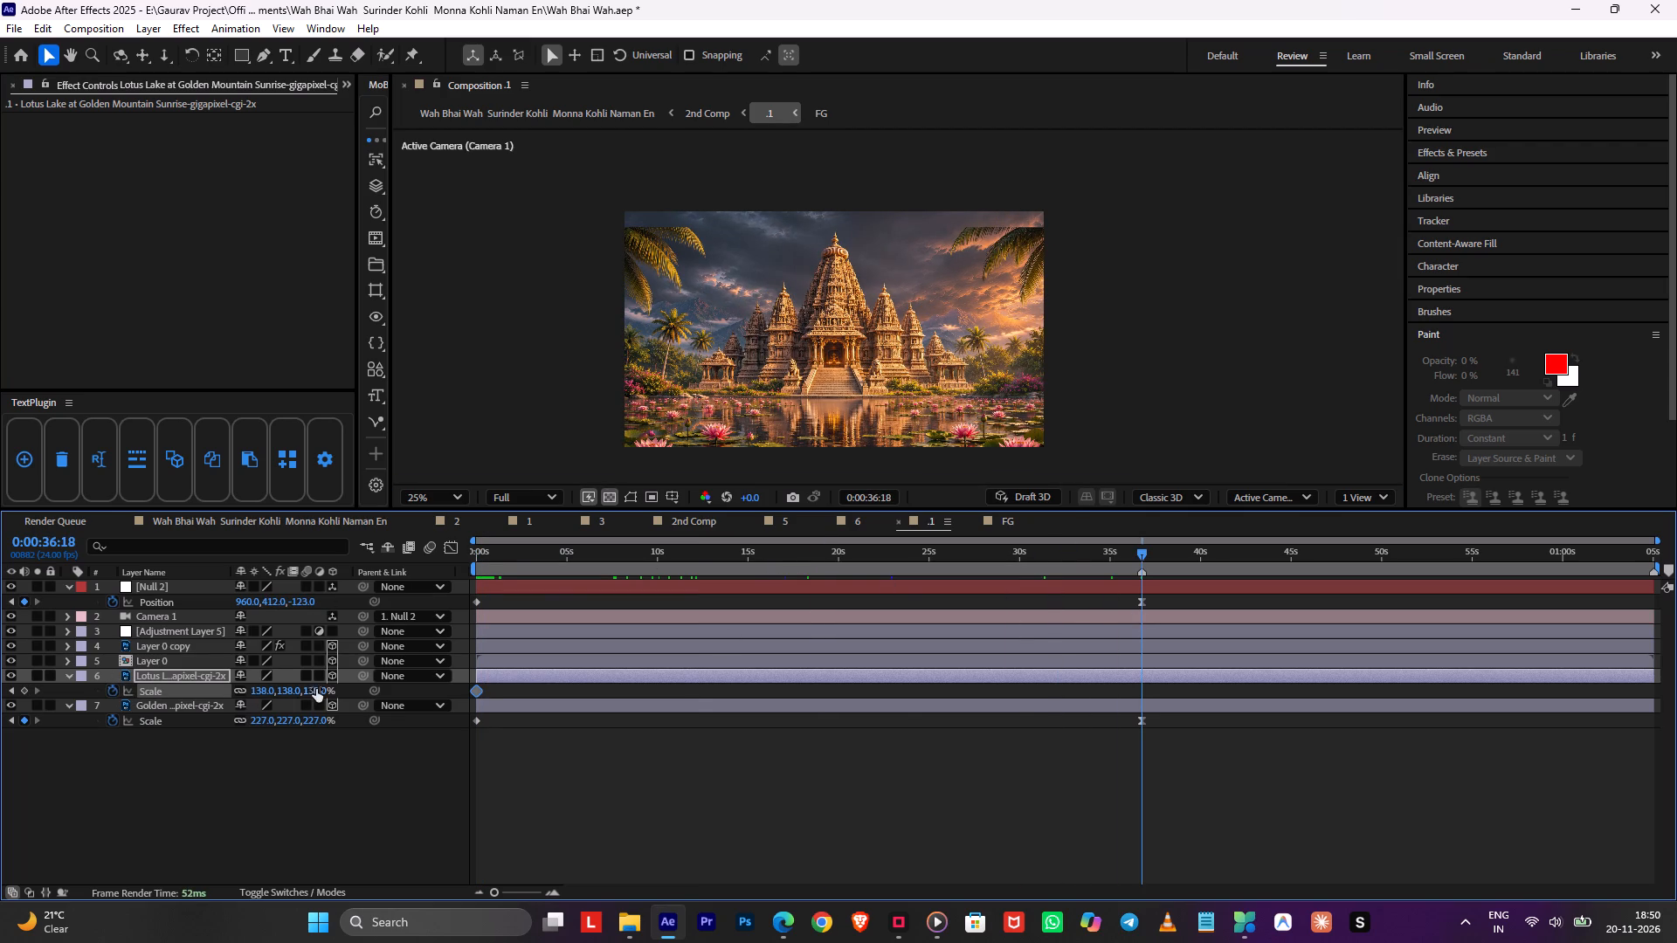
left_click_drag(316, 689, 328, 689)
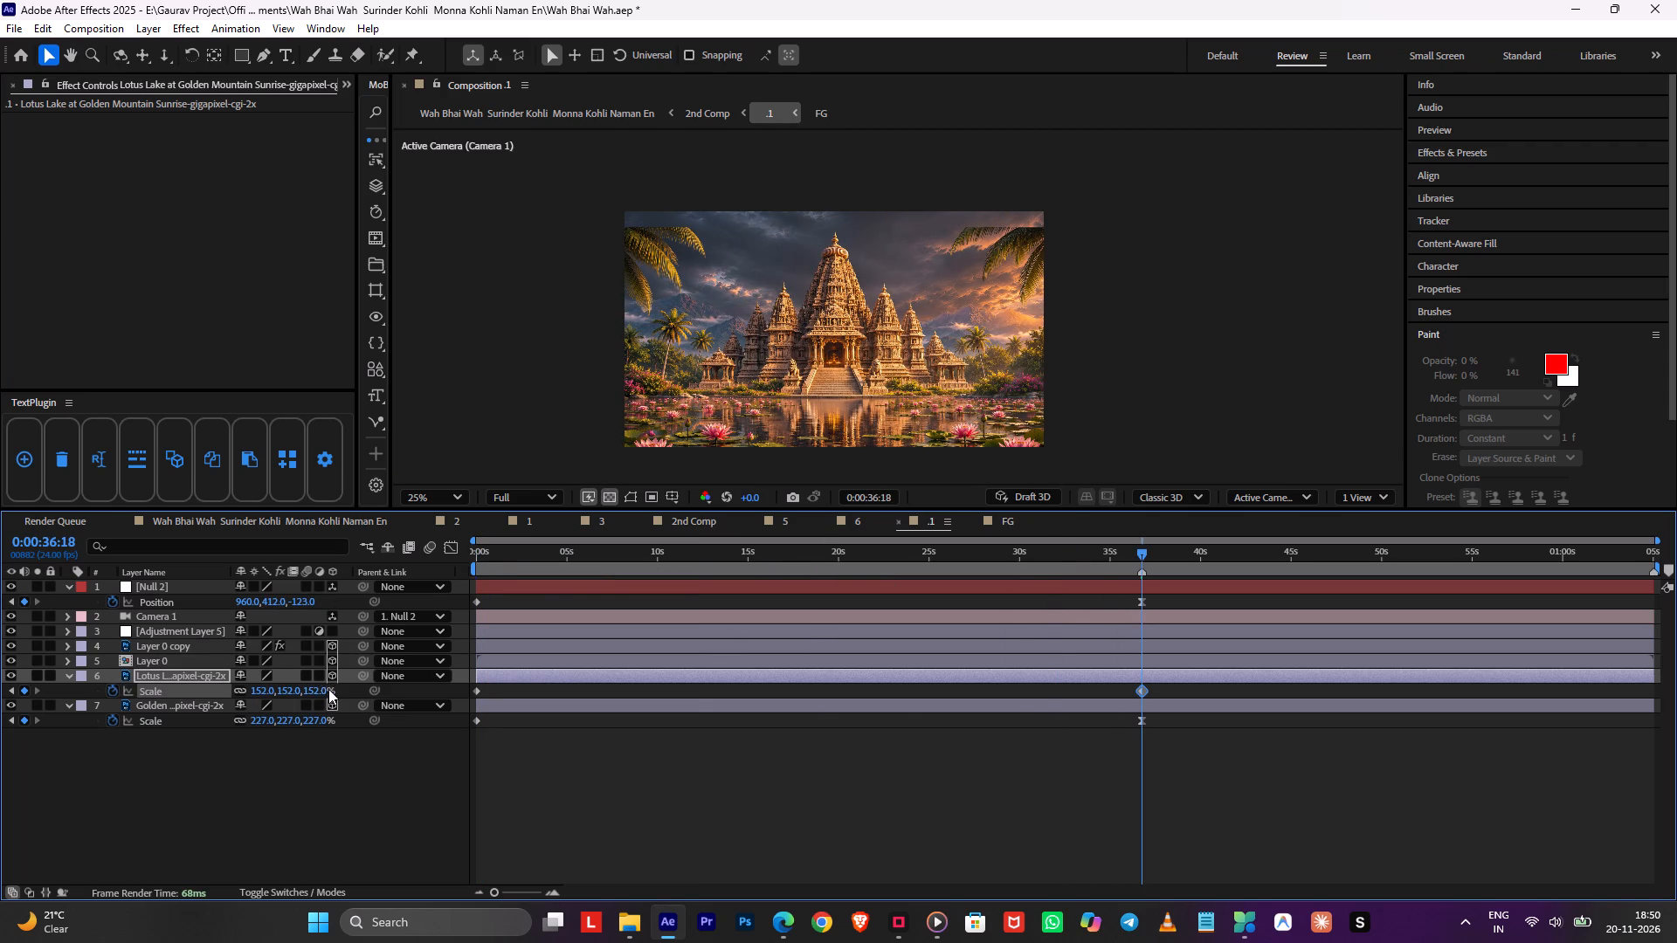
key("F9")
Set the preview resolution to Half and review the lake scaling against the camera pull-back from the start to 0:00:36:18.
left_click_drag(649, 550, 254, 584)
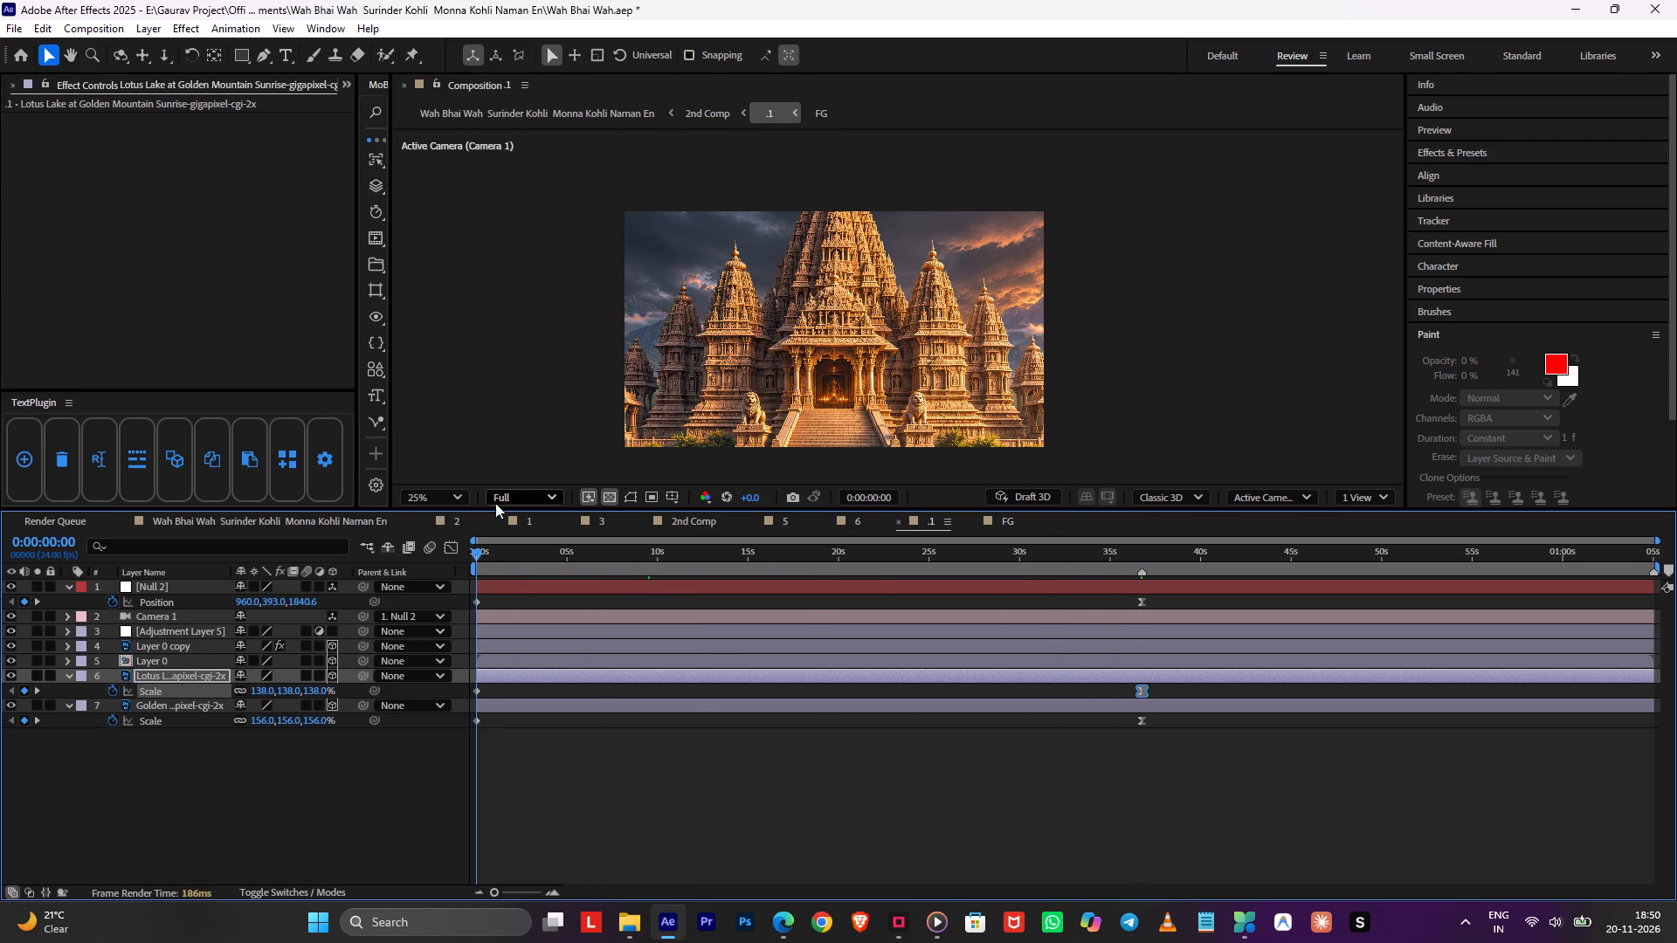
left_click(505, 500)
left_click(522, 580)
key("space")
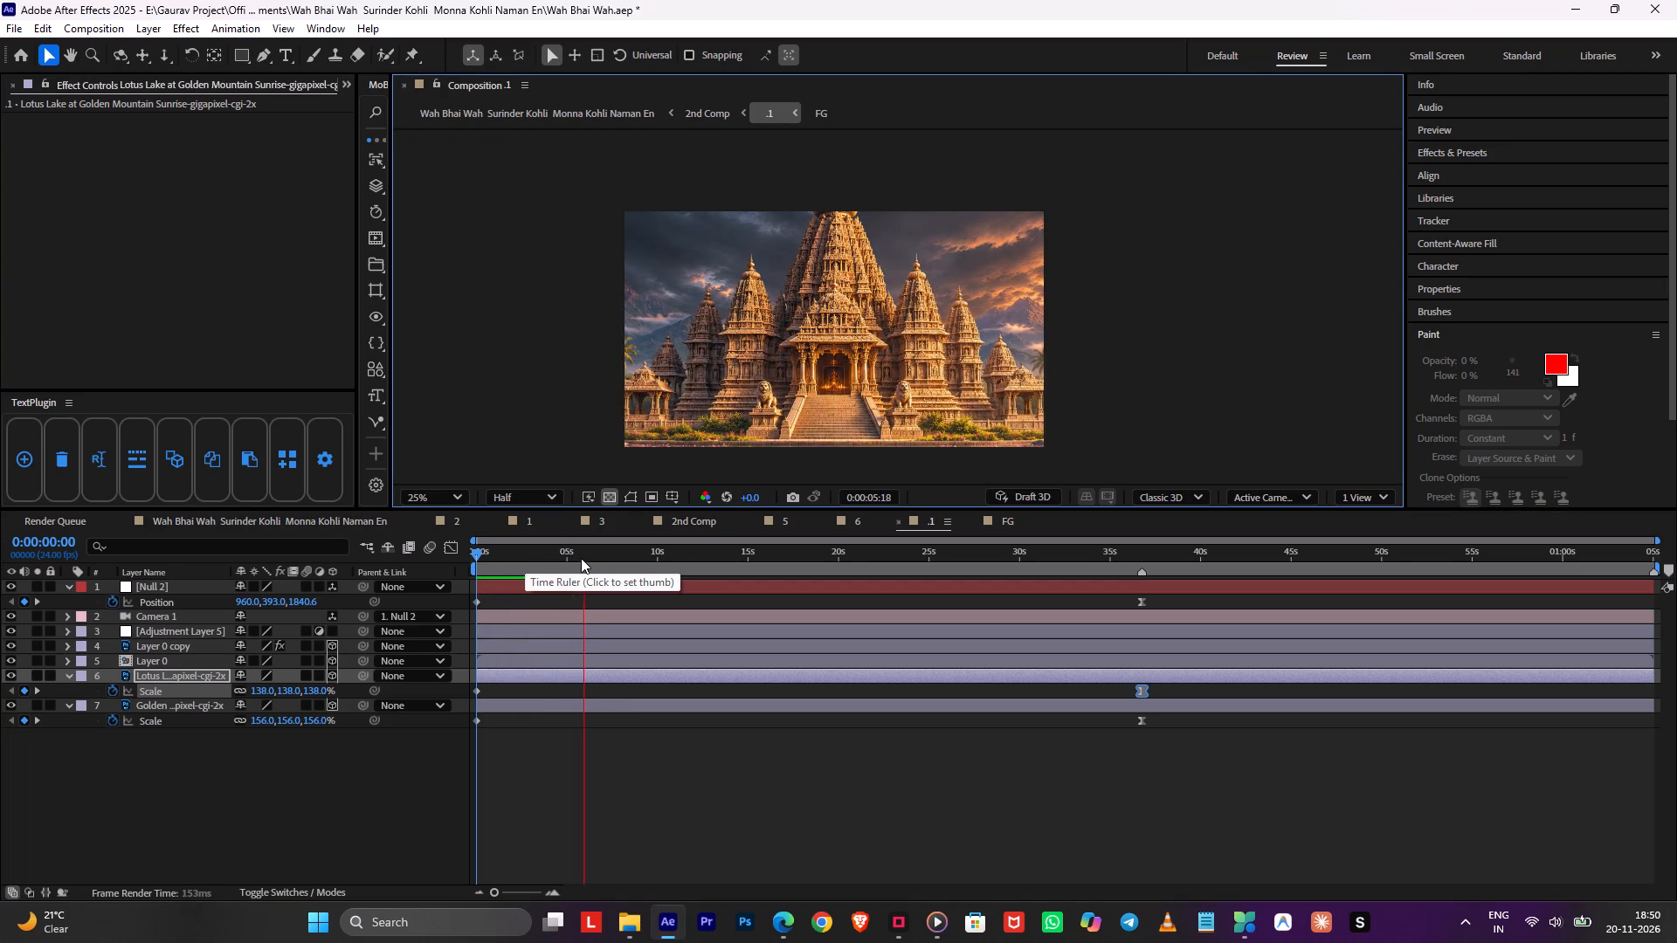
left_click_drag(588, 561, 841, 590)
key("space")
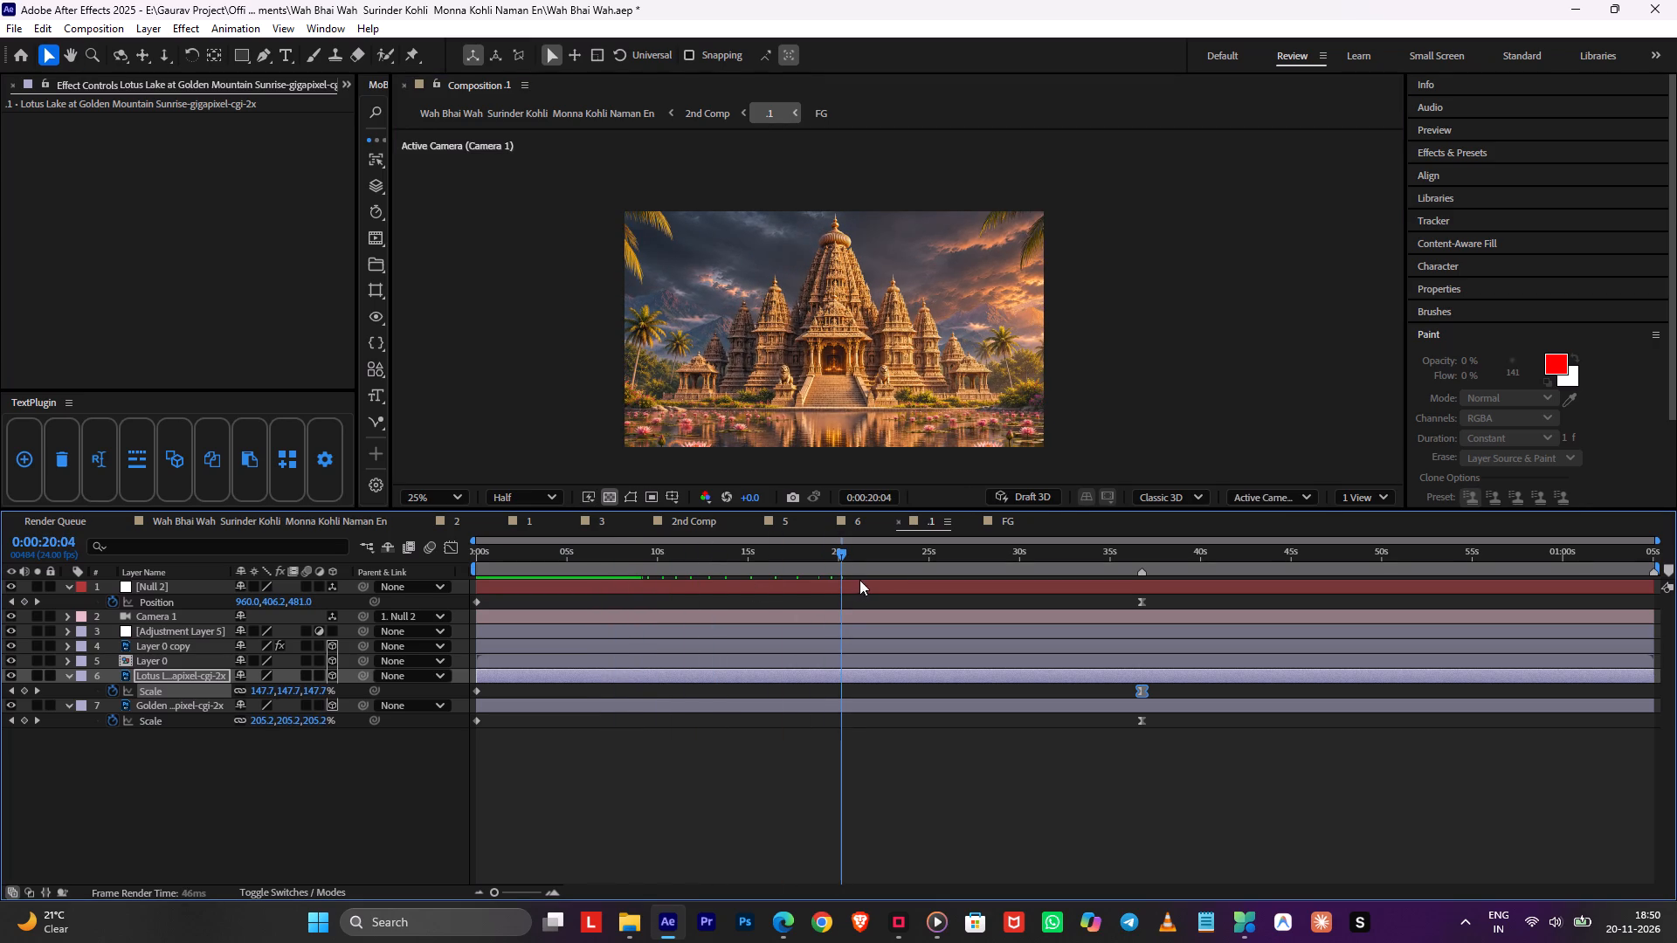
left_click_drag(986, 558, 1046, 562)
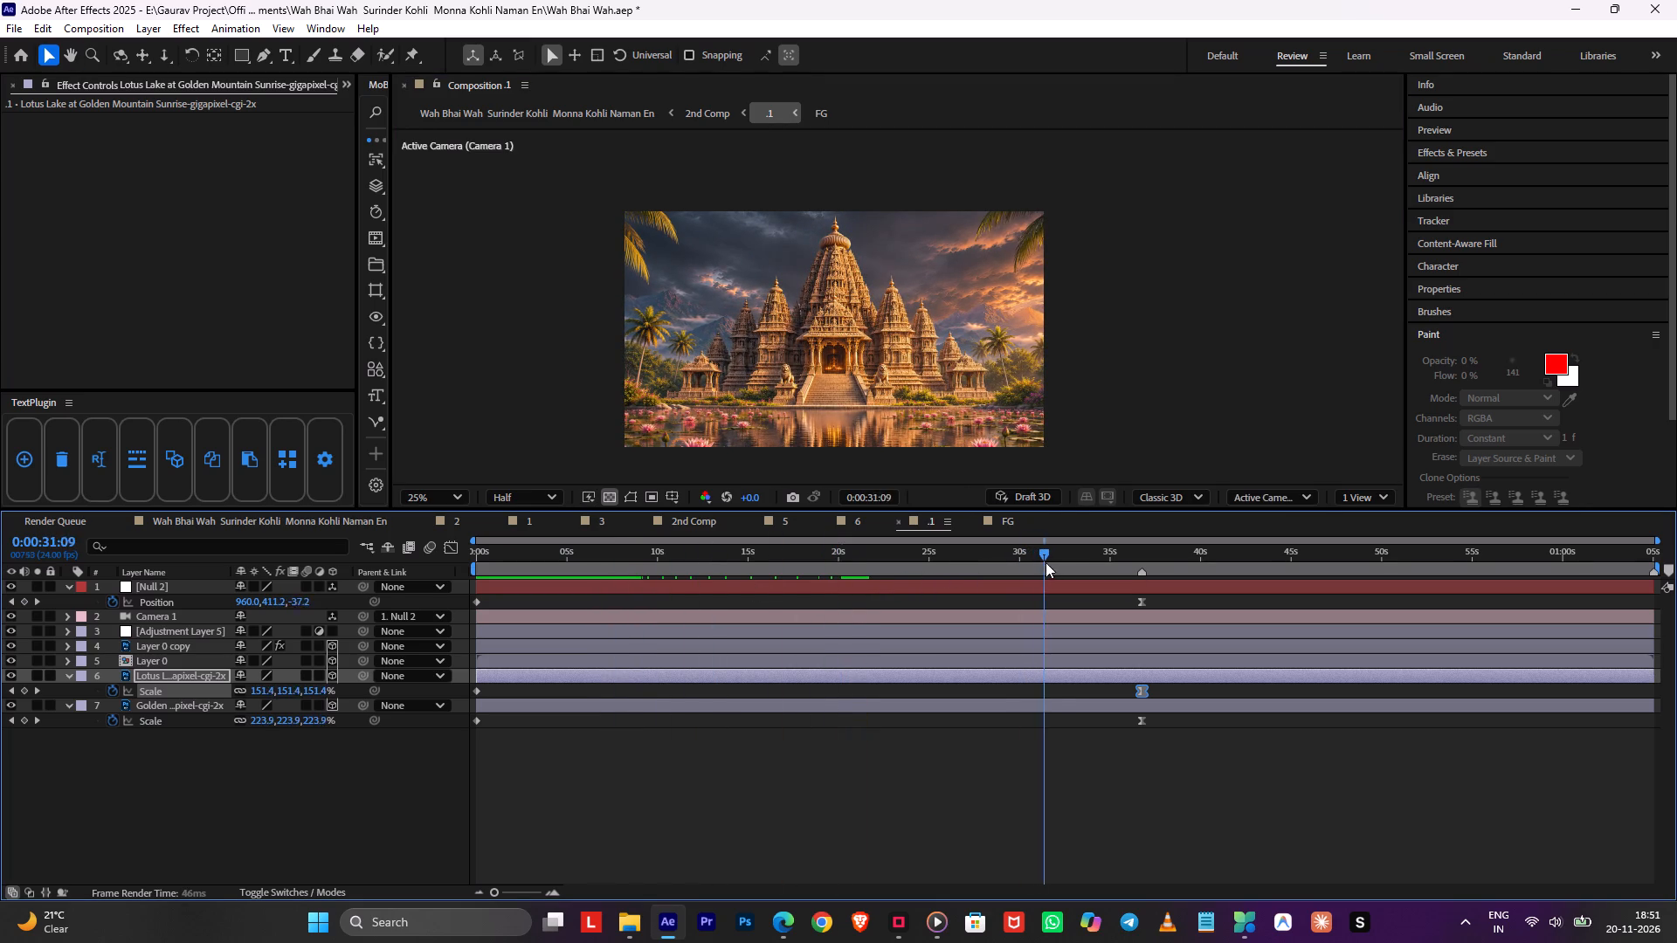
left_click_drag(1046, 562, 1148, 584)
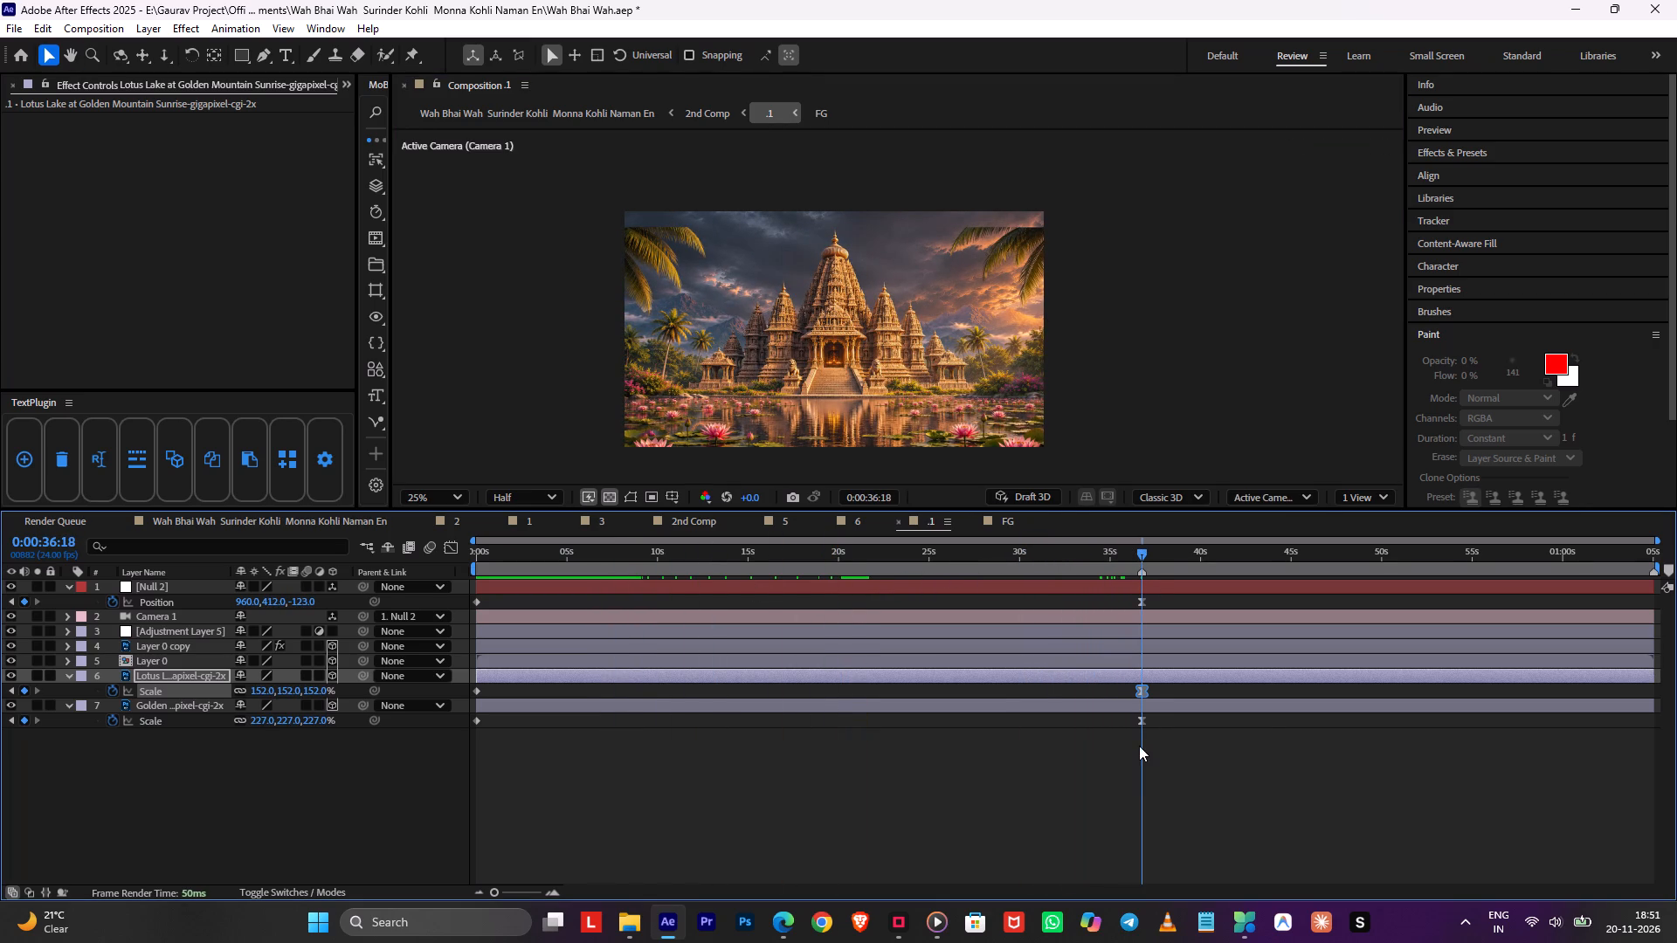
Switch from composition .1 to 2nd Comp and save the project.
left_click(1139, 748)
key("Tab")
left_click(1052, 749)
key("ctrl+s")
left_click(984, 762)
scroll(991, 749, "down", 3, "alt")
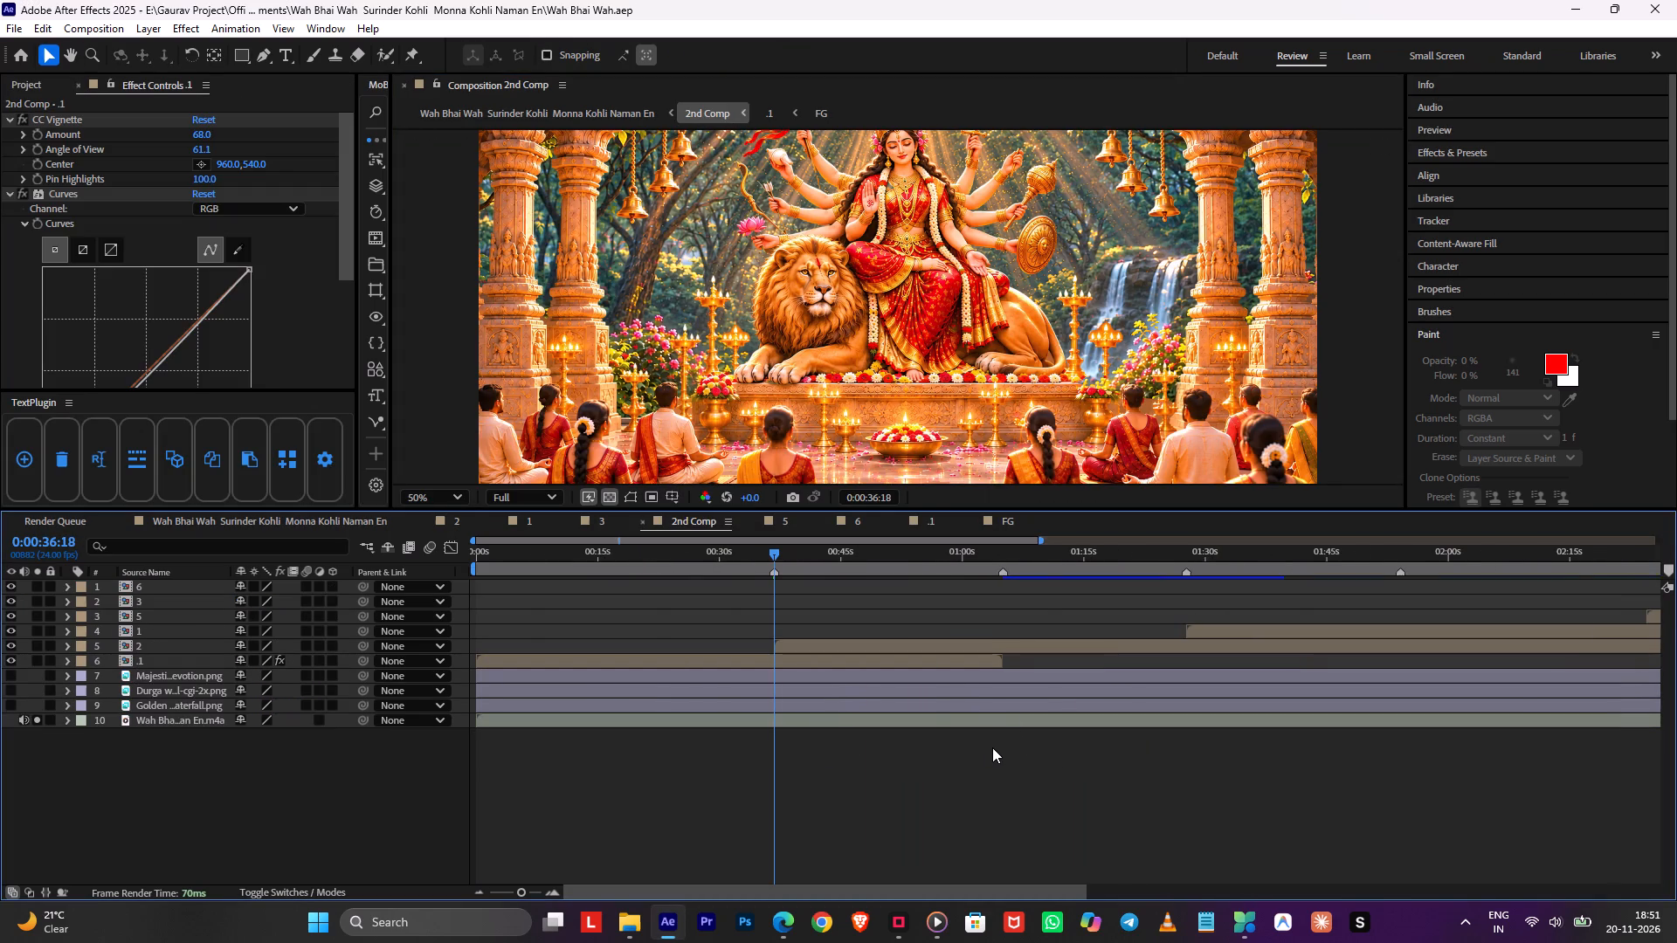
Move the current time in 2nd Comp to 0:00:29:21 and go up to the main composition.
left_click(763, 555)
left_click_drag(763, 555, 718, 561)
scroll(941, 347, "down", 1)
key("Tab")
left_click(821, 347)
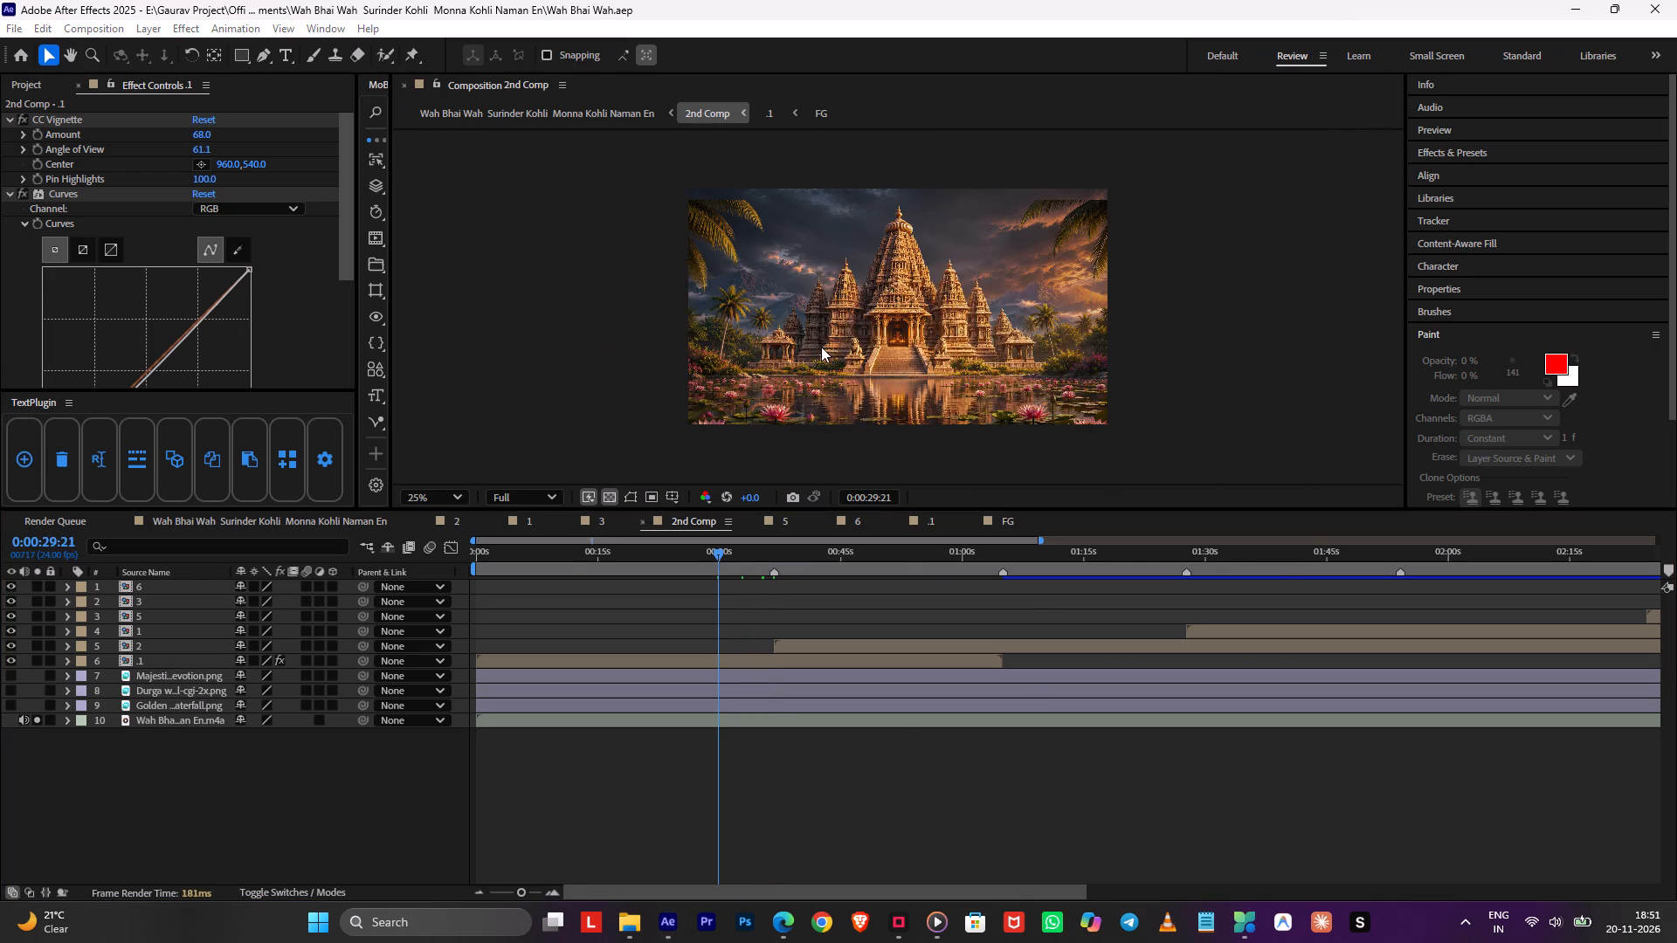
Examine the graded temple frame at 0:00:29:21 up close, including the entrance steps, the lotus water and the blurred edges.
scroll(1053, 392, "up", 1)
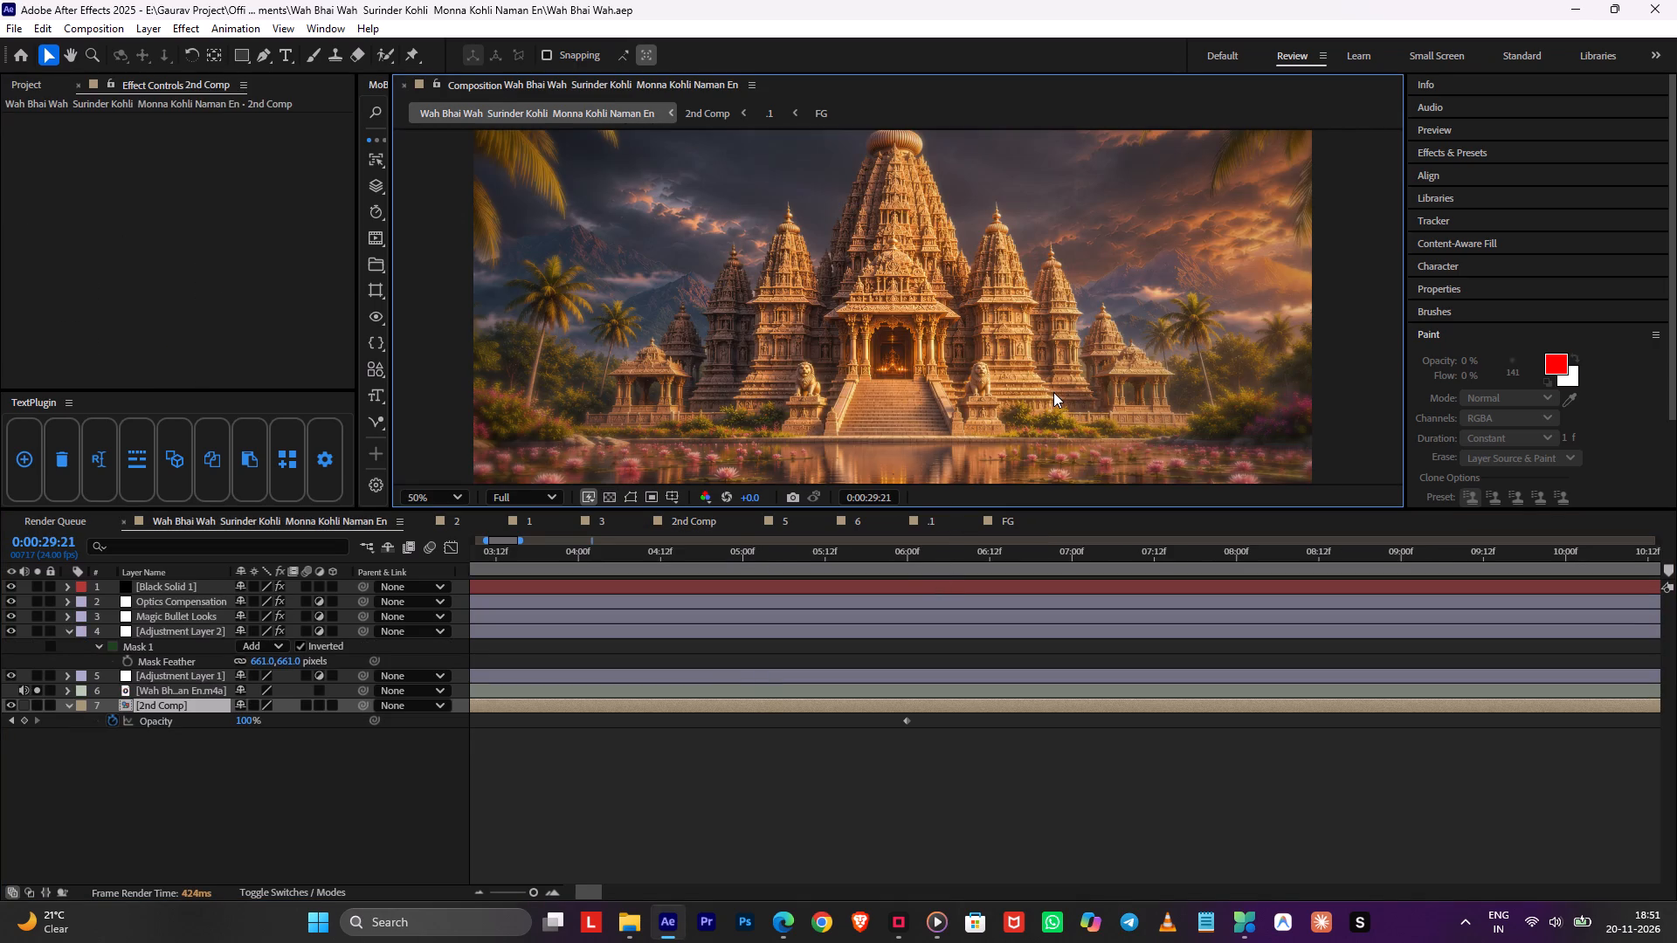
scroll(894, 403, "up", 1)
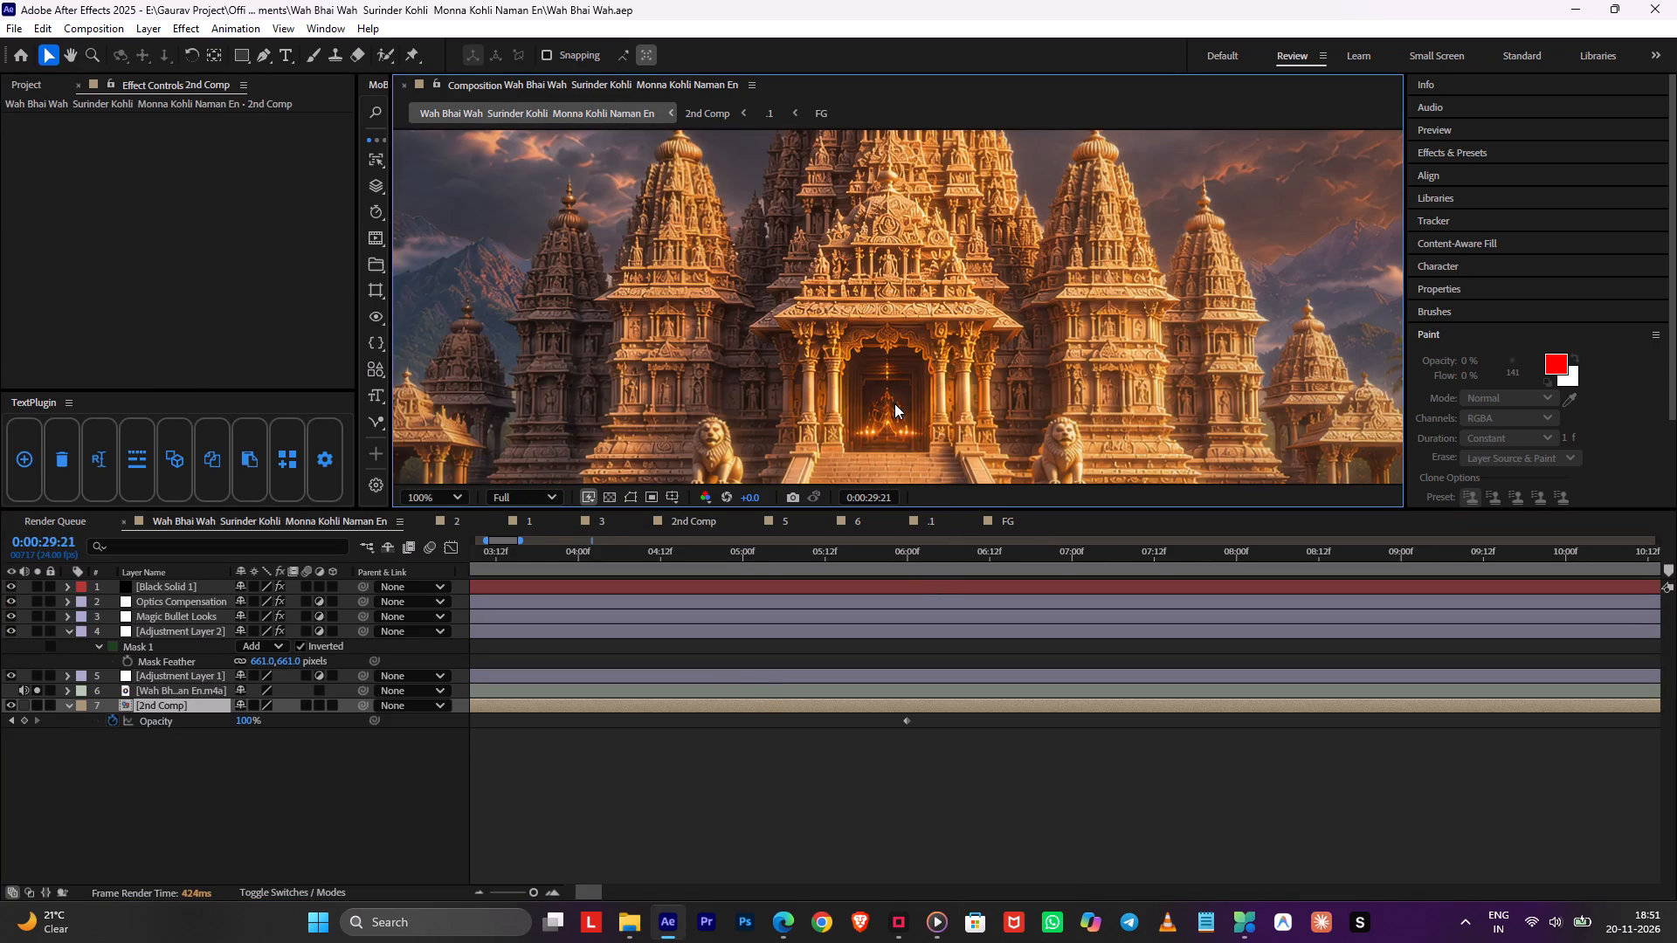
scroll(894, 403, "down", 1)
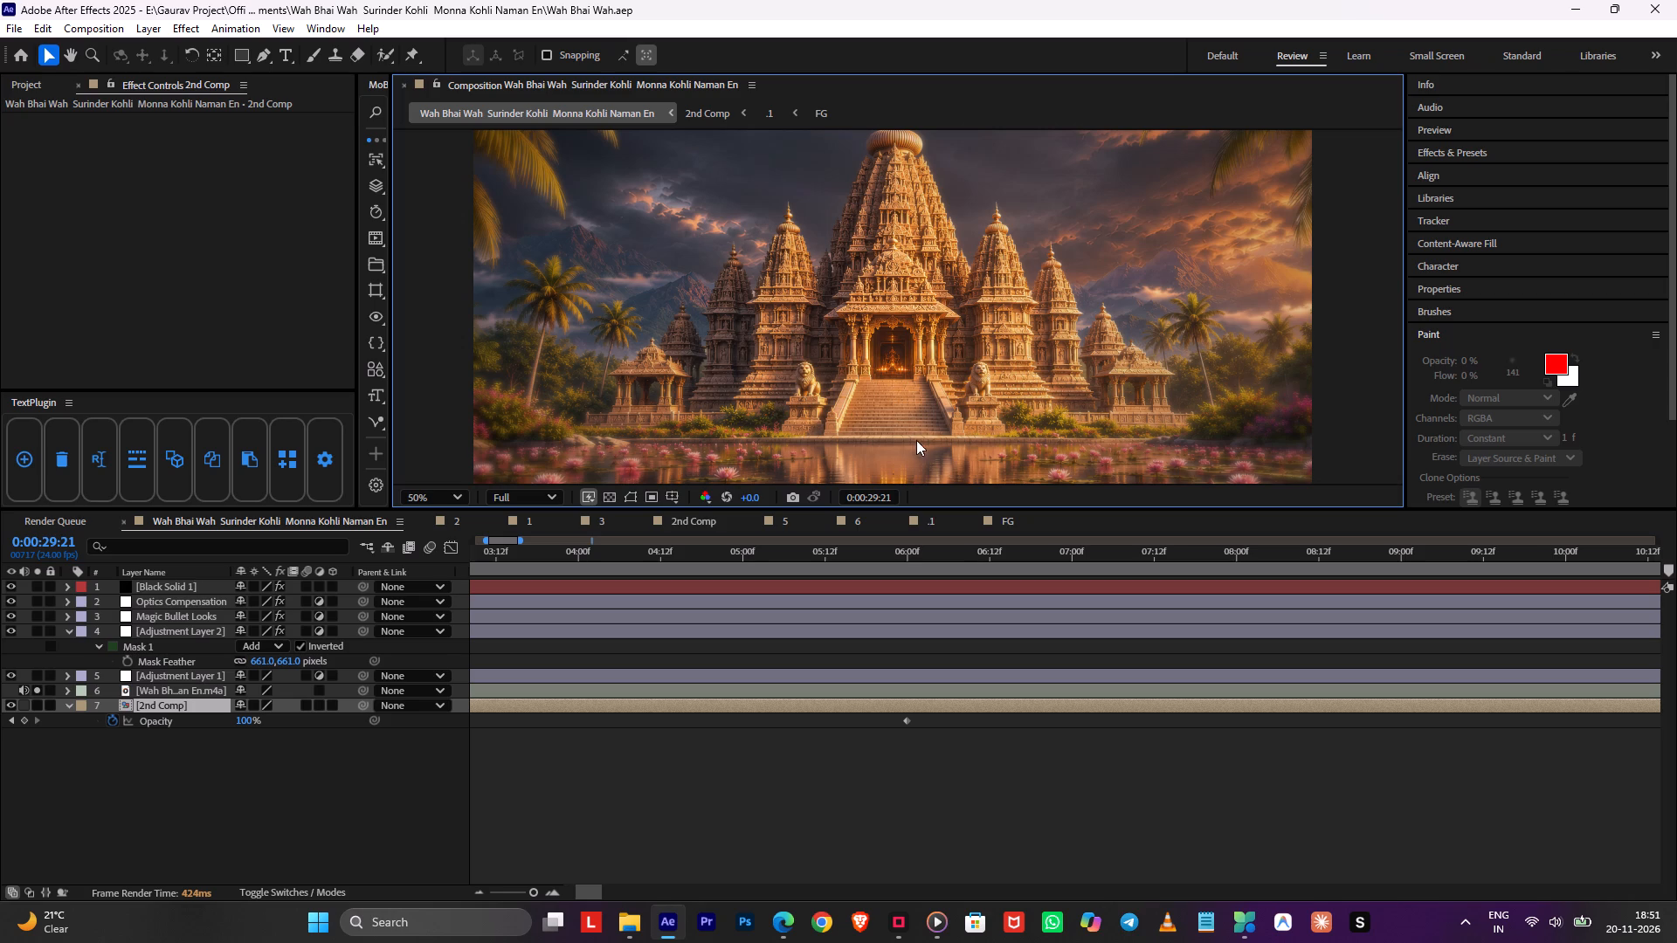
scroll(973, 399, "down", 1)
scroll(973, 399, "up", 1)
middle_click_drag(973, 399, 967, 392)
middle_click_drag(967, 392, 974, 368)
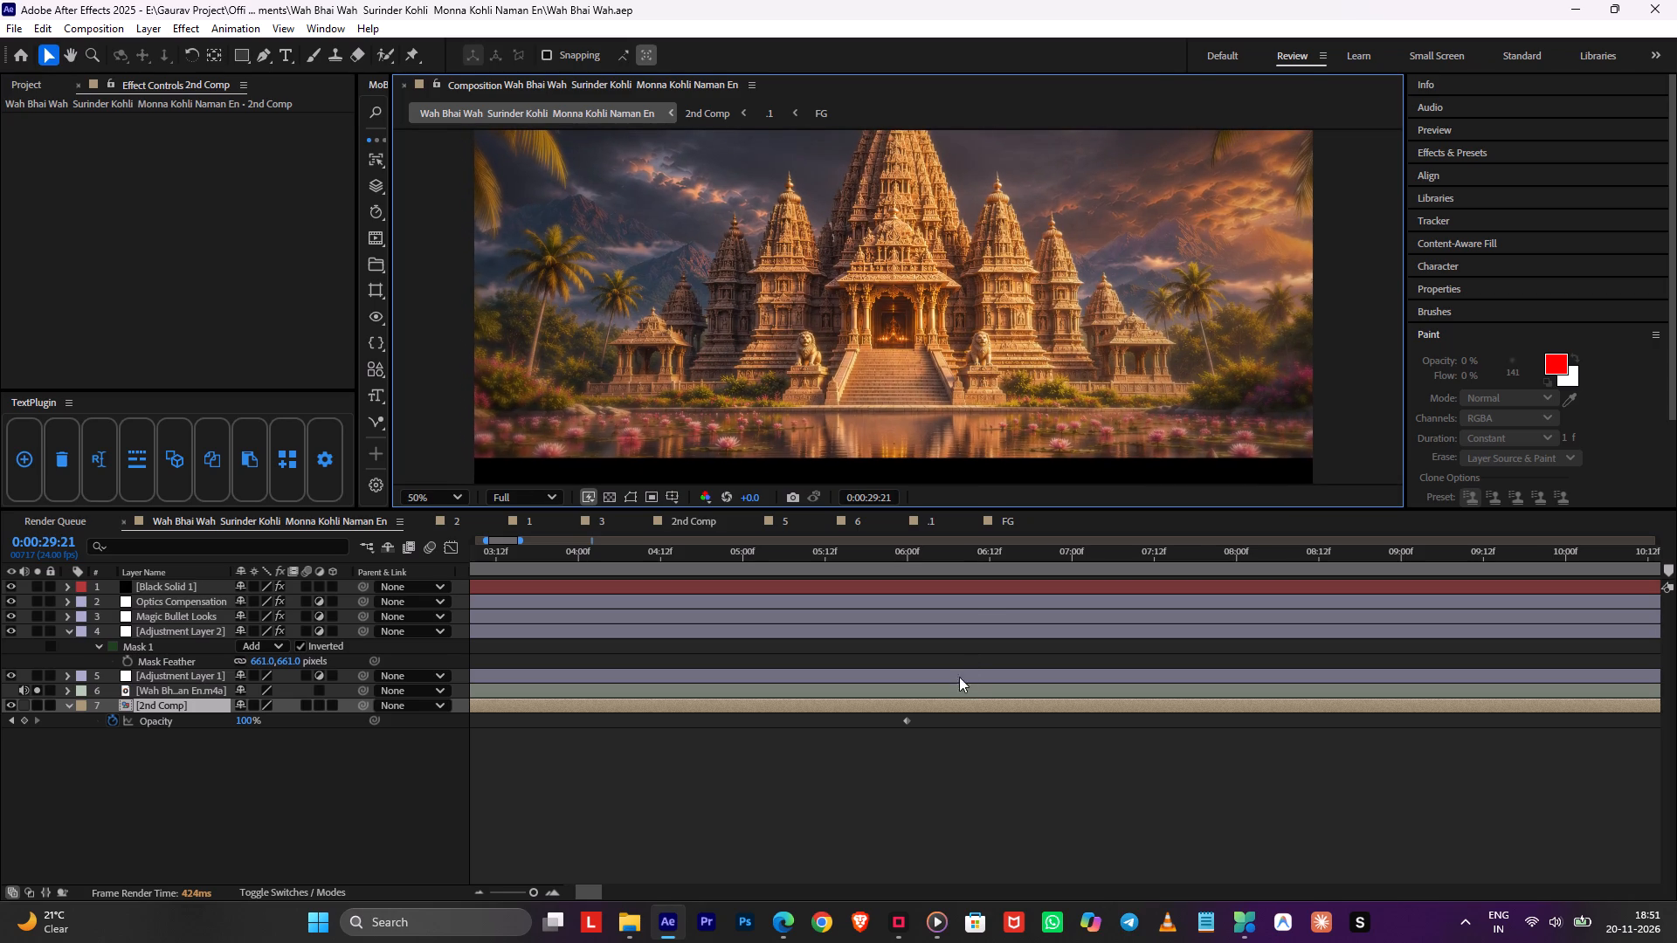
scroll(986, 446, "up", 1)
middle_click_drag(977, 405, 969, 251)
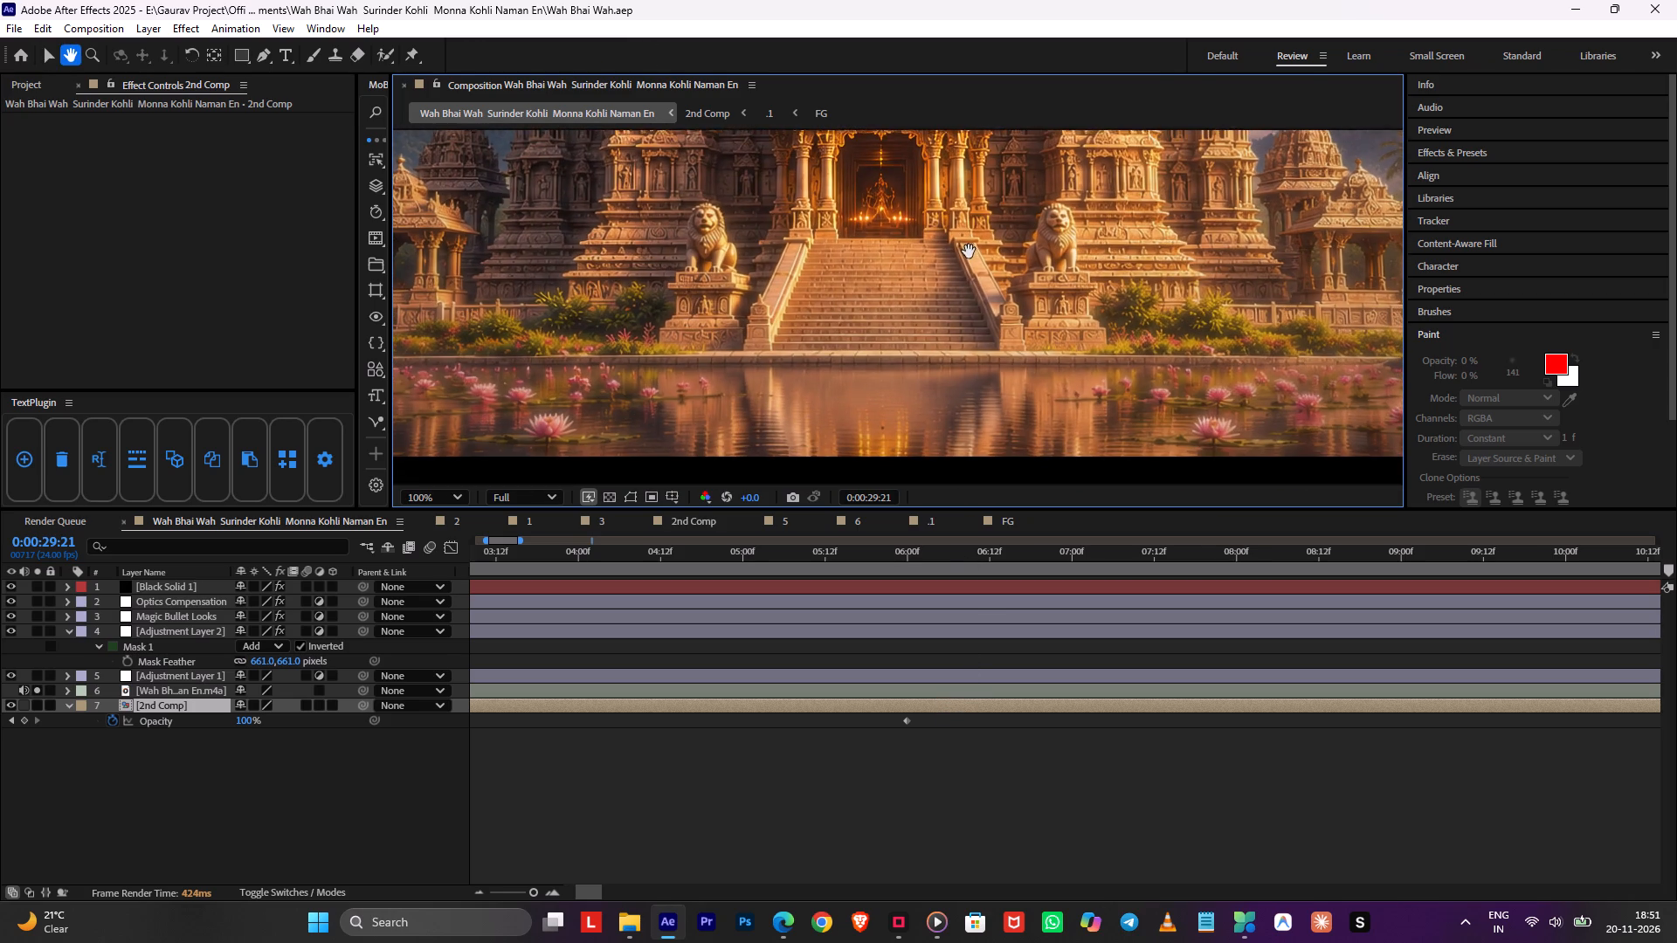
middle_click_drag(969, 251, 968, 250)
scroll(972, 341, "down", 2)
scroll(970, 330, "up", 1)
middle_click_drag(970, 330, 980, 368)
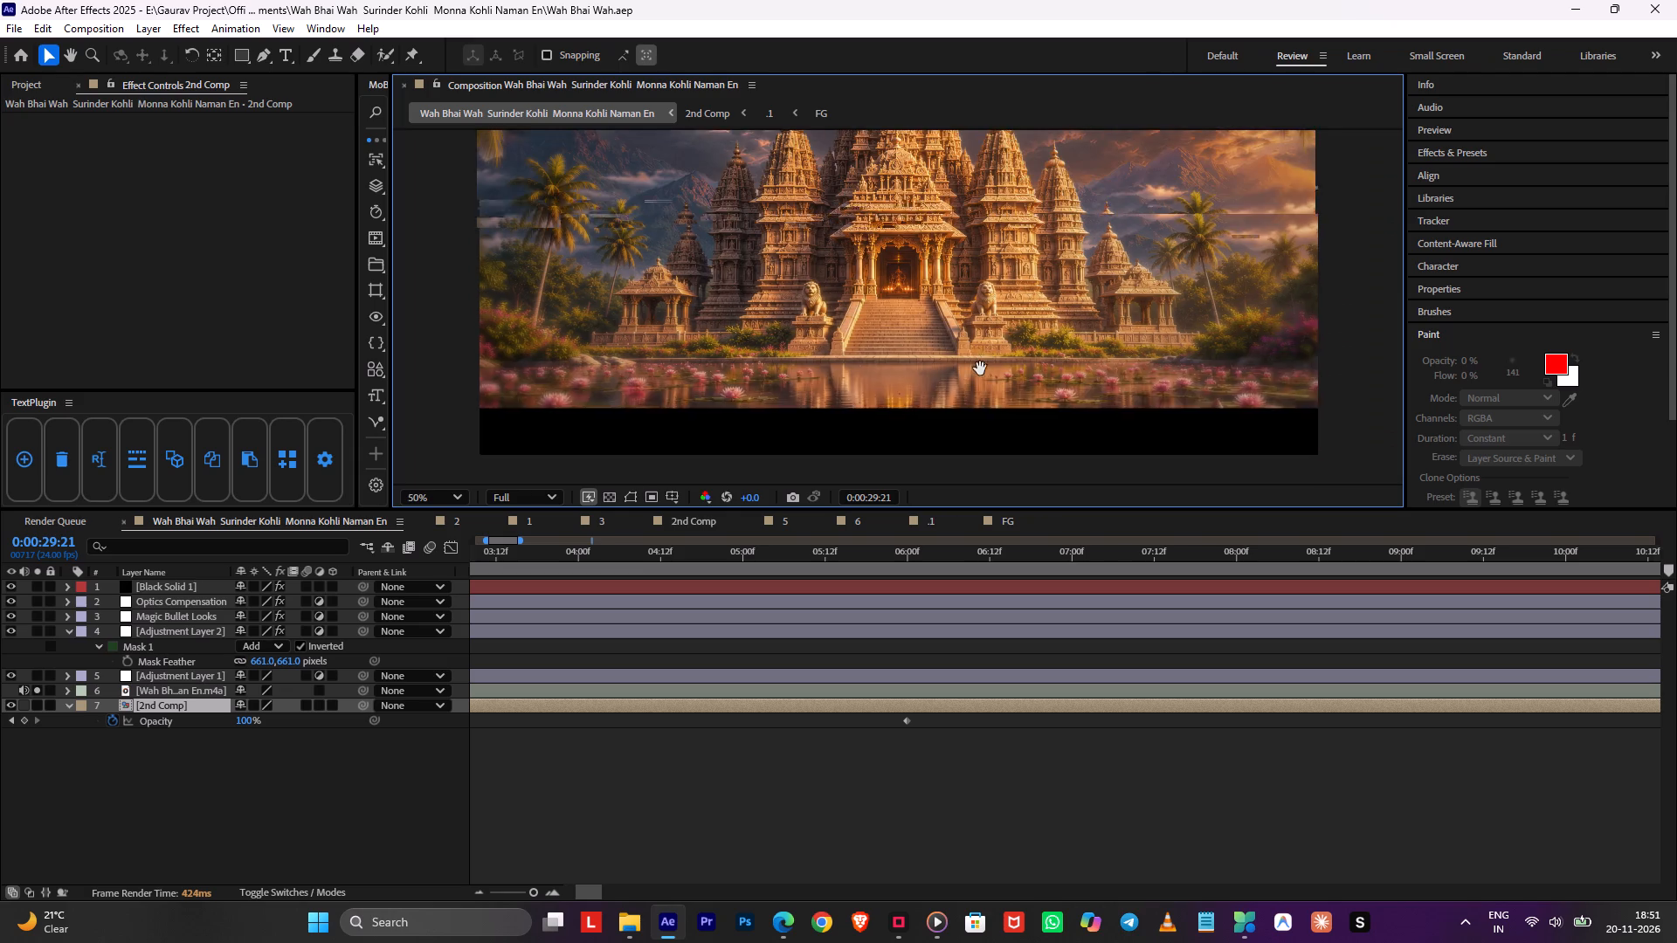
middle_click_drag(980, 368, 974, 433)
Check the adjustment layers' effects and move the Magic Bullet Looks layer below Adjustment Layer 2.
left_click(919, 672)
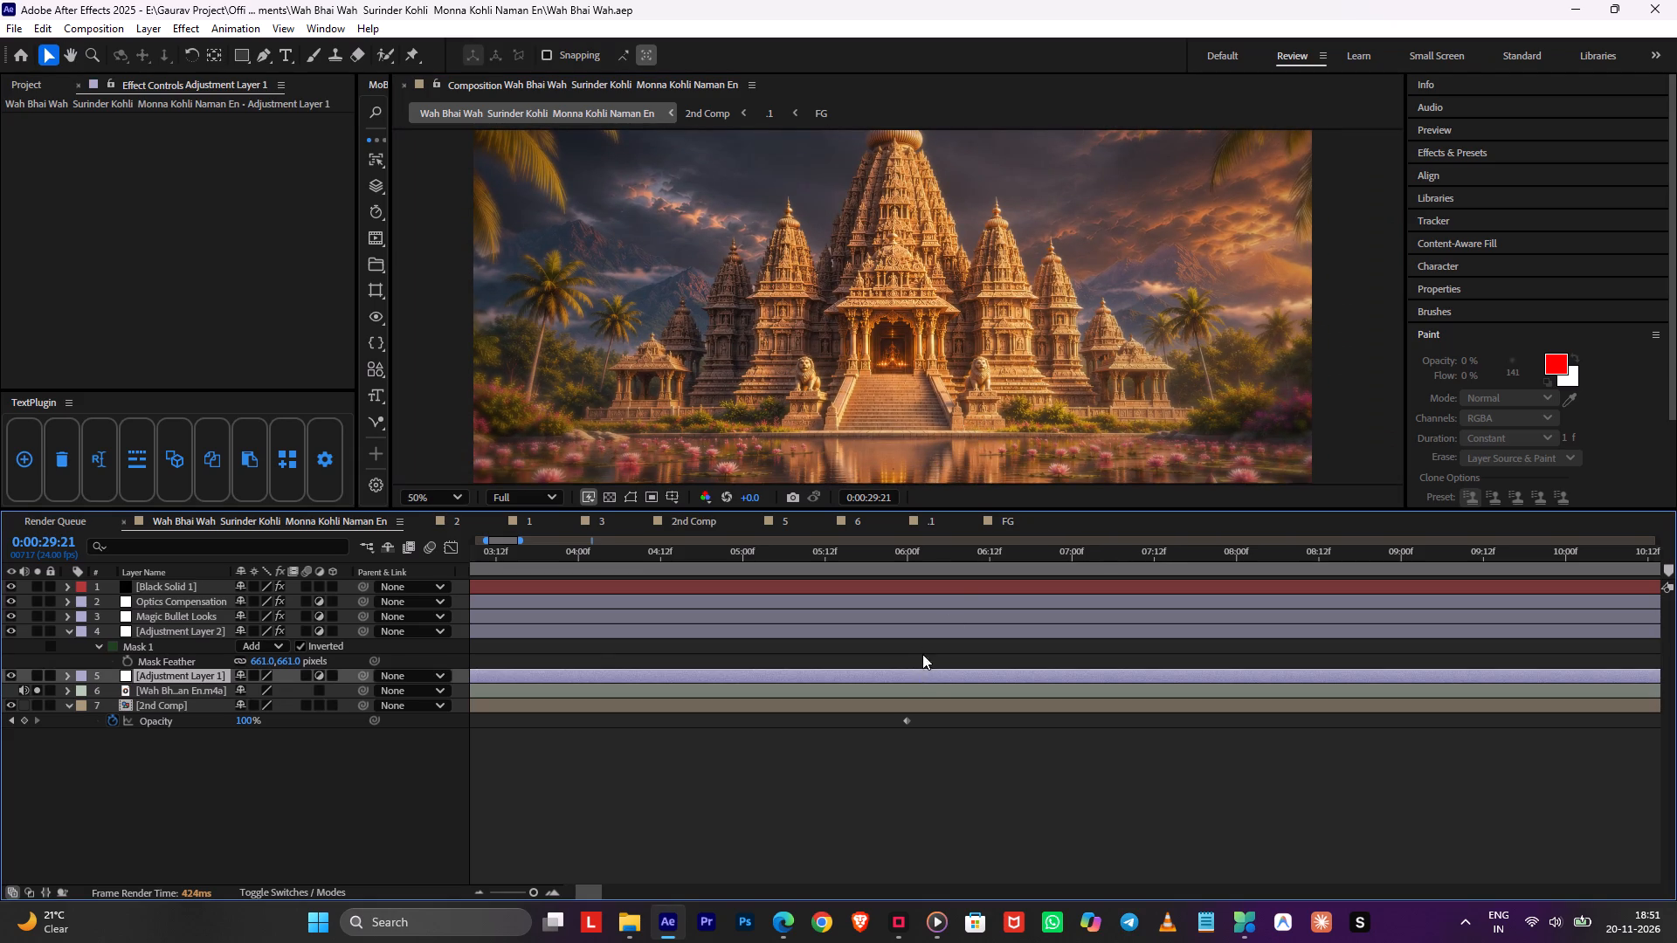
left_click(927, 641)
left_click(938, 627)
left_click(935, 616)
left_click(935, 605)
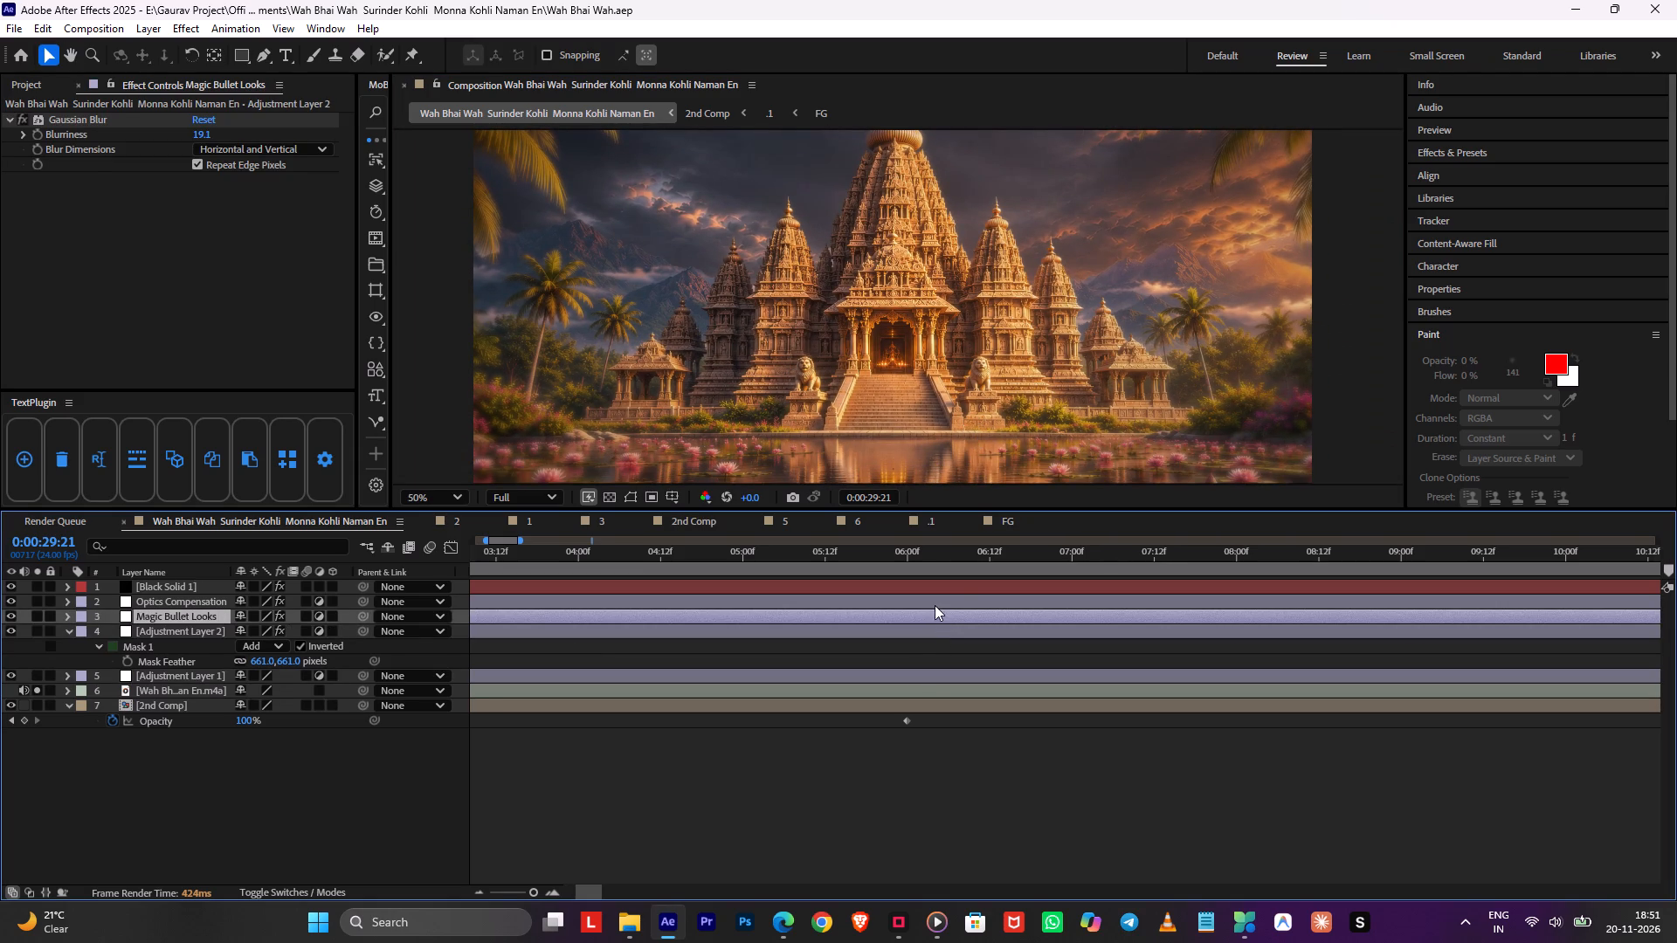
left_click(913, 614)
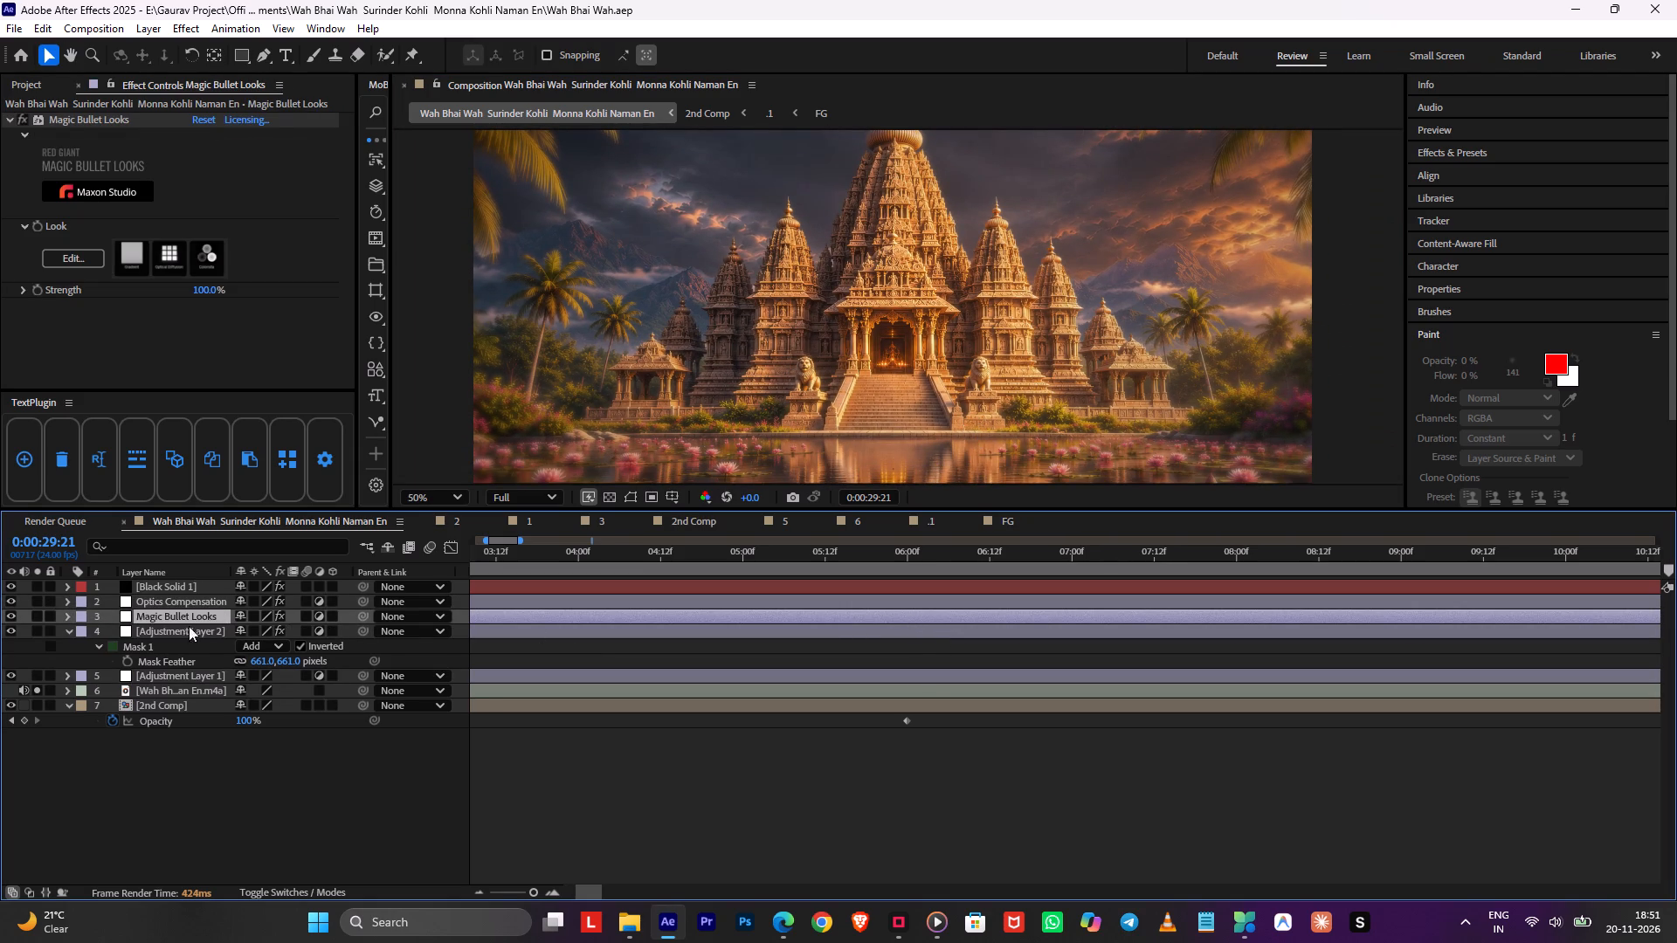
left_click_drag(162, 622, 160, 653)
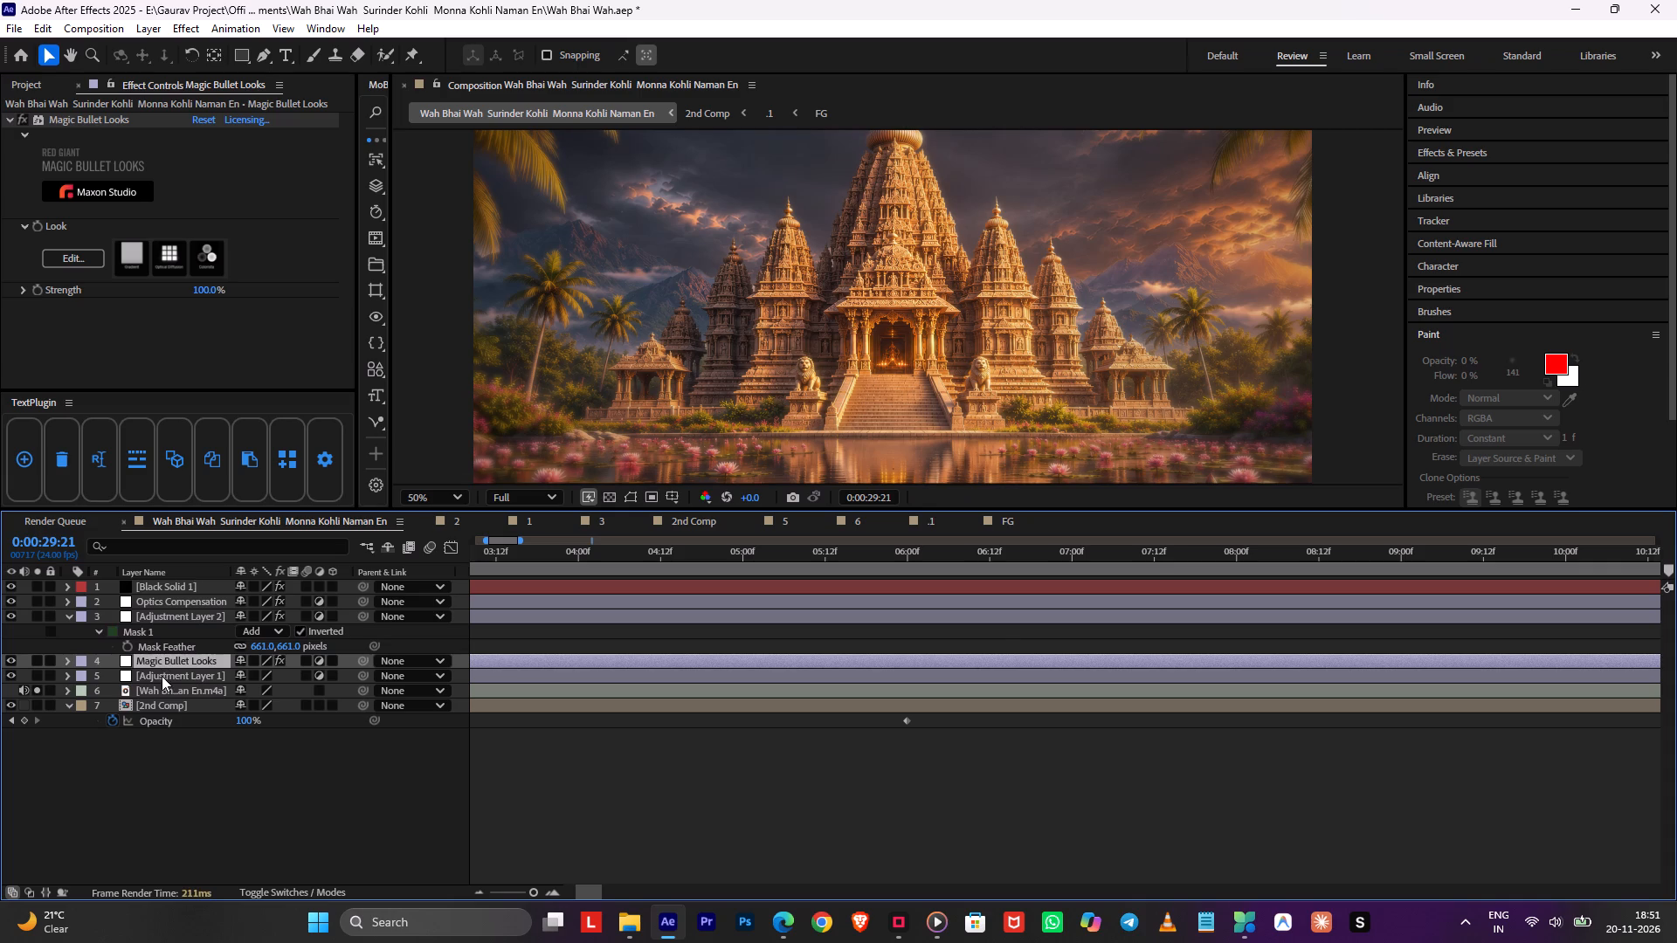
Open composition .1 from the main composition by way of 2nd Comp.
left_click(162, 678)
left_click(155, 696)
double_click(155, 701)
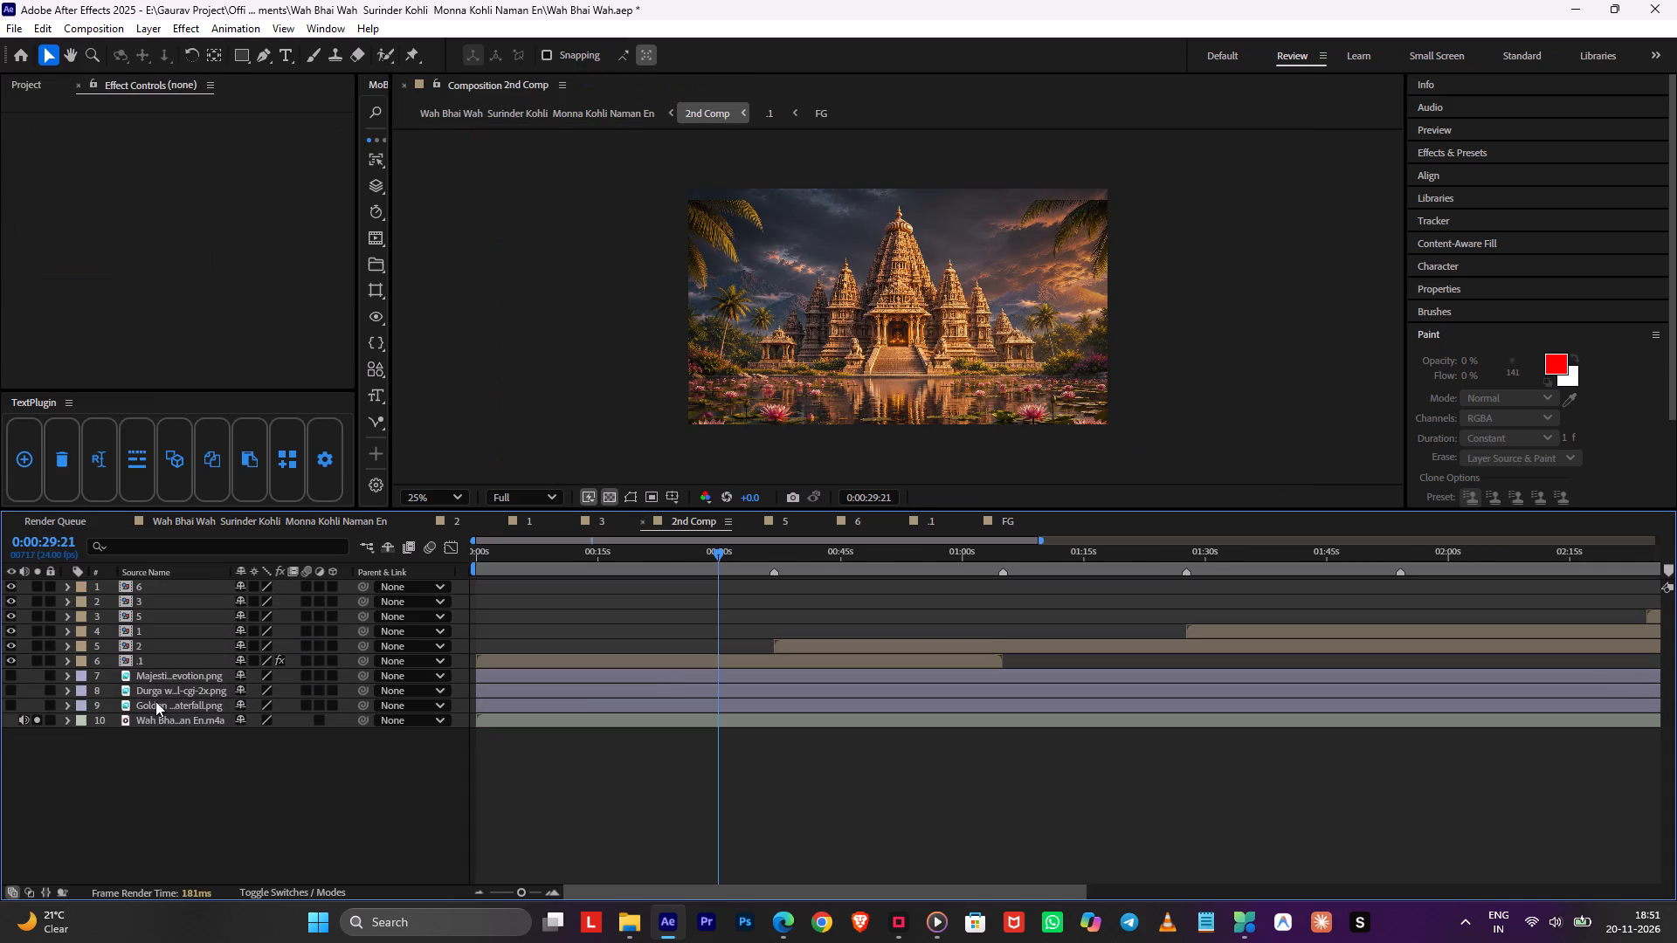
double_click(720, 660)
Add a new adjustment layer above Adjustment Layer 5 in composition .1 and apply Magic Bullet Looks to it.
left_click(674, 629)
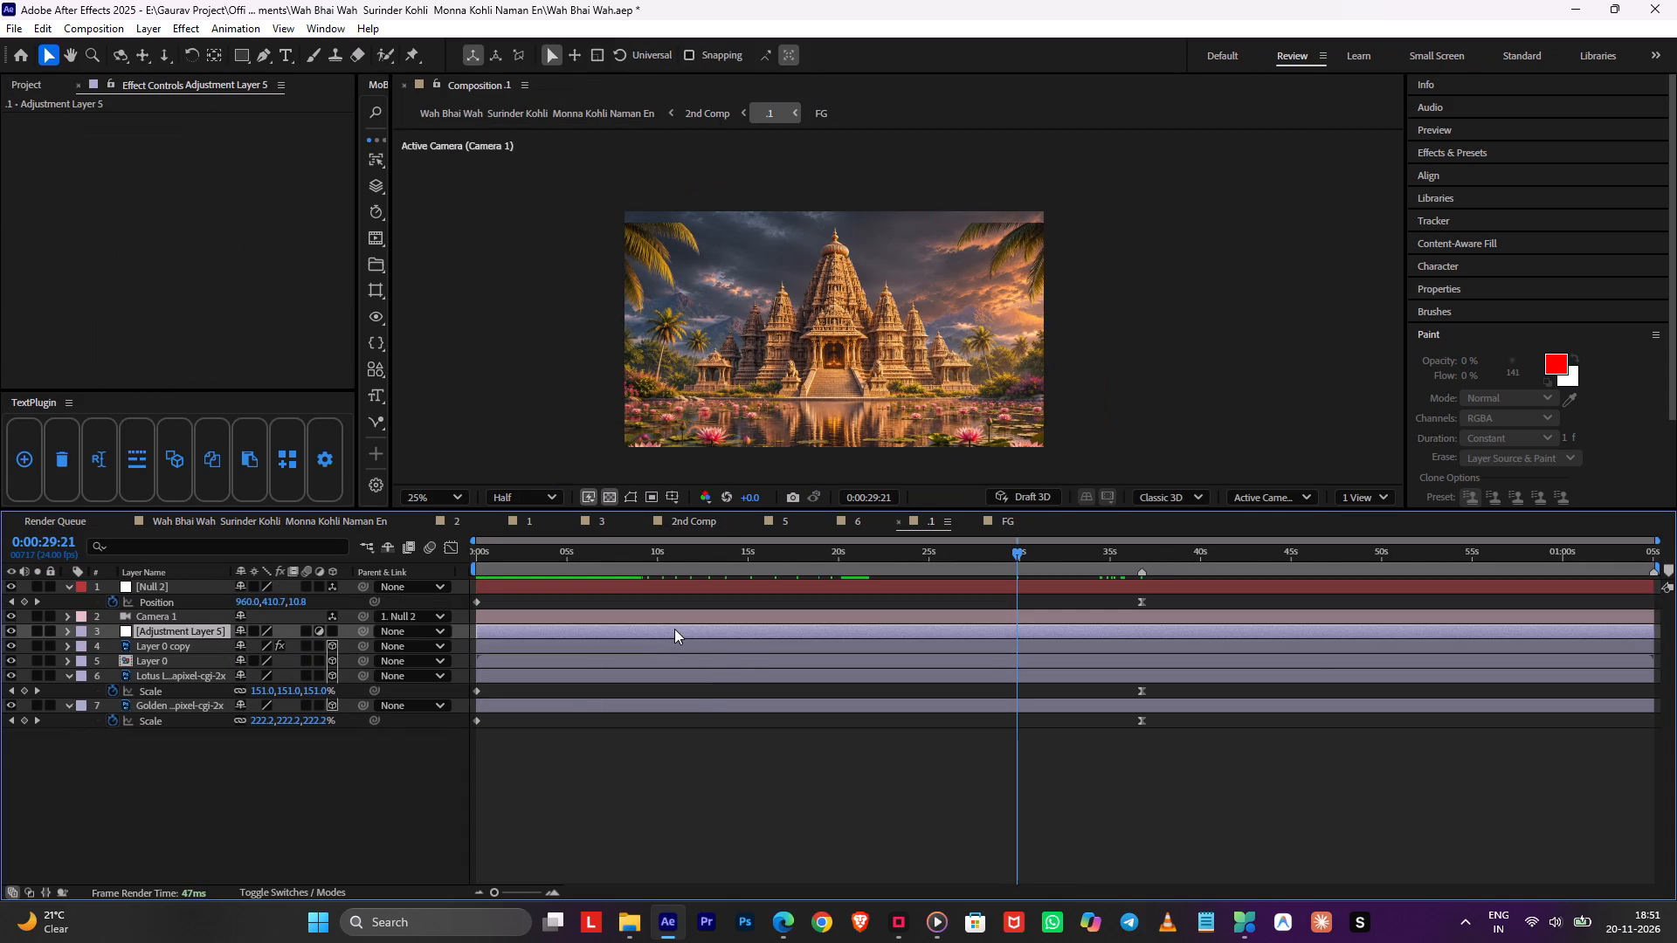
key("ctrl+alt+y")
key("ctrl+space")
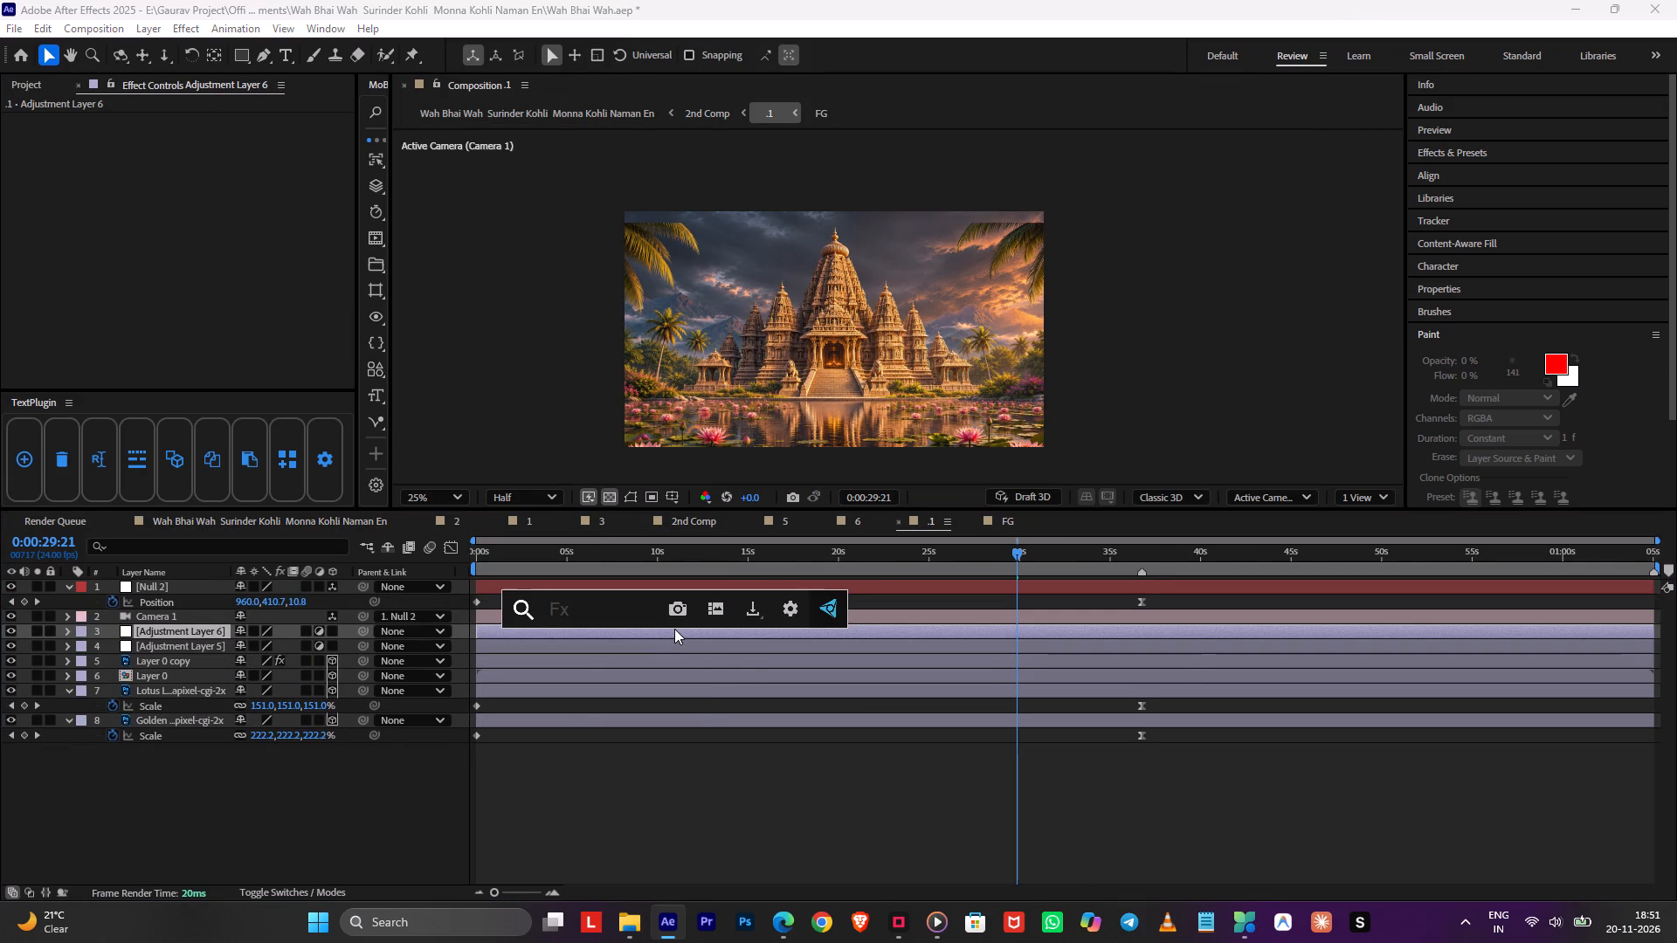
type("loo")
left_click(605, 691)
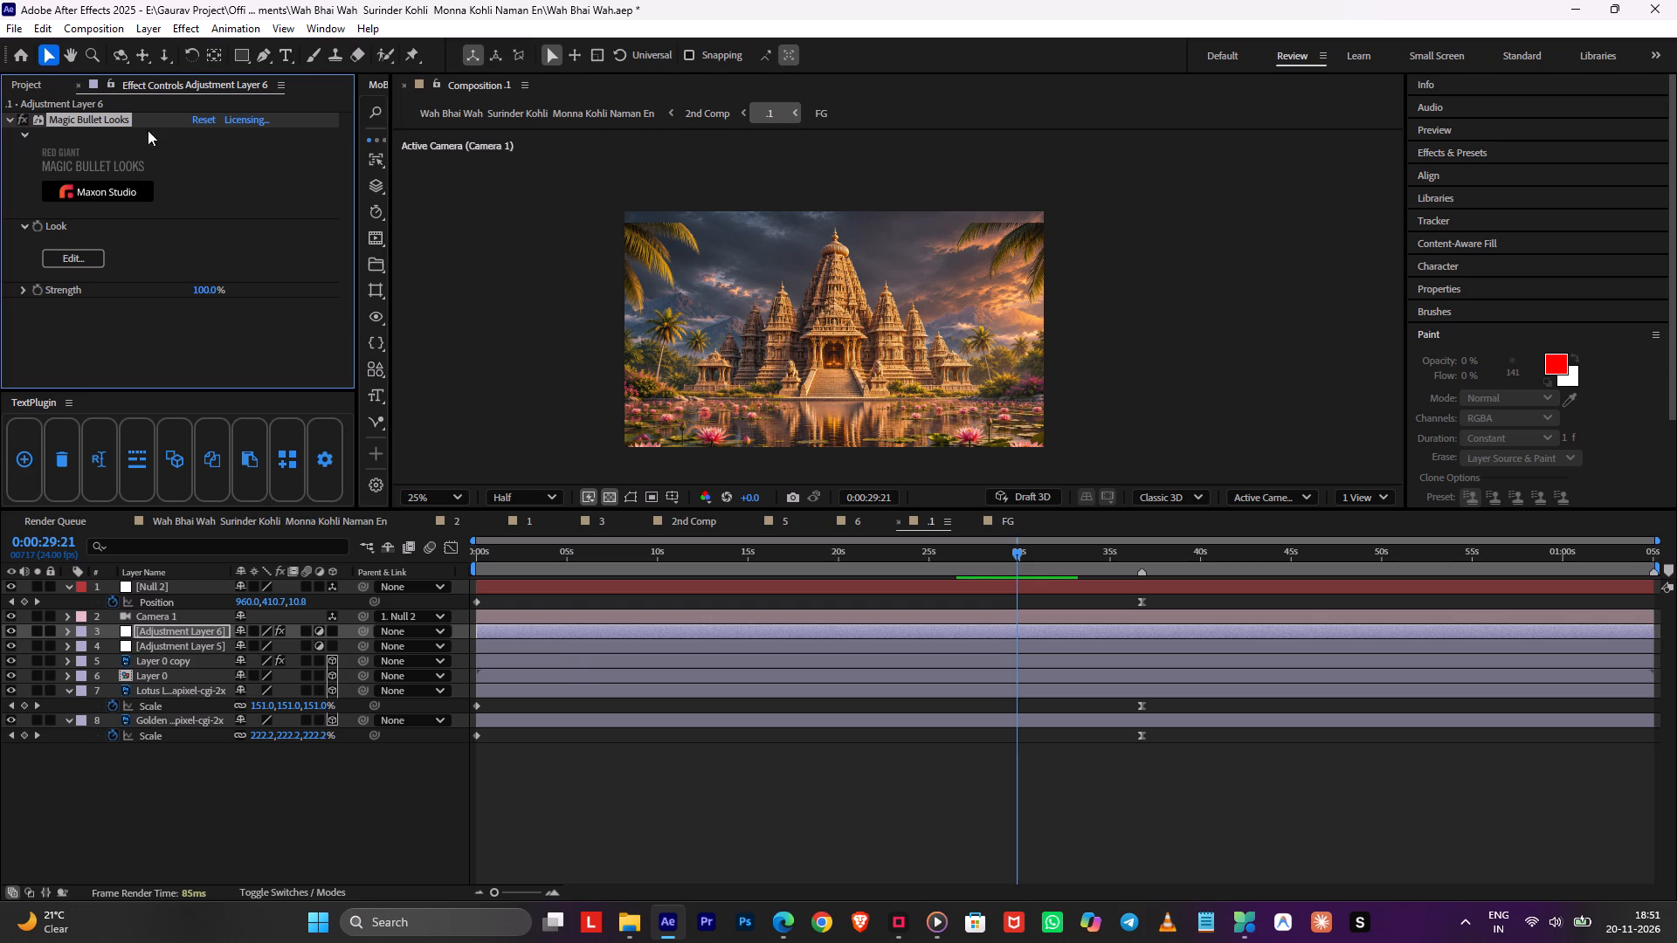
Edit the look, adding a Spot Exposure tool and centring its spot over the sunset clouds in the image's upper right.
left_click(92, 251)
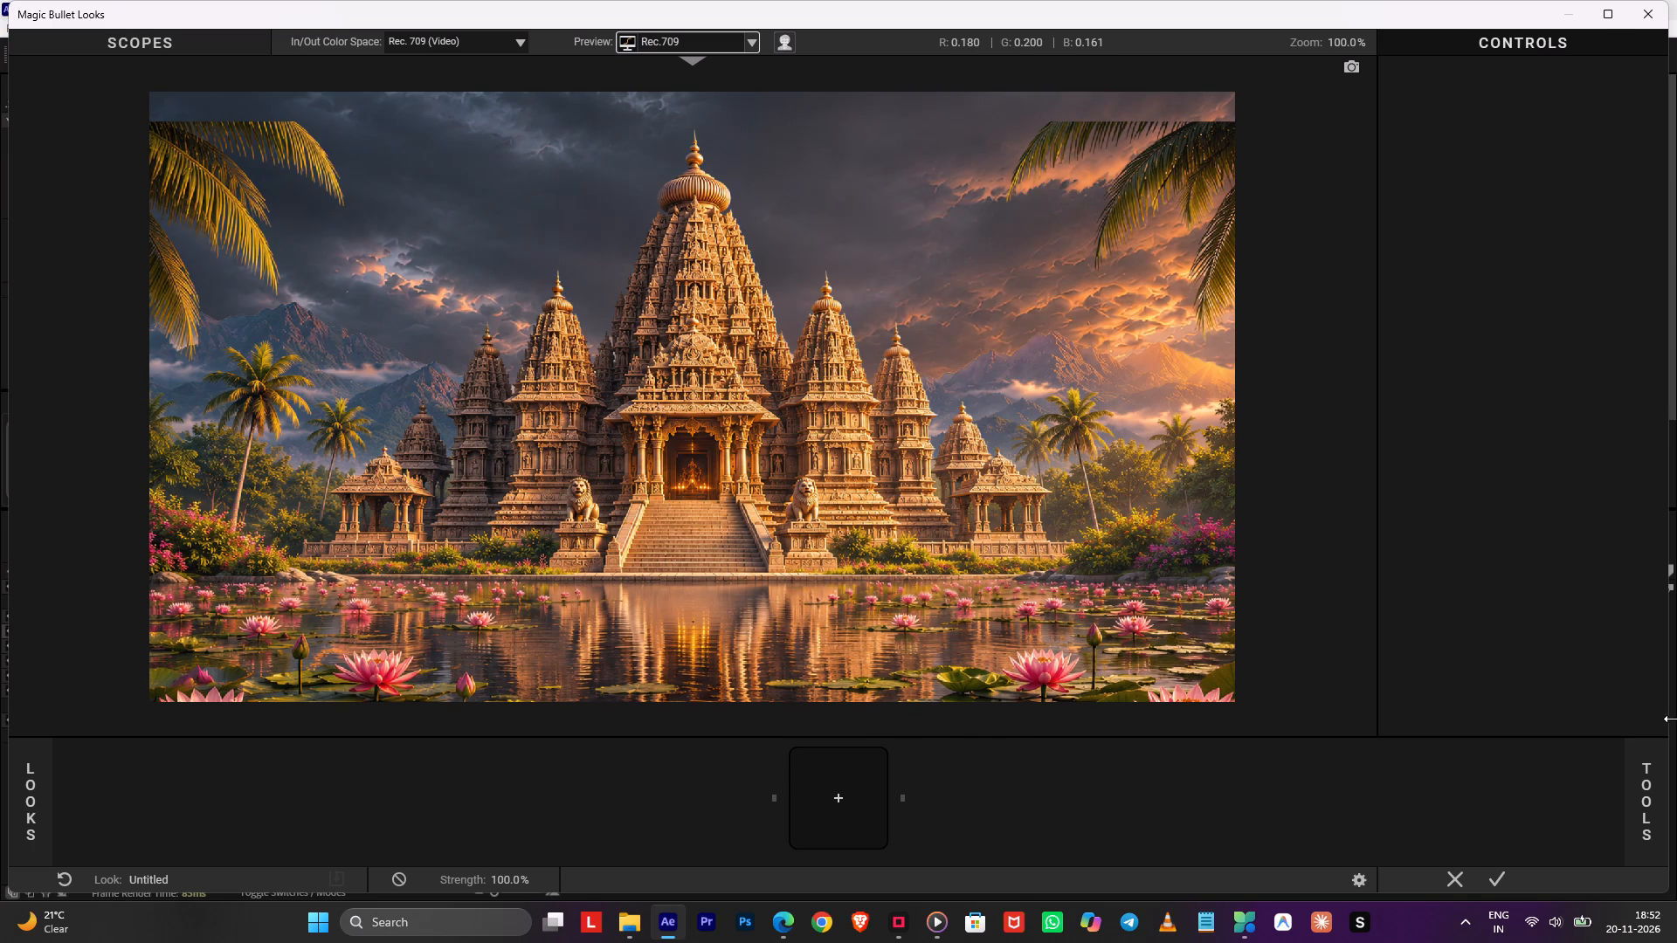
left_click(1651, 777)
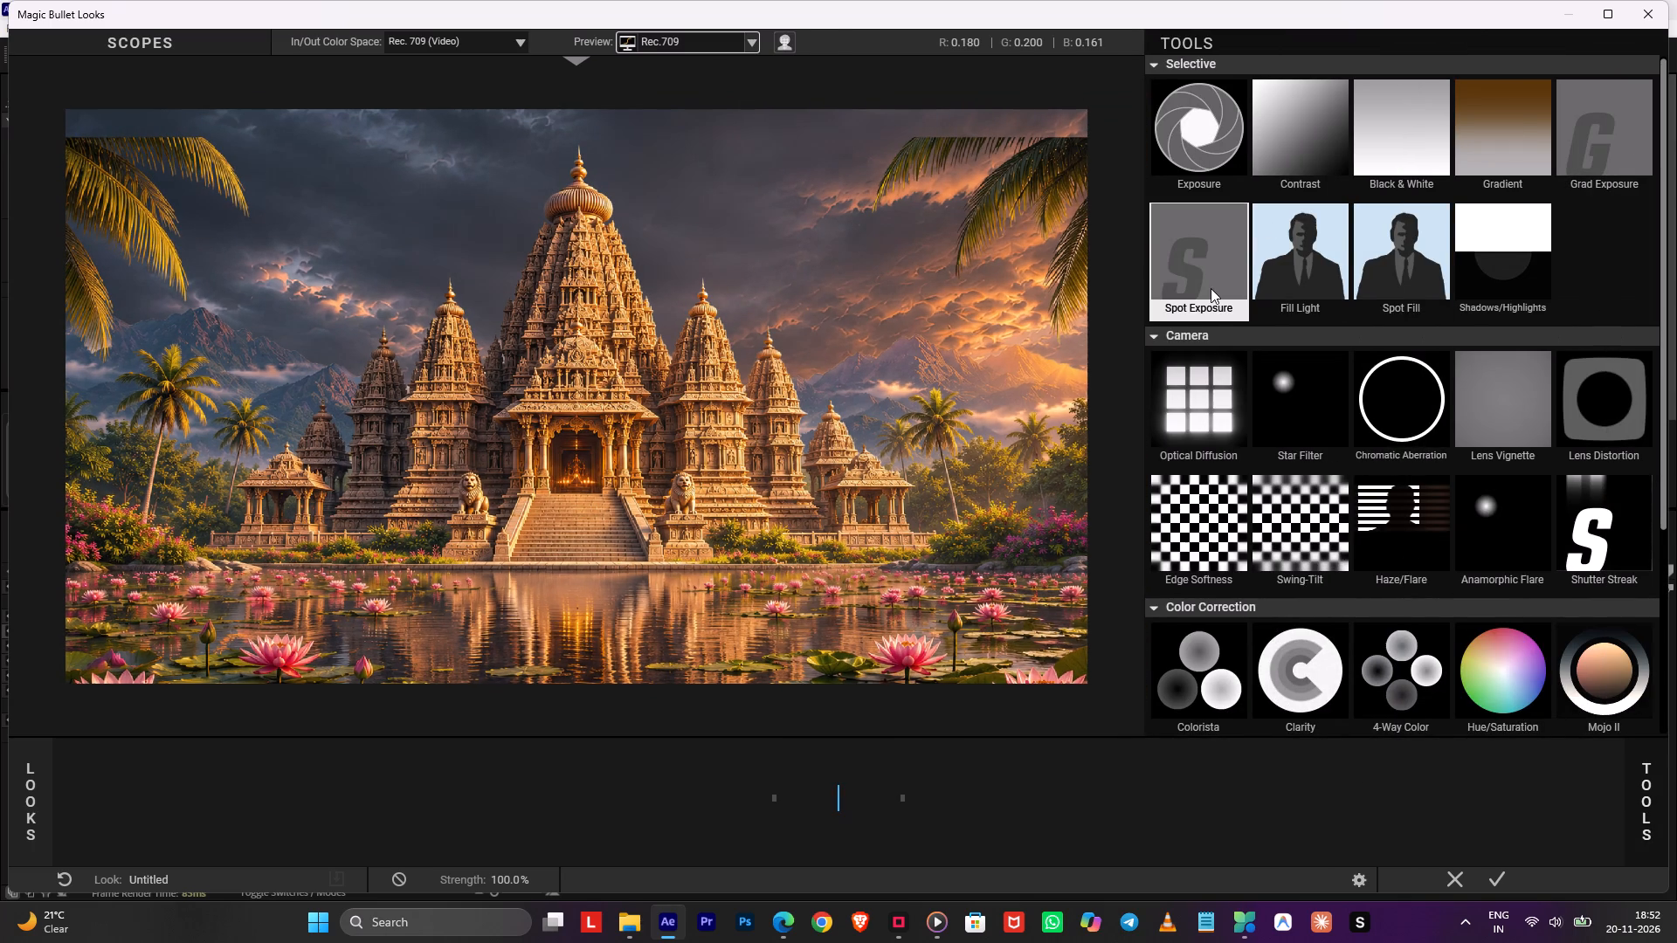
left_click(1200, 239)
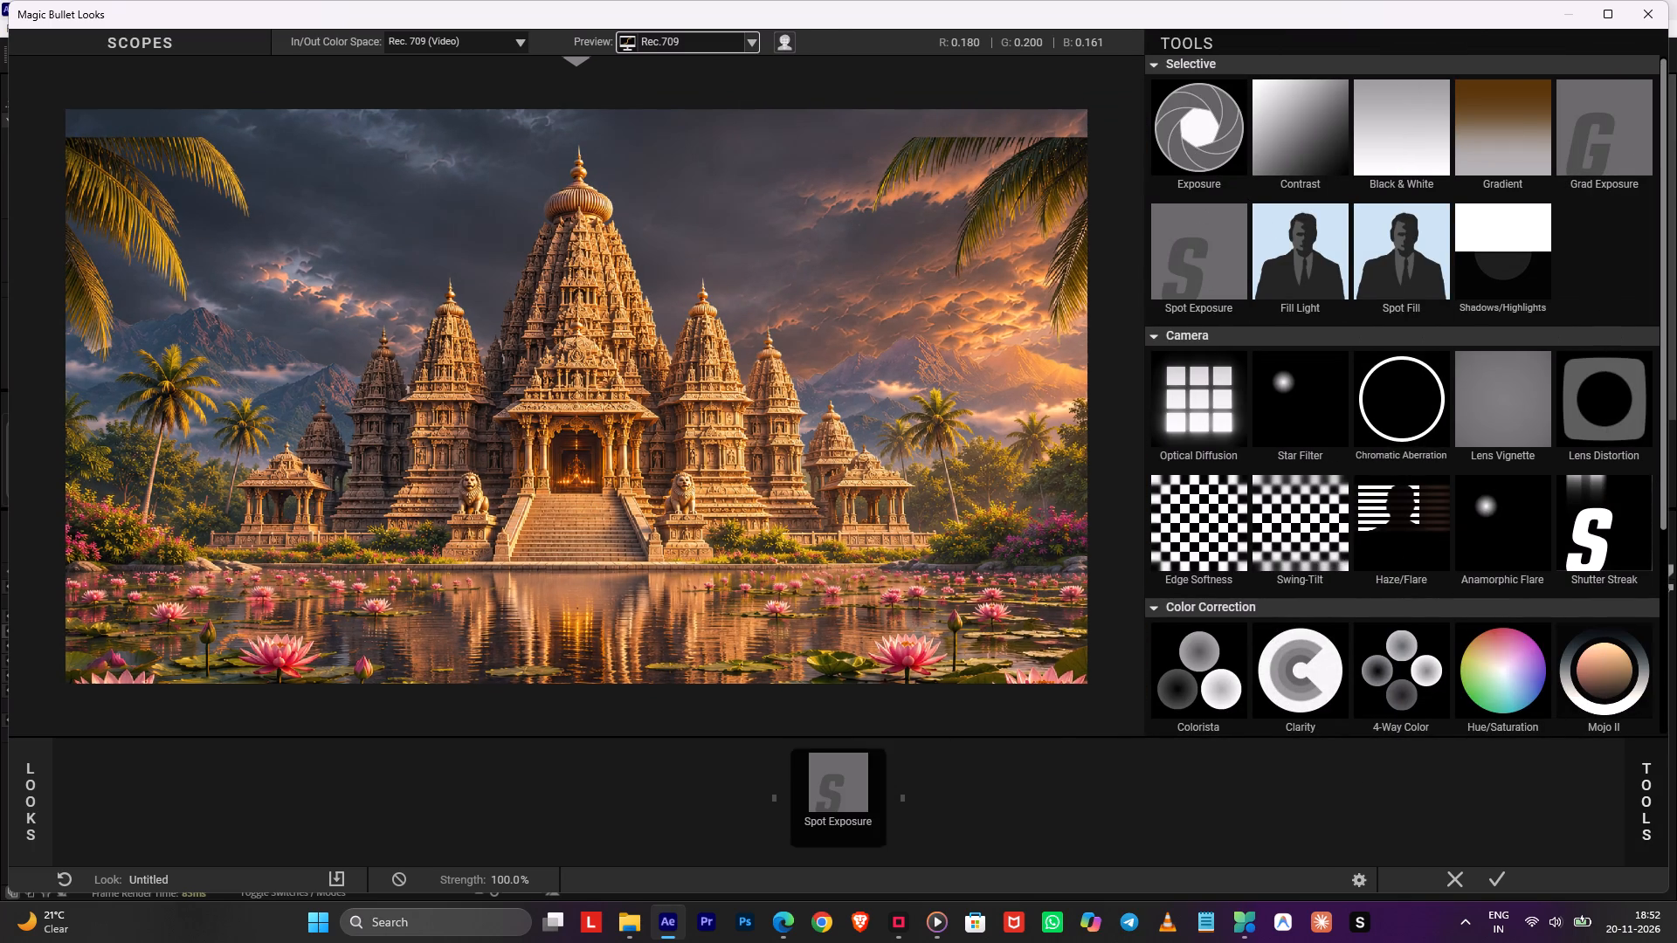
left_click_drag(708, 371, 1115, 143)
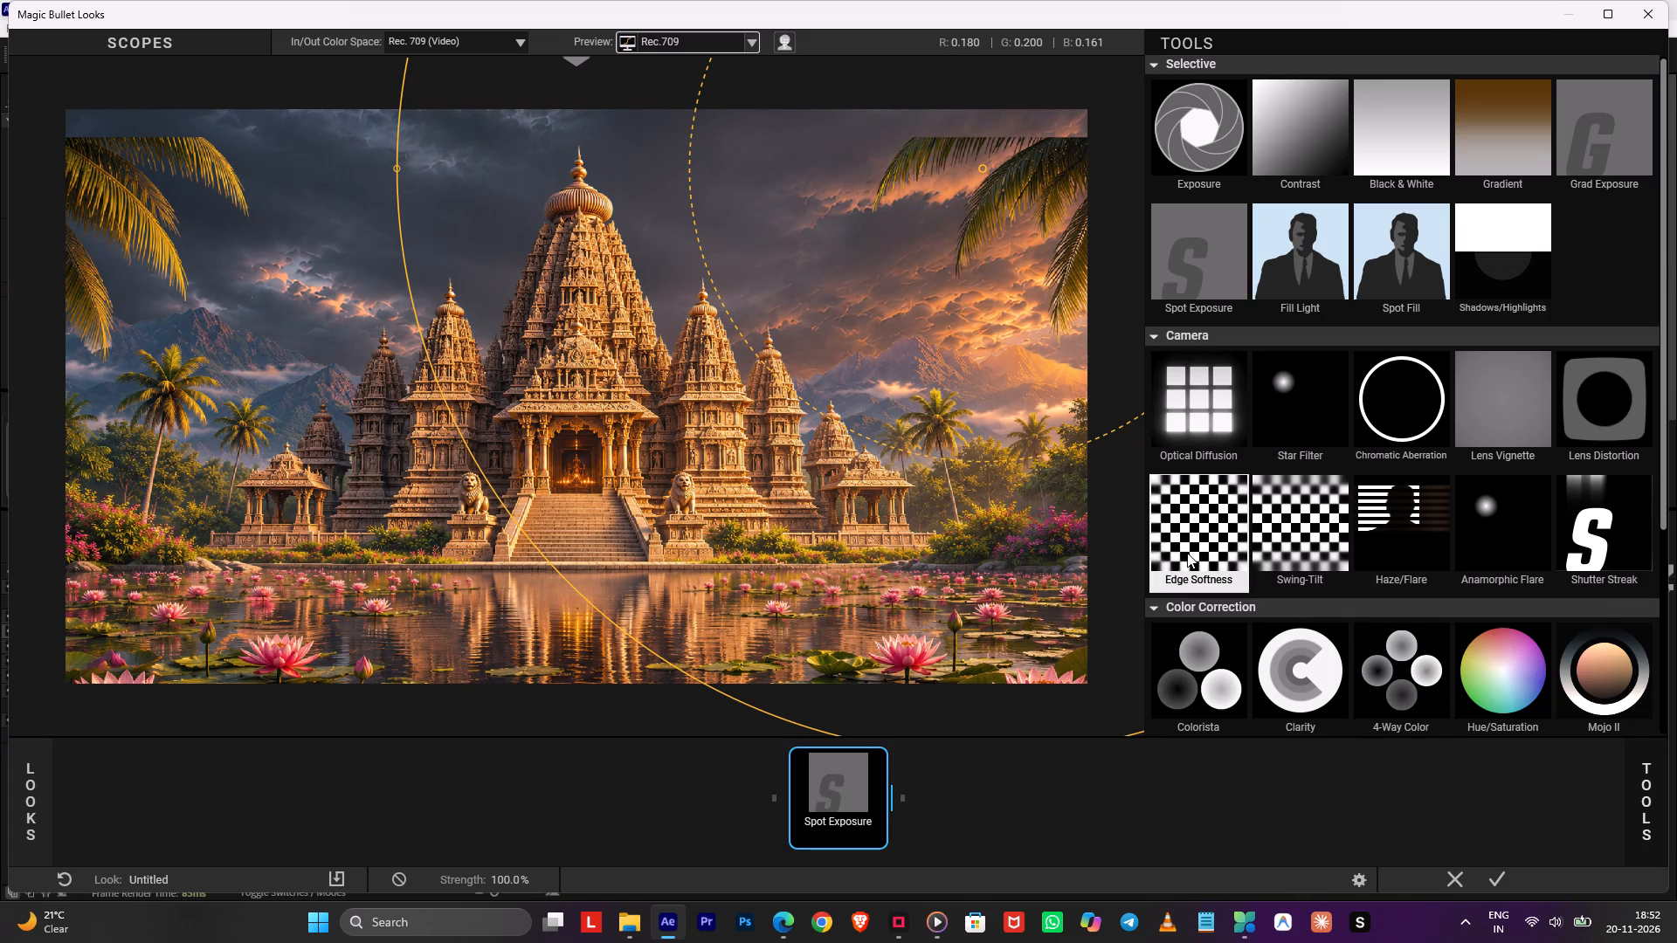
Add a Gradient tool to the look and flip it so its tint covers the lotus pond at the image's bottom.
left_click(1519, 161)
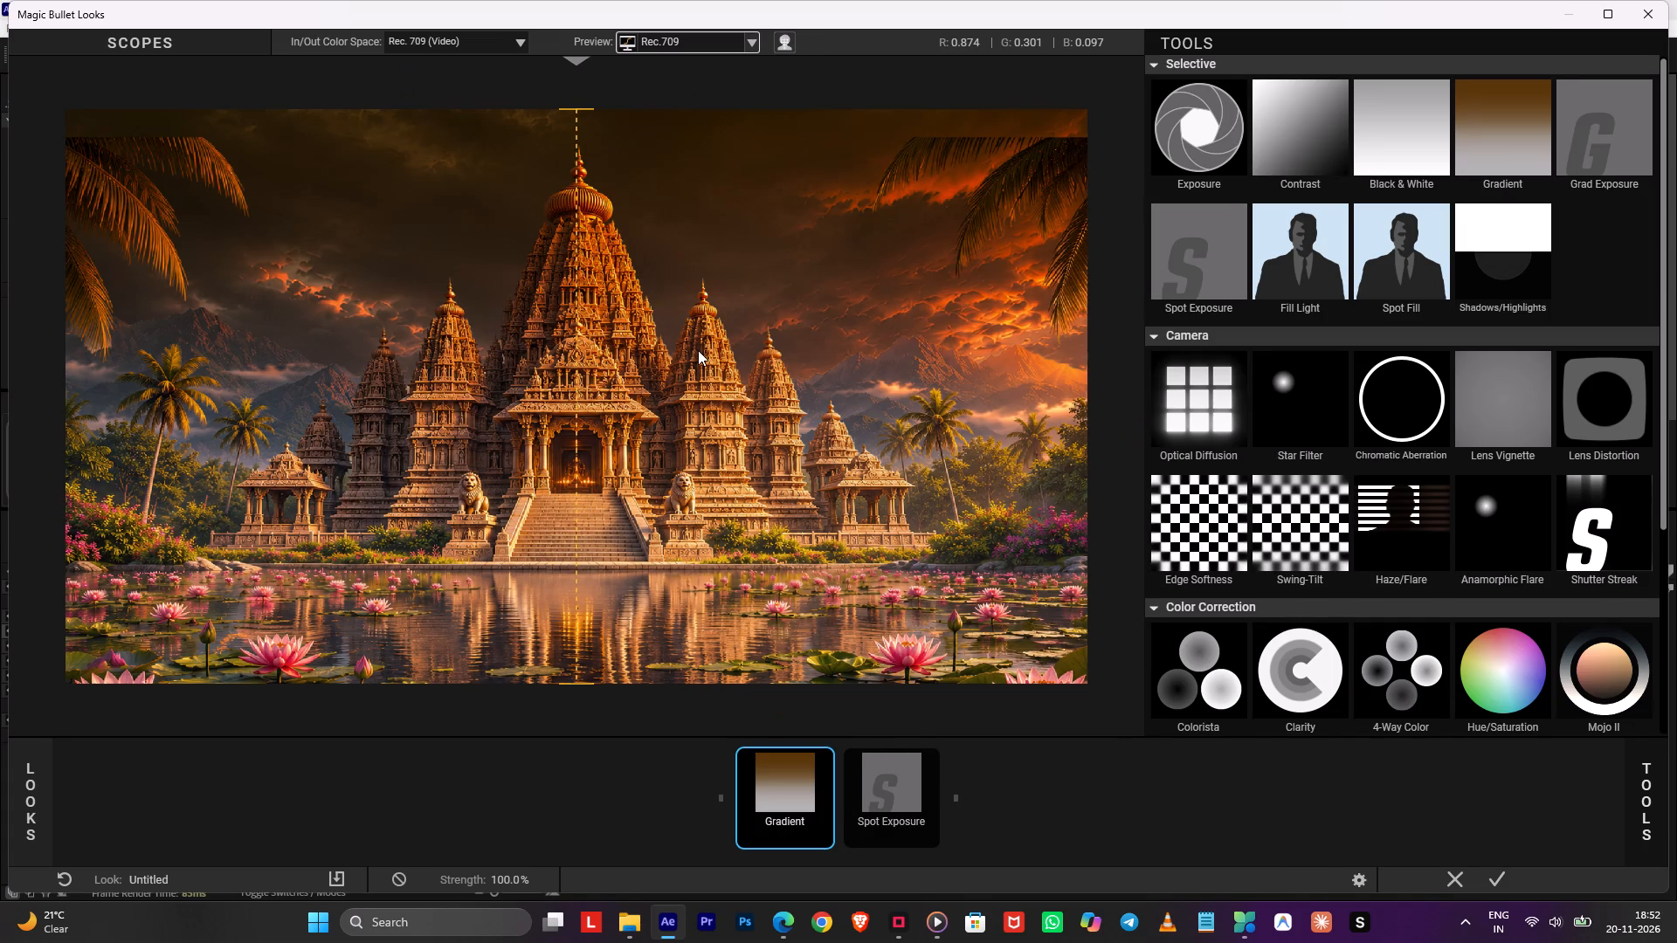
left_click_drag(592, 109, 563, 809)
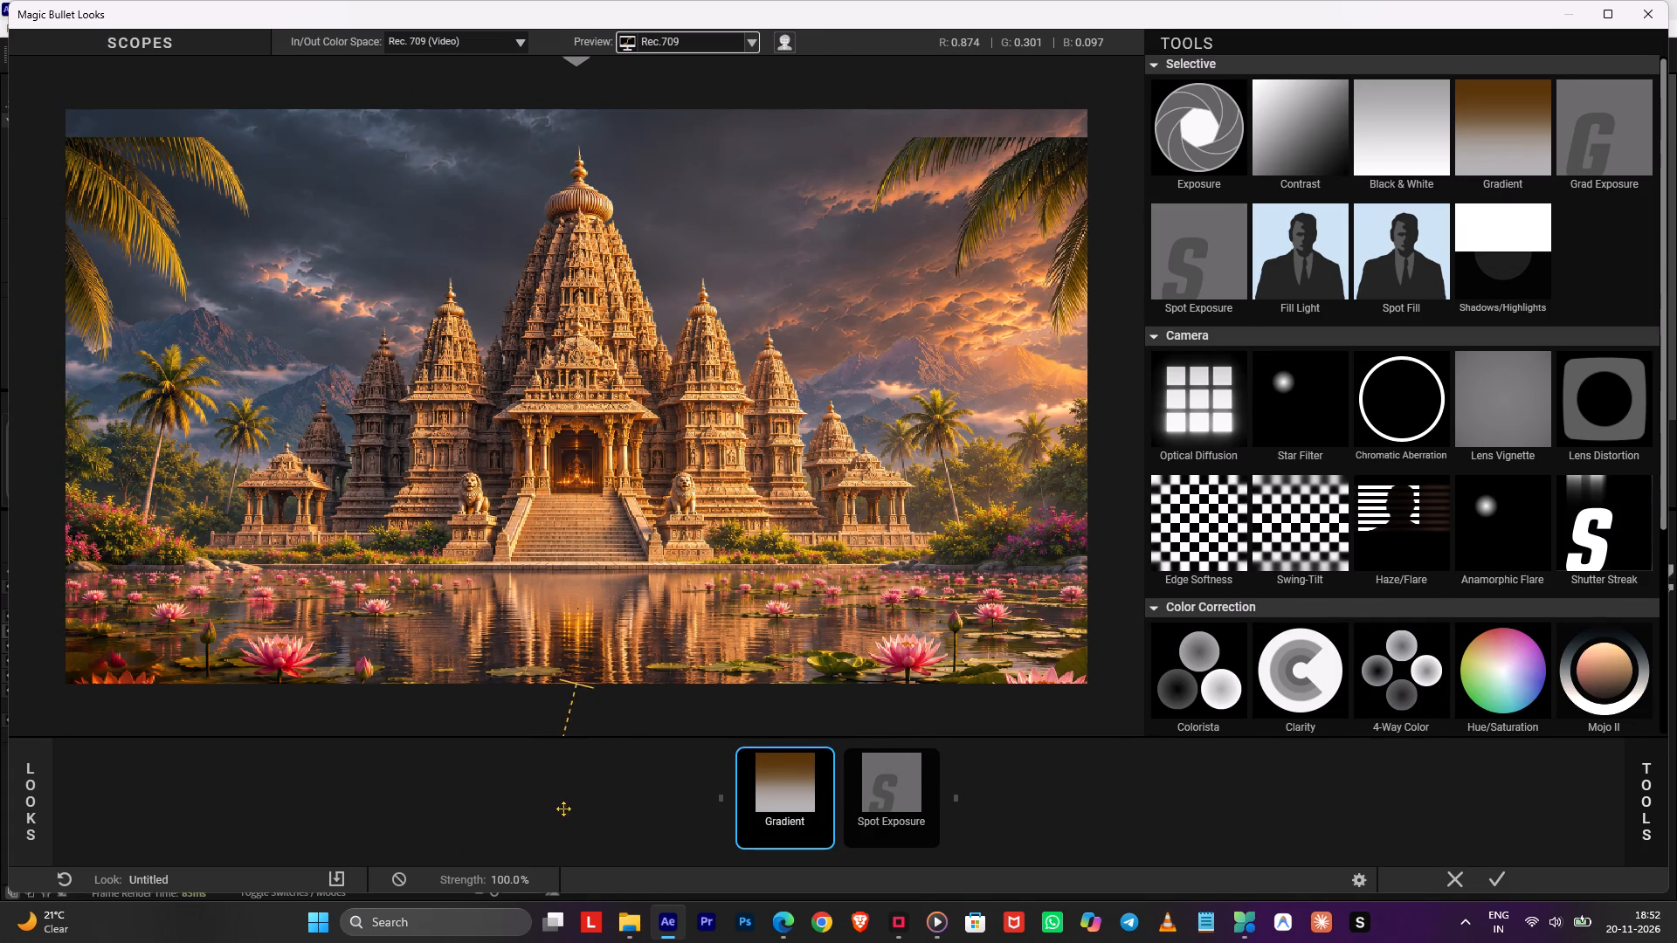
left_click_drag(563, 809, 584, 811)
left_click_drag(572, 684, 591, 362)
left_click_drag(592, 565, 595, 606)
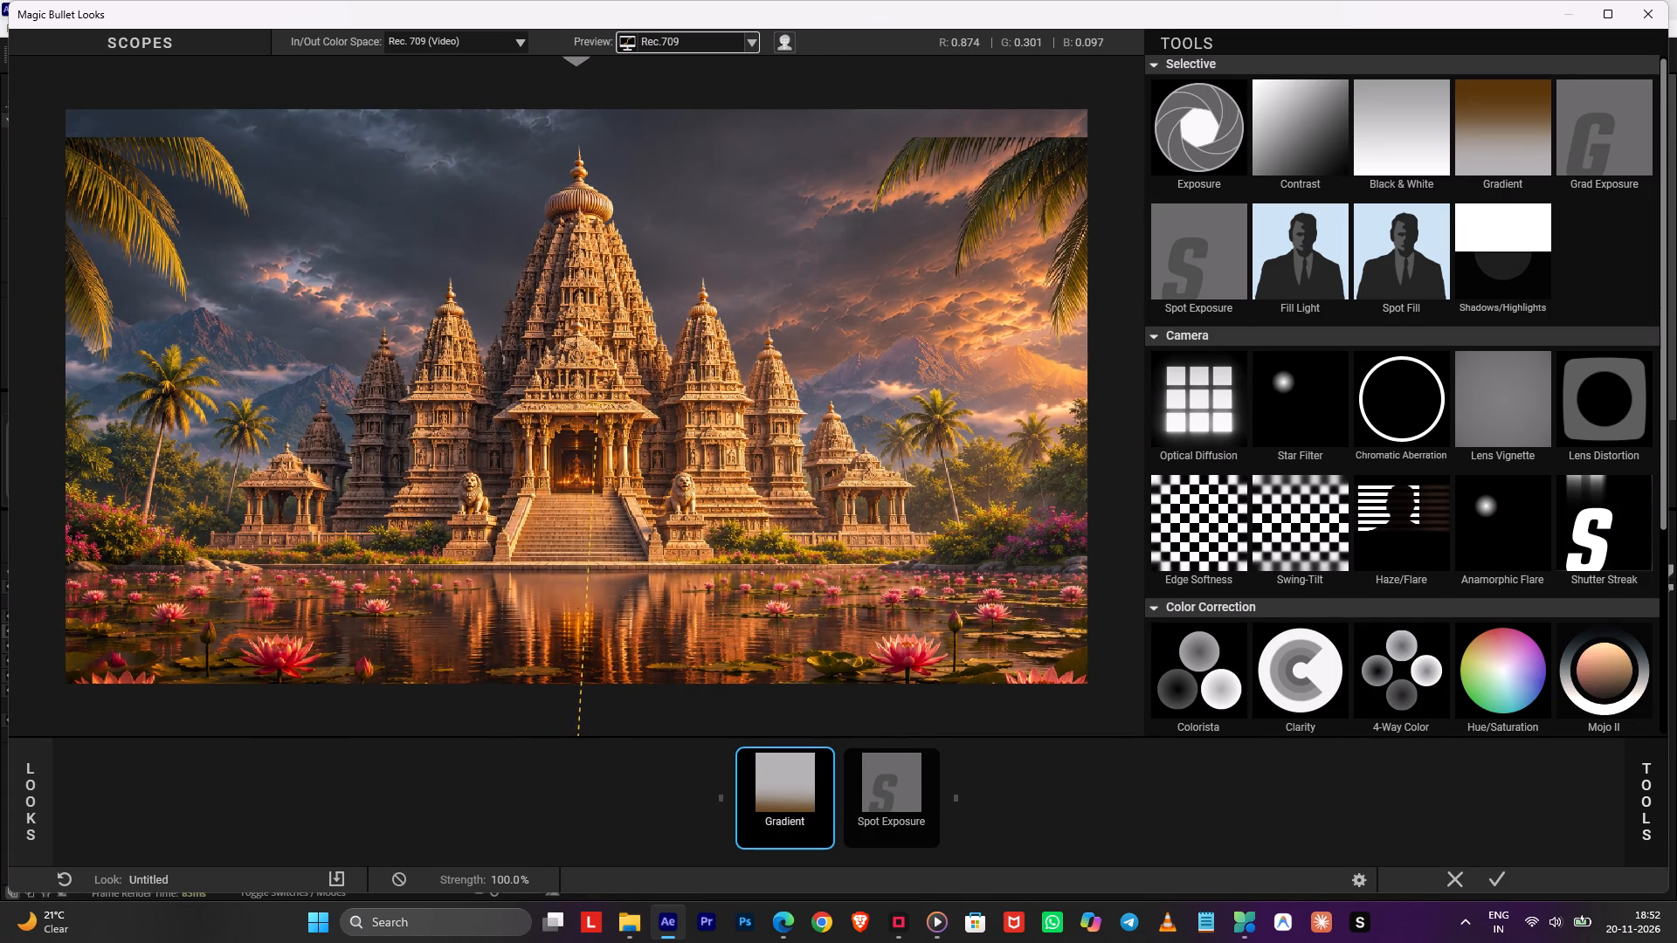
left_click_drag(595, 606, 595, 673)
scroll(652, 564, "down", 3)
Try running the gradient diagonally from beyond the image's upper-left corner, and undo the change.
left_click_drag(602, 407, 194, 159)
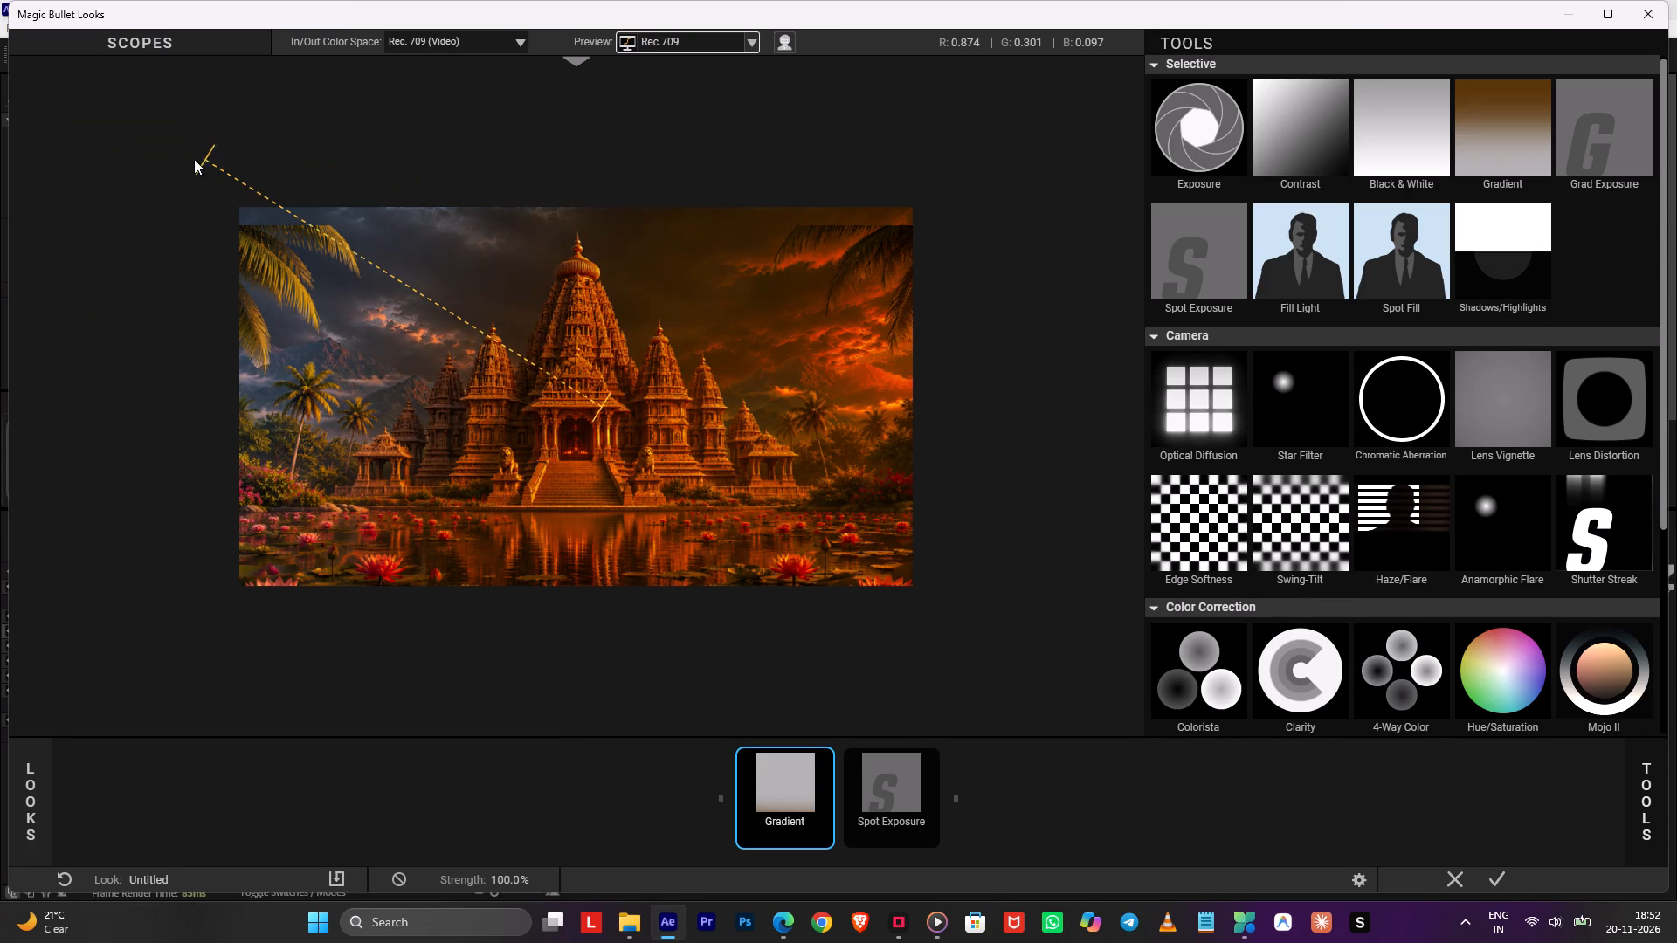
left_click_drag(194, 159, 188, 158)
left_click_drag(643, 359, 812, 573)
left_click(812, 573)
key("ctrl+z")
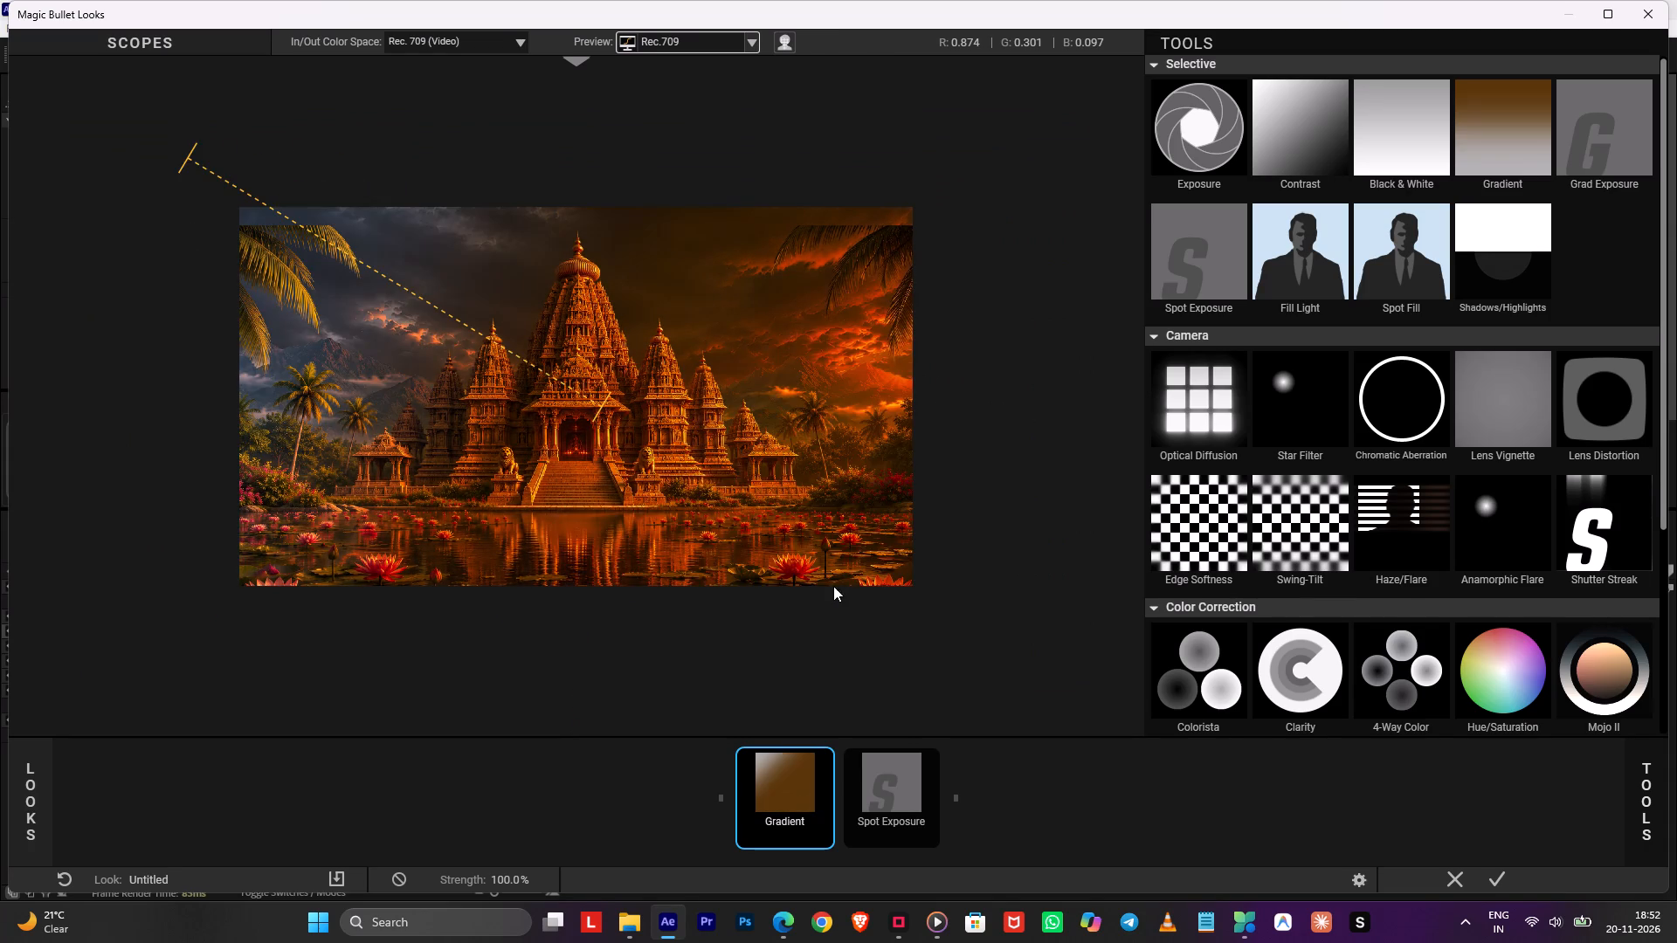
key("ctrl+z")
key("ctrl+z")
Reposition the vertical gradient over the lower water area, at about Y1 +100% and Y2 -8.4%.
left_click_drag(593, 379, 590, 224)
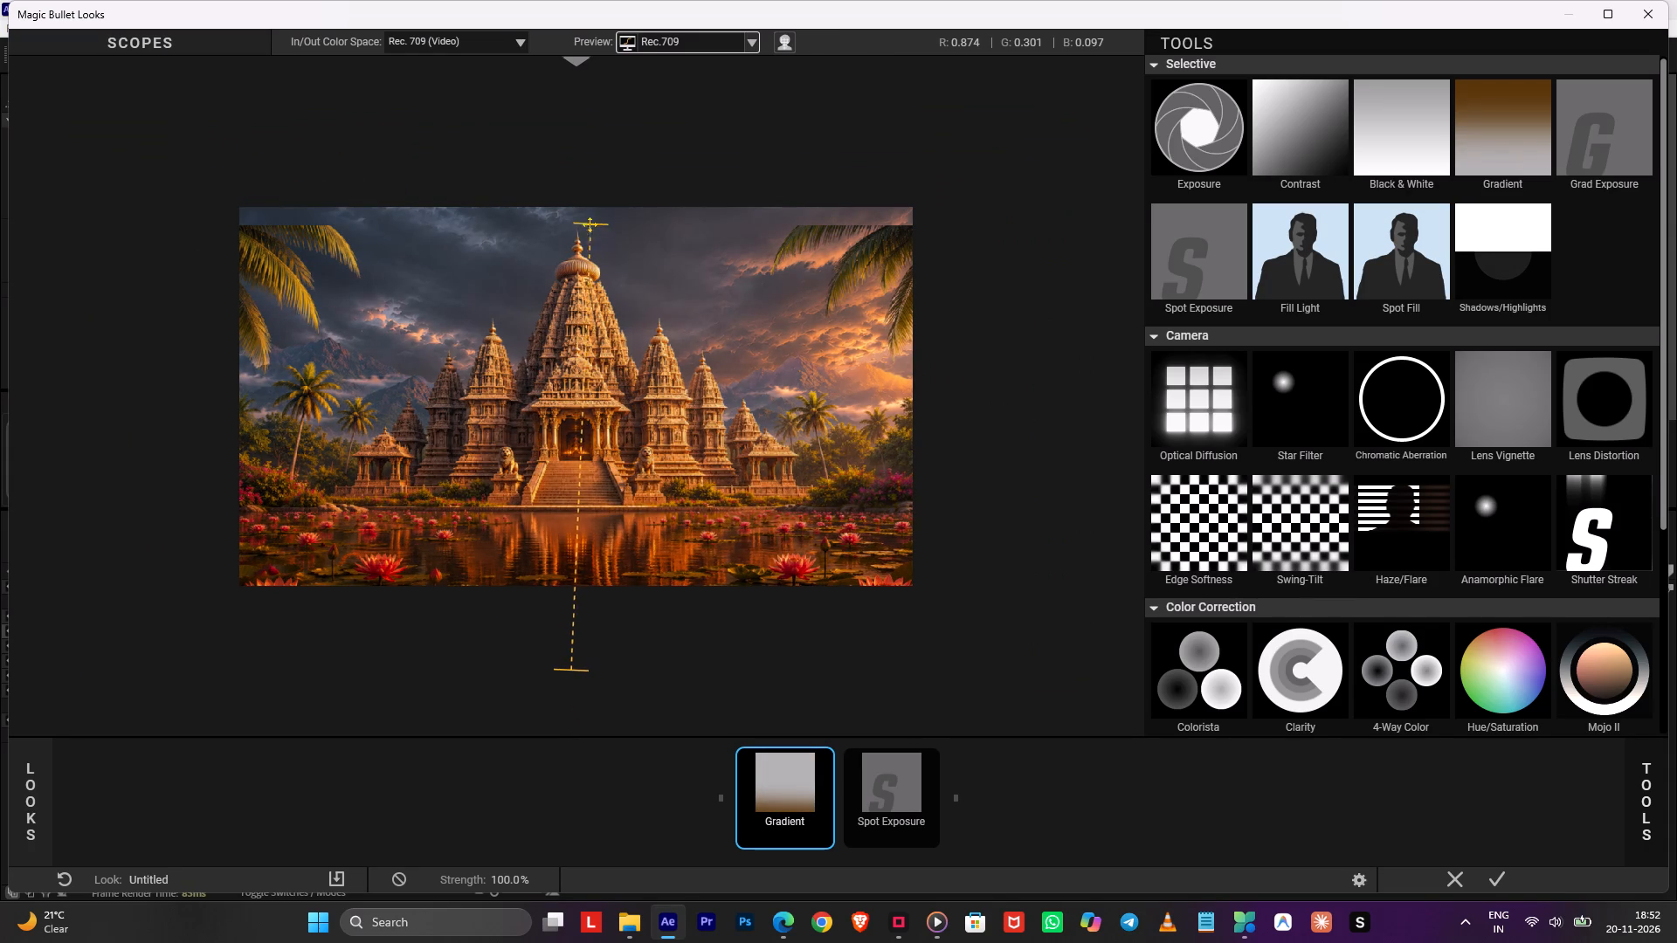
left_click_drag(590, 224, 573, 215)
left_click_drag(572, 345, 589, 499)
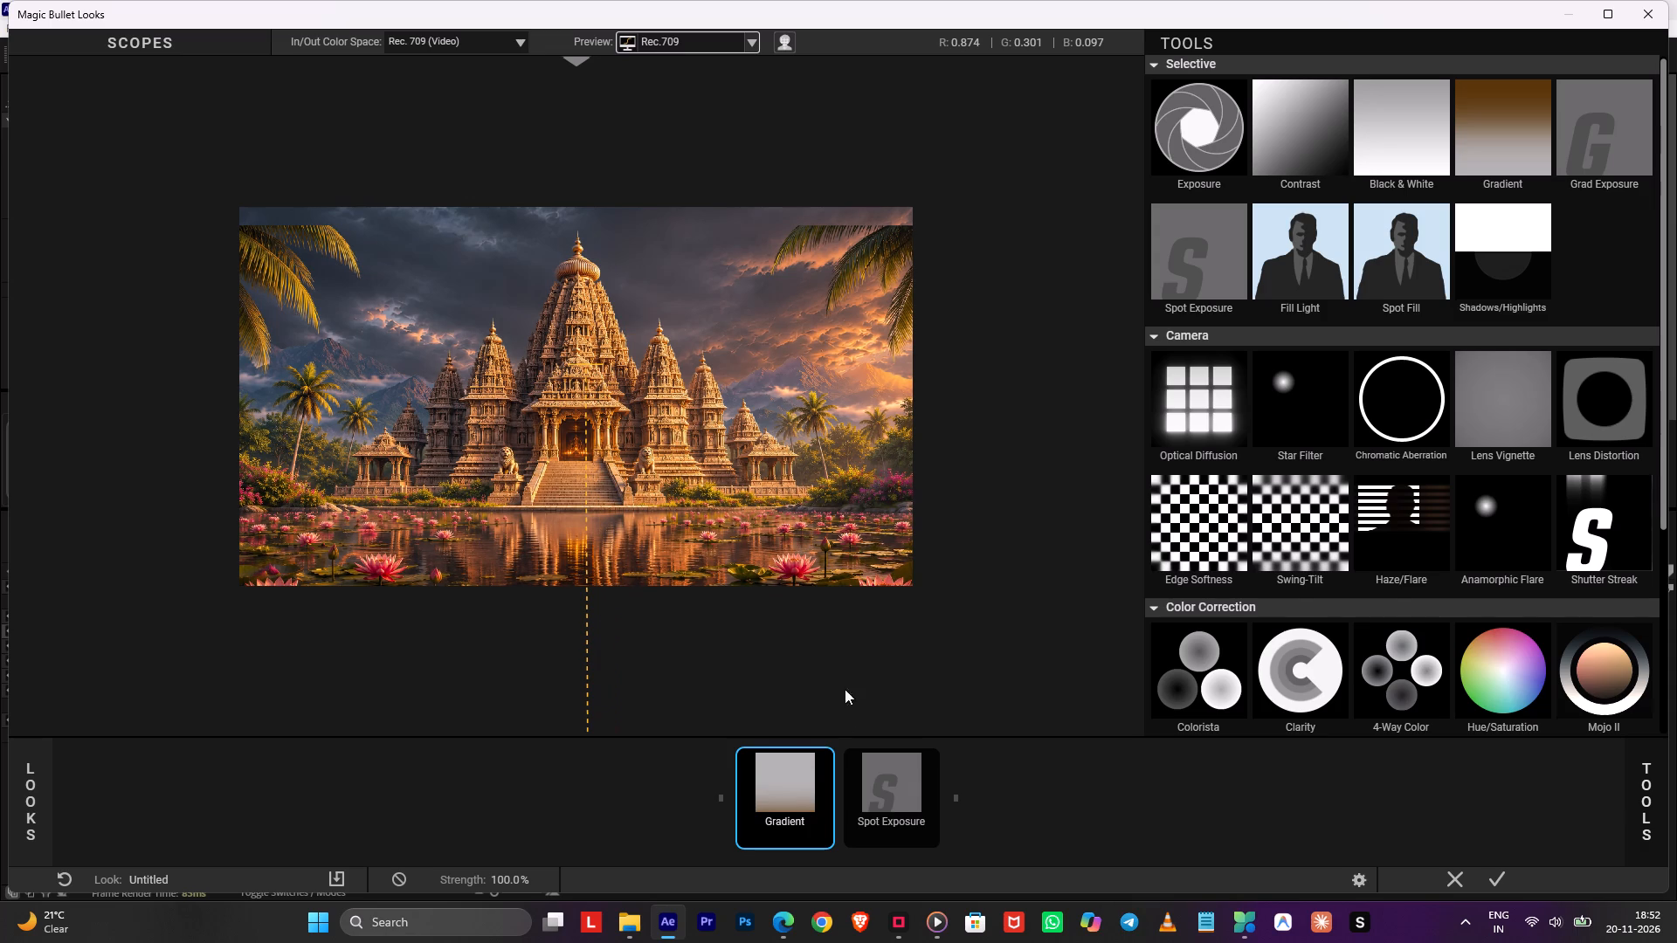
Set the gradient's colour to a neutral grey of about R 0.499, G 0.499, B 0.500.
left_click(802, 782)
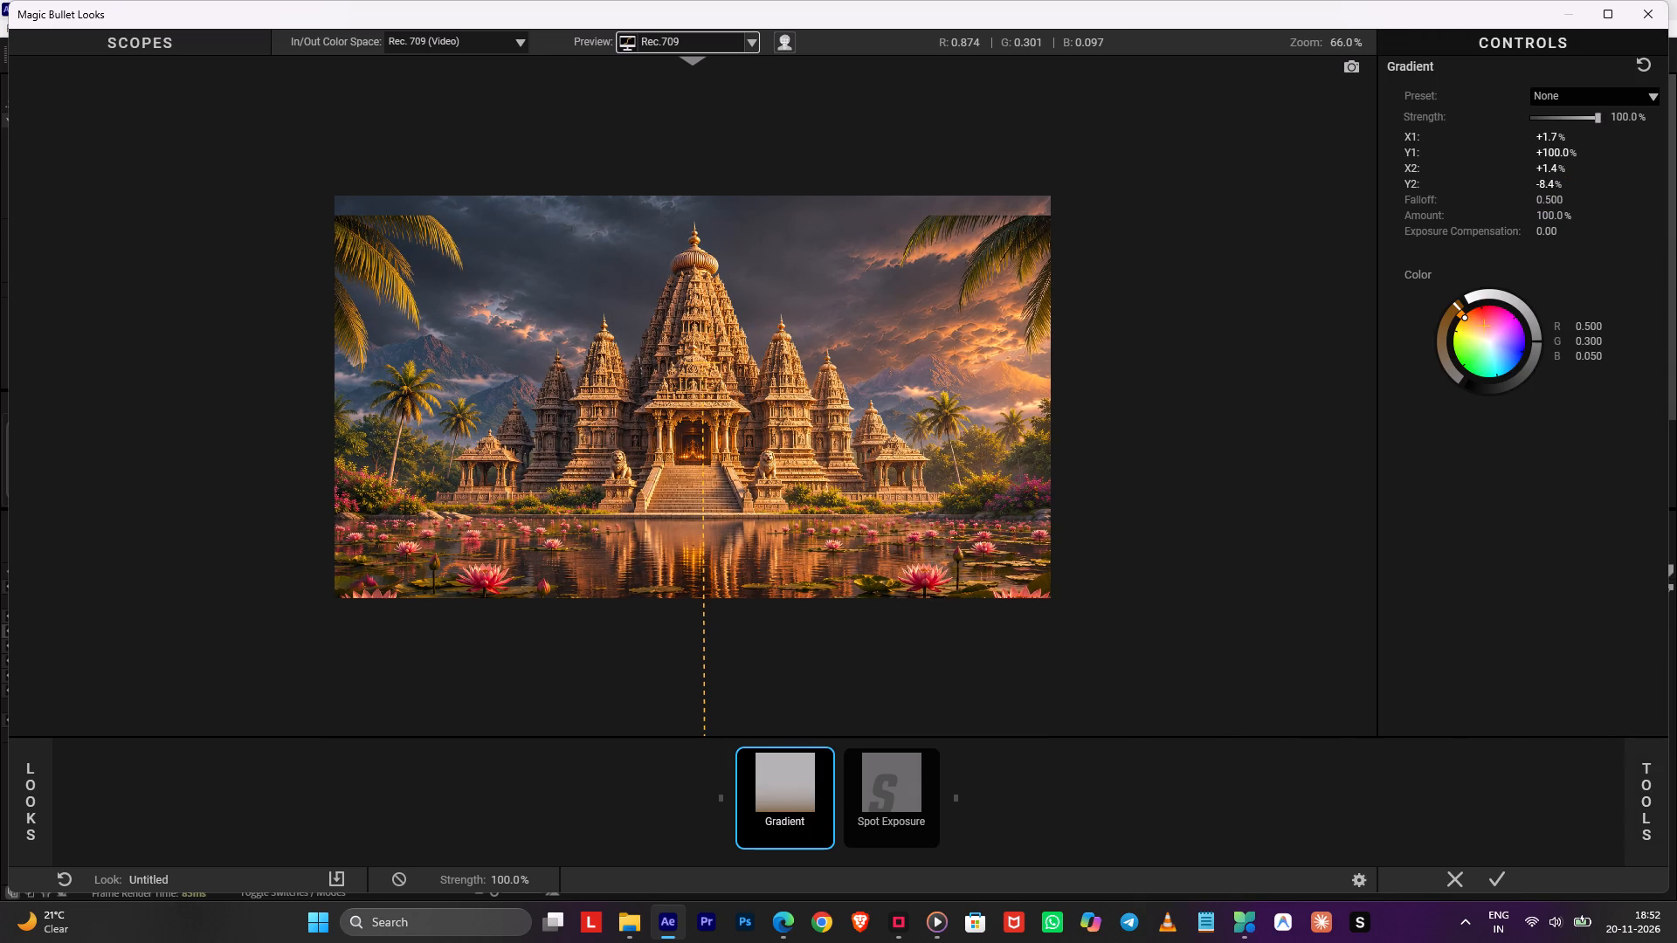
double_click(1494, 337)
left_click(1492, 348)
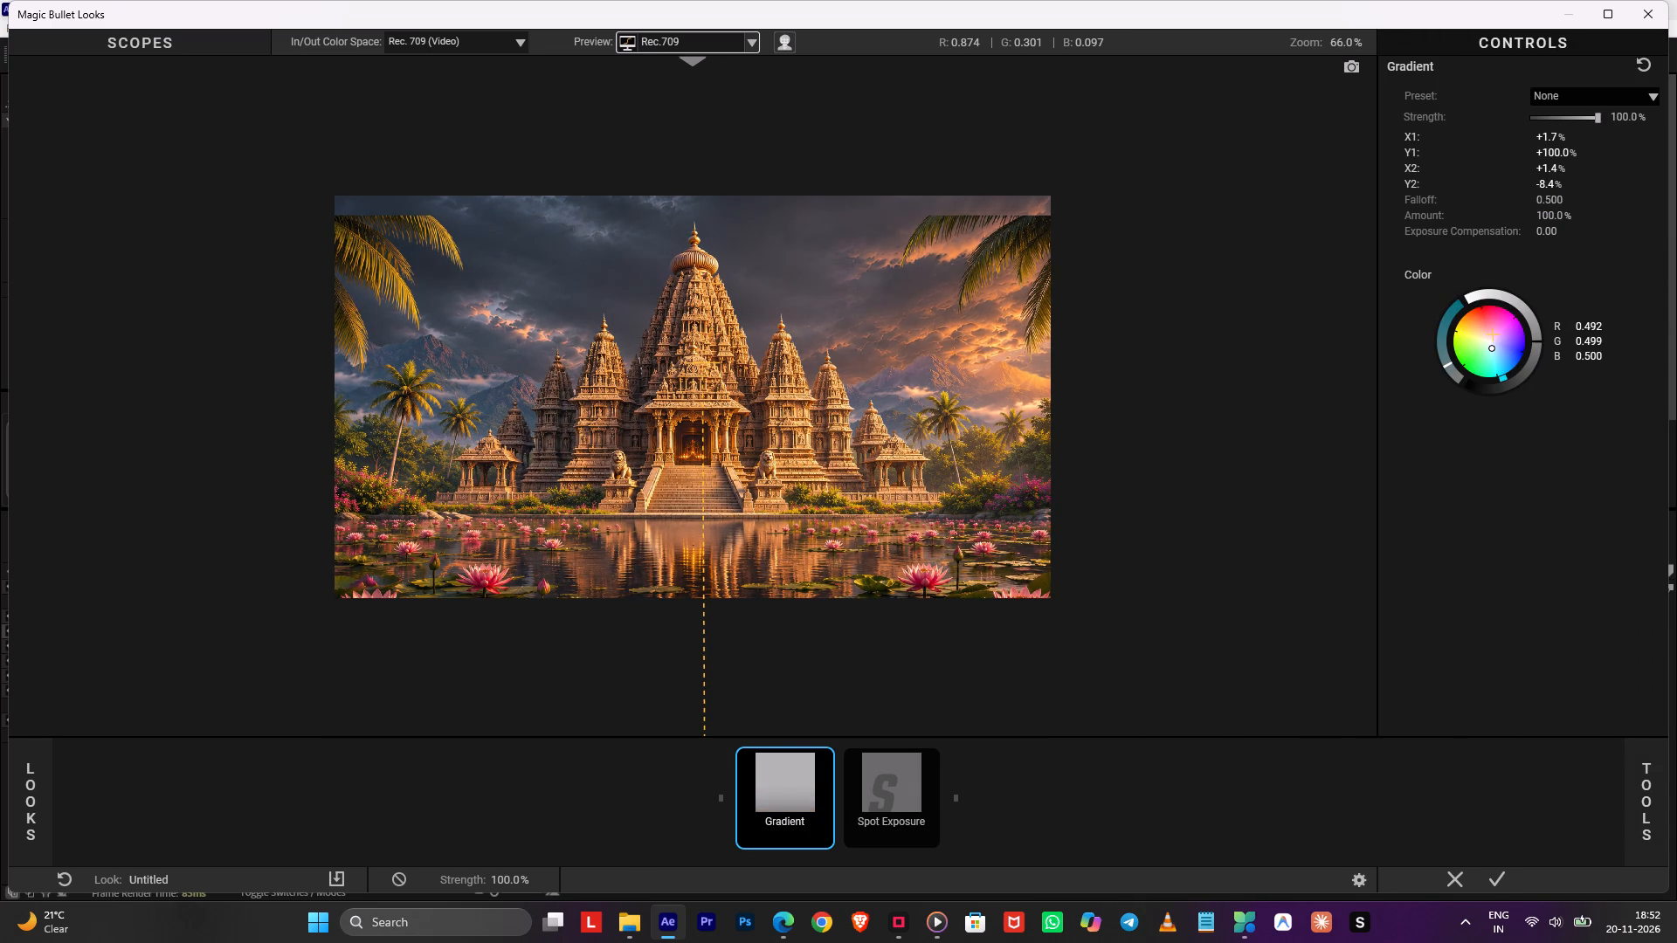
left_click(1493, 341)
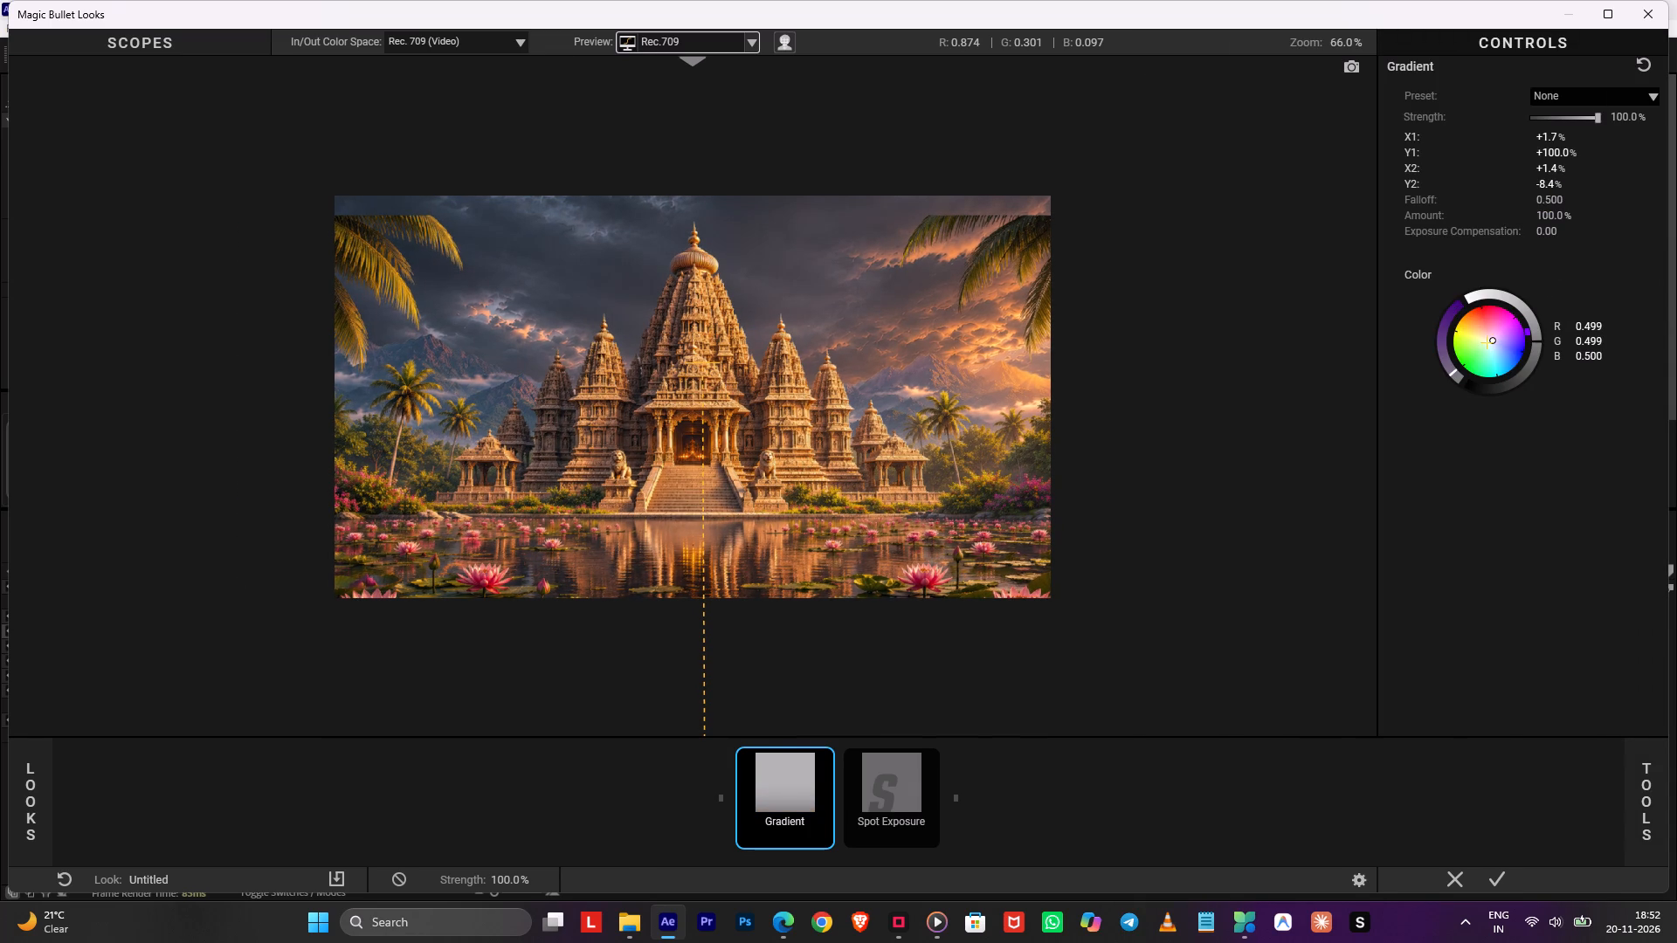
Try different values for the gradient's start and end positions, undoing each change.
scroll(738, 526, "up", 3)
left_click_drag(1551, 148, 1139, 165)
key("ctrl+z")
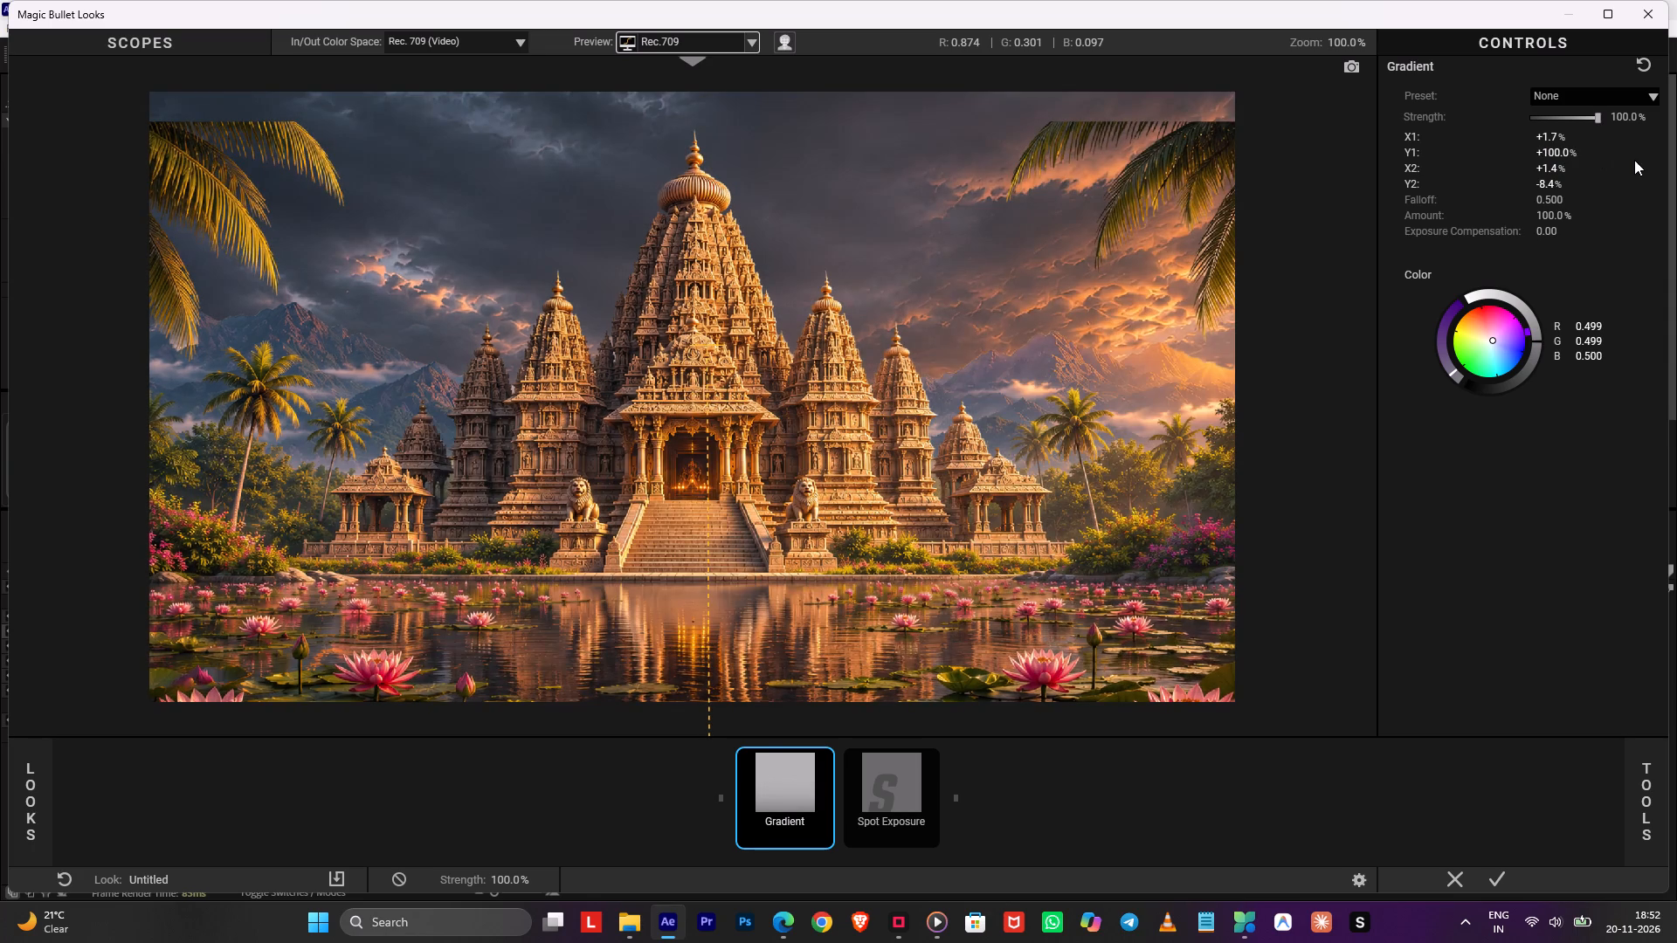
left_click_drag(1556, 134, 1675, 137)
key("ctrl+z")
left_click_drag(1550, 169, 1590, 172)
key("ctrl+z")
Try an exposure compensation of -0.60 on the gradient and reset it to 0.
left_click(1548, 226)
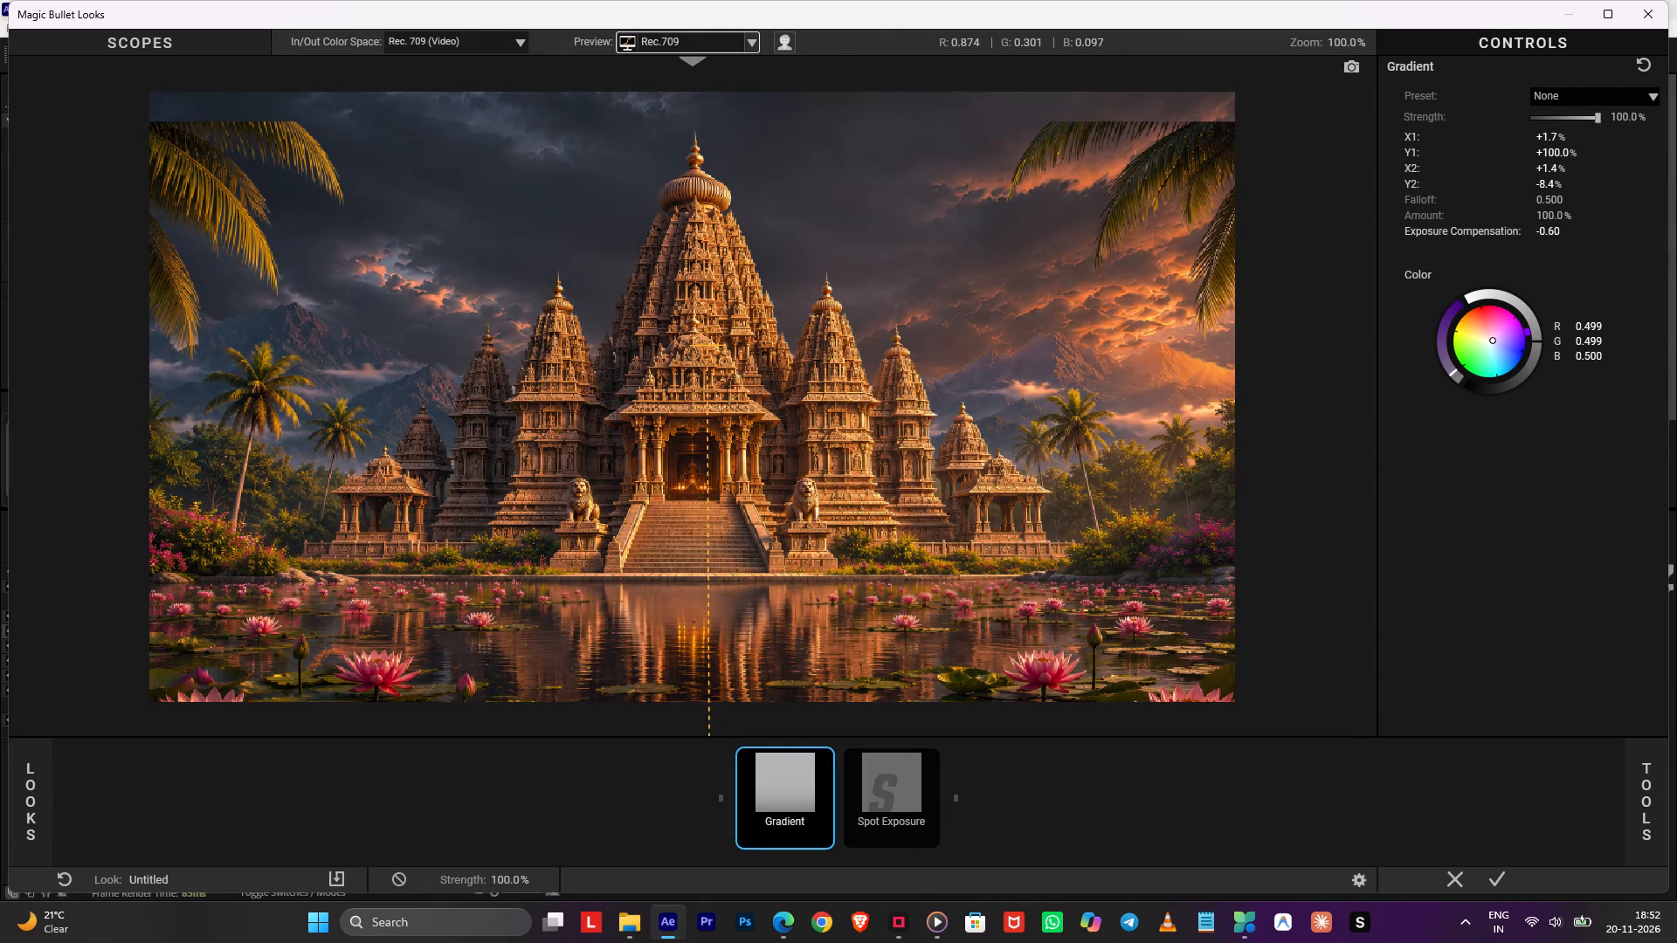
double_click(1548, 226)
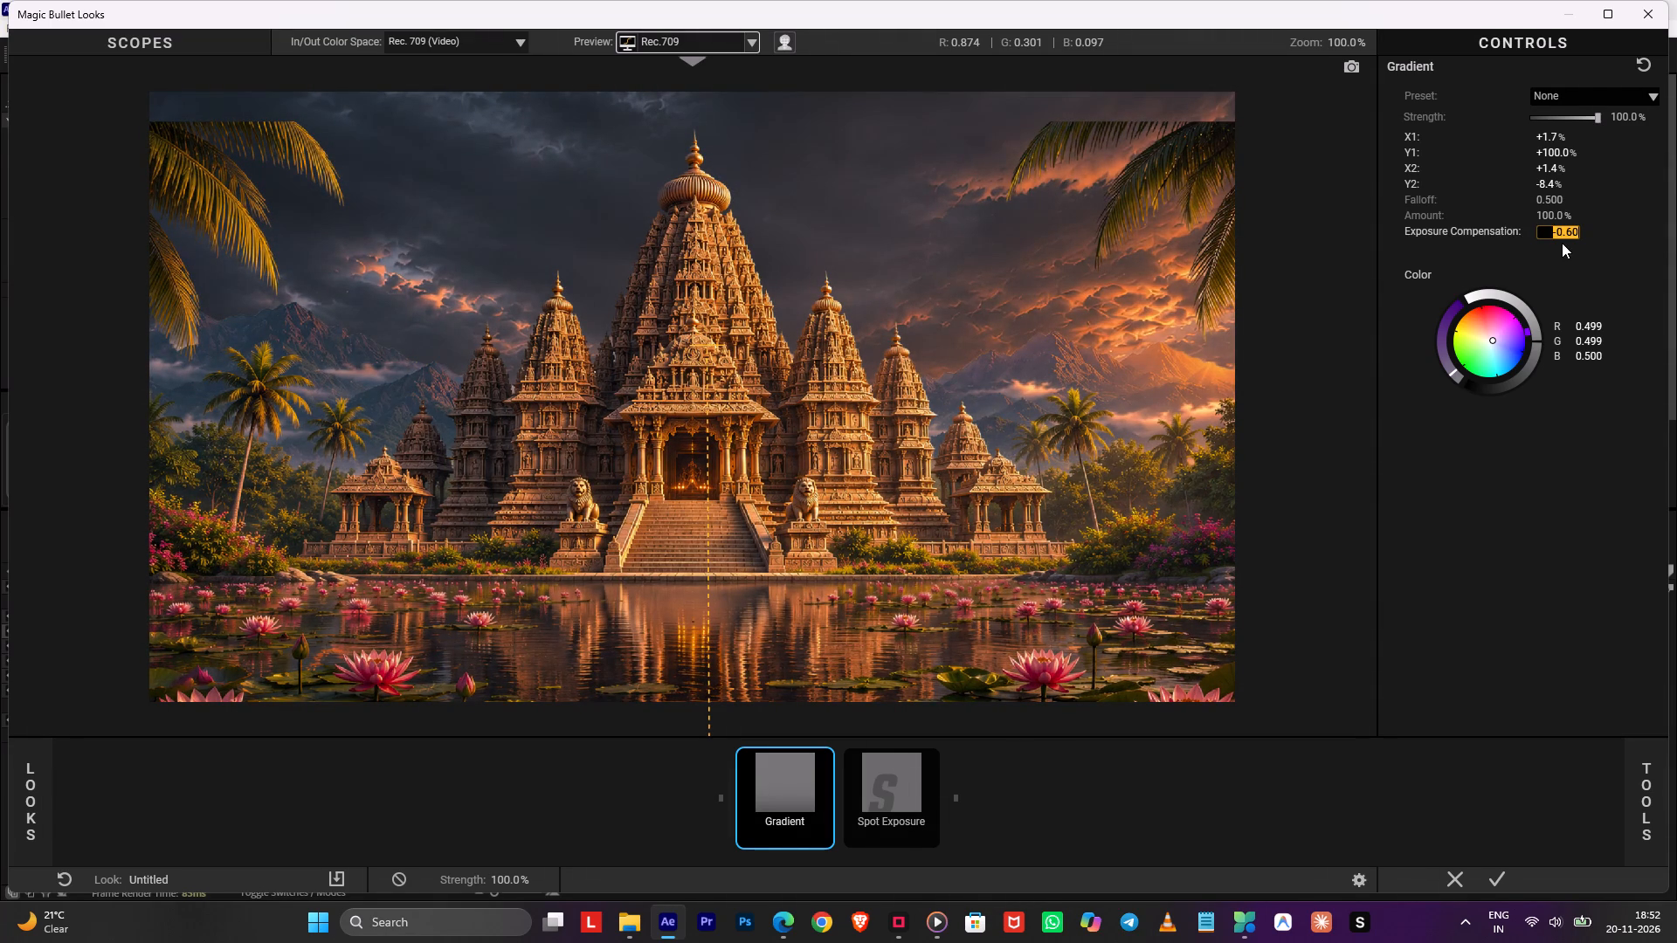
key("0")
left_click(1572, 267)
Fine-tune the gradient's placement over the water to about Y1 +96.1% and Y2 -12.3%.
left_click_drag(708, 629, 716, 508)
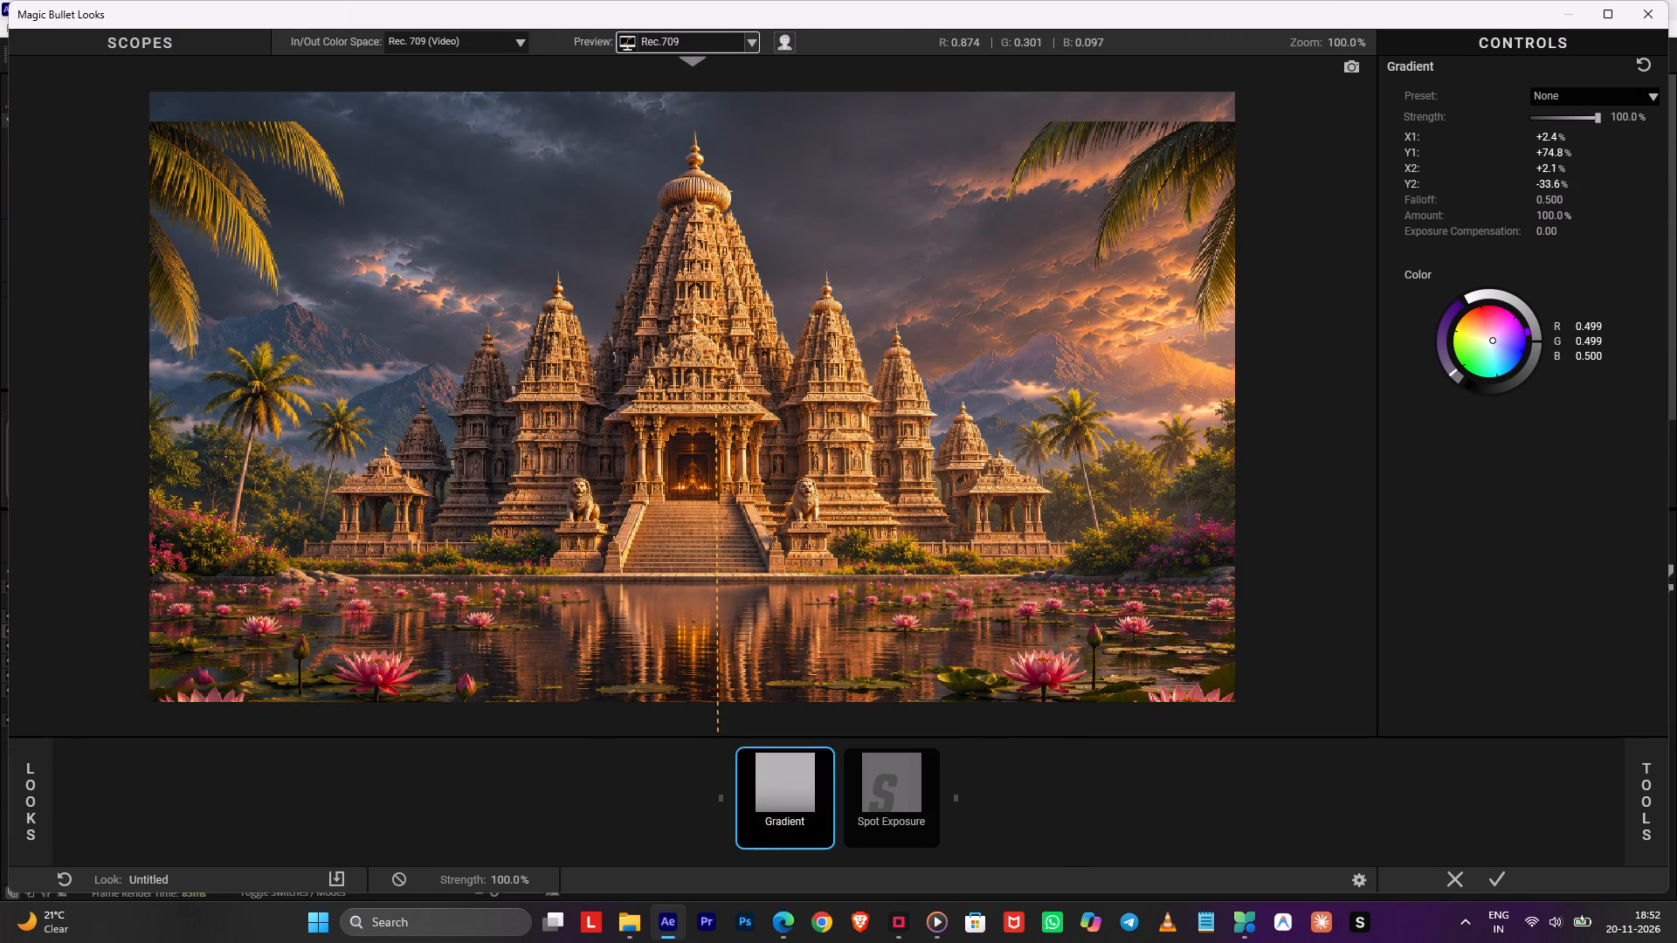
left_click_drag(716, 508, 707, 605)
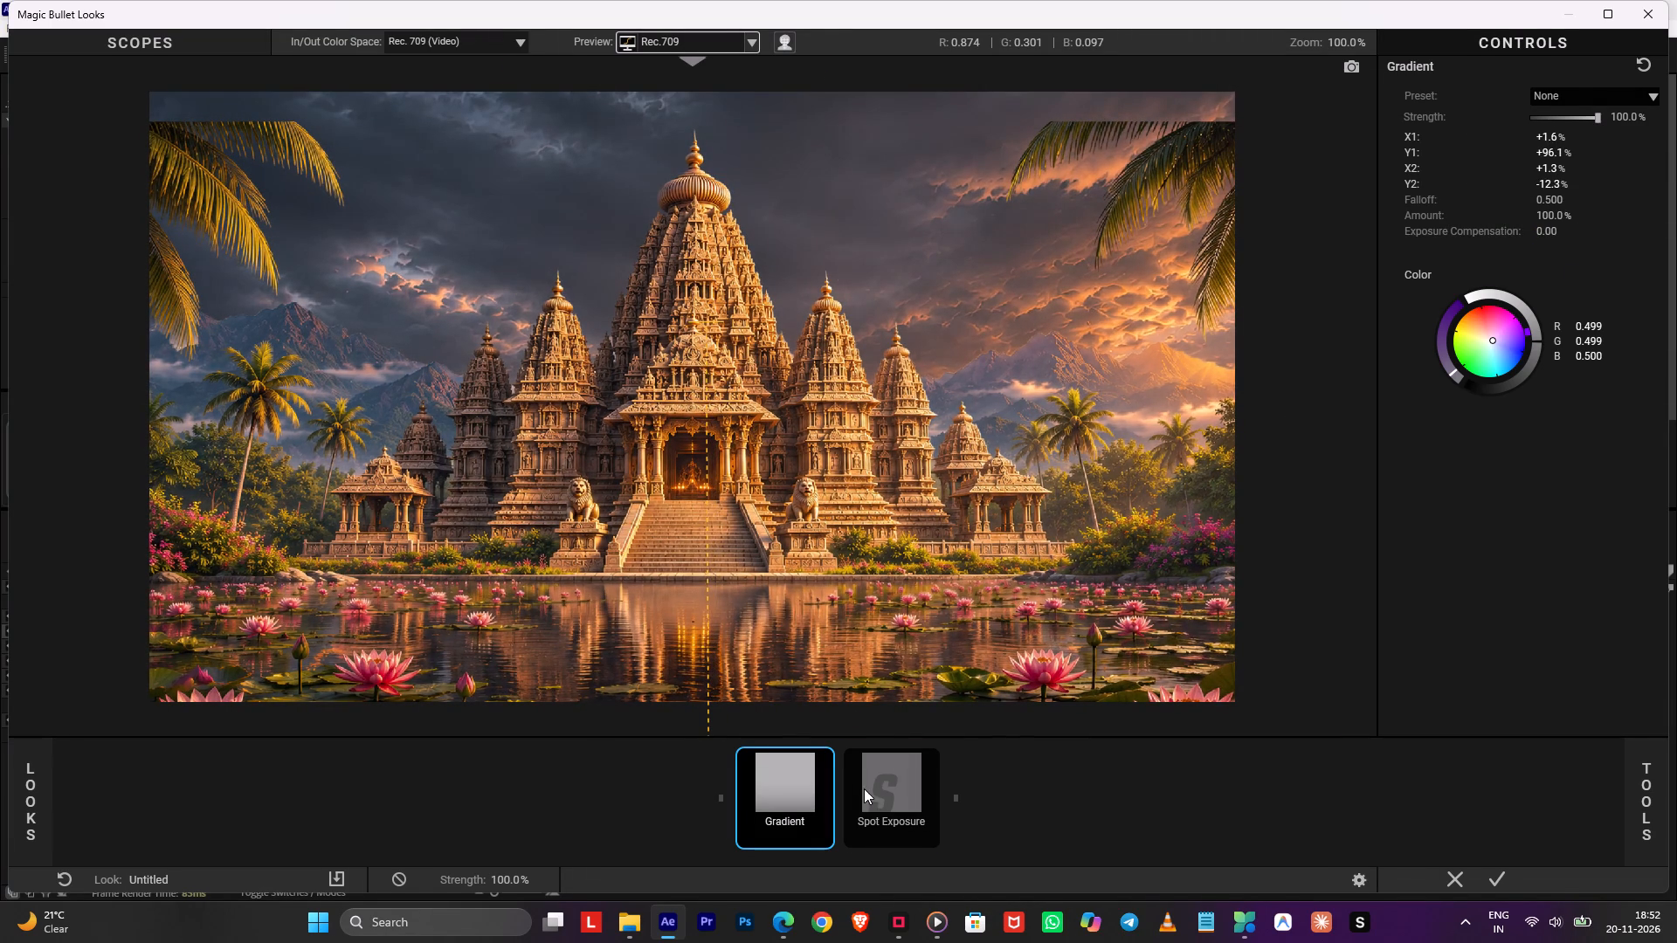
Set the Spot Exposure to +1.00 stops and centre it on the sunset clouds at about X +40.4%, Y -46.7%.
left_click(864, 788)
left_click_drag(1077, 317, 1088, 237)
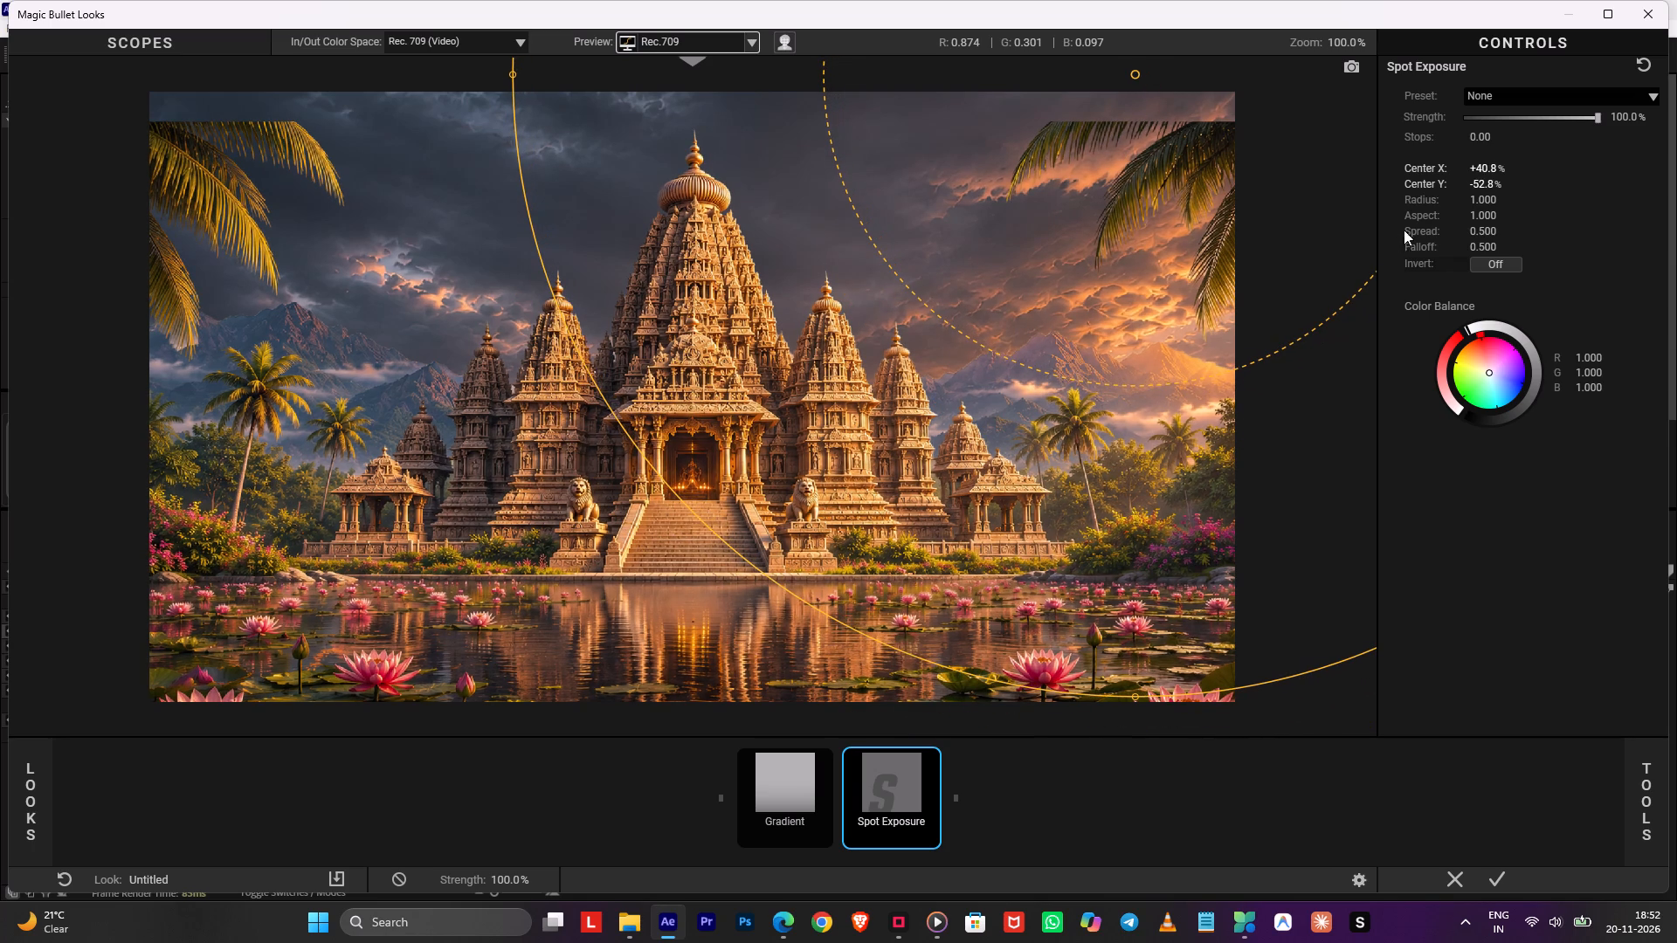
left_click(1492, 141)
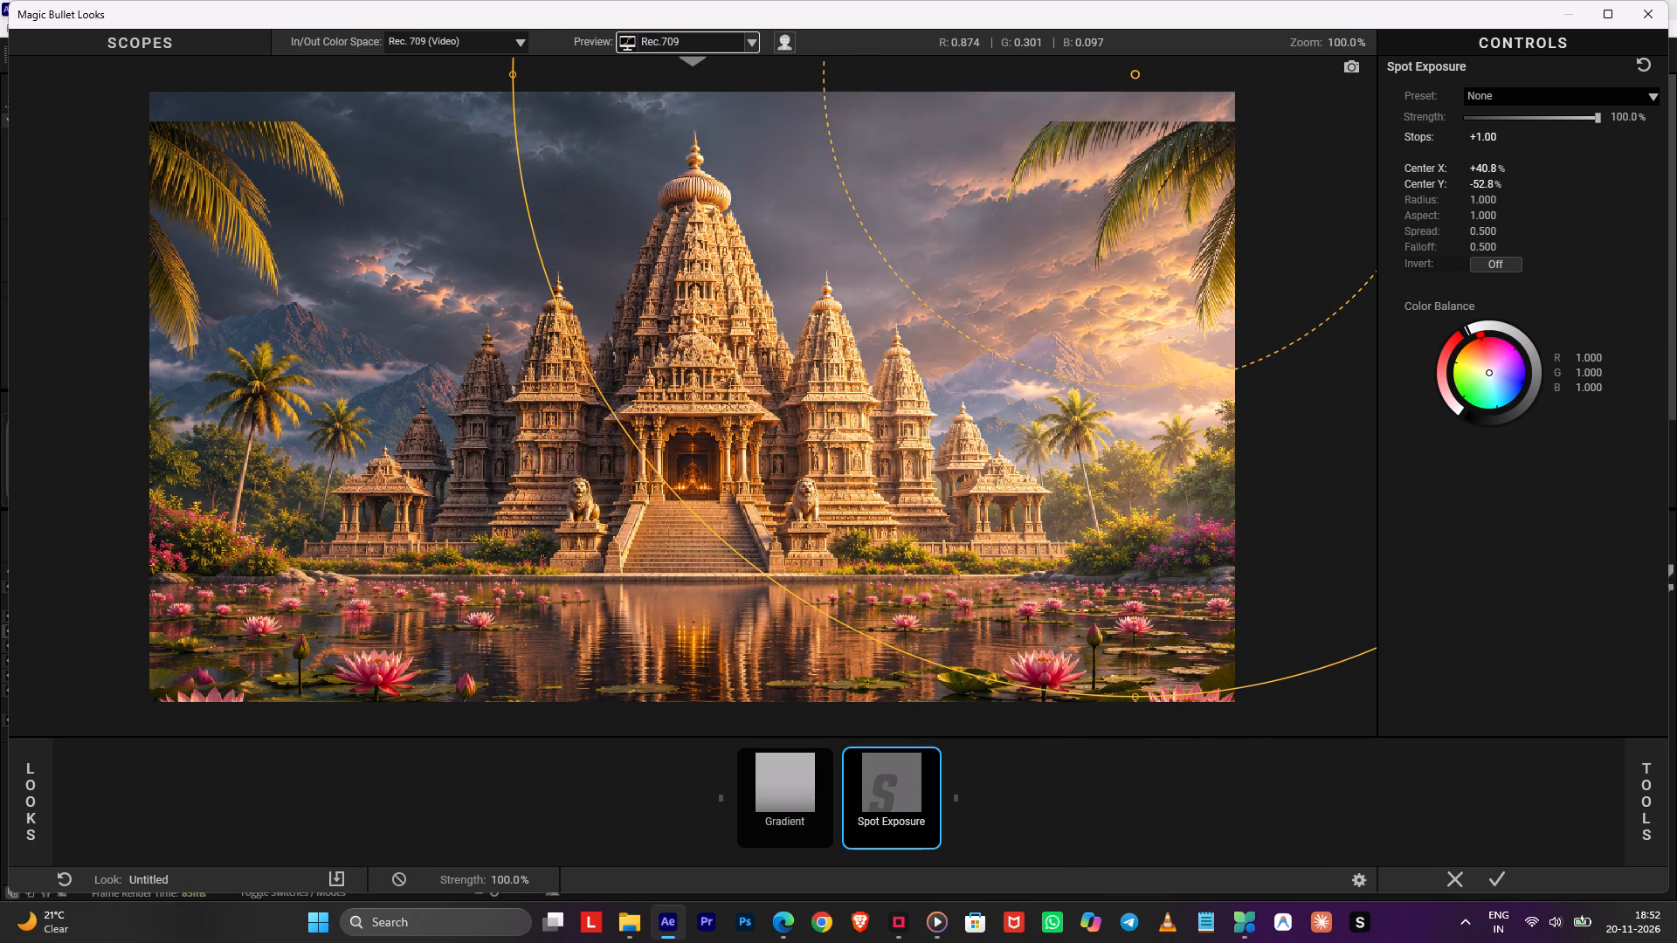
left_click_drag(1209, 178, 1079, 216)
left_click_drag(1487, 163, 1403, 169)
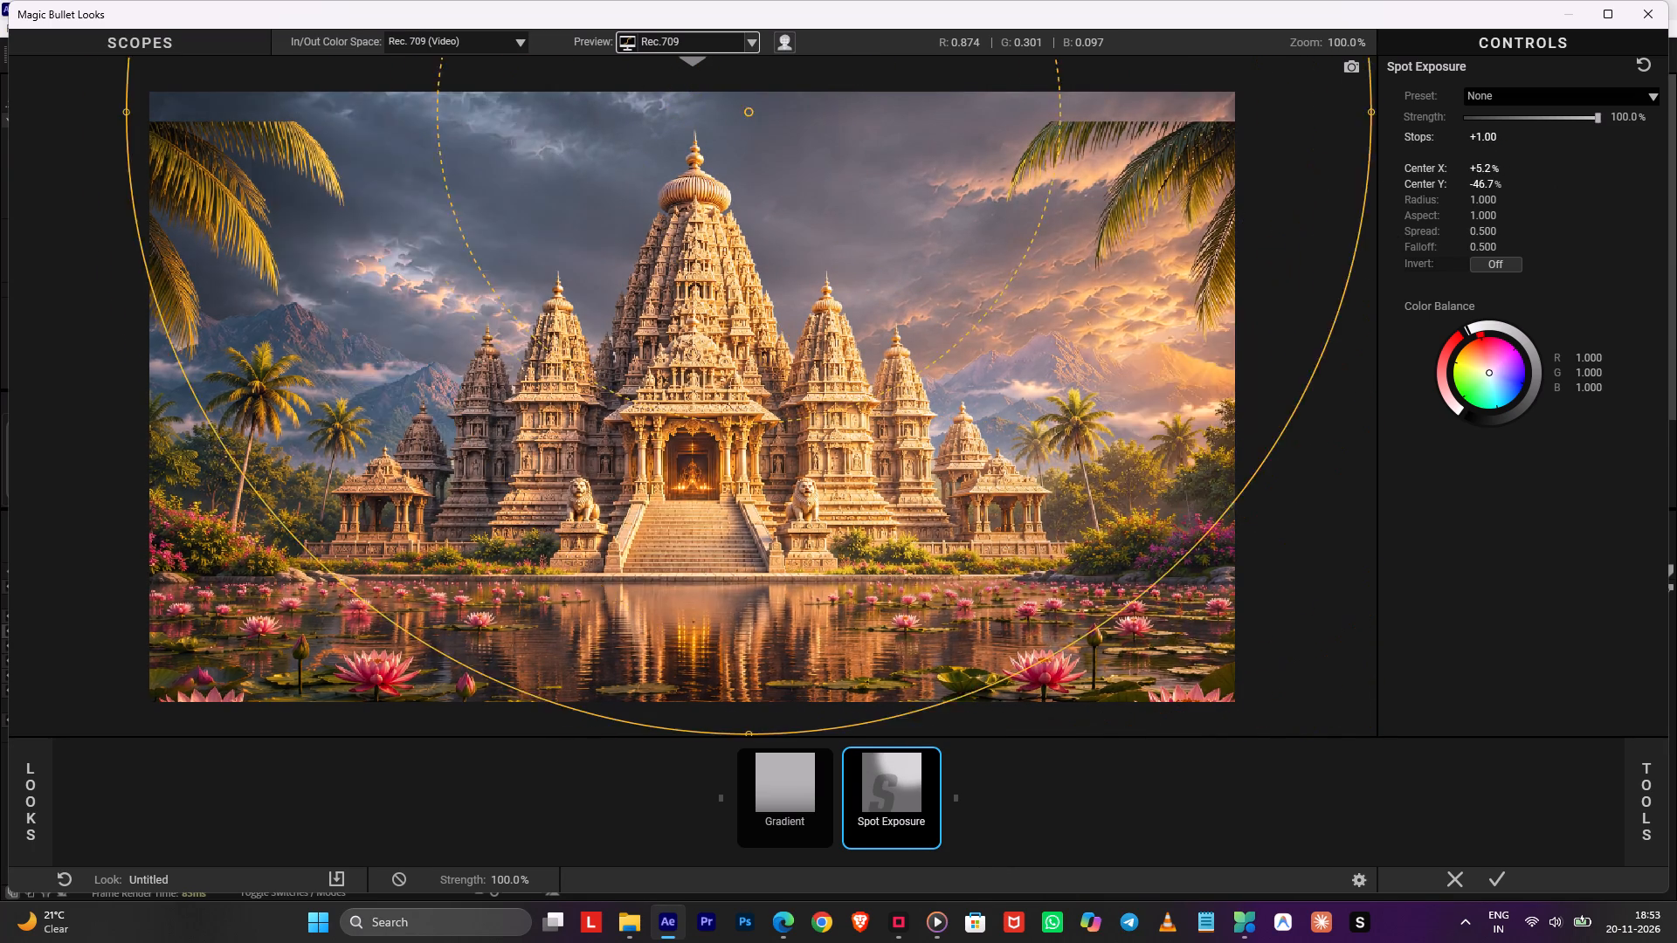
left_click_drag(1403, 169, 1525, 174)
Set the Spot Exposure's strength to about 58.5%, its radius to 1.128 and its spread to 0.593.
left_click_drag(1625, 116, 779, 165)
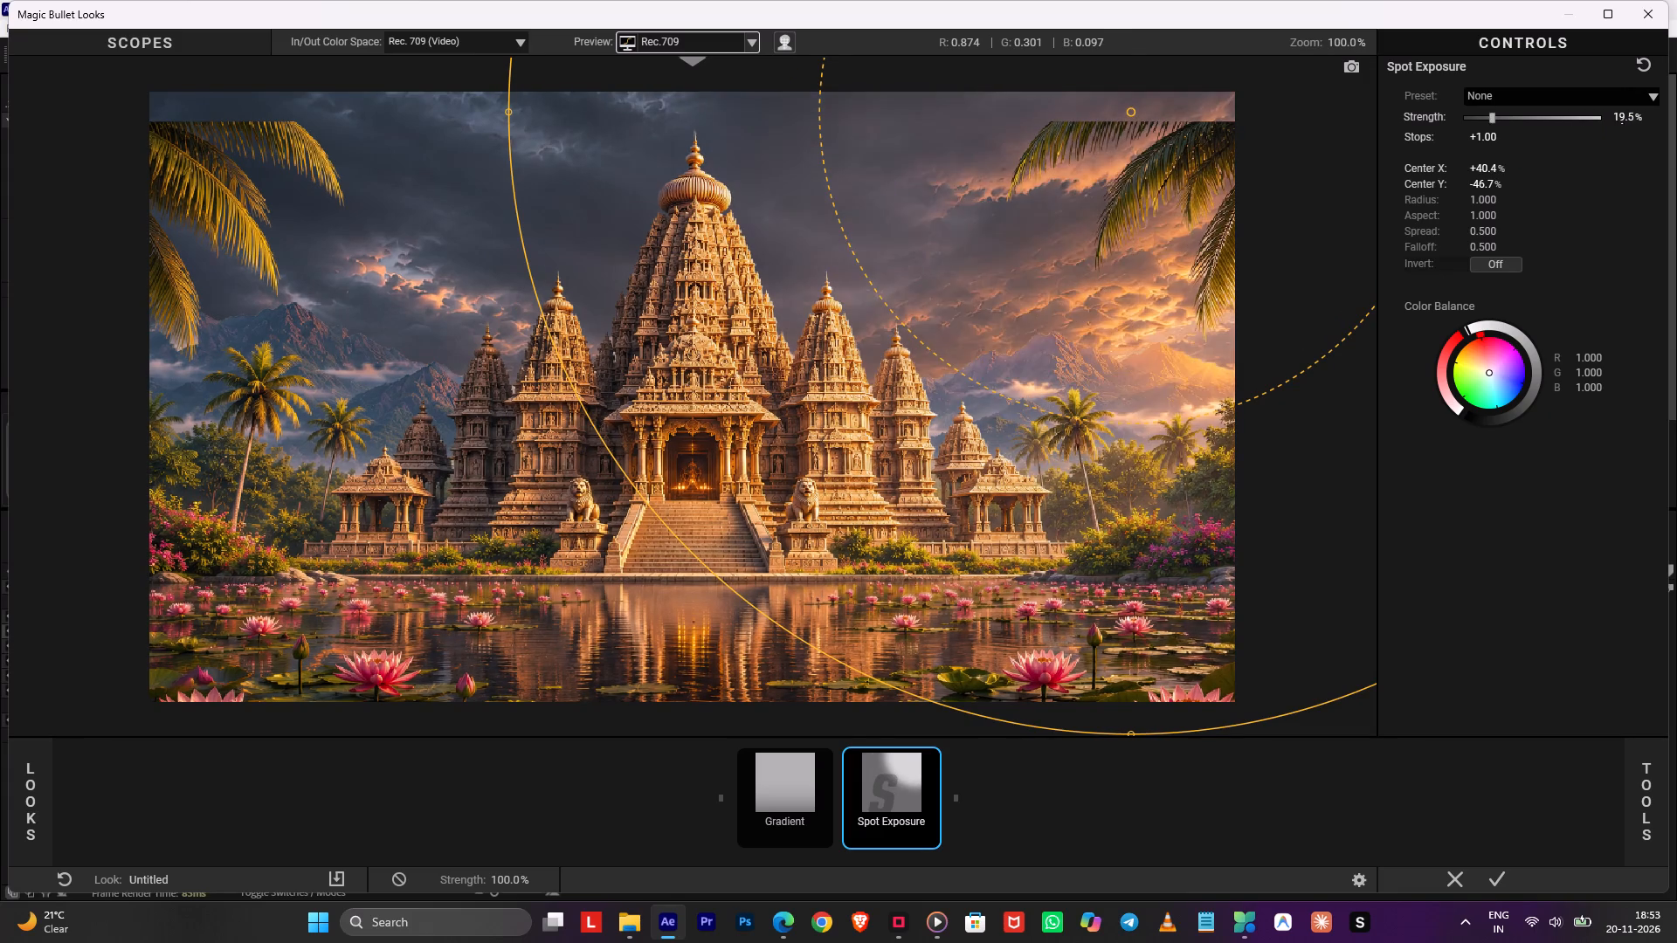
left_click_drag(779, 165, 1087, 141)
left_click_drag(538, 296, 459, 312)
left_click_drag(801, 235, 869, 229)
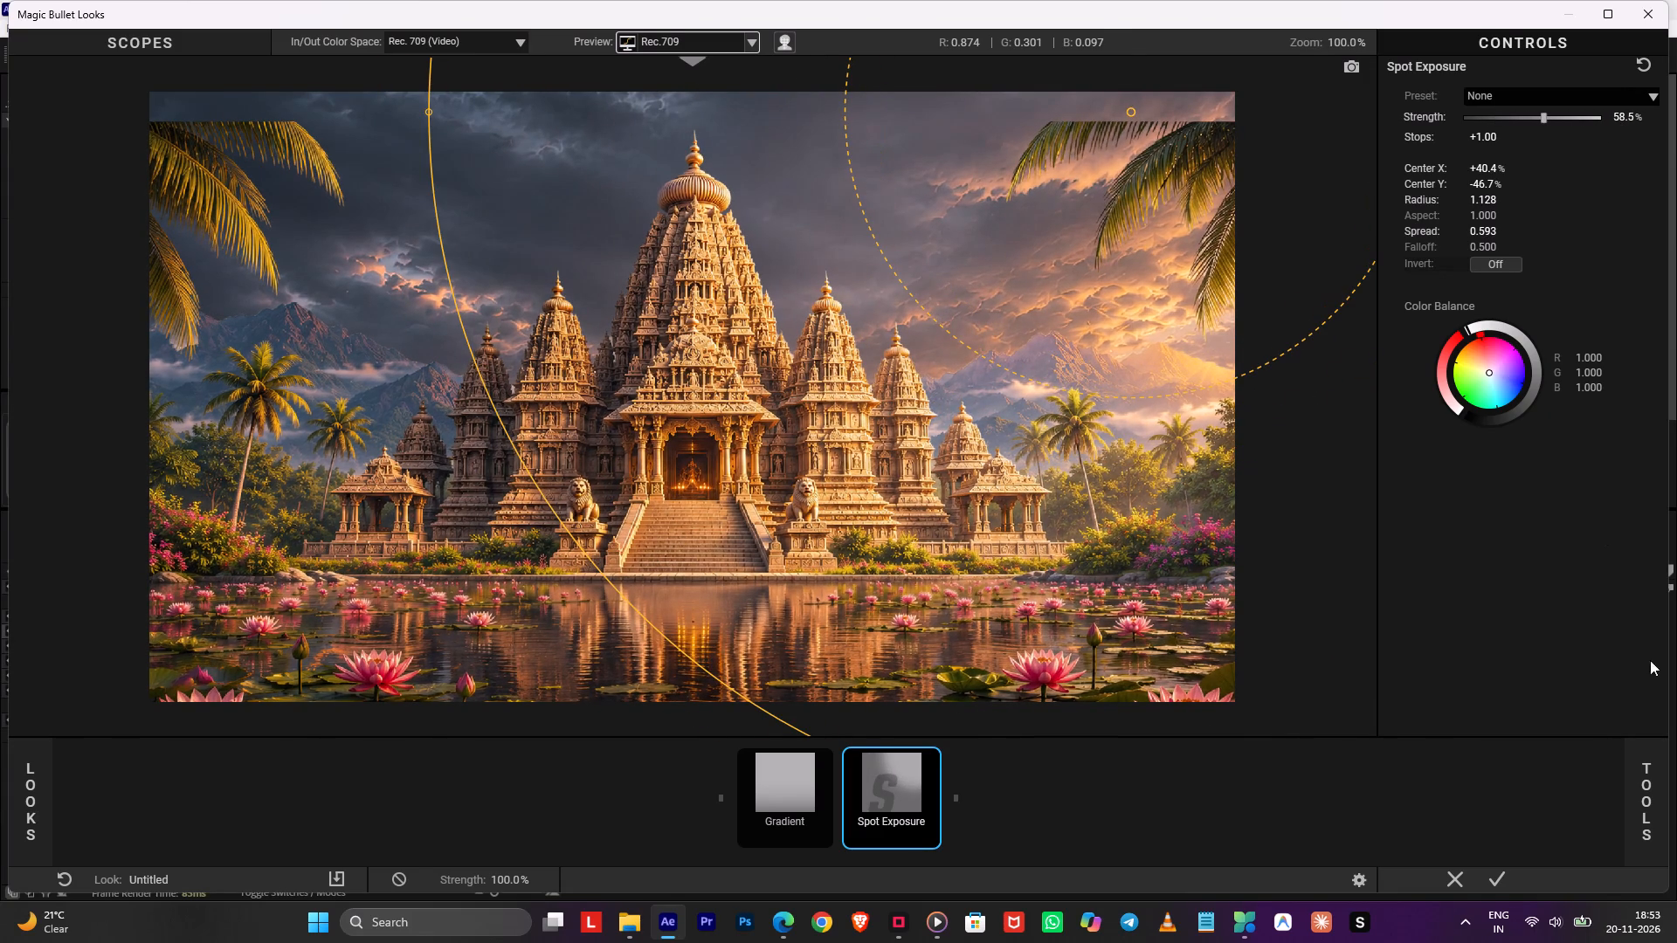
Apply the edited look to the adjustment layer and save the project.
left_click(1495, 876)
key("ctrl+s")
left_click(968, 786)
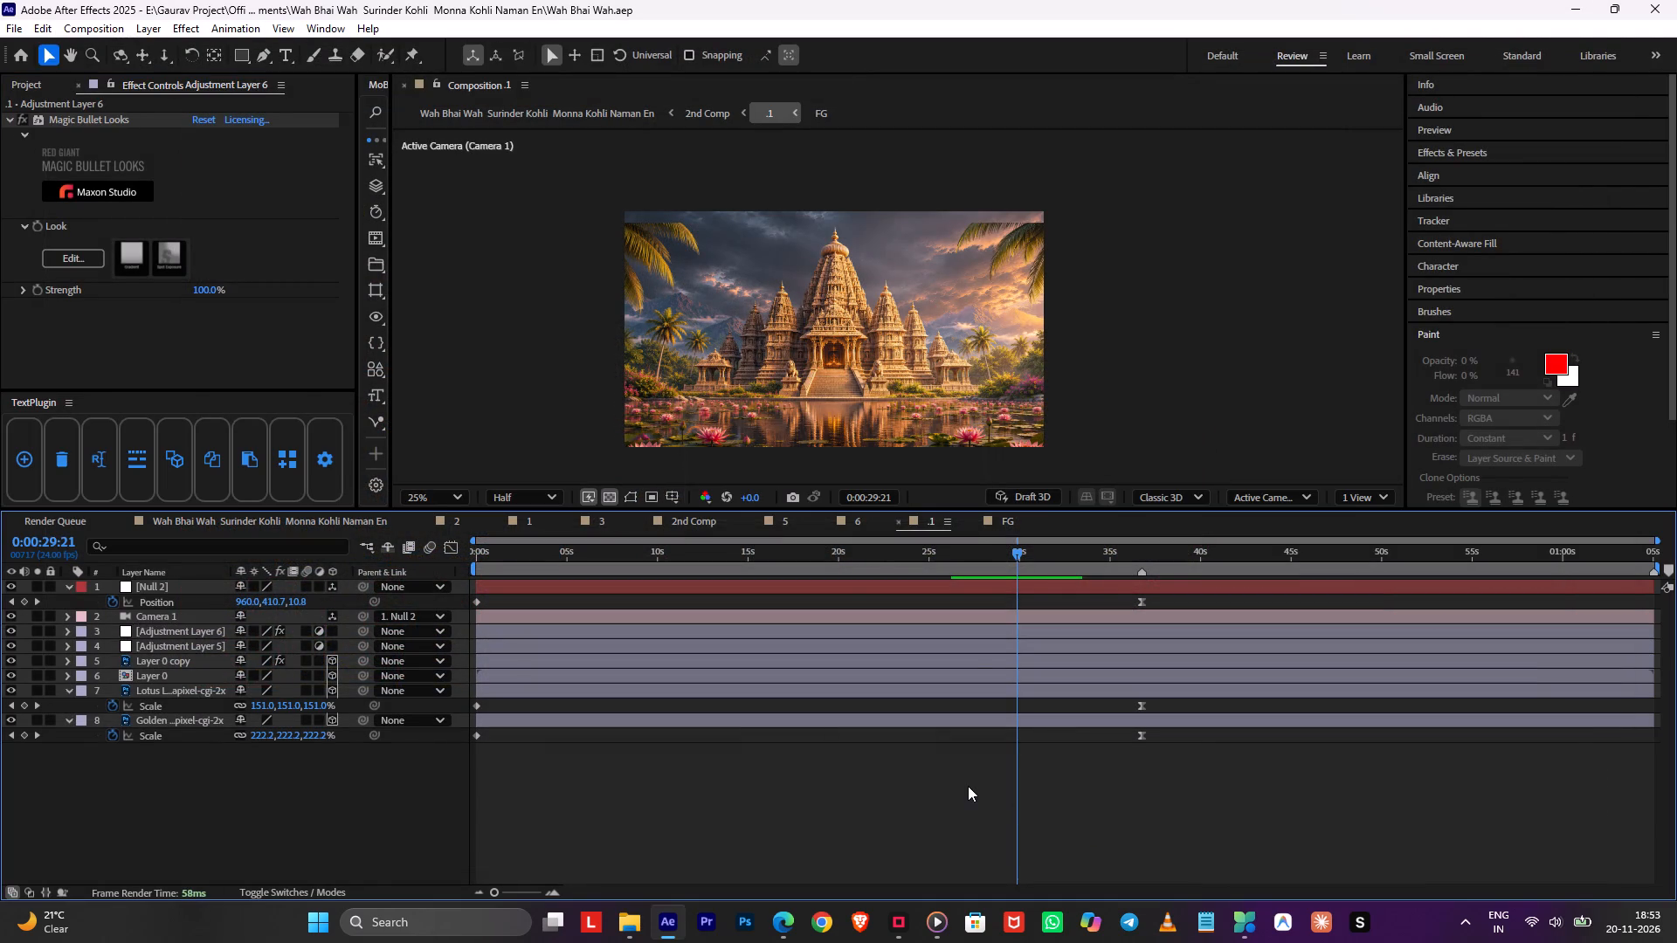
Examine the graded temple image up close in 2nd Comp and in the main composition.
key("Tab")
left_click(959, 408)
scroll(1061, 293, "up", 1)
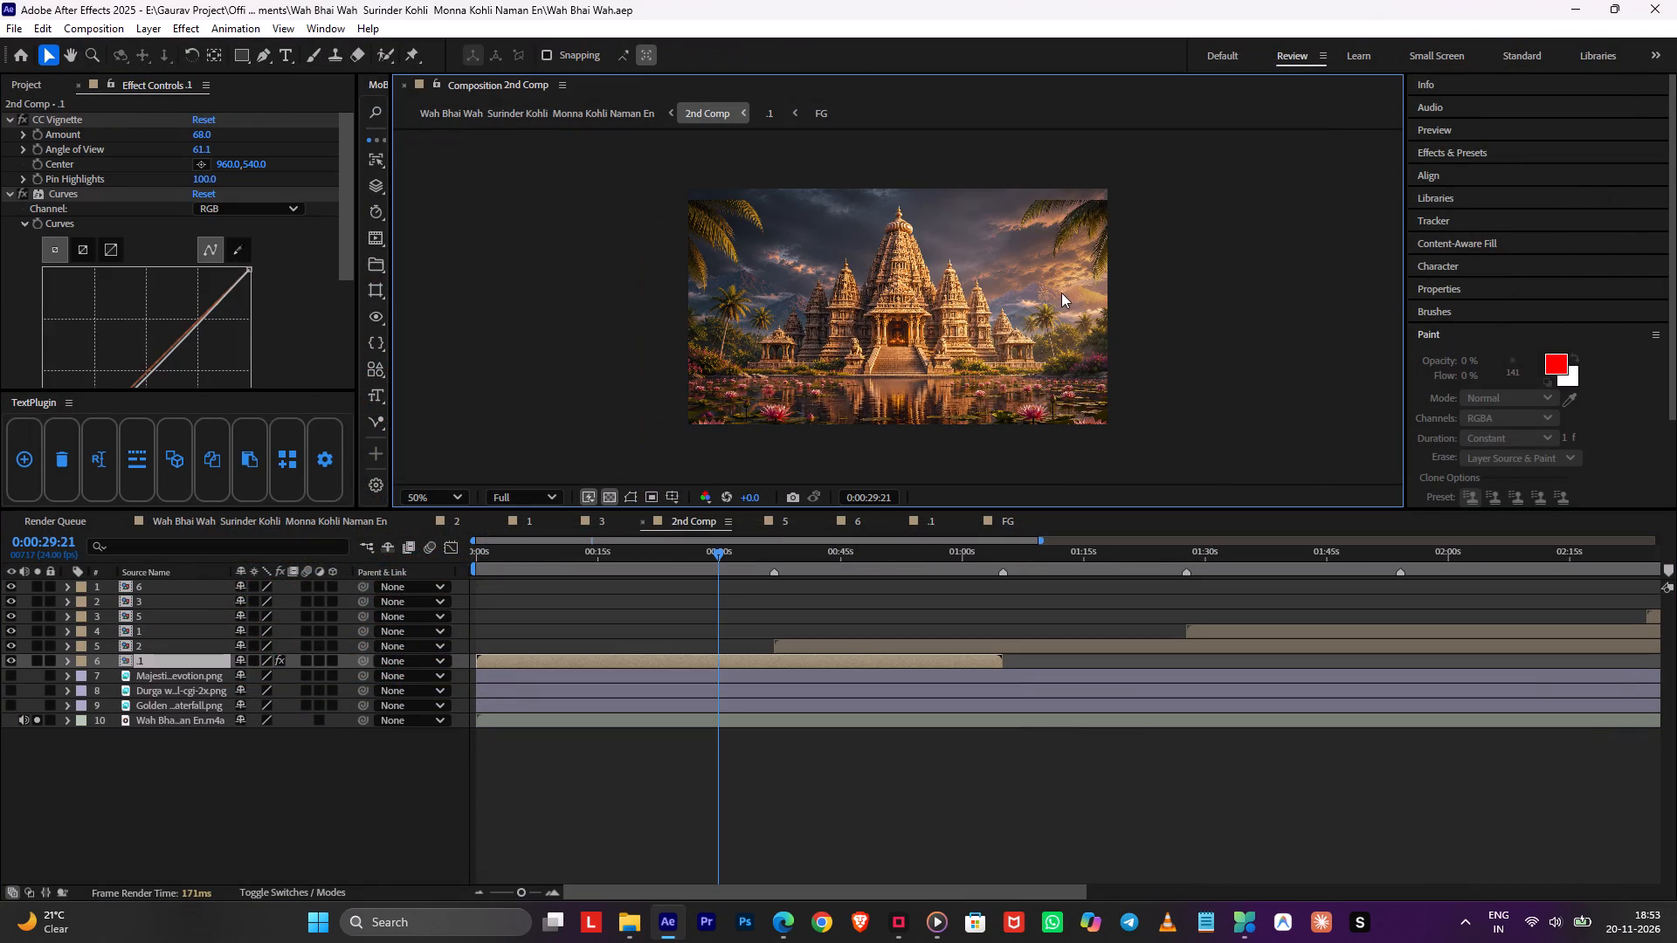
scroll(1061, 293, "up", 1)
scroll(1061, 293, "down", 1)
key("Tab")
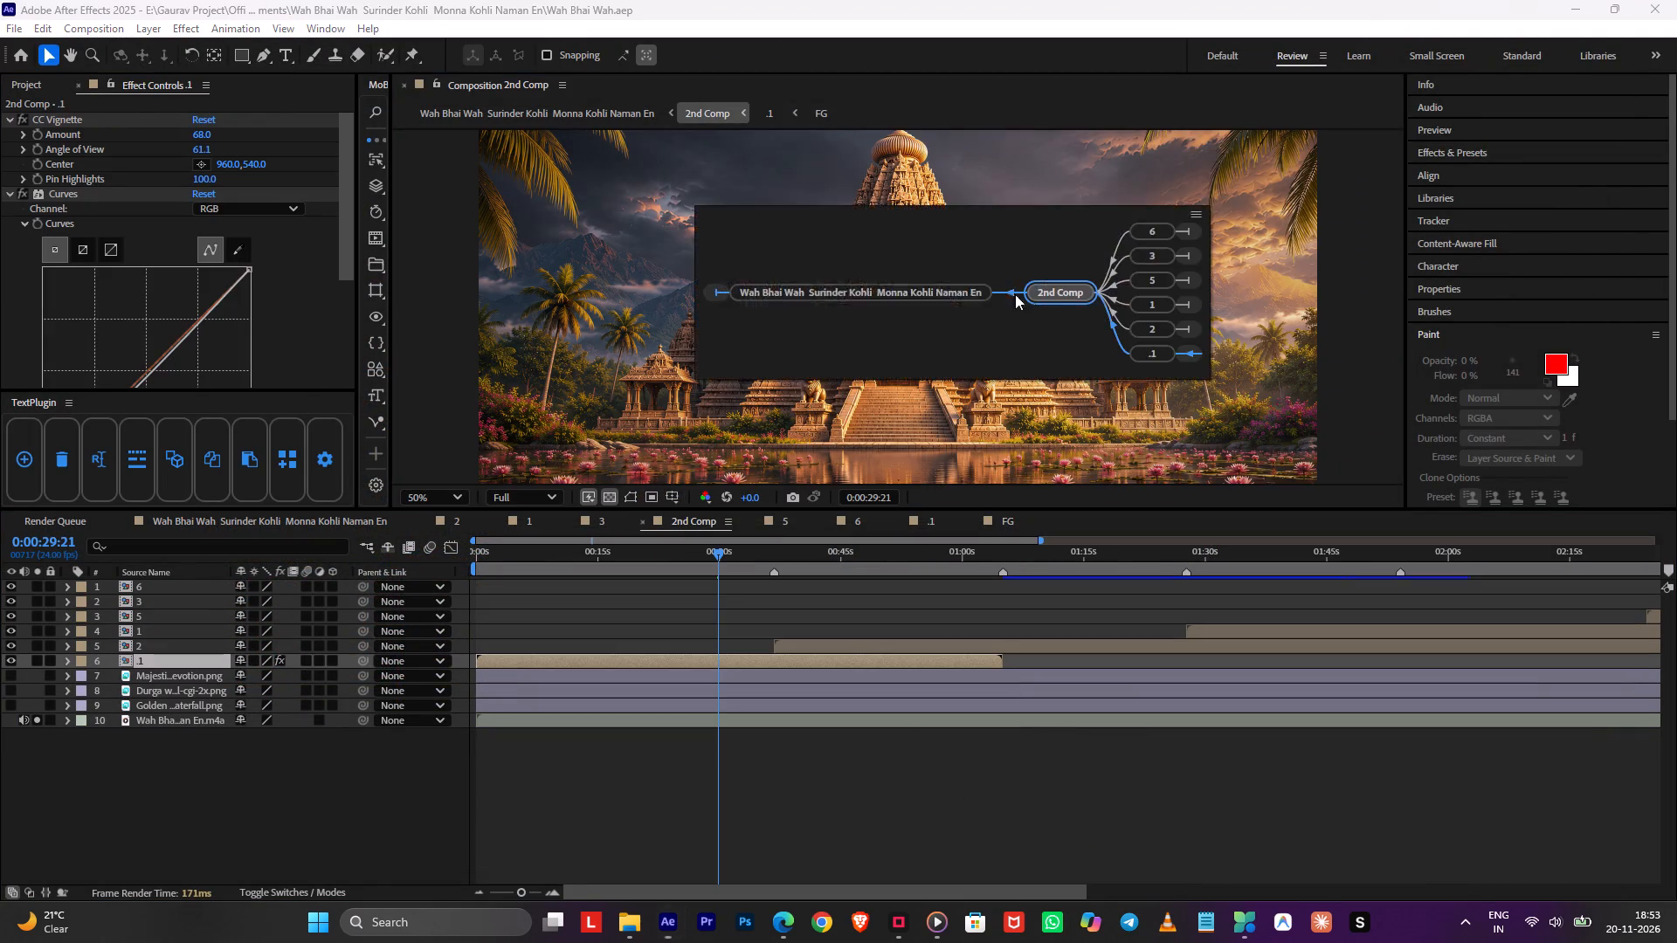
left_click(959, 295)
middle_click_drag(963, 306, 972, 351)
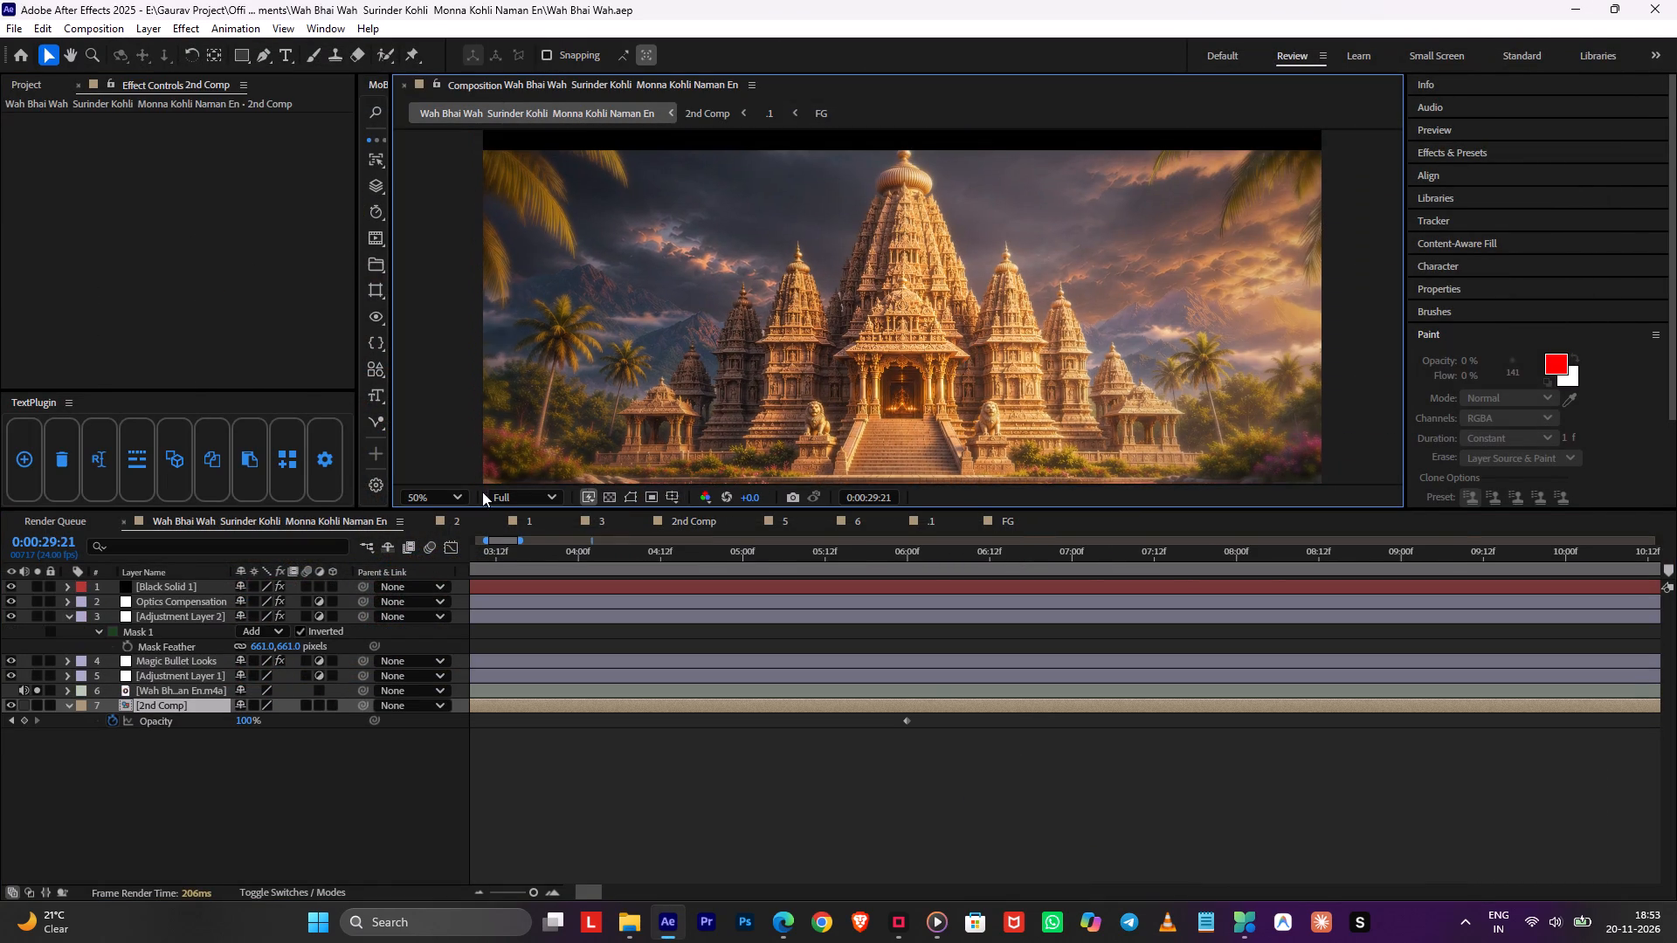
scroll(921, 338, "up", 2)
scroll(921, 338, "down", 3)
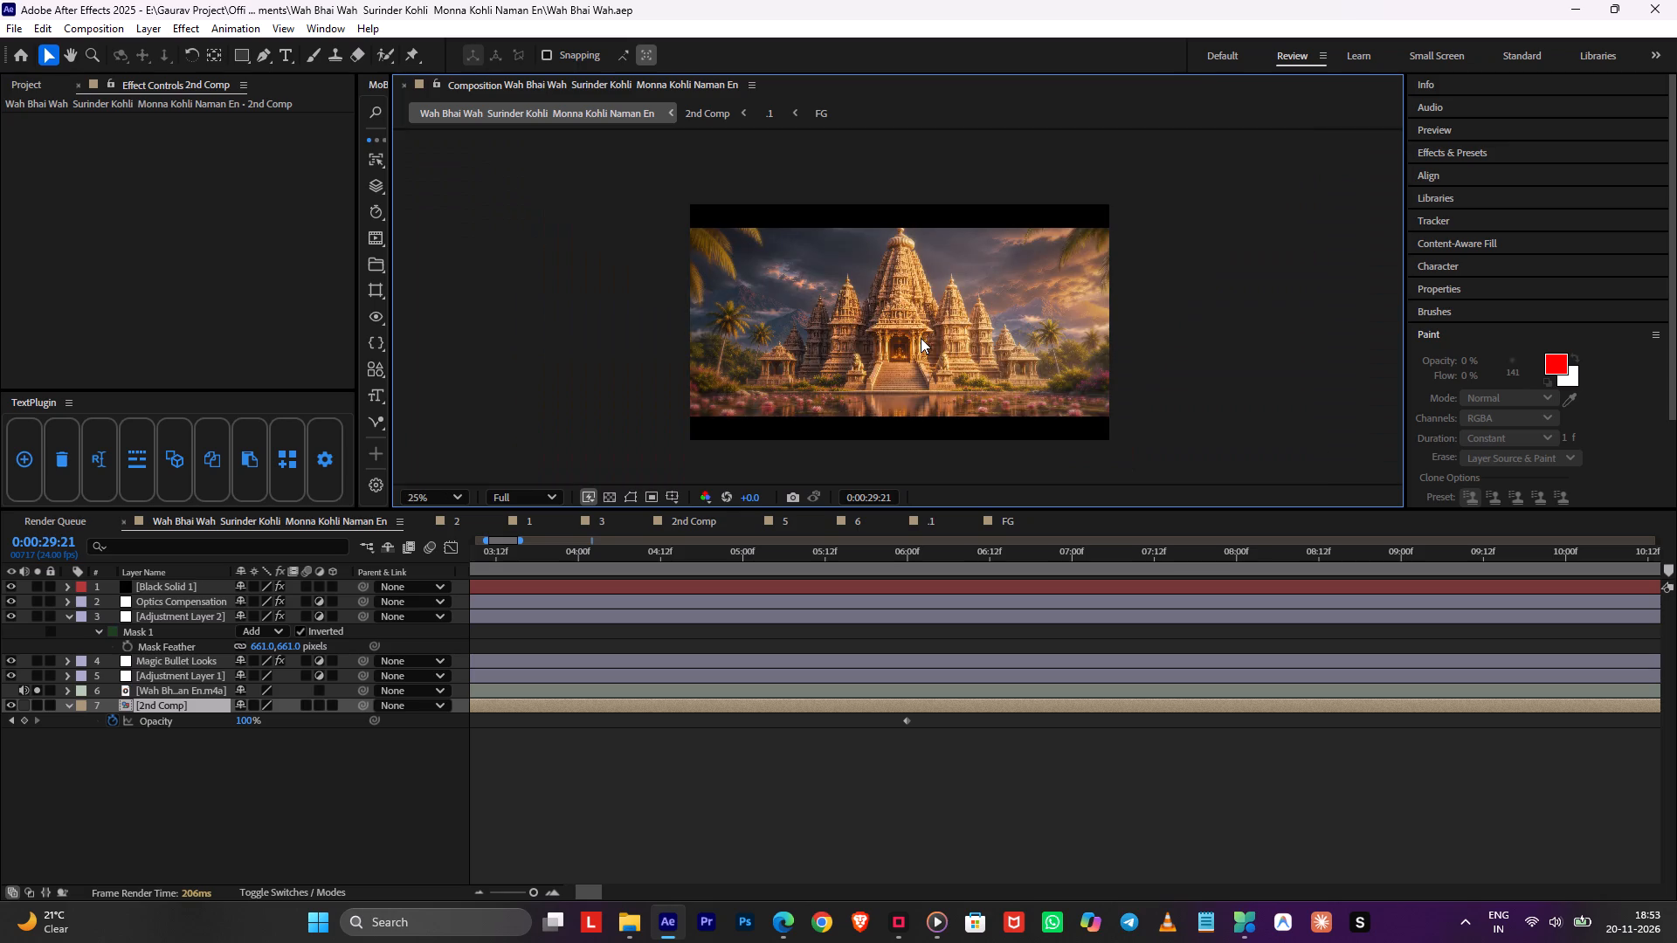
scroll(921, 354, "up", 1)
middle_click_drag(921, 362, 955, 329)
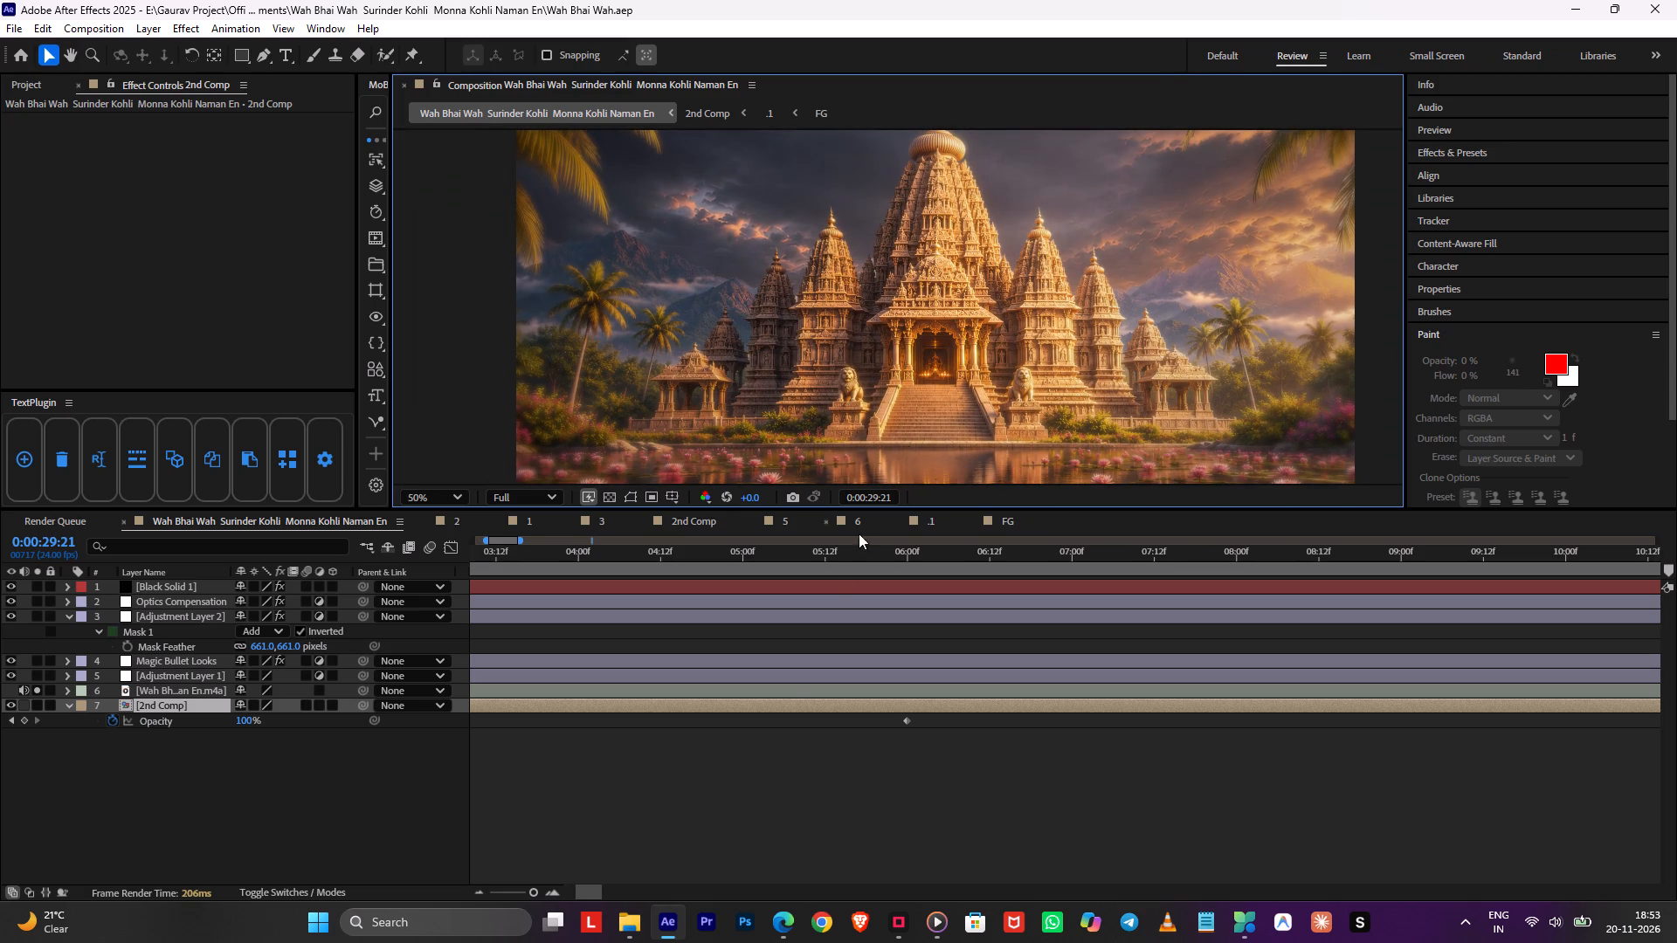
Open composition .1 by way of 2nd Comp, move the playhead to the start and return to 2nd Comp.
double_click(790, 703)
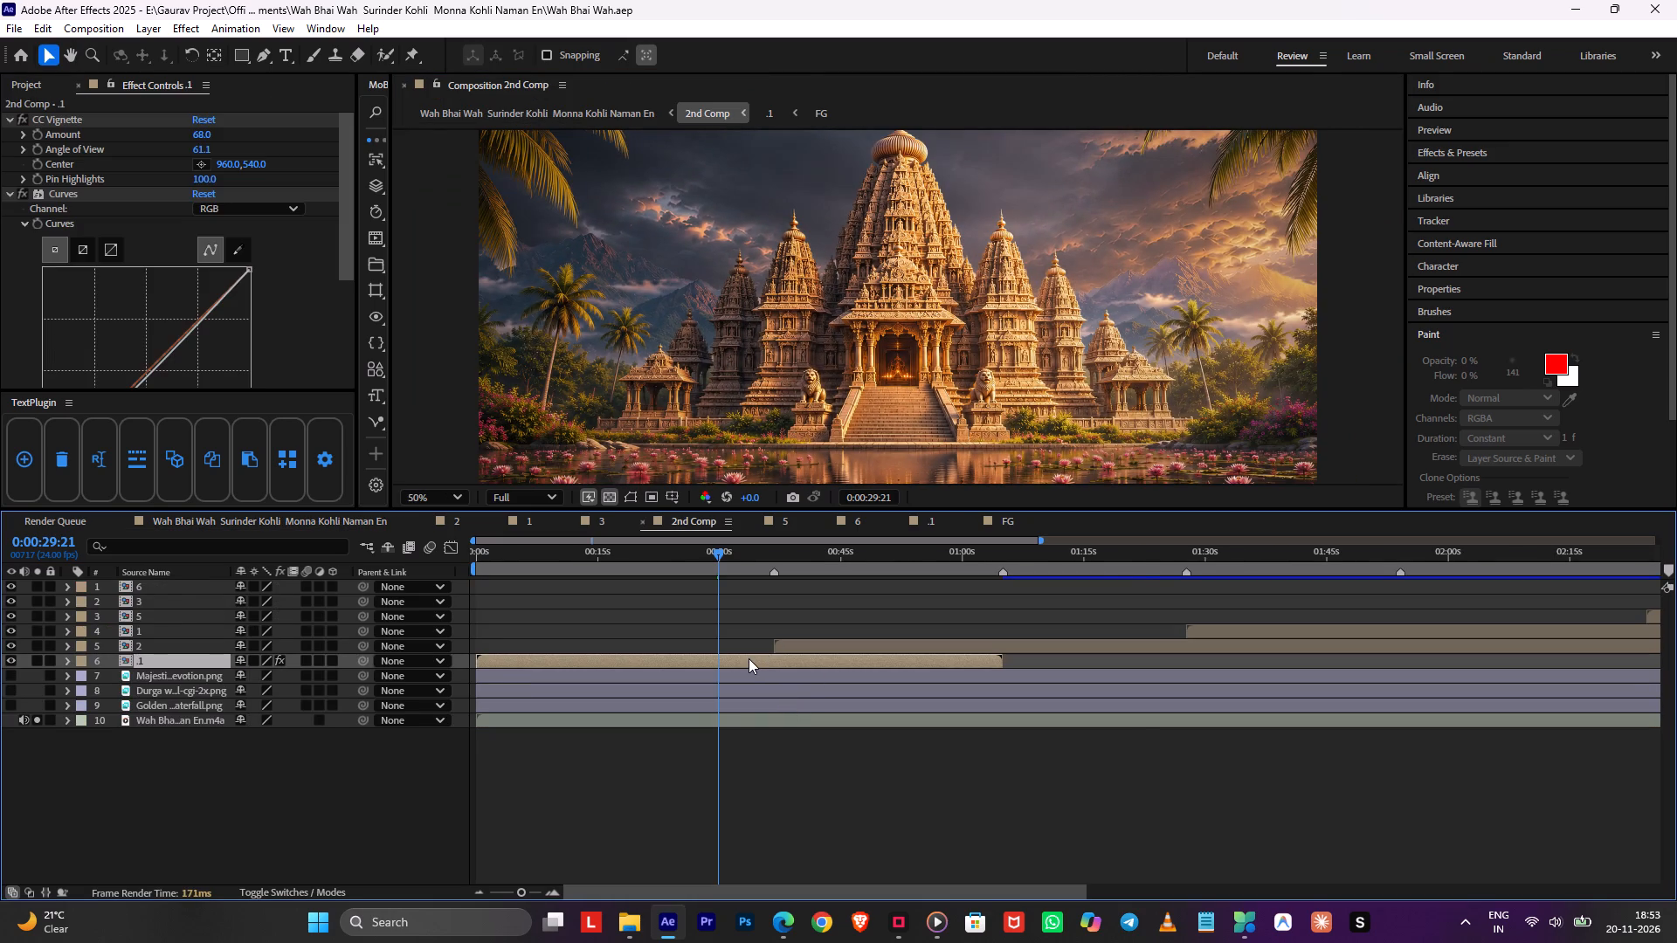
double_click(749, 658)
left_click_drag(1032, 558, 934, 582)
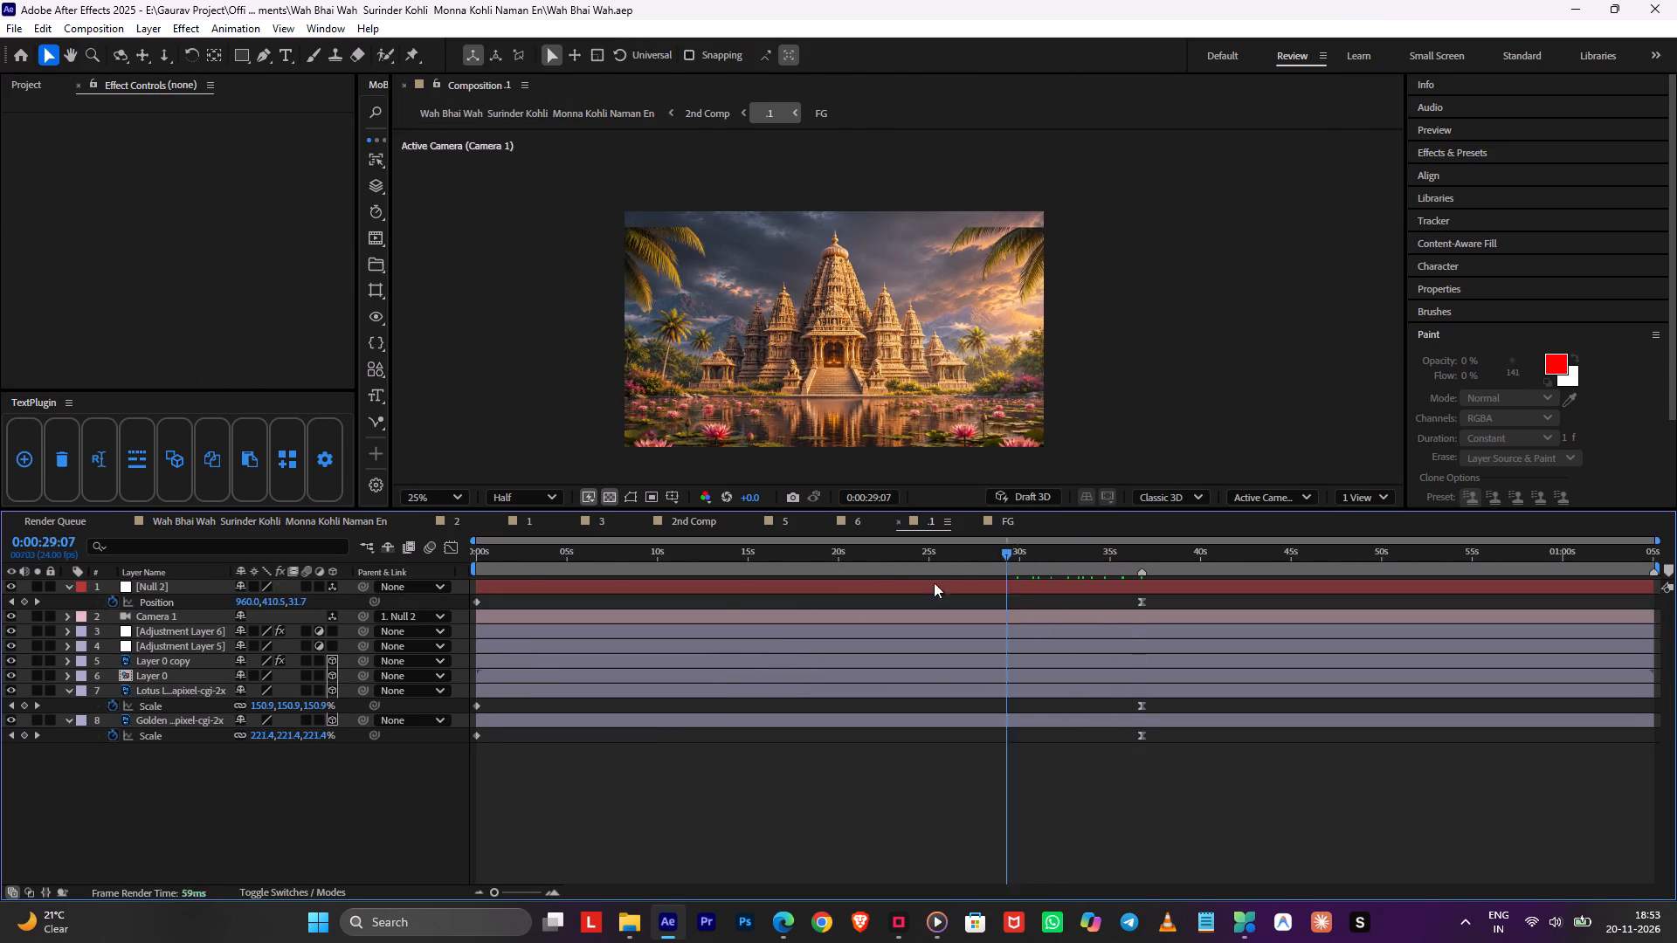
left_click_drag(934, 582, 402, 595)
key("Tab")
left_click(294, 588)
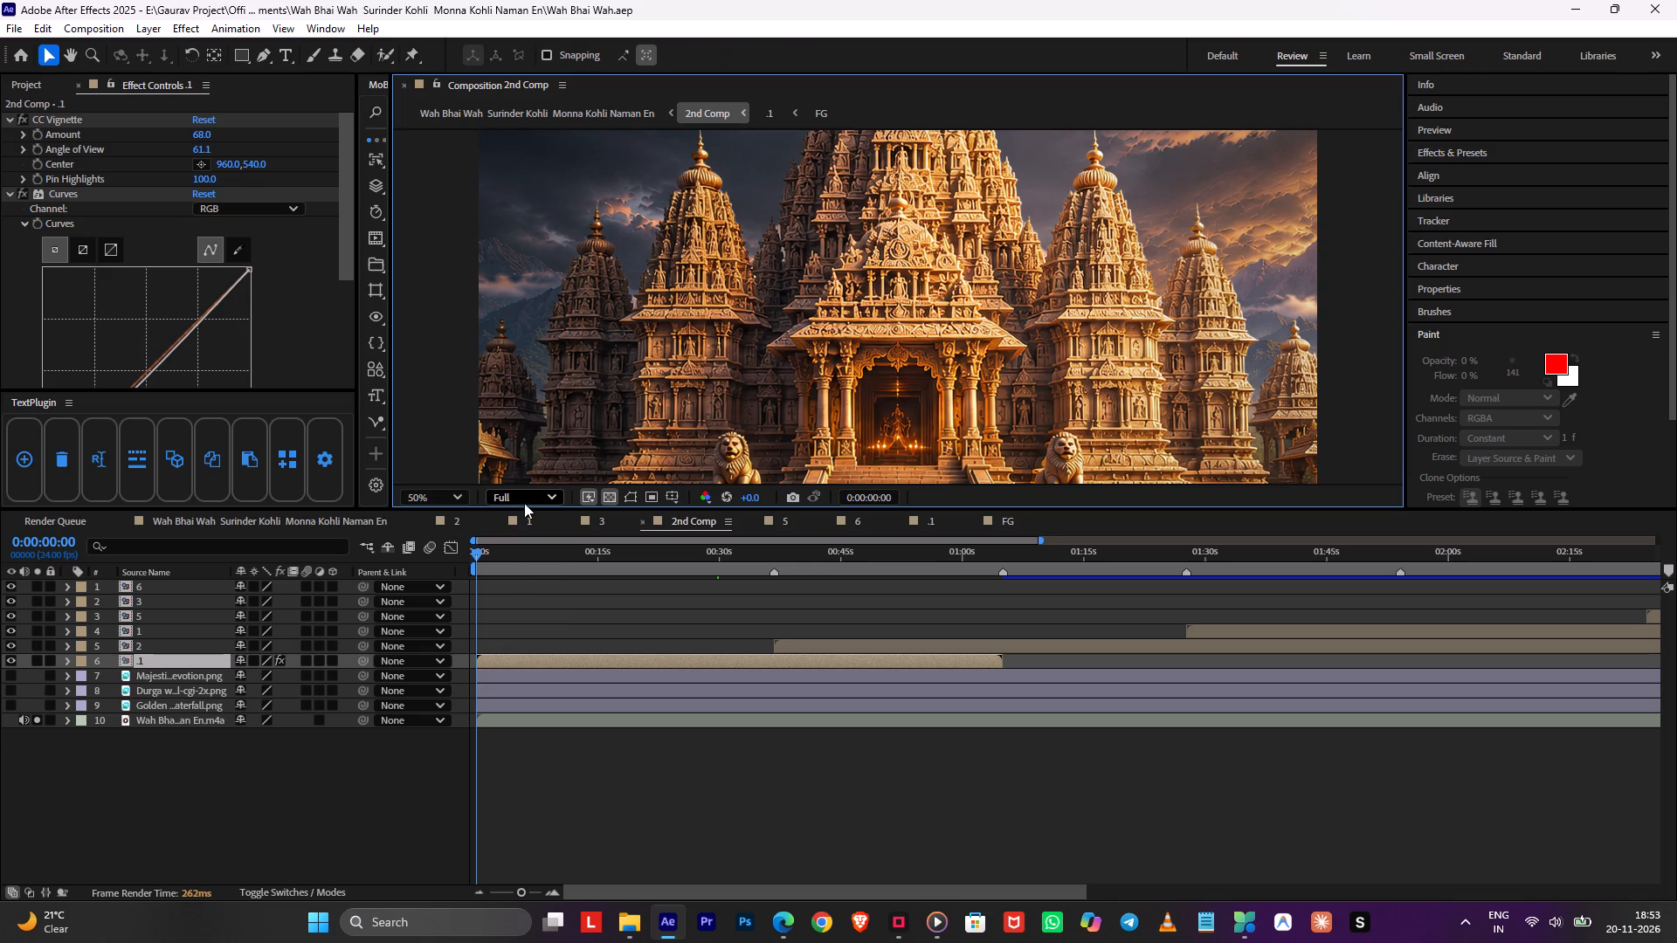
Preview 2nd Comp from the start at Quarter resolution to check the temple pull-back, saving the project.
left_click(524, 503)
left_click(519, 617)
key("space")
key("ctrl+s")
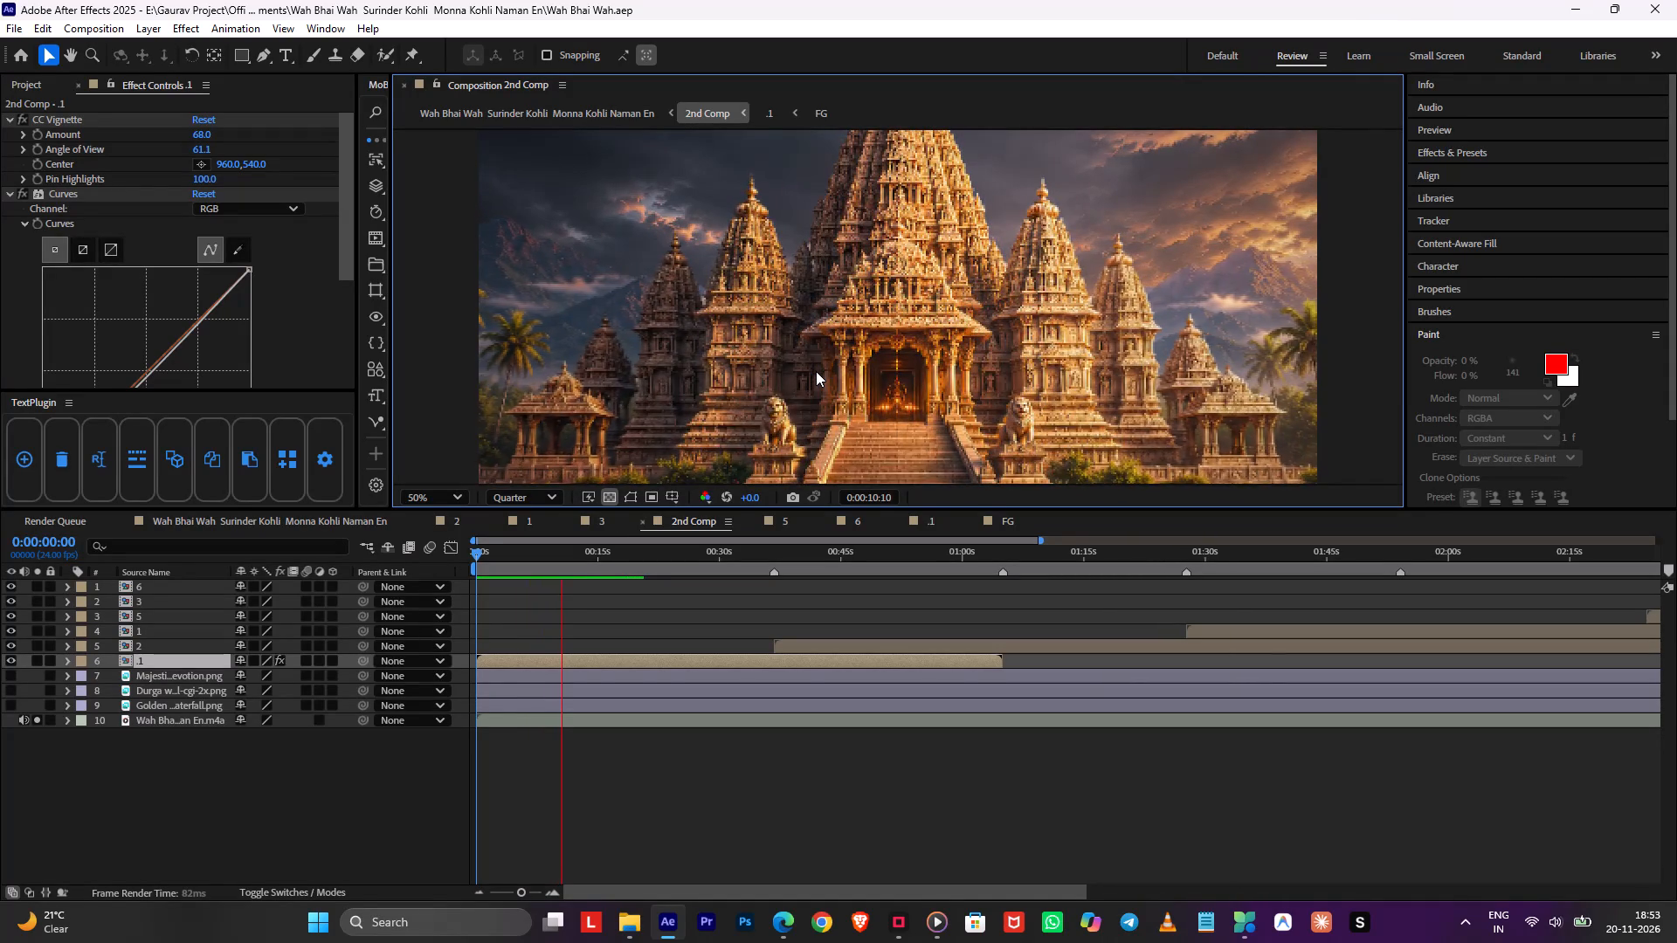
scroll(816, 371, "down", 1)
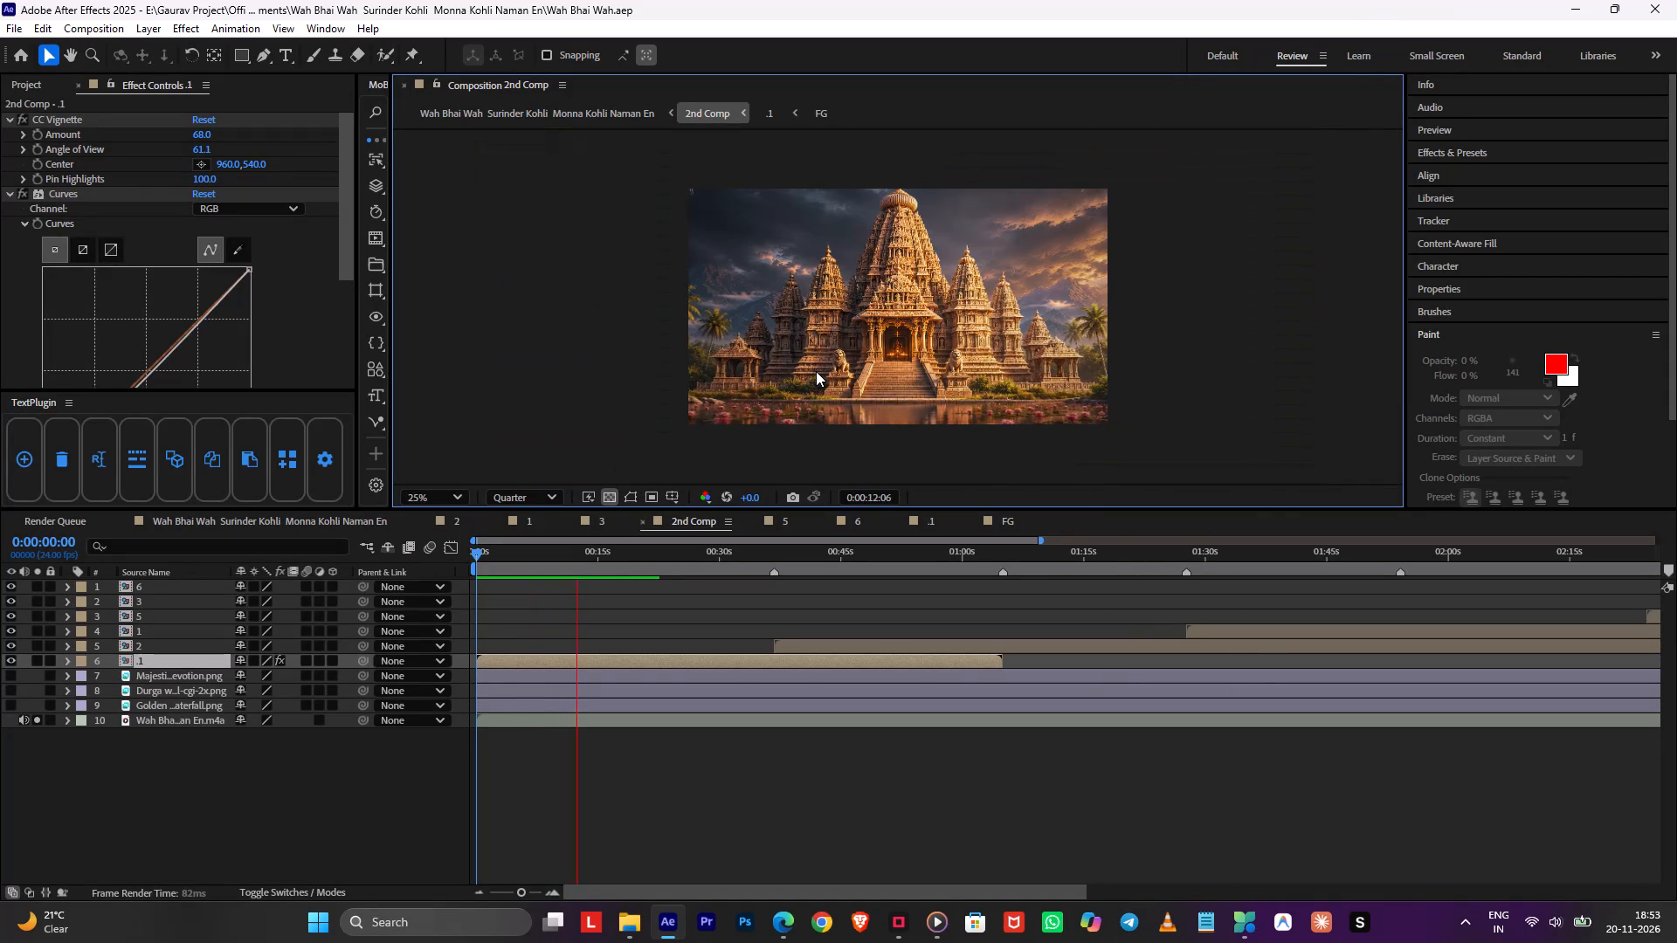
scroll(816, 371, "up", 1)
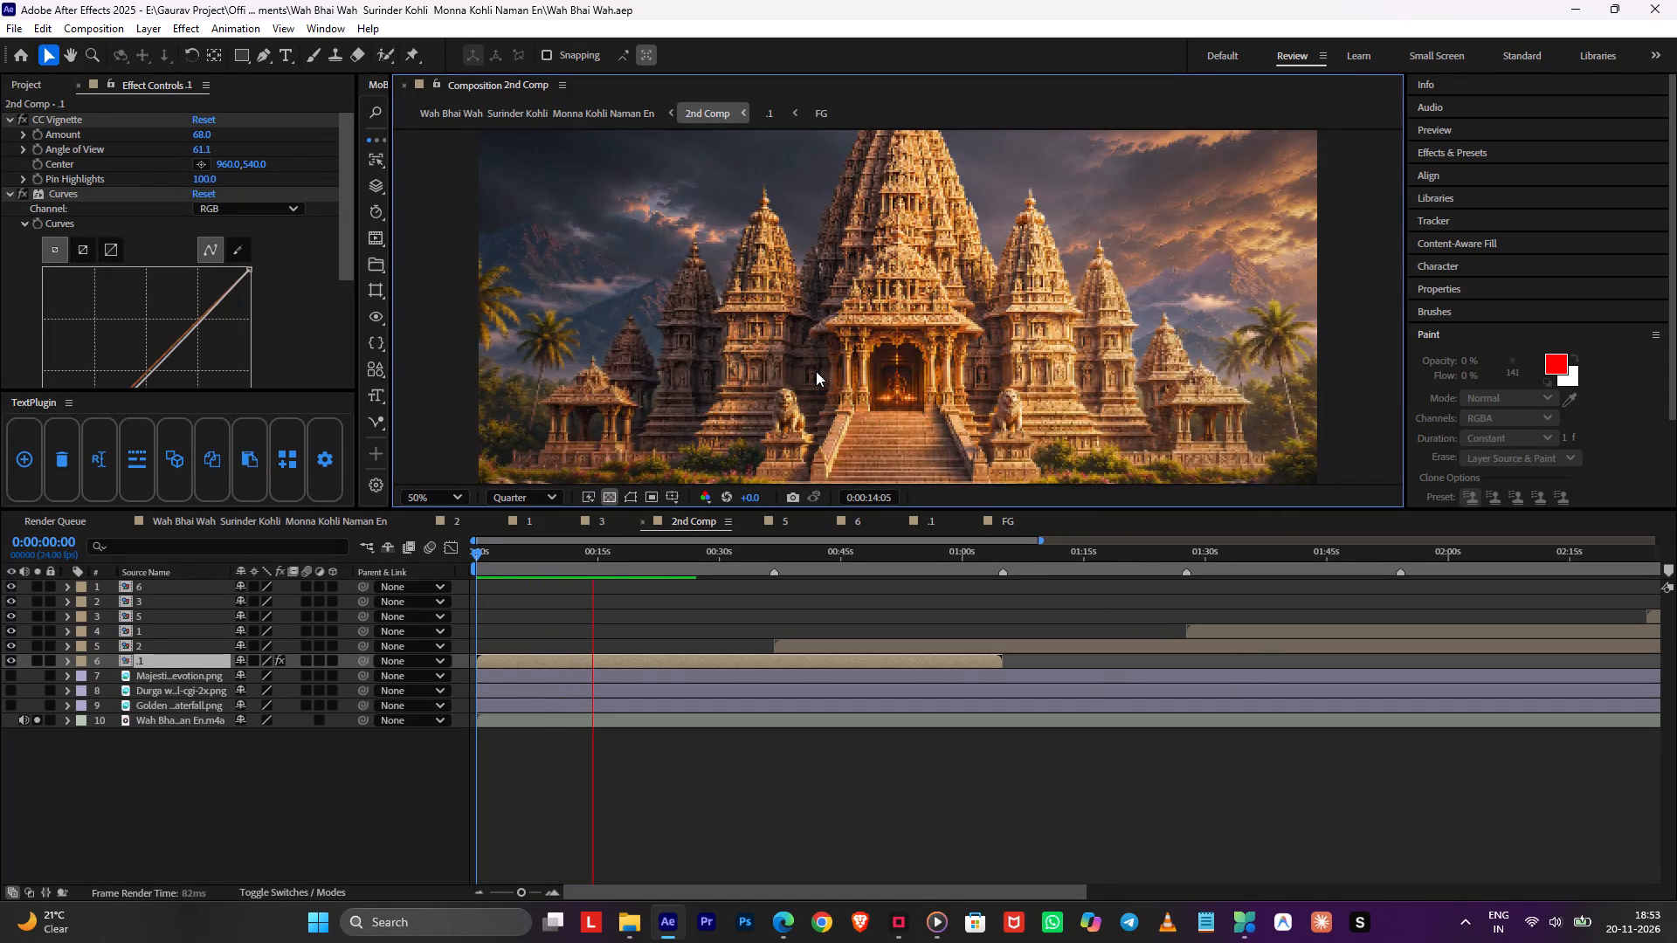
scroll(816, 371, "down", 1)
key("space")
Open the FG composition nested inside composition .1 from 2nd Comp.
double_click(625, 654)
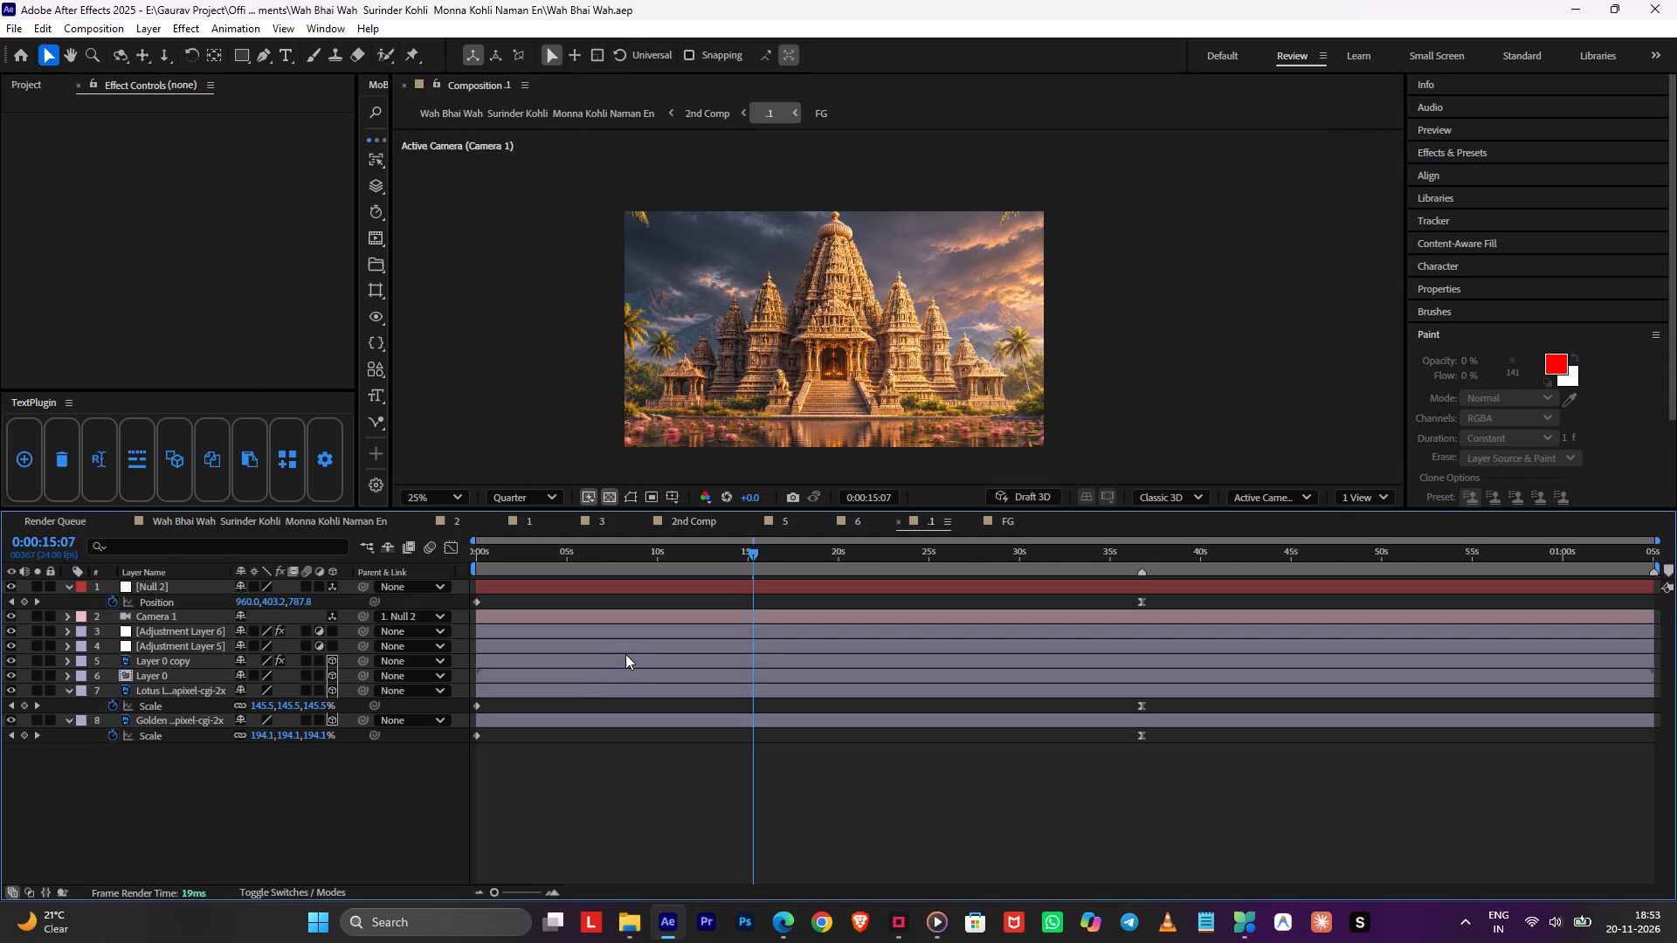
left_click(628, 686)
left_click(638, 667)
double_click(631, 677)
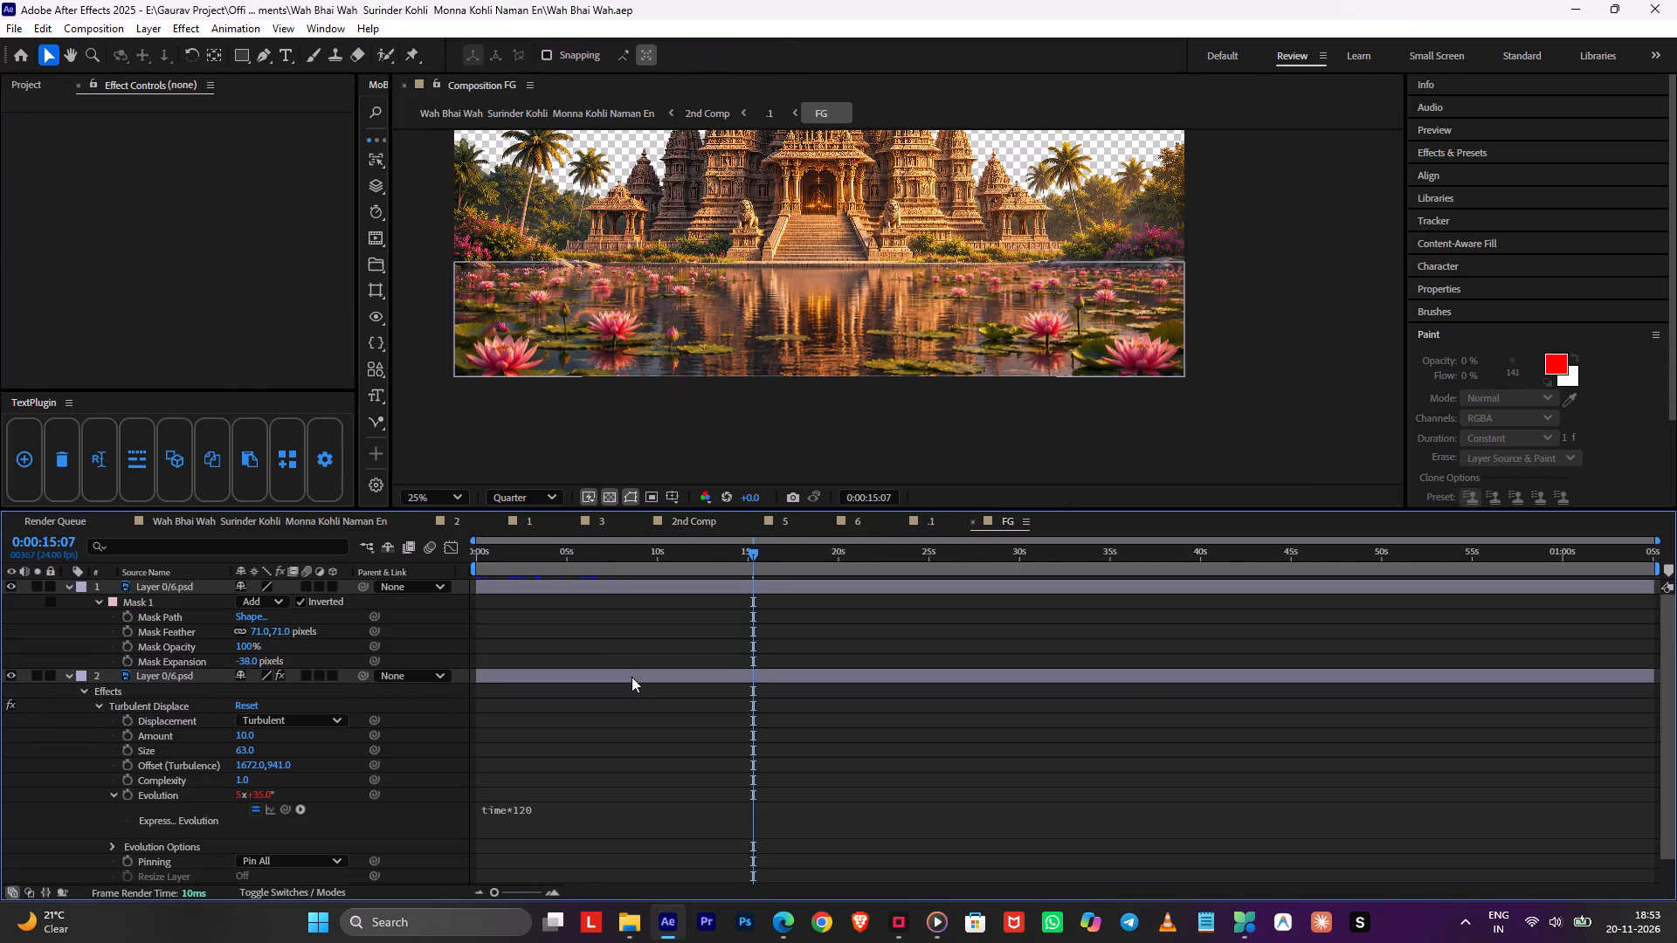
Duplicate the masked top Layer 0/6.psd layer in FG and hide the original directly beneath the copy.
middle_click_drag(855, 258, 858, 388)
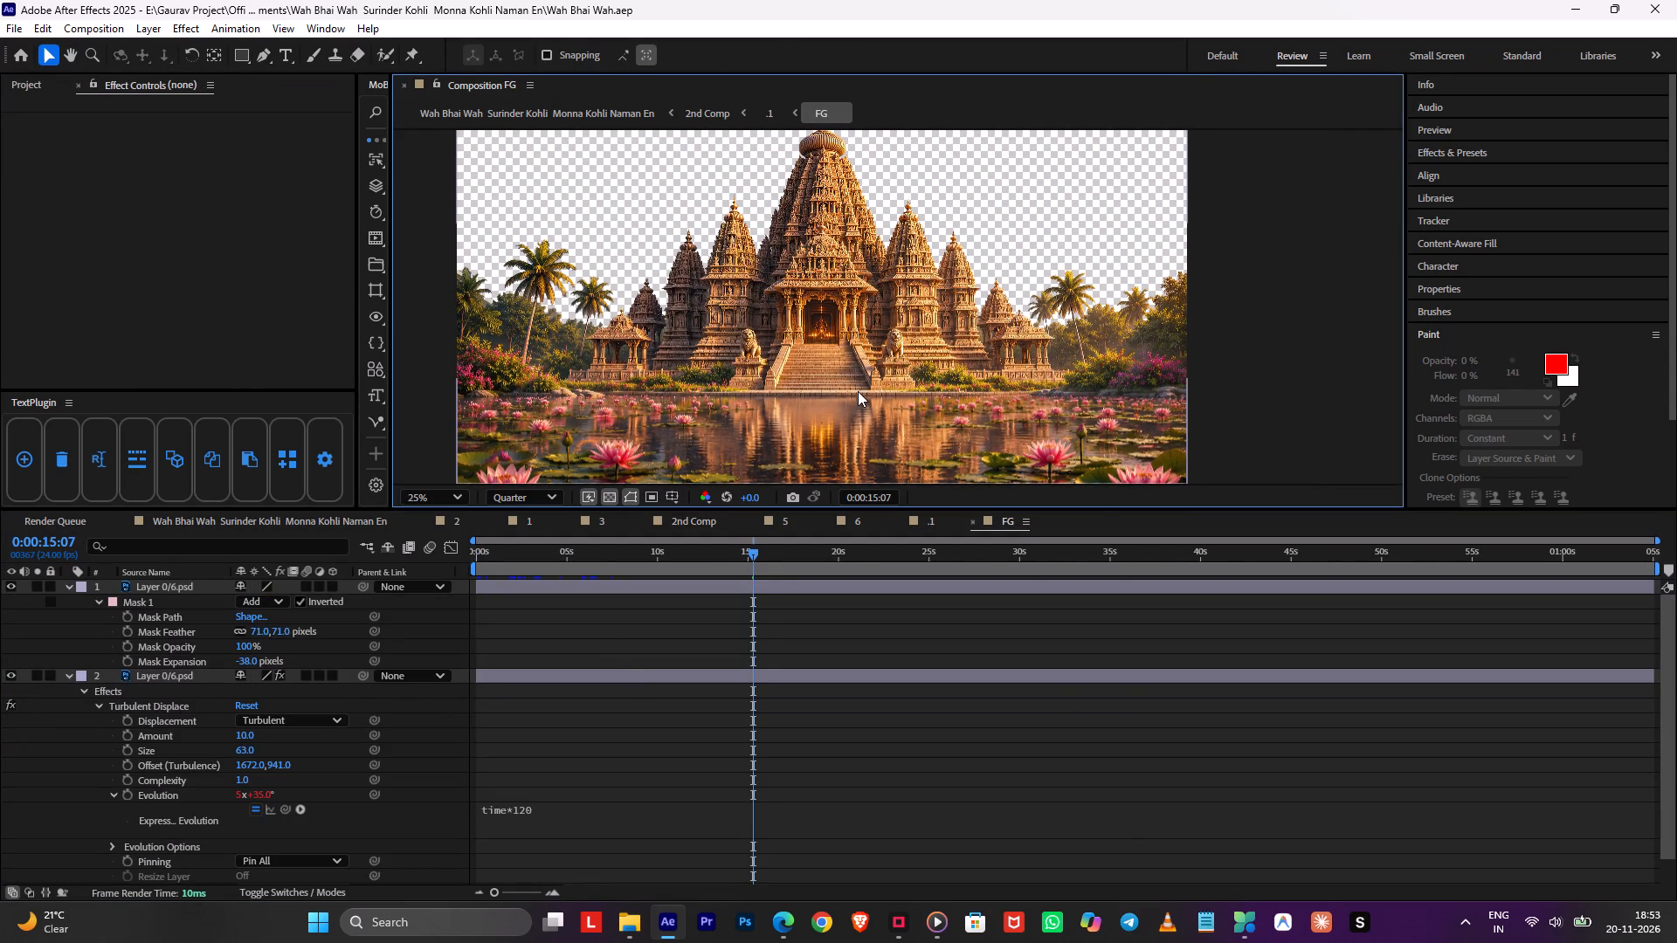
left_click(721, 630)
key("u")
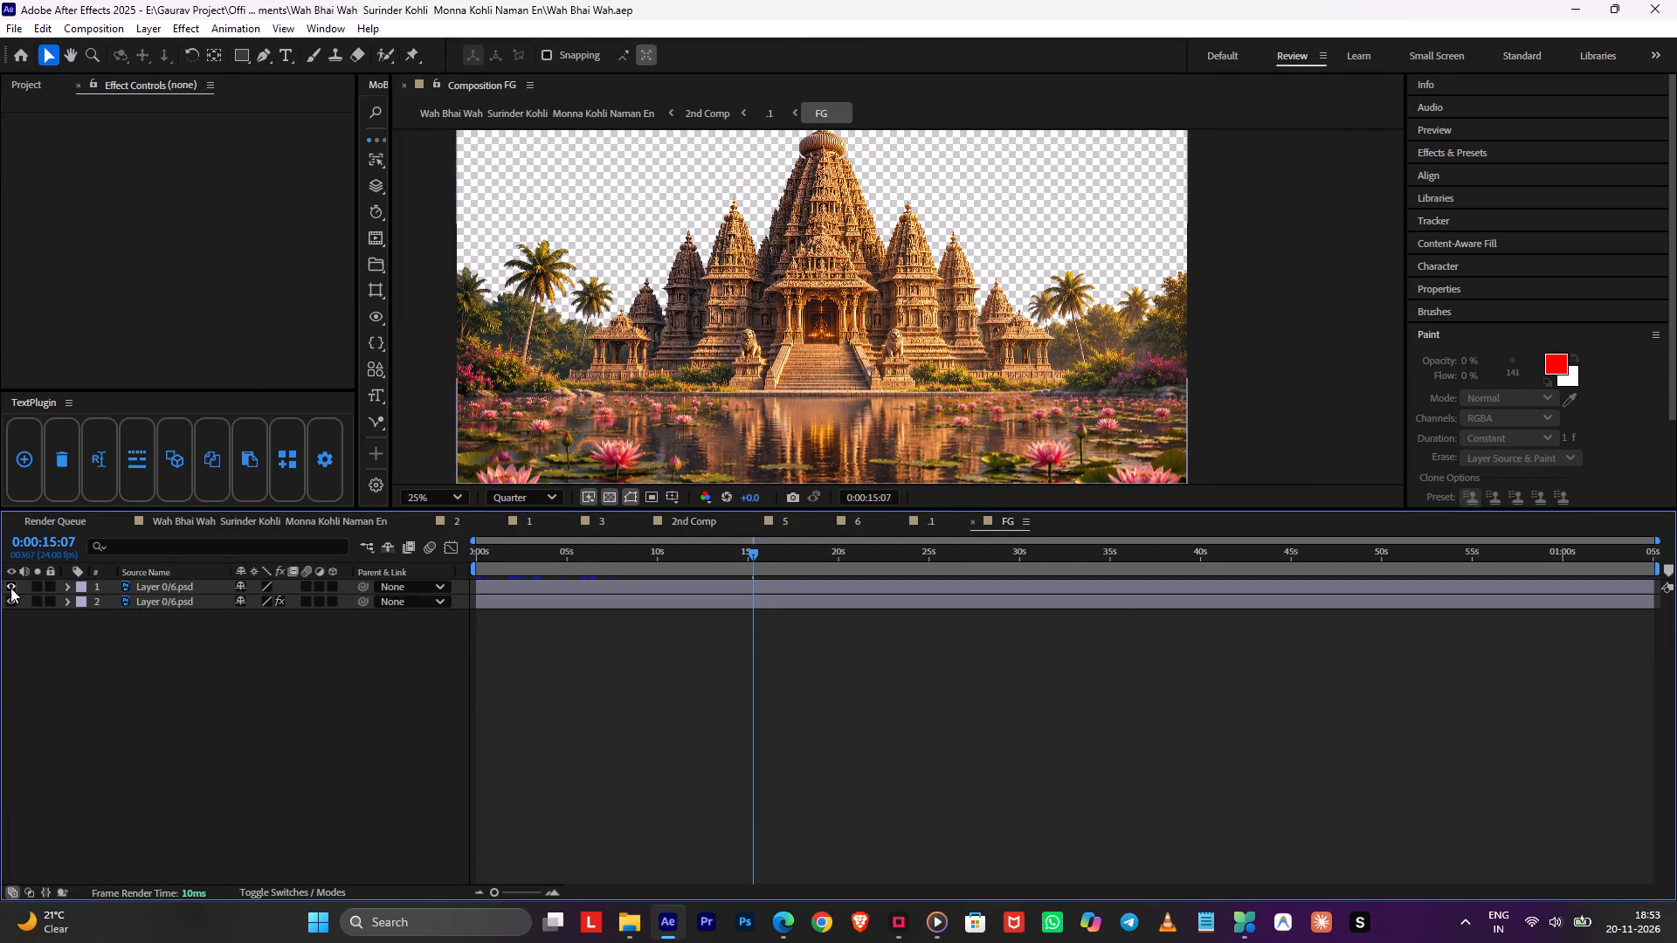
double_click(10, 588)
left_click(170, 582)
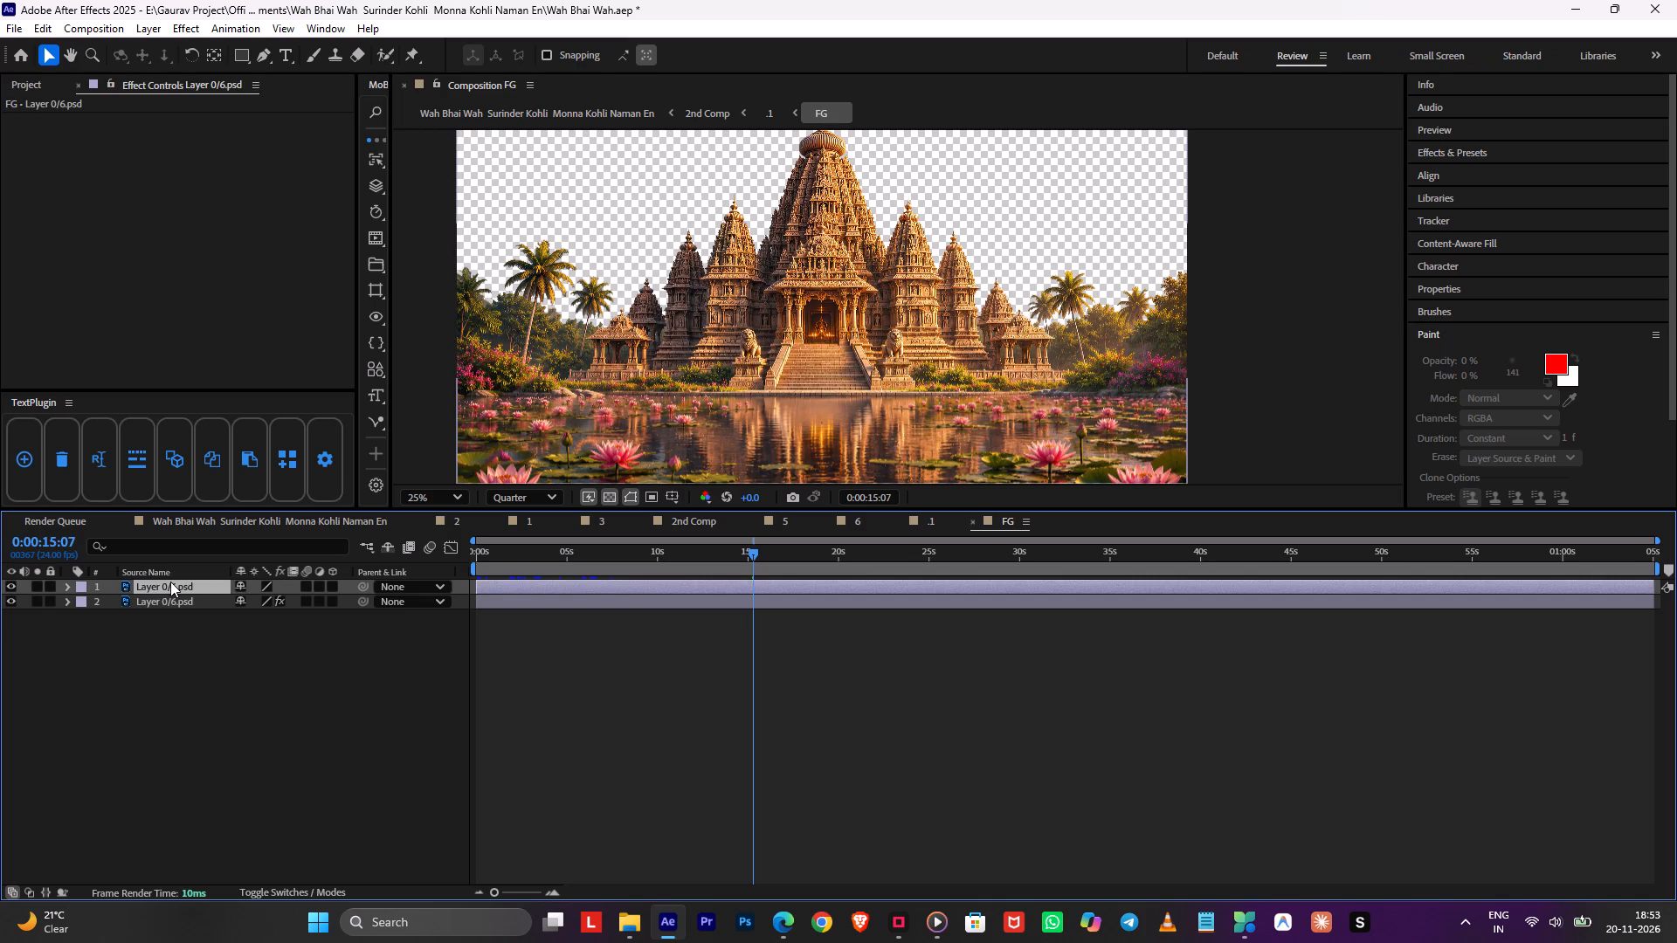
key("ctrl+d")
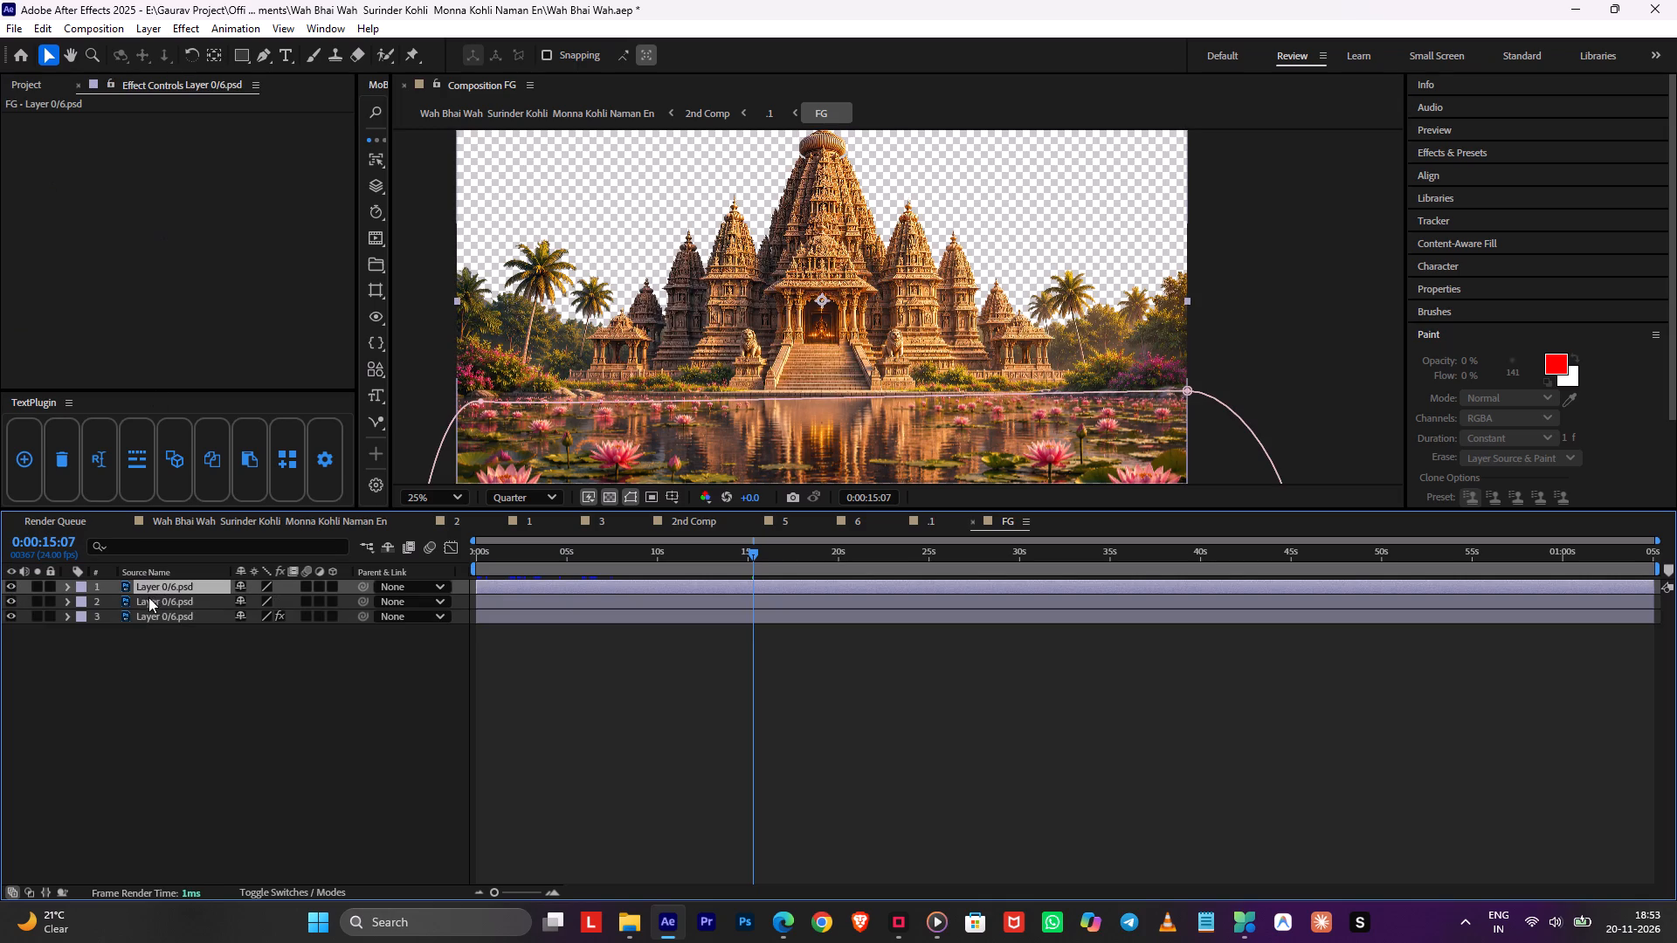
left_click(148, 599)
left_click(6, 597)
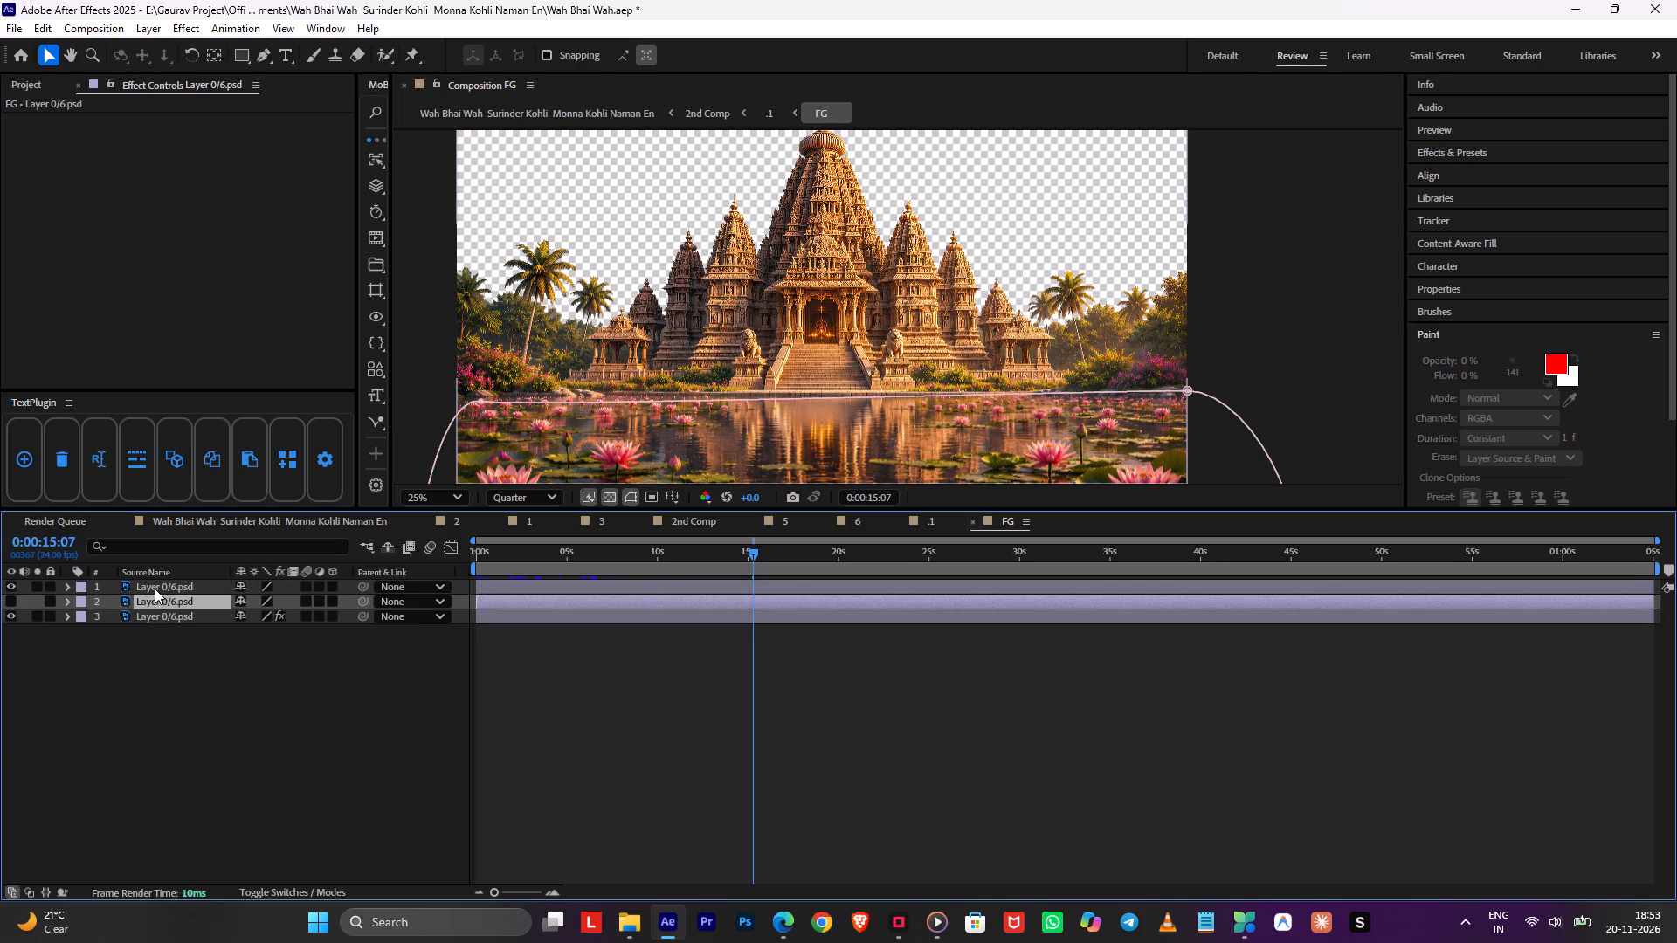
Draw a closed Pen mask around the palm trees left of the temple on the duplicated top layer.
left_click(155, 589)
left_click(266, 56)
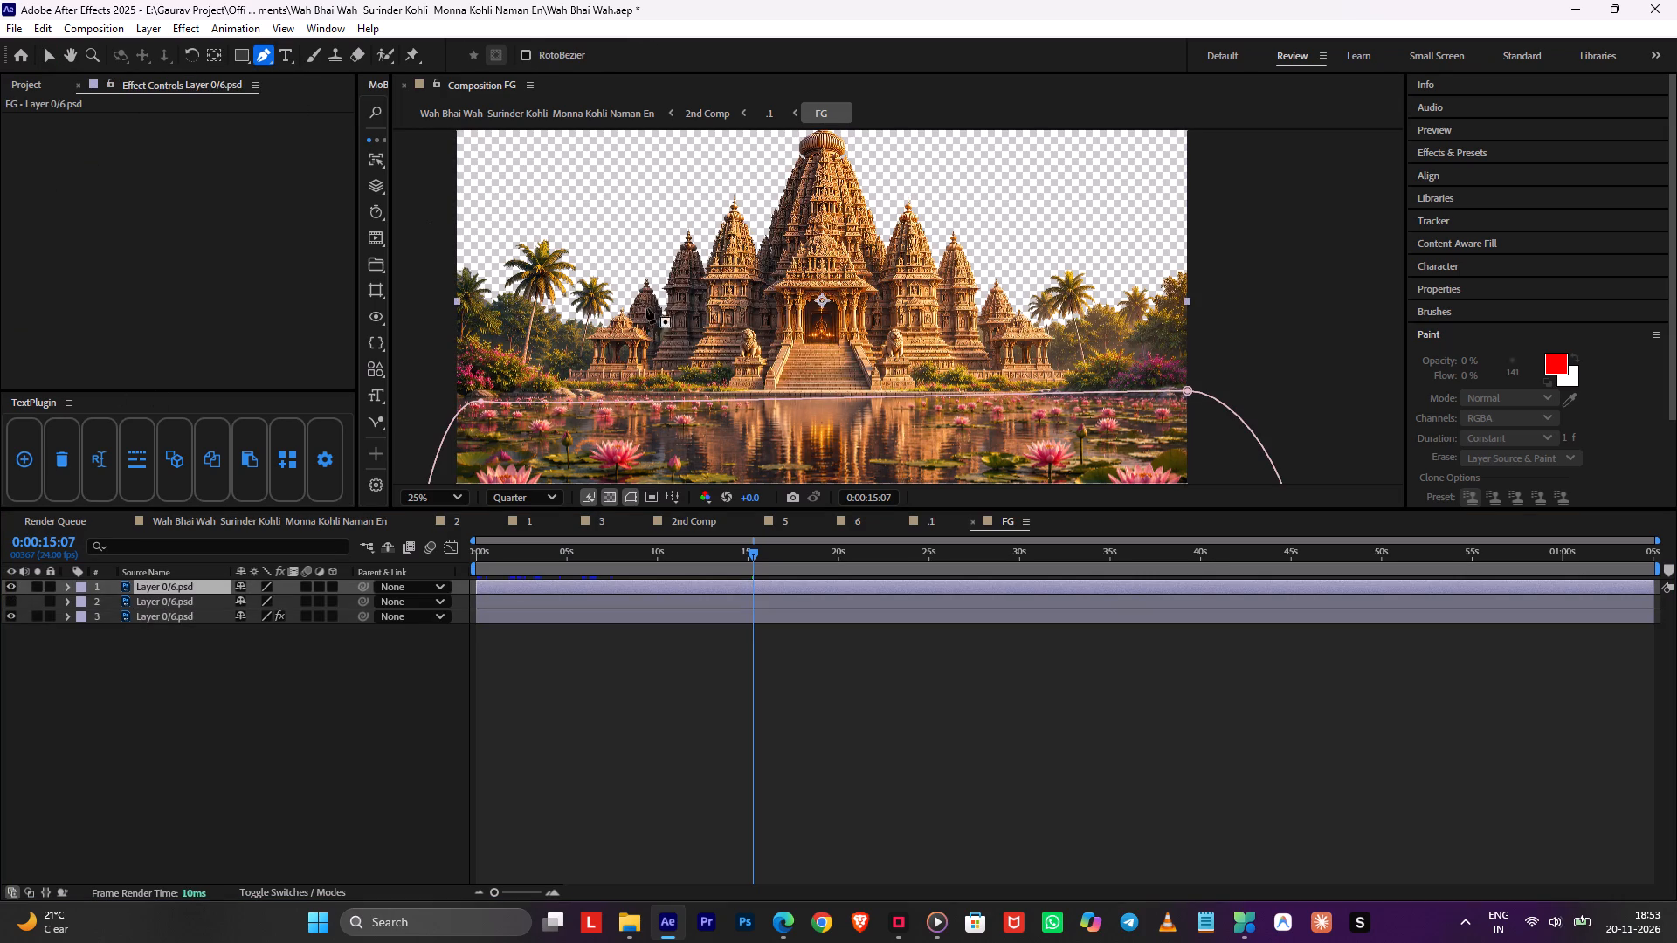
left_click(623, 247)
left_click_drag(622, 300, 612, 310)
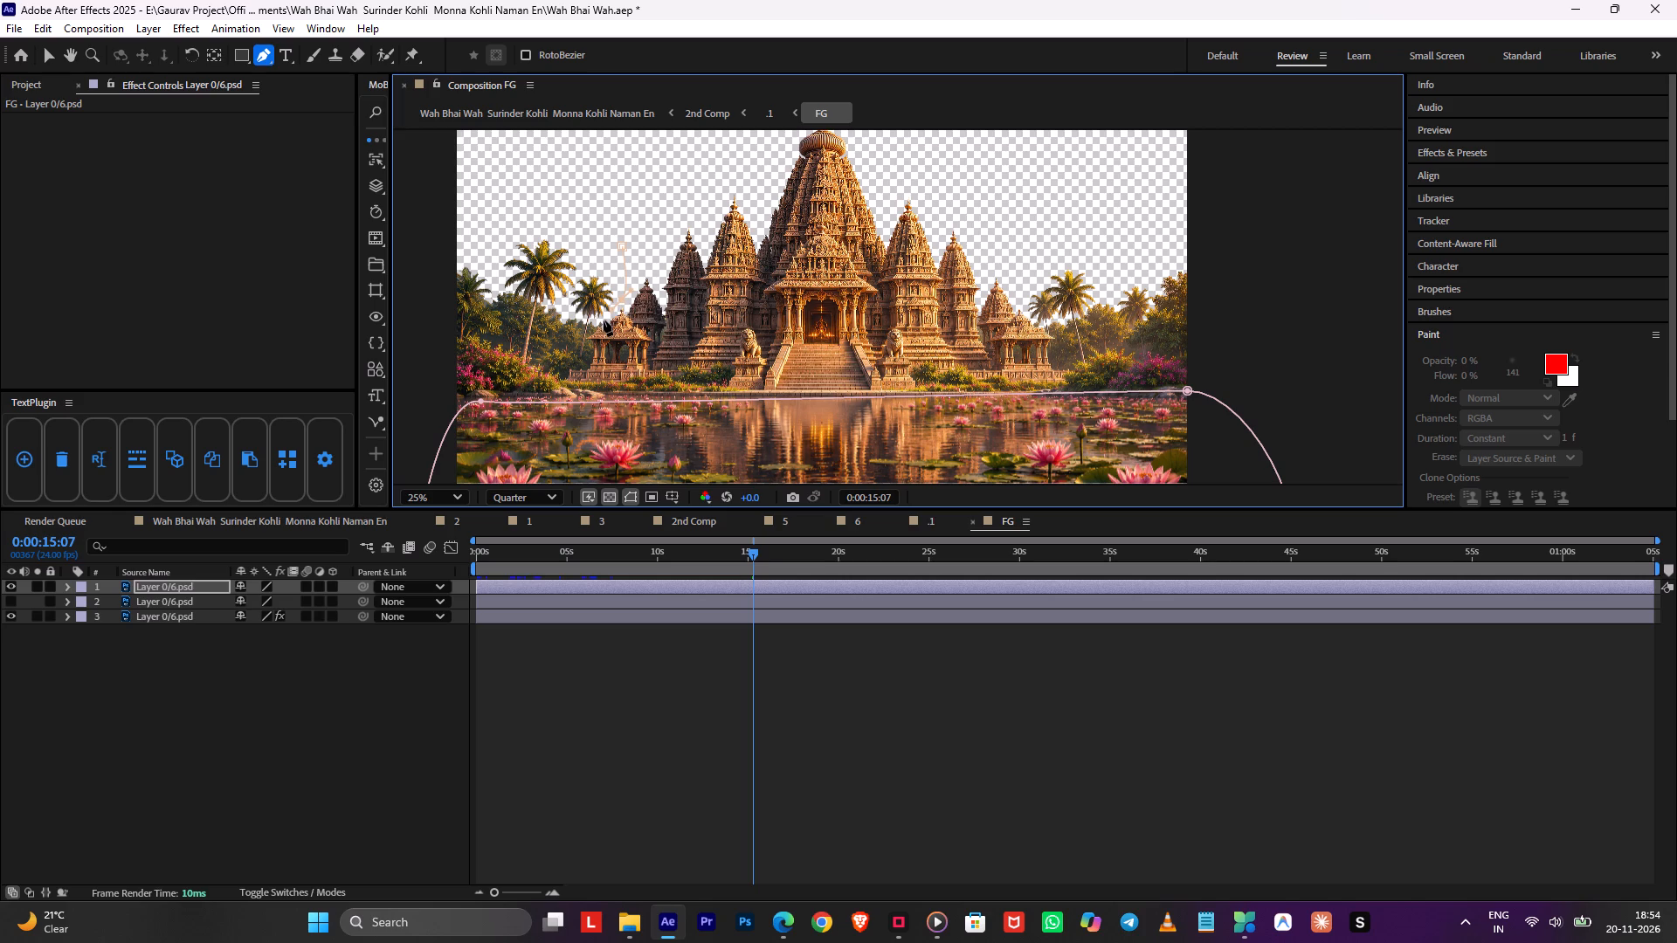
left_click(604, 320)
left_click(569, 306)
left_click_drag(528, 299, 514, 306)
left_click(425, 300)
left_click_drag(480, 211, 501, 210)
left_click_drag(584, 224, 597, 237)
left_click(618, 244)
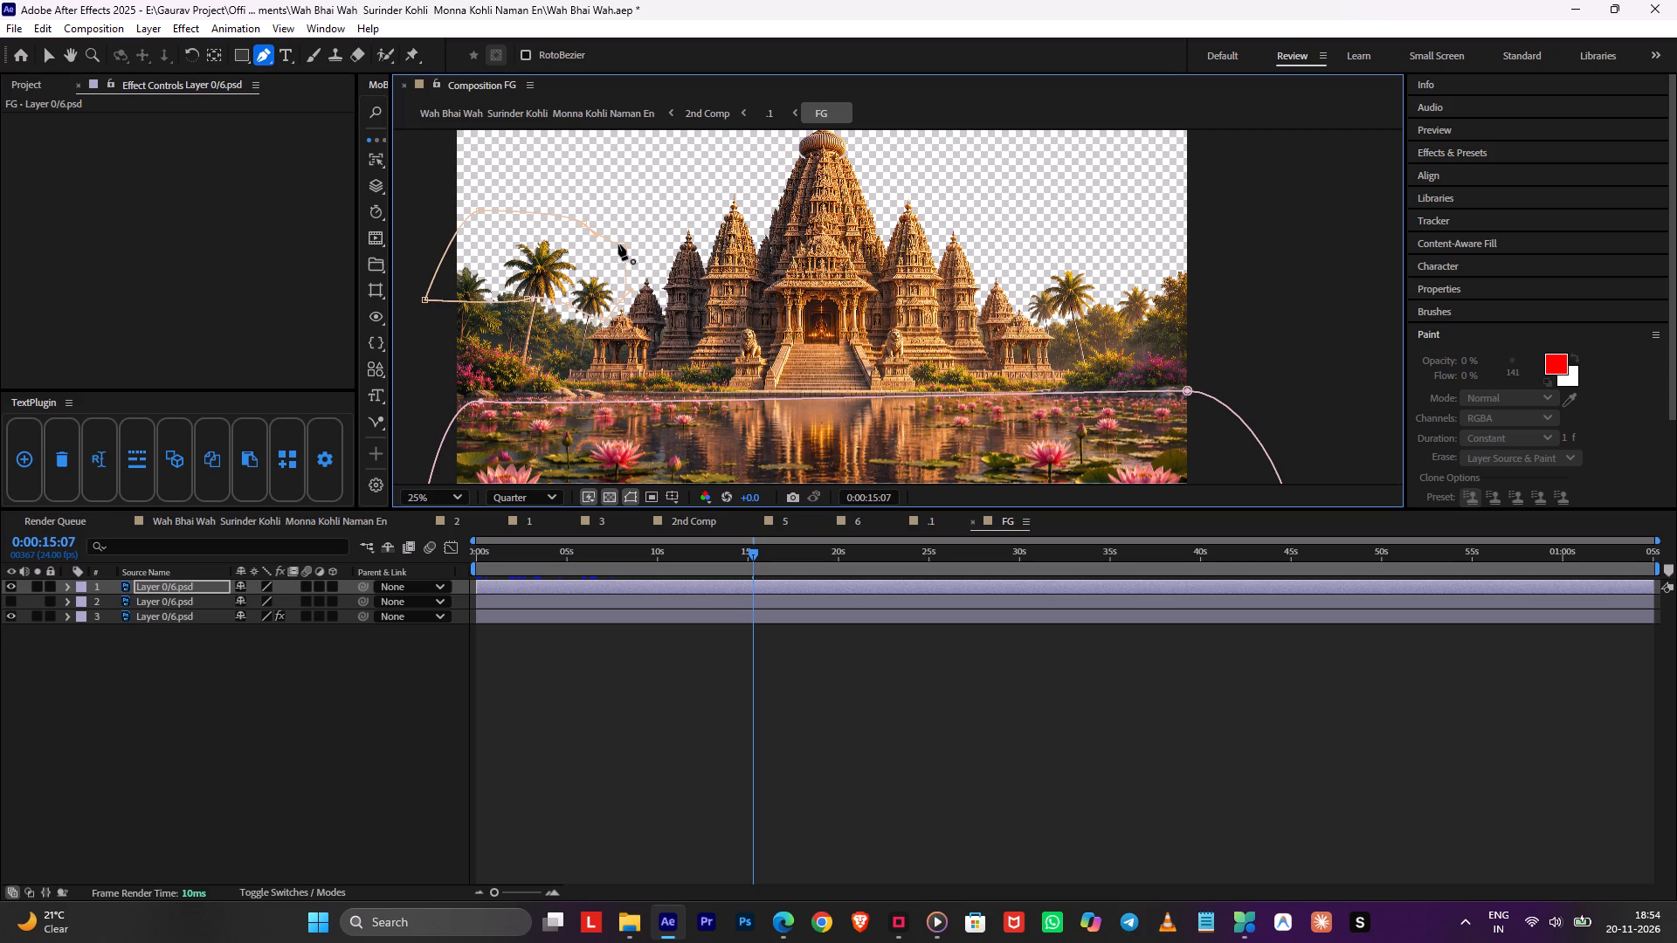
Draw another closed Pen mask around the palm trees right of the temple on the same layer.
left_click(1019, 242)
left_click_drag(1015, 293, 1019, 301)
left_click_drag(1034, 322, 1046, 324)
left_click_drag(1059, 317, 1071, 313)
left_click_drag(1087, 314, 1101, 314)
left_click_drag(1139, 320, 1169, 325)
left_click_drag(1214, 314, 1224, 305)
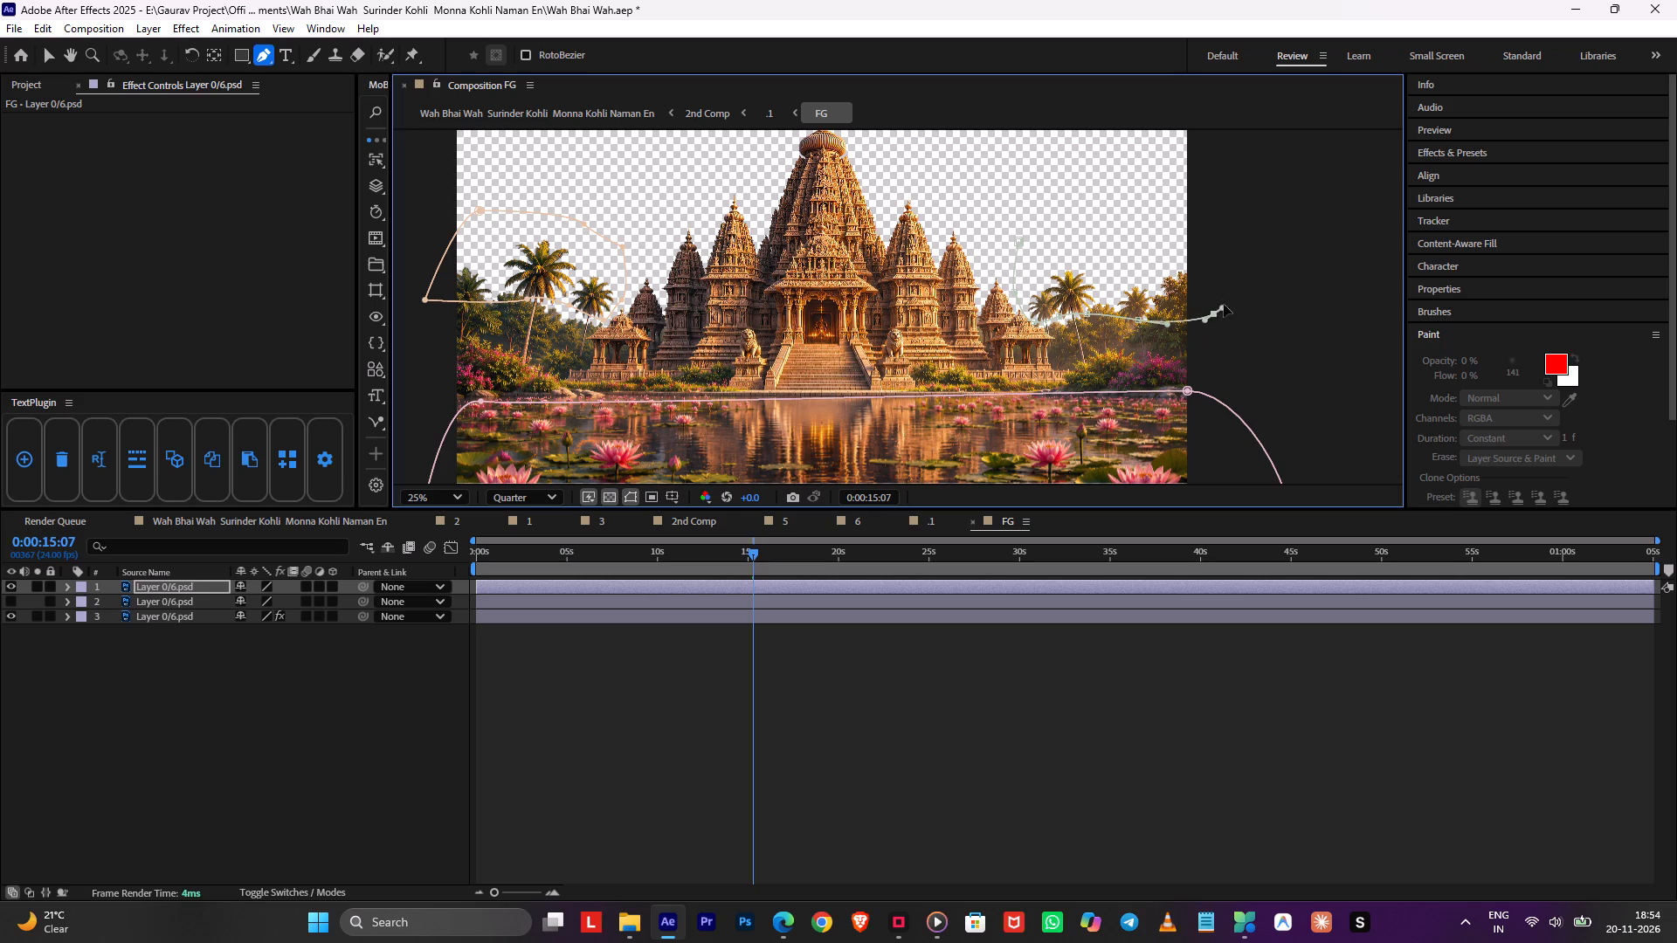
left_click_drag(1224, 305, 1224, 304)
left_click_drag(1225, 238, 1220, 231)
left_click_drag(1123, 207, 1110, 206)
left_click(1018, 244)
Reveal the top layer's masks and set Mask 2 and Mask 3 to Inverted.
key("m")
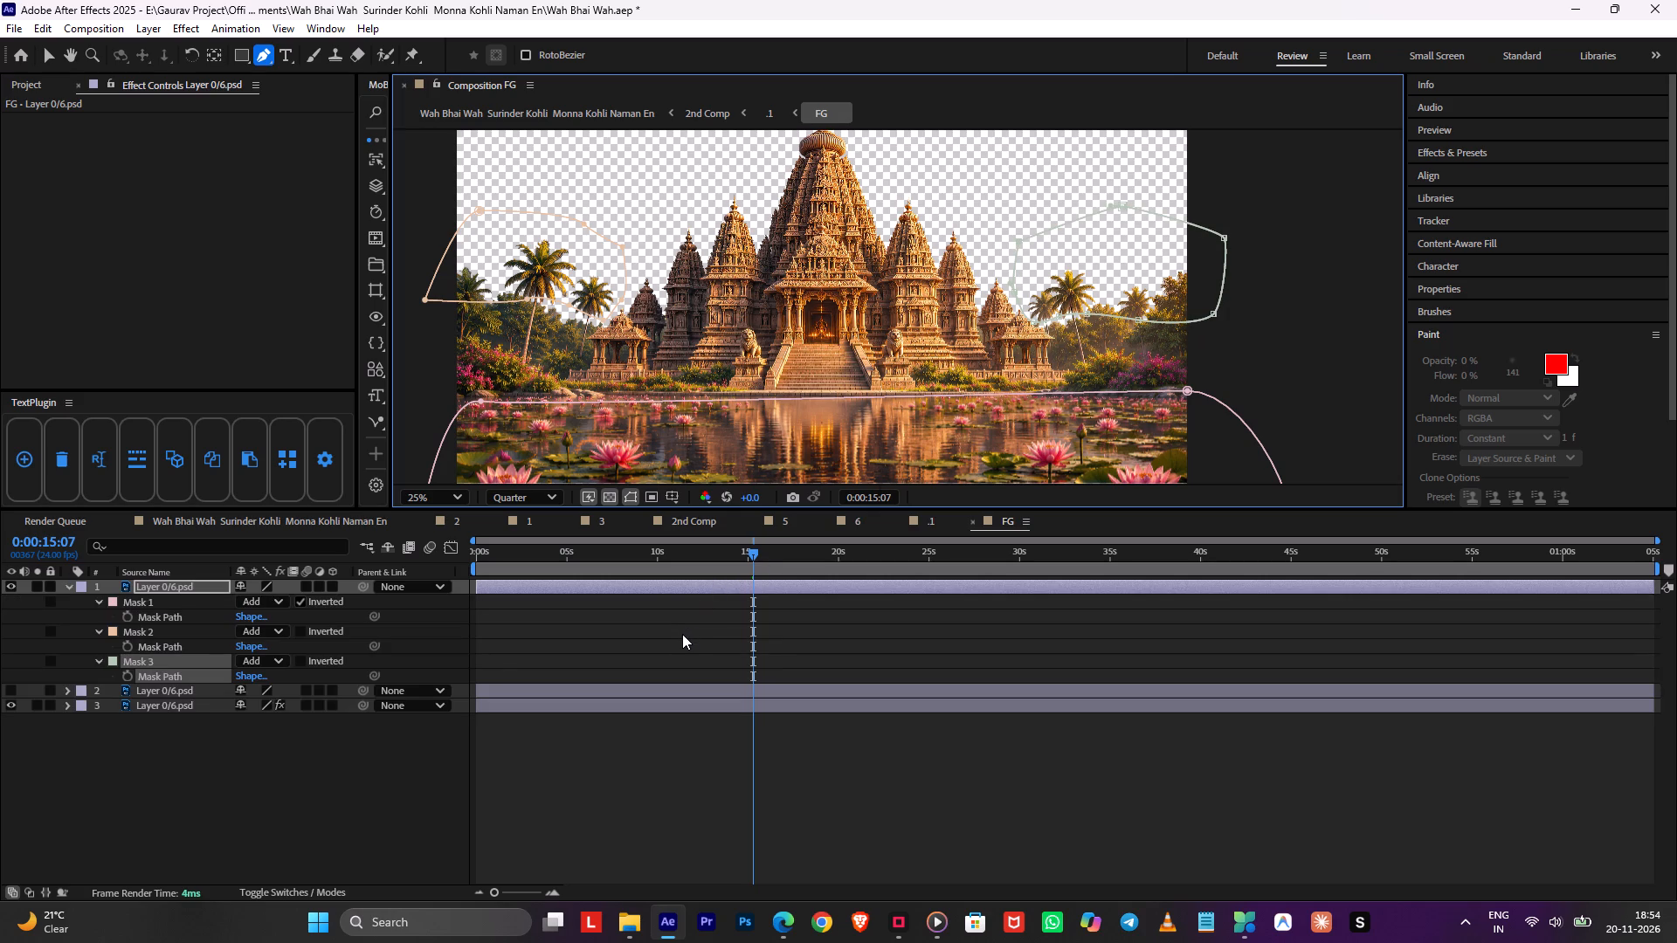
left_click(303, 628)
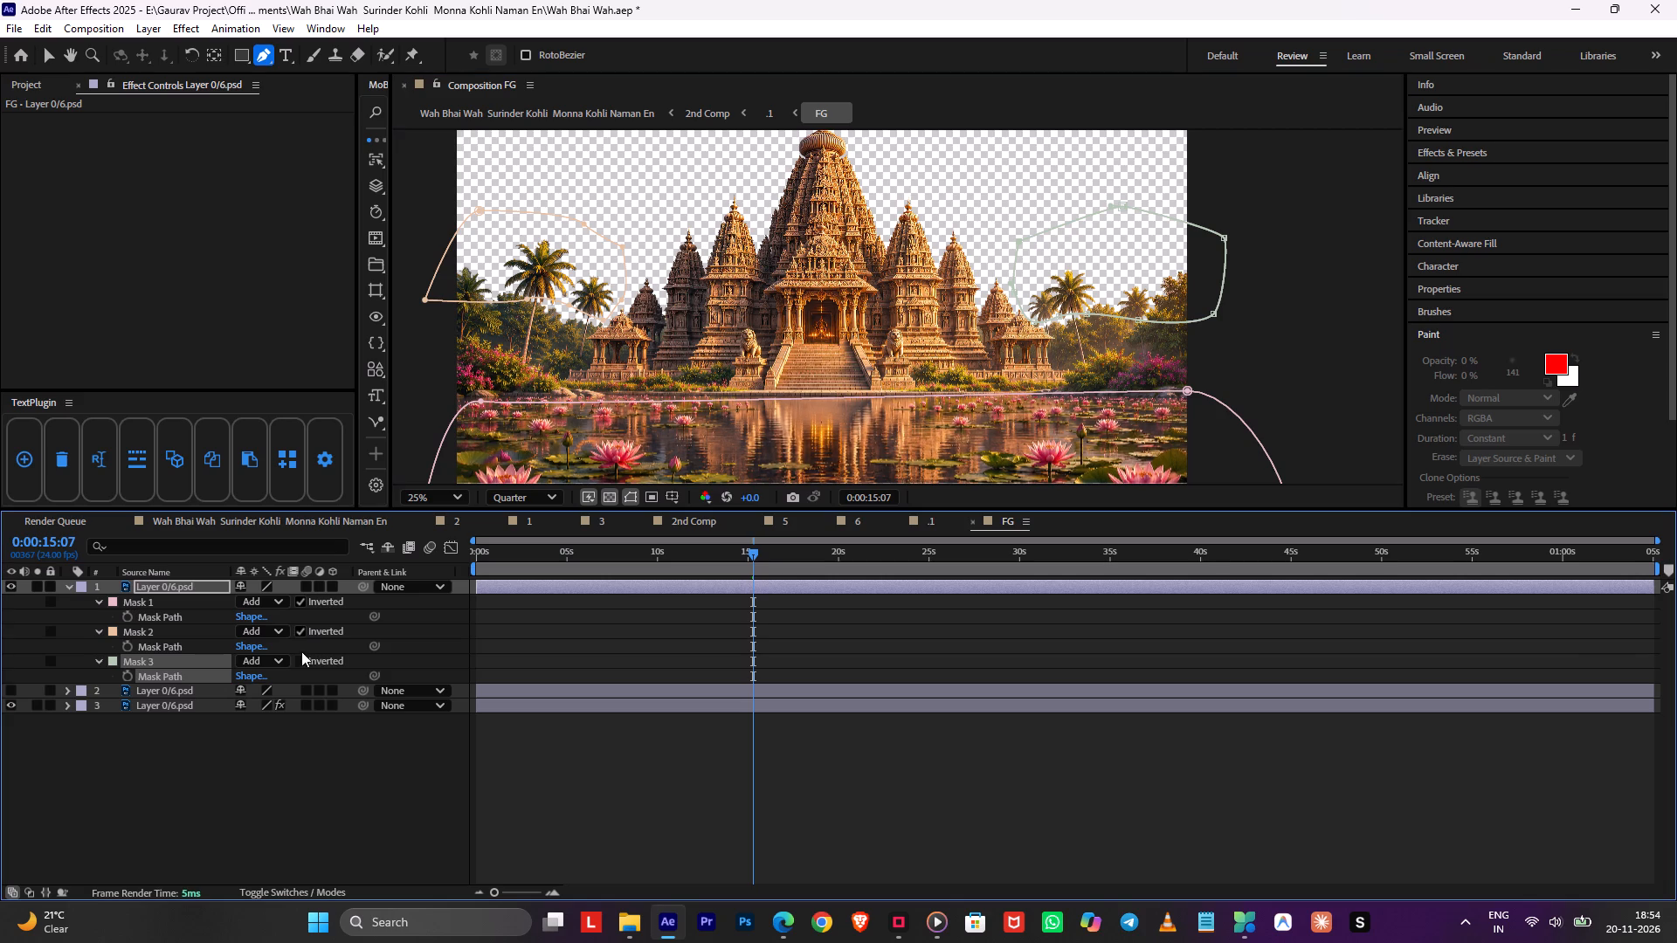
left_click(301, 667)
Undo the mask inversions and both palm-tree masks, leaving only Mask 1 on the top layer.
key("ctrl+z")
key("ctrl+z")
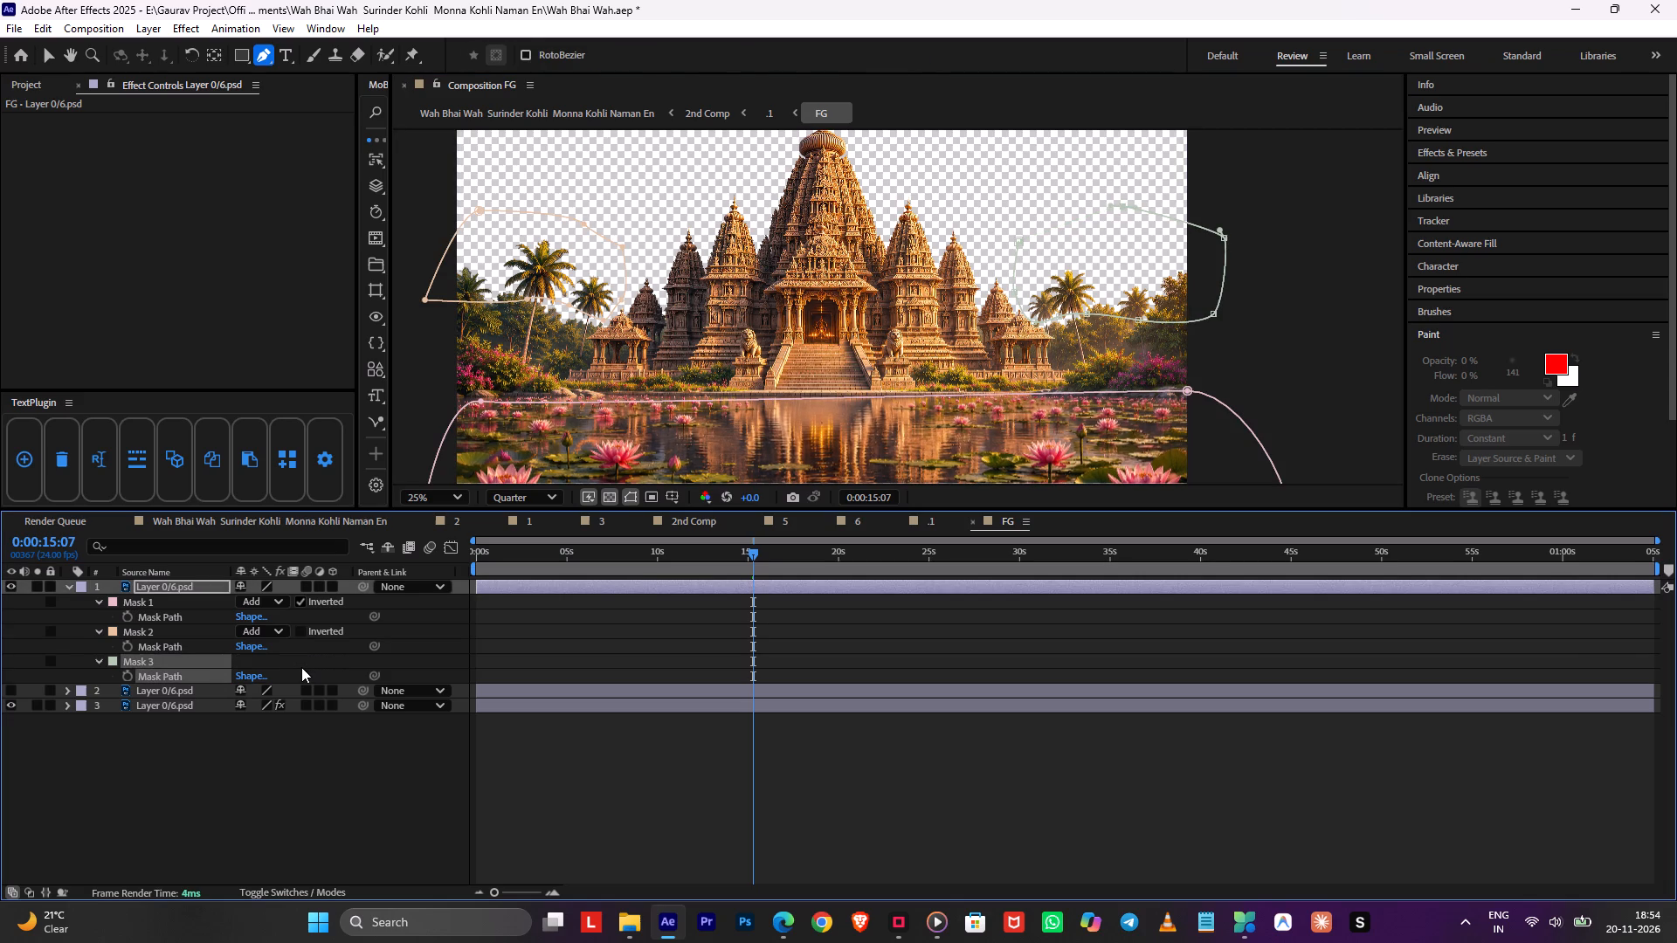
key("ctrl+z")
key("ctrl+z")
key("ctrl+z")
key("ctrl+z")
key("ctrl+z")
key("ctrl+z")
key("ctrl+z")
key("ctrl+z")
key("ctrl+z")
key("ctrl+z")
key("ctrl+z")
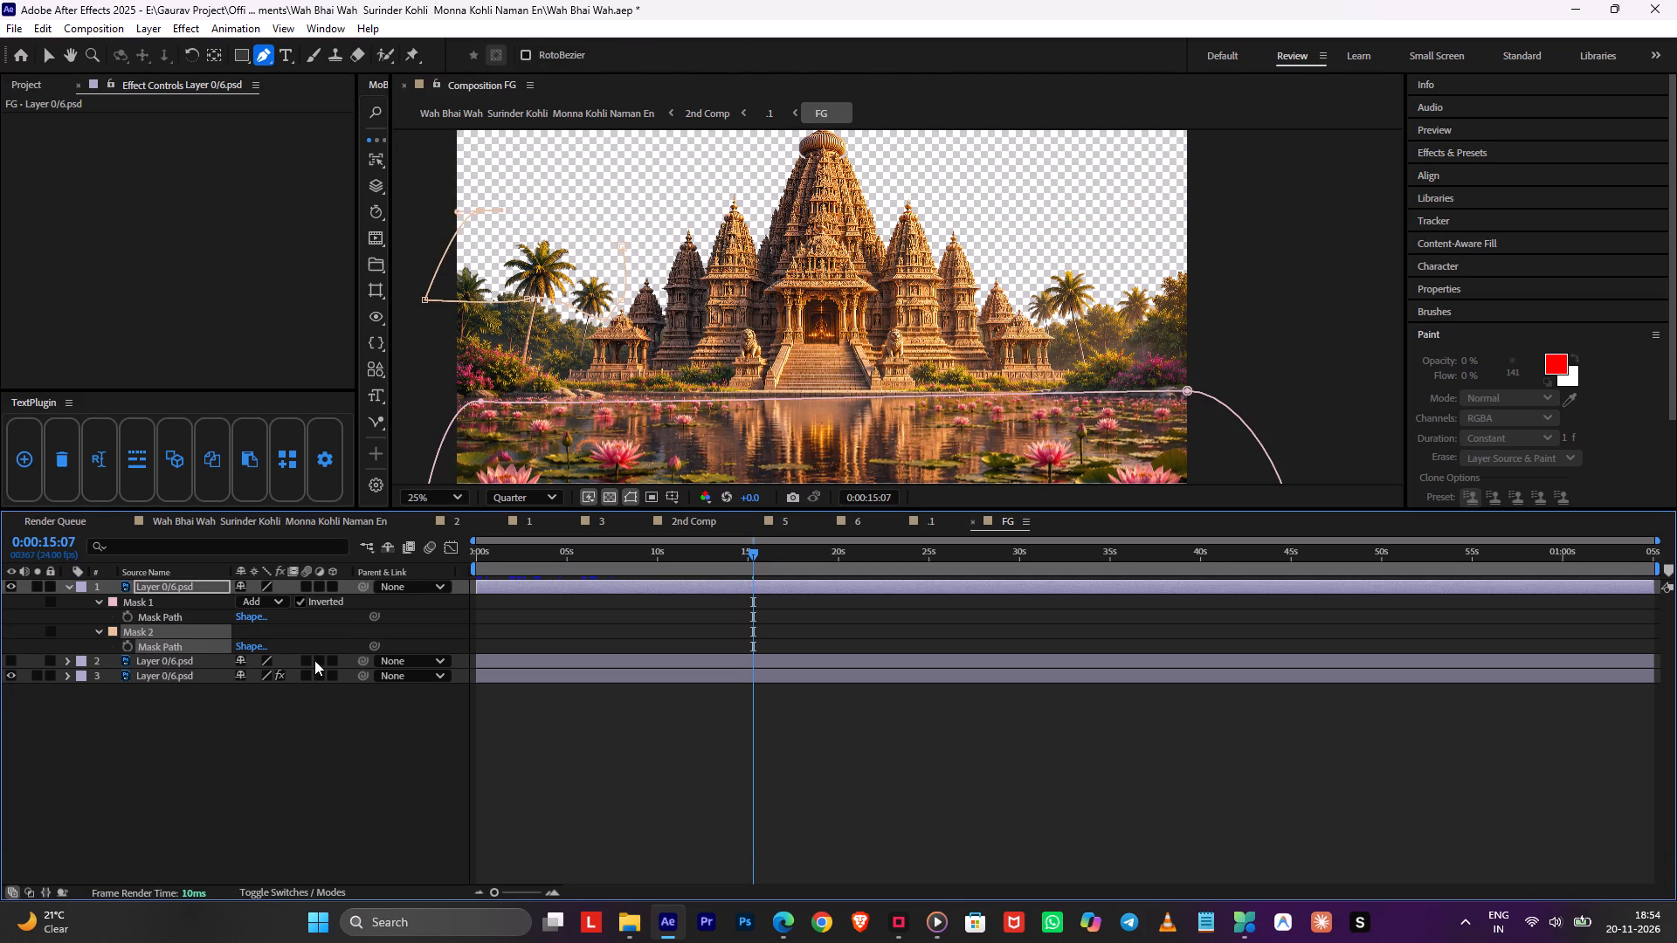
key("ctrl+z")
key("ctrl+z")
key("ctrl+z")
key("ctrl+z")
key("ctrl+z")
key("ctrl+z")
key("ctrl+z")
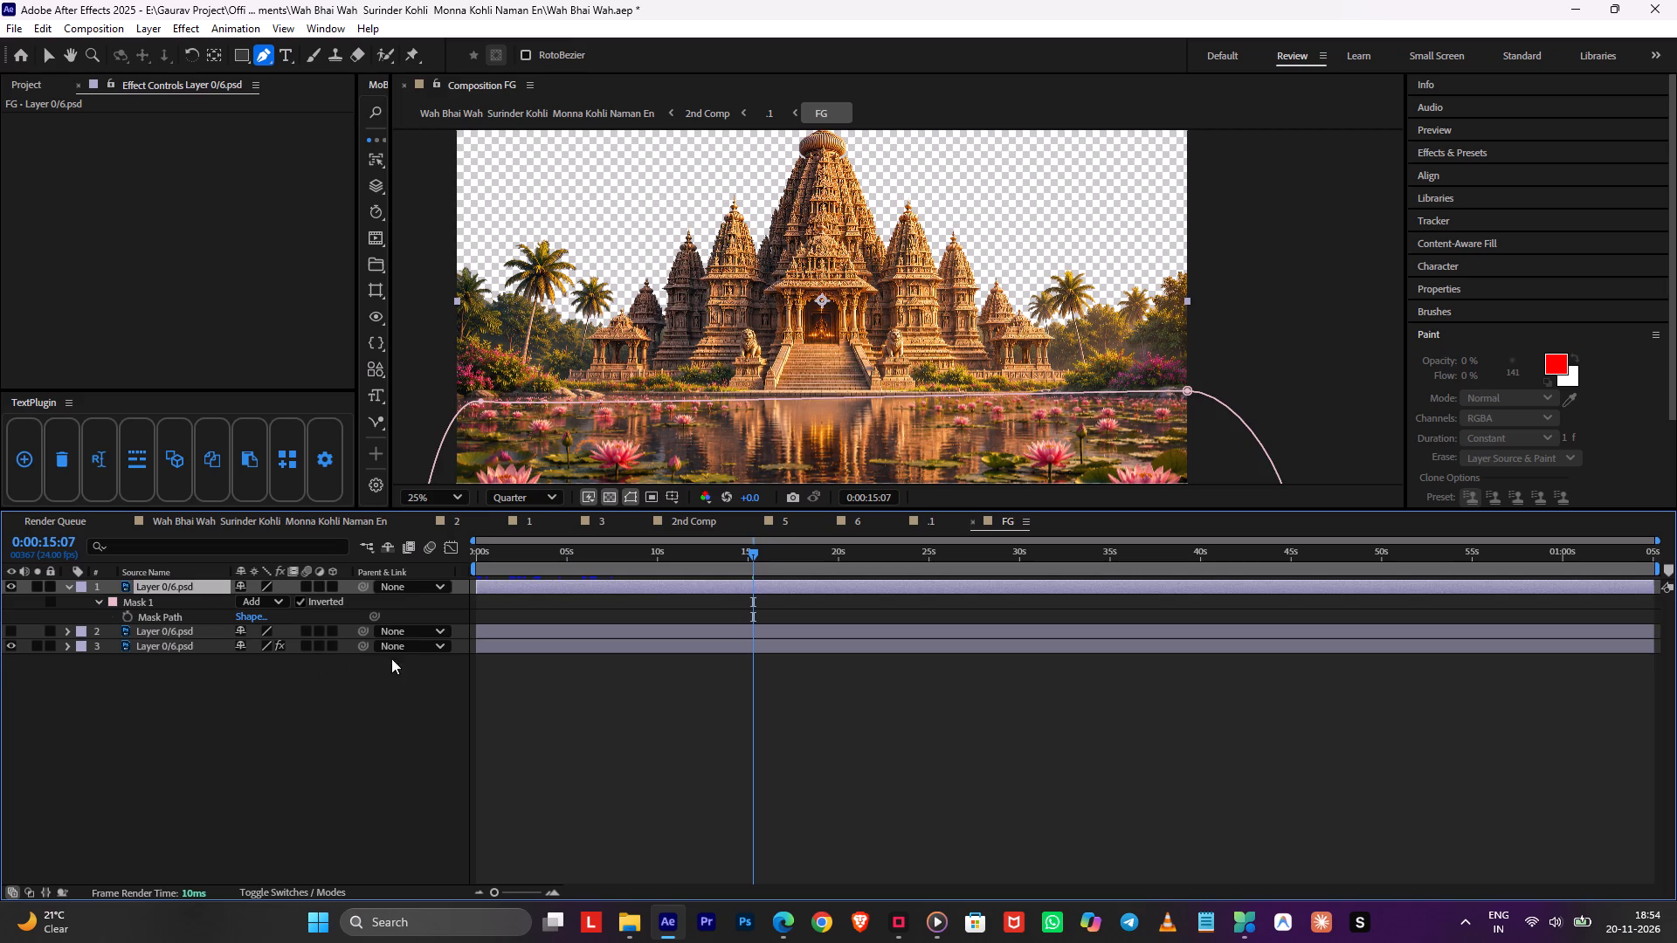
Save the project, return FG's playhead to the start and go back through composition .1 to 2nd Comp.
left_click(562, 691)
key("ctrl+s")
left_click_drag(607, 563, 570, 562)
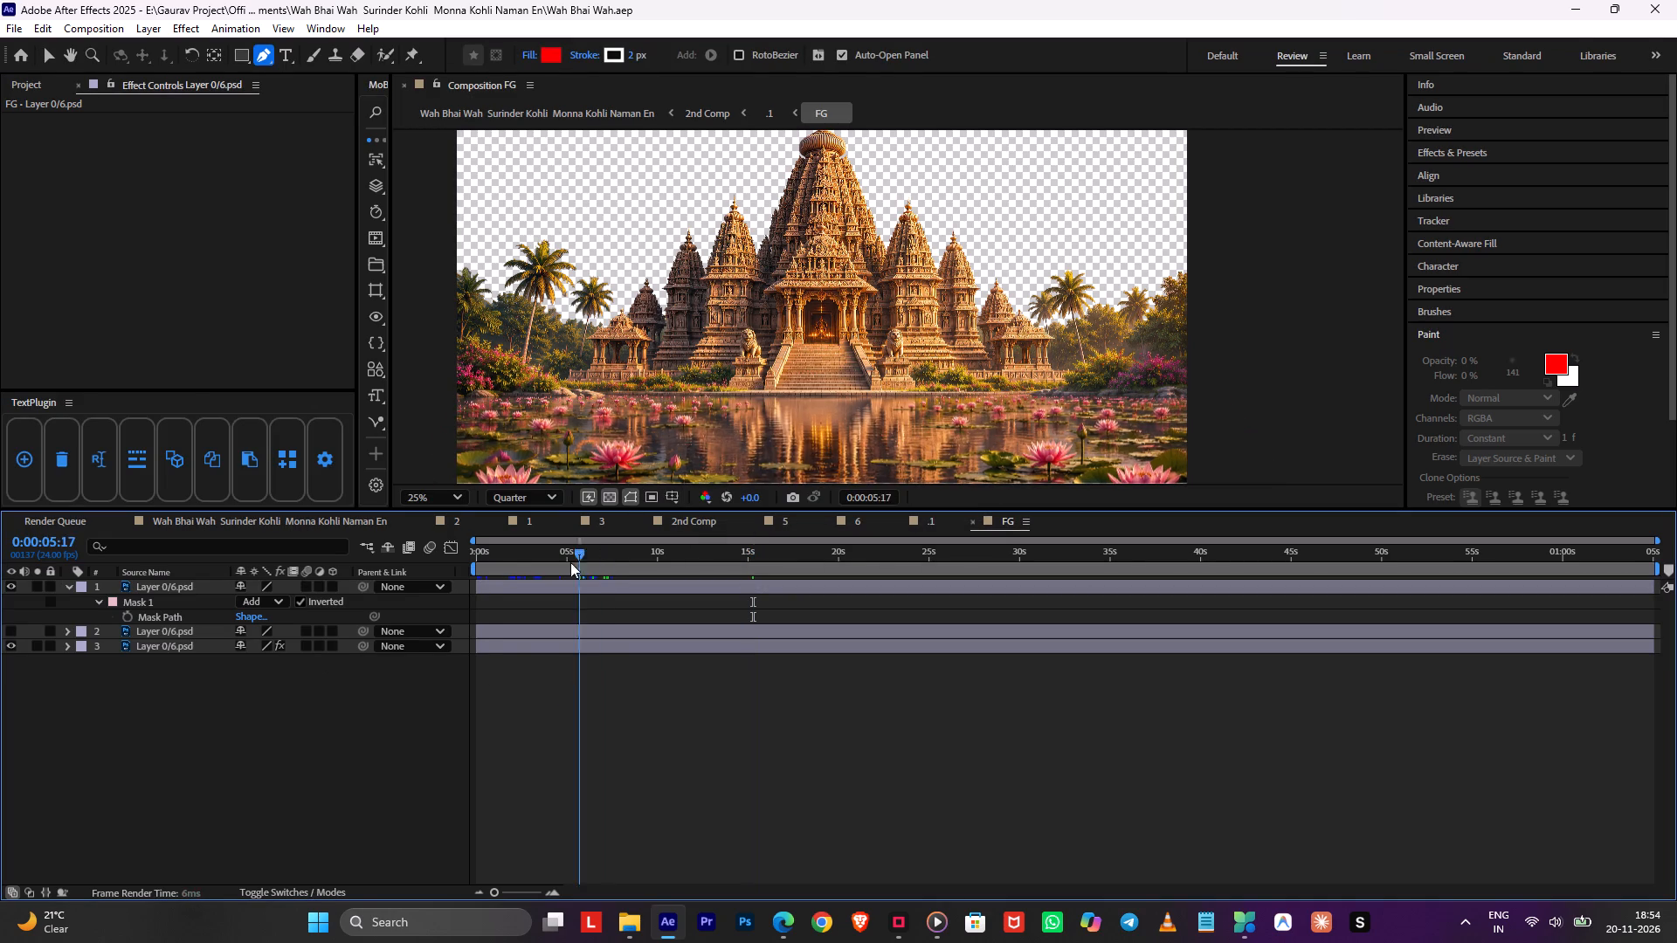
left_click_drag(570, 562, 377, 572)
key("Tab")
left_click(292, 579)
left_click(640, 750)
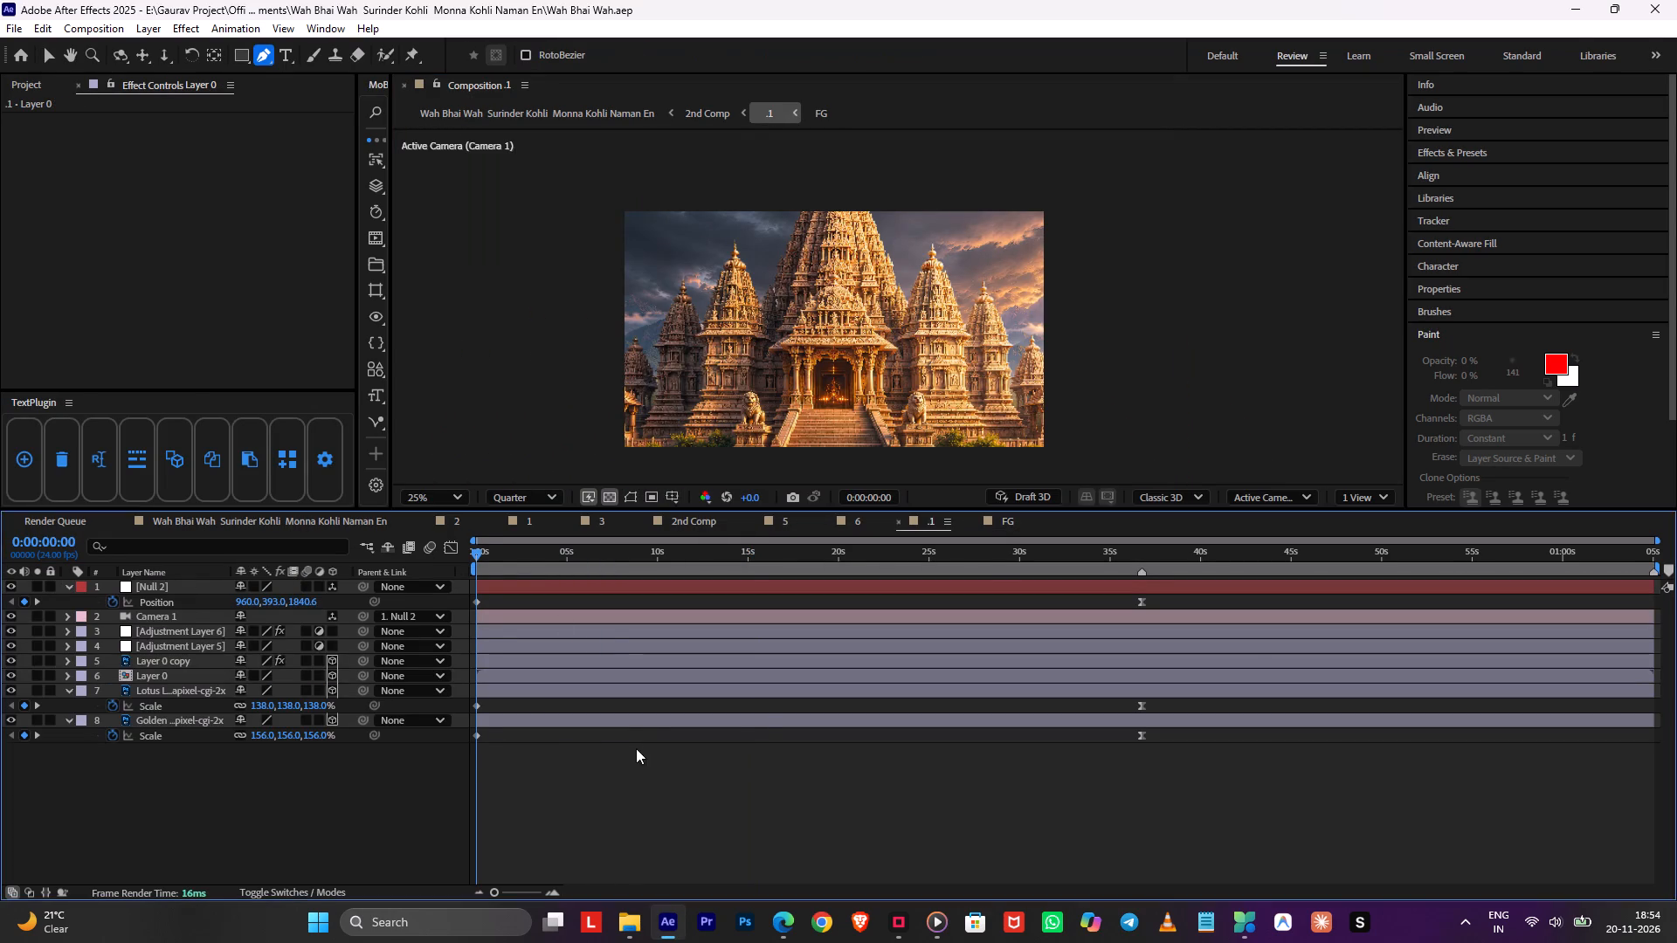
key("Tab")
left_click(543, 754)
key("ctrl+s")
Preview the temple shot in 2nd Comp from the start and again from about 0:00:12:20, saving the project.
key("space")
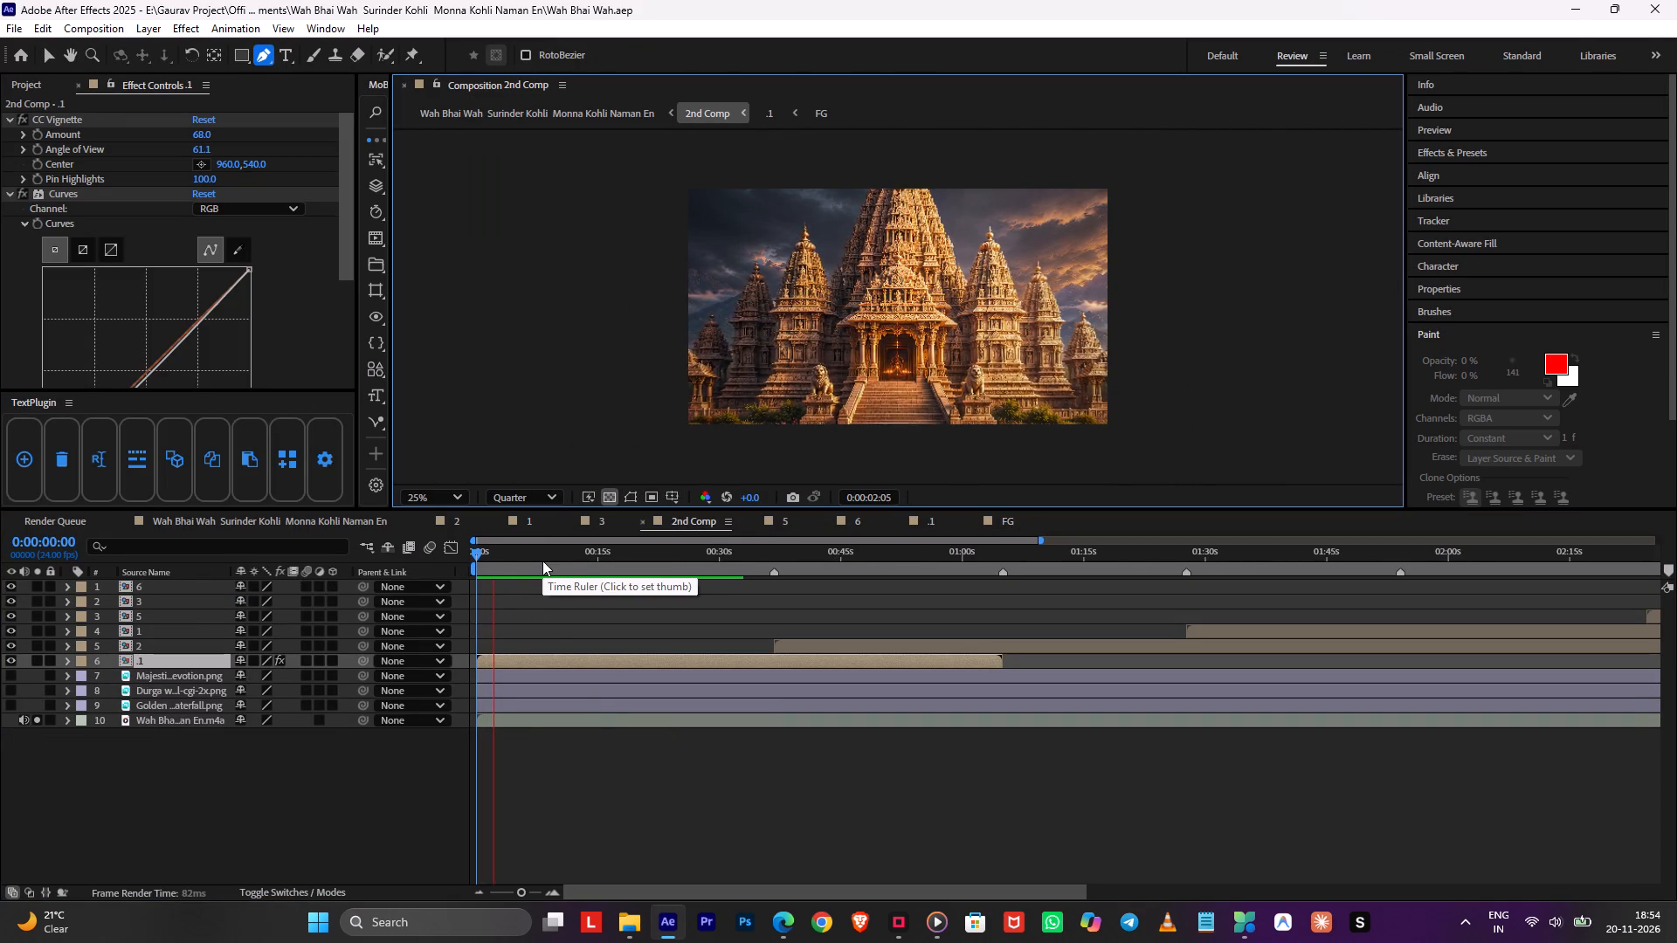
left_click(546, 595)
key("space")
key("v")
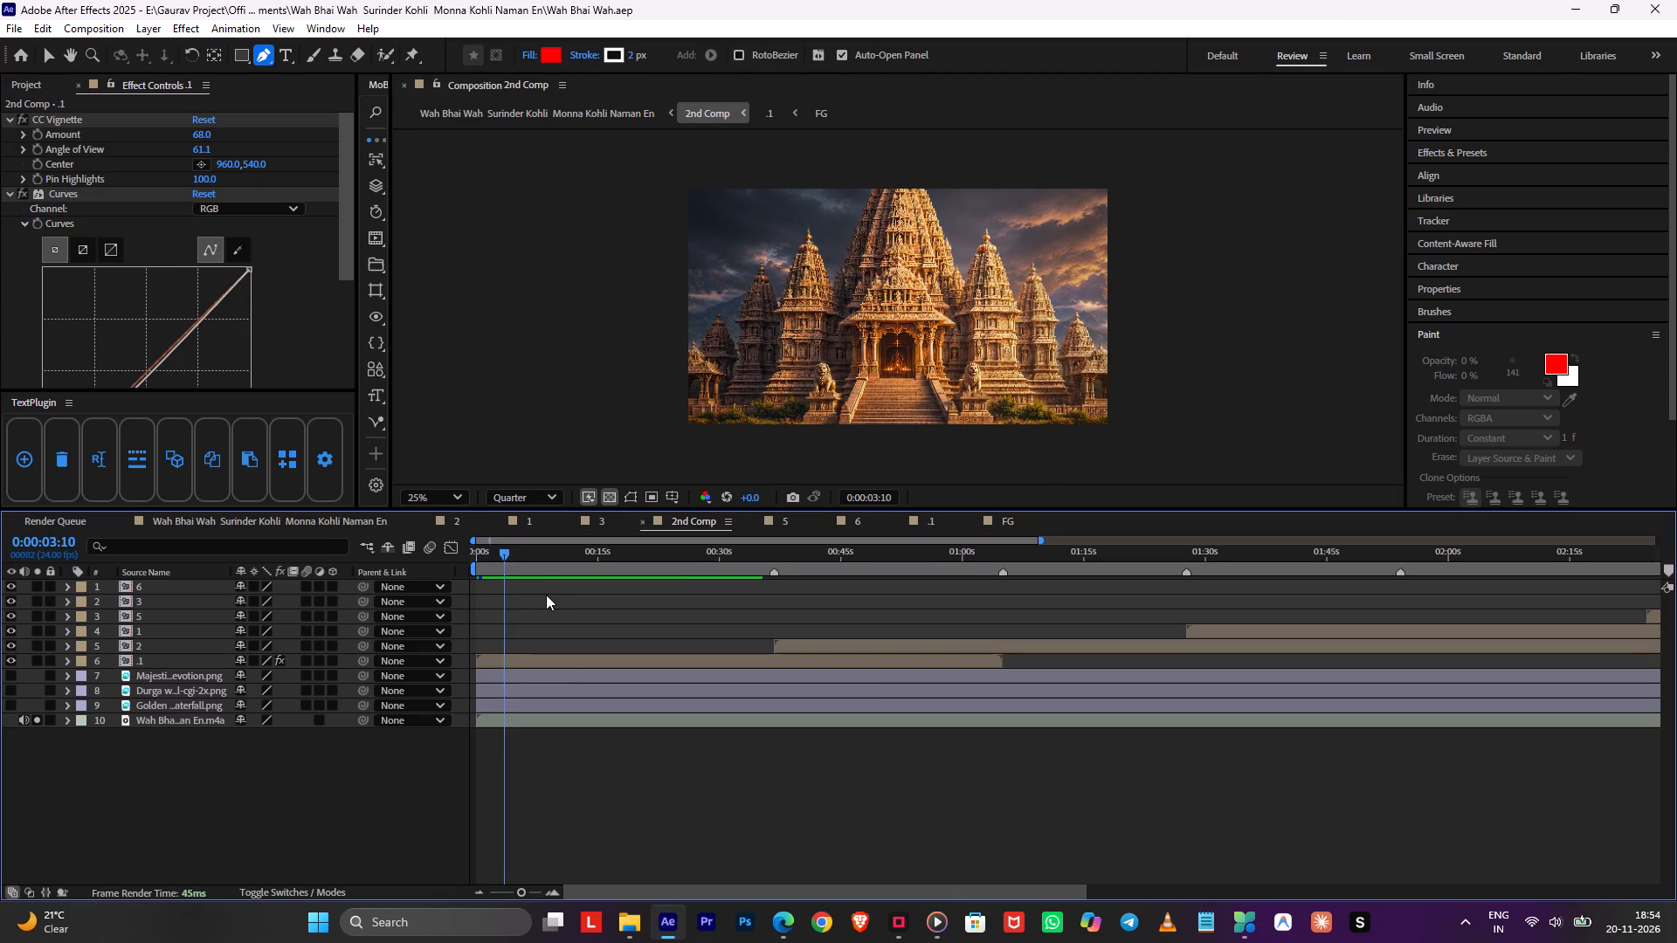
left_click(544, 602)
key("space")
key("ctrl+s")
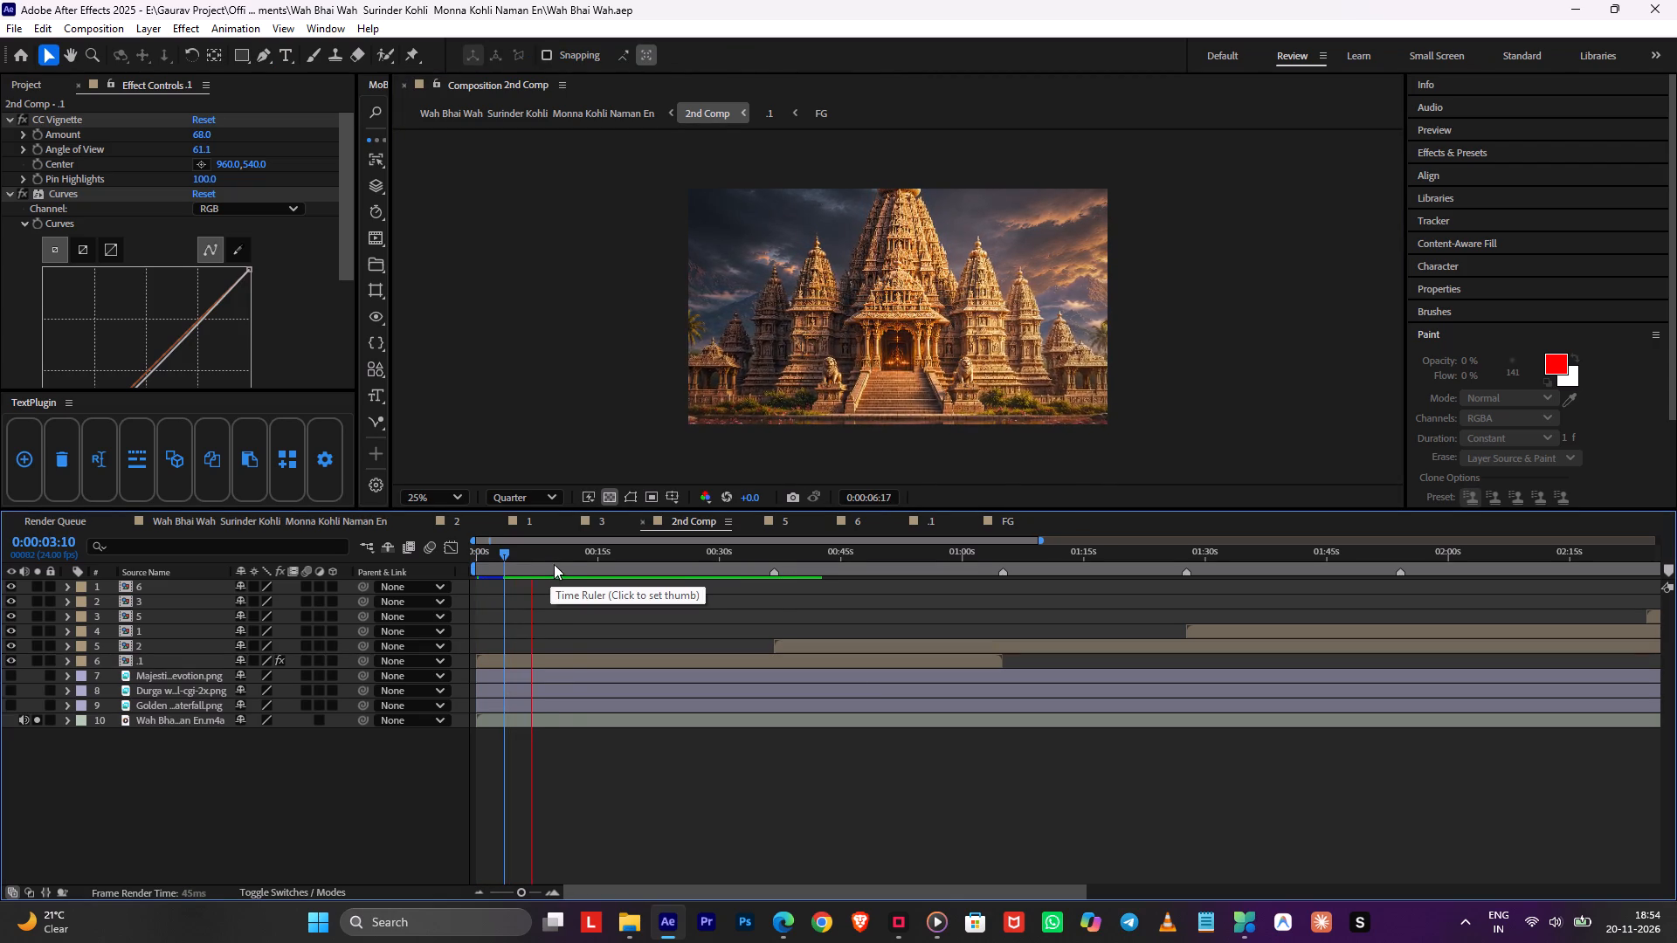
left_click_drag(556, 562, 581, 563)
key("space")
scroll(903, 436, "up", 1)
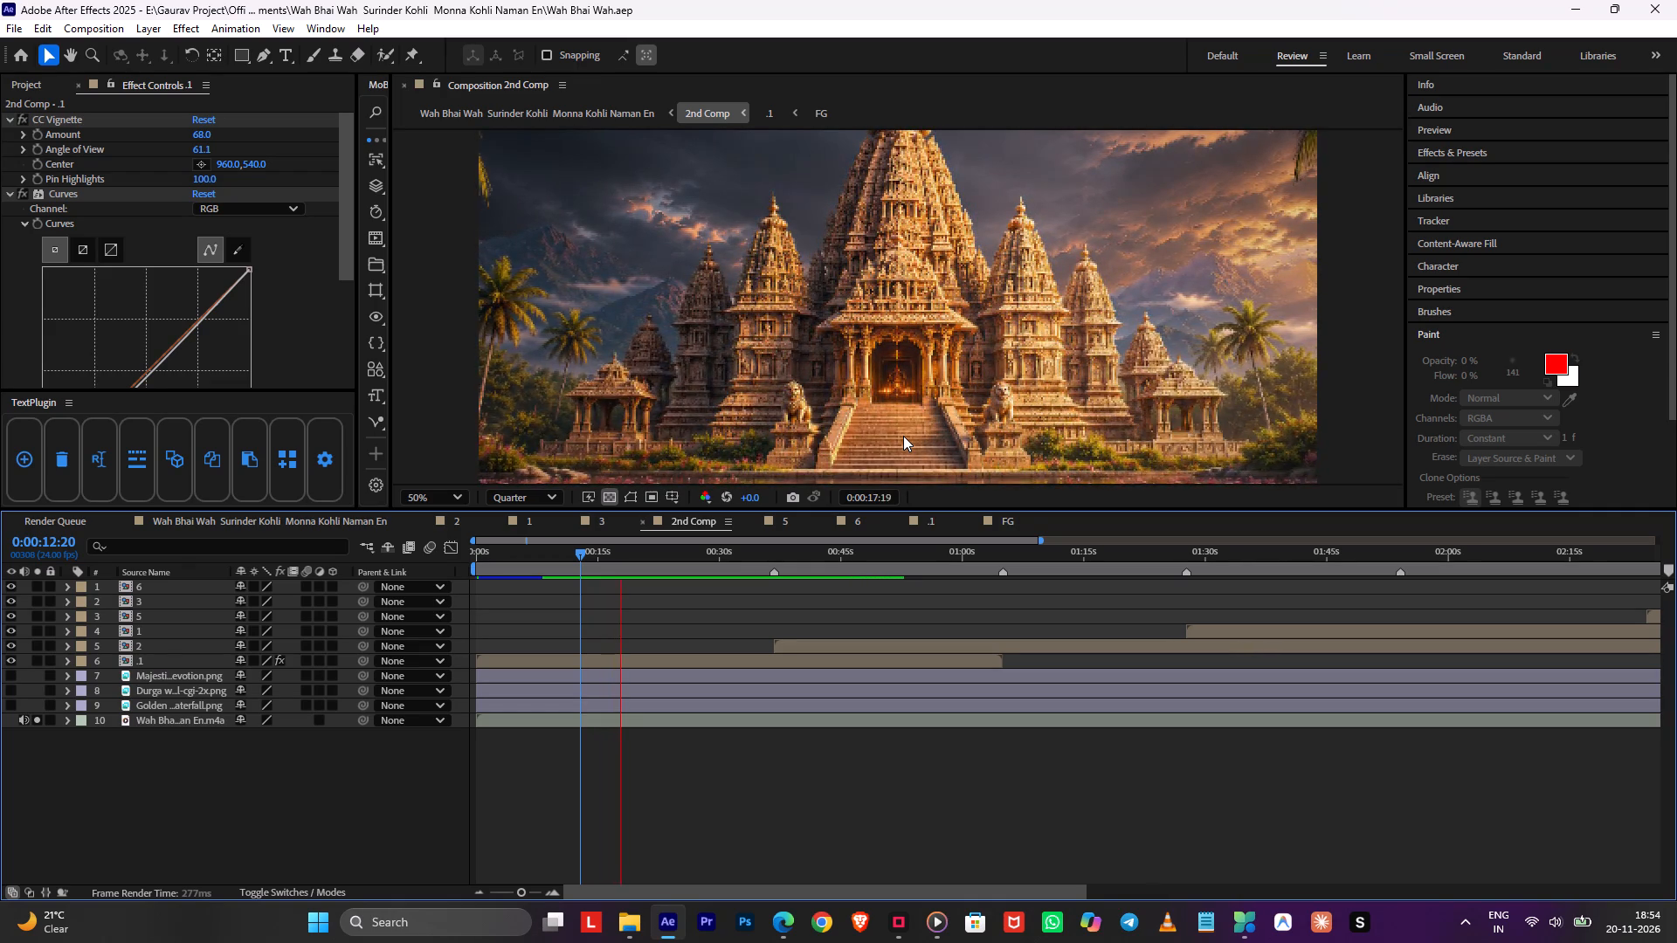
key("space")
Switch to File Explorer and search the Assets folder on the E: drive for "leaves".
left_click(622, 915)
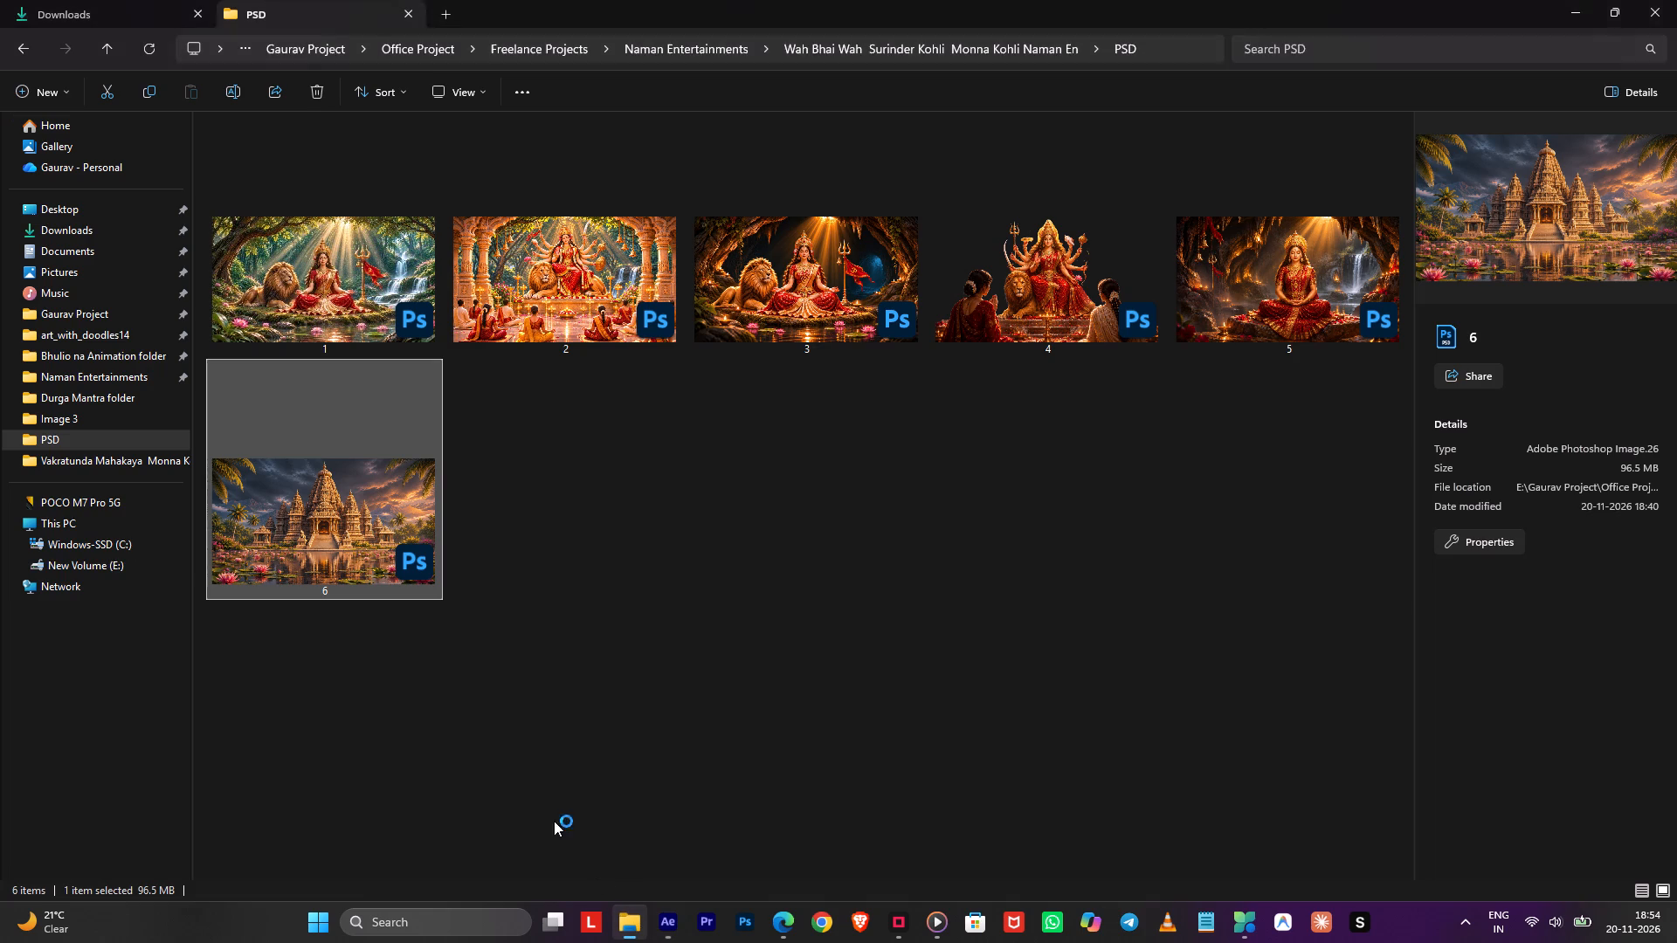
left_click(138, 531)
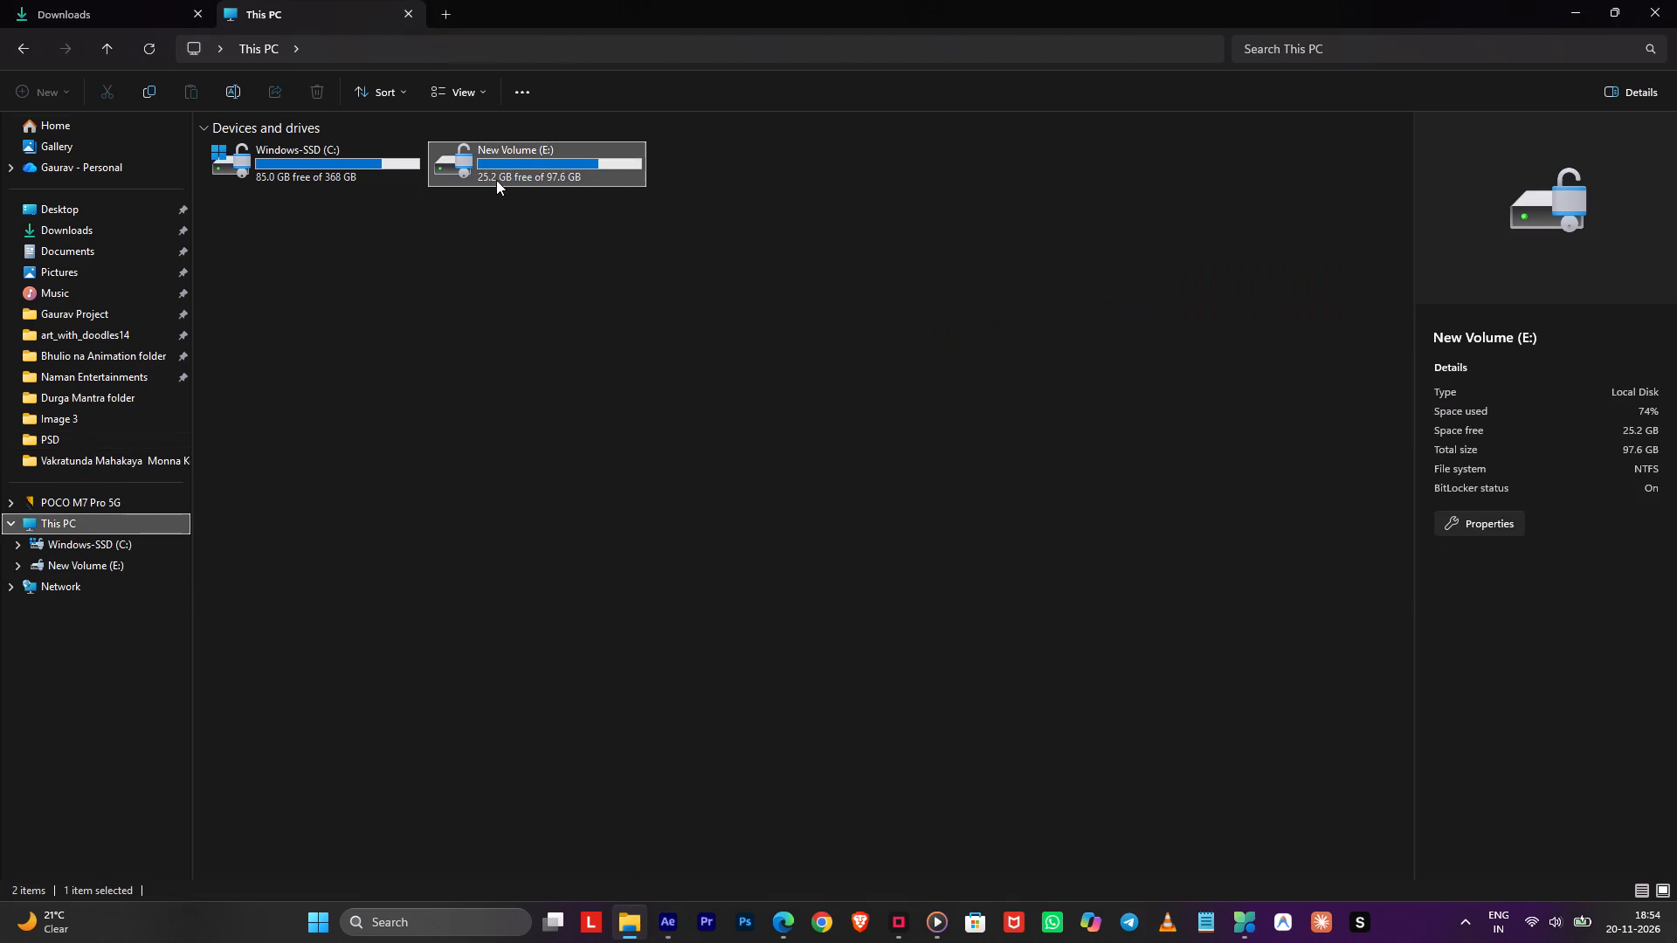
double_click(500, 176)
double_click(729, 249)
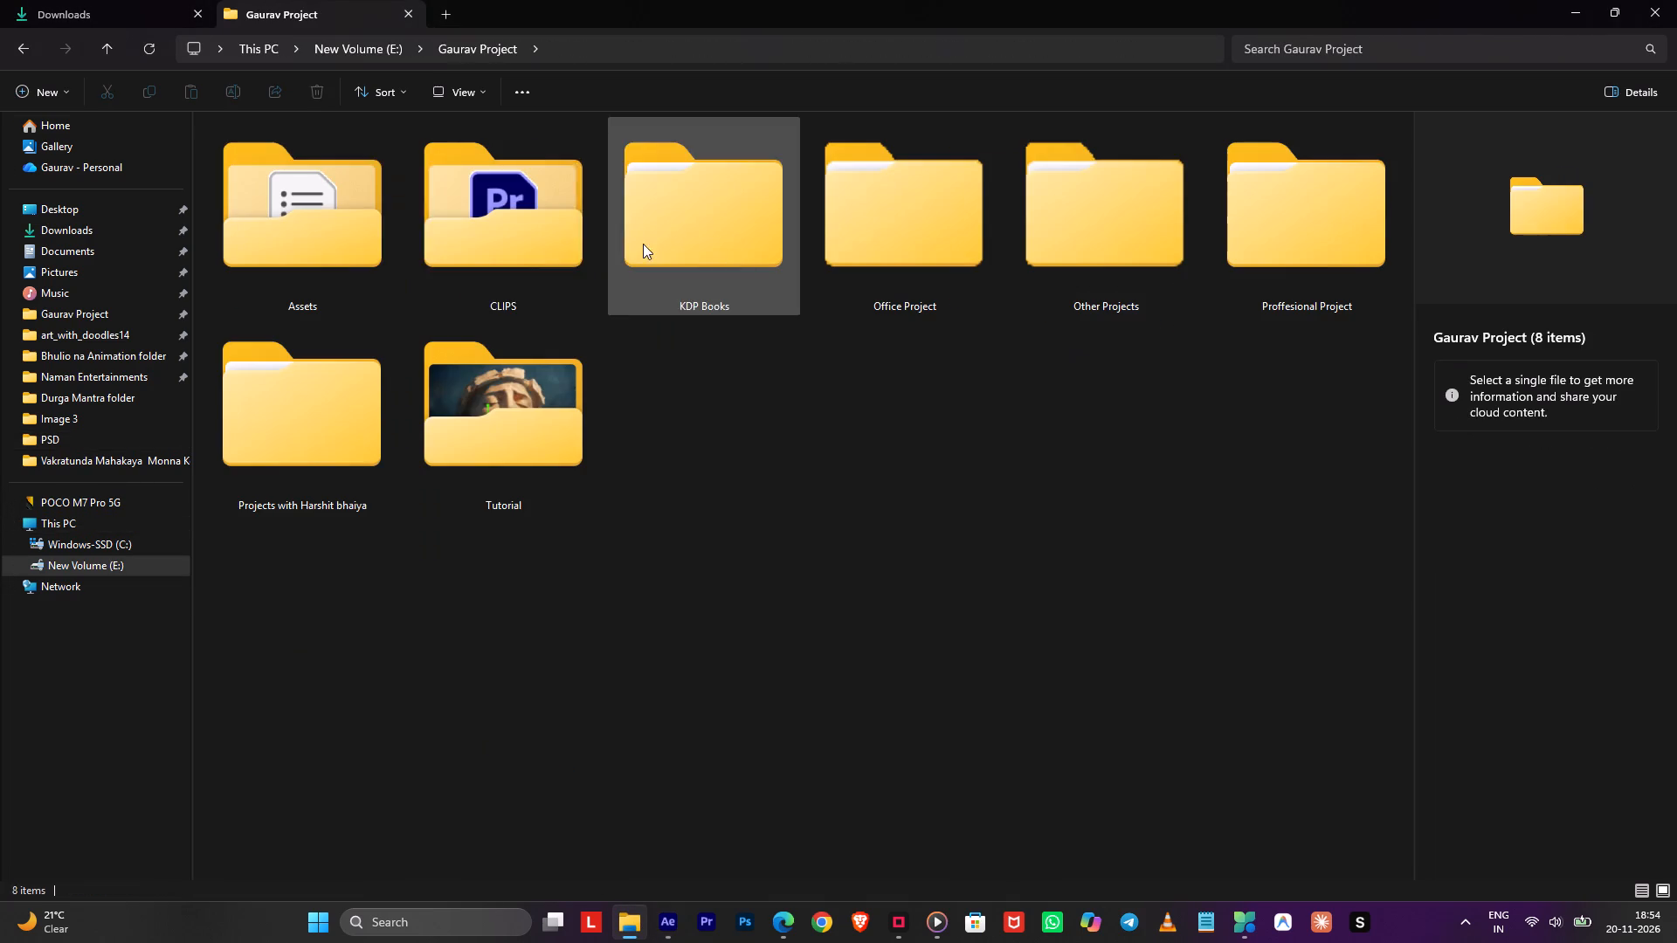
double_click(309, 242)
left_click(1337, 52)
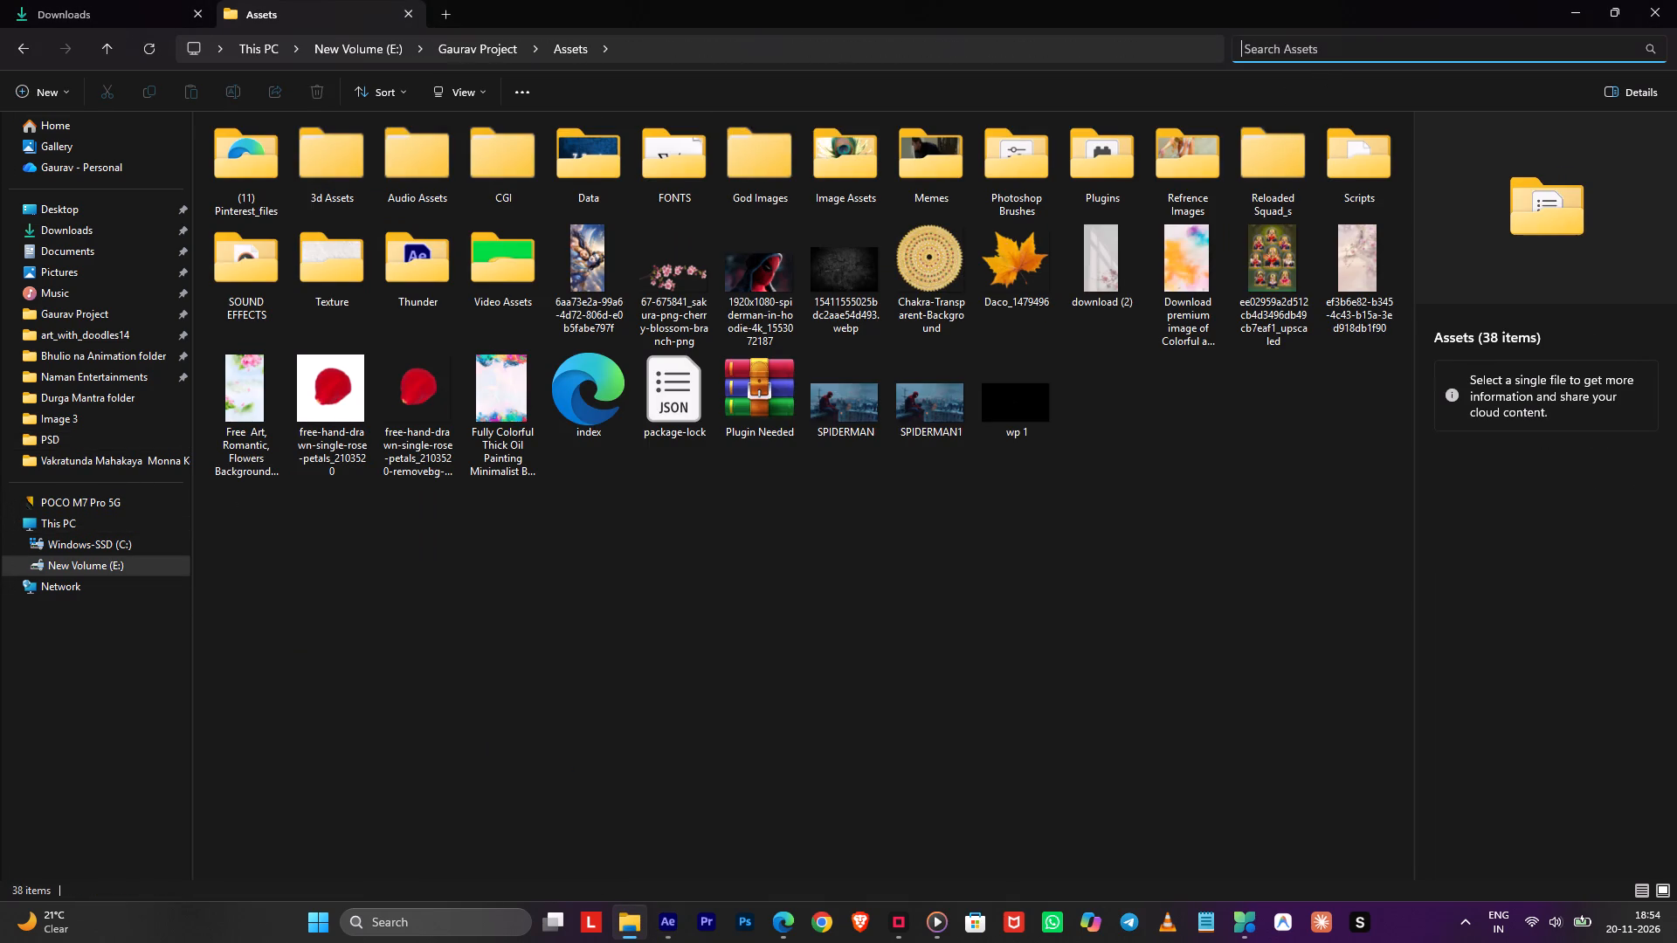
type("leaves")
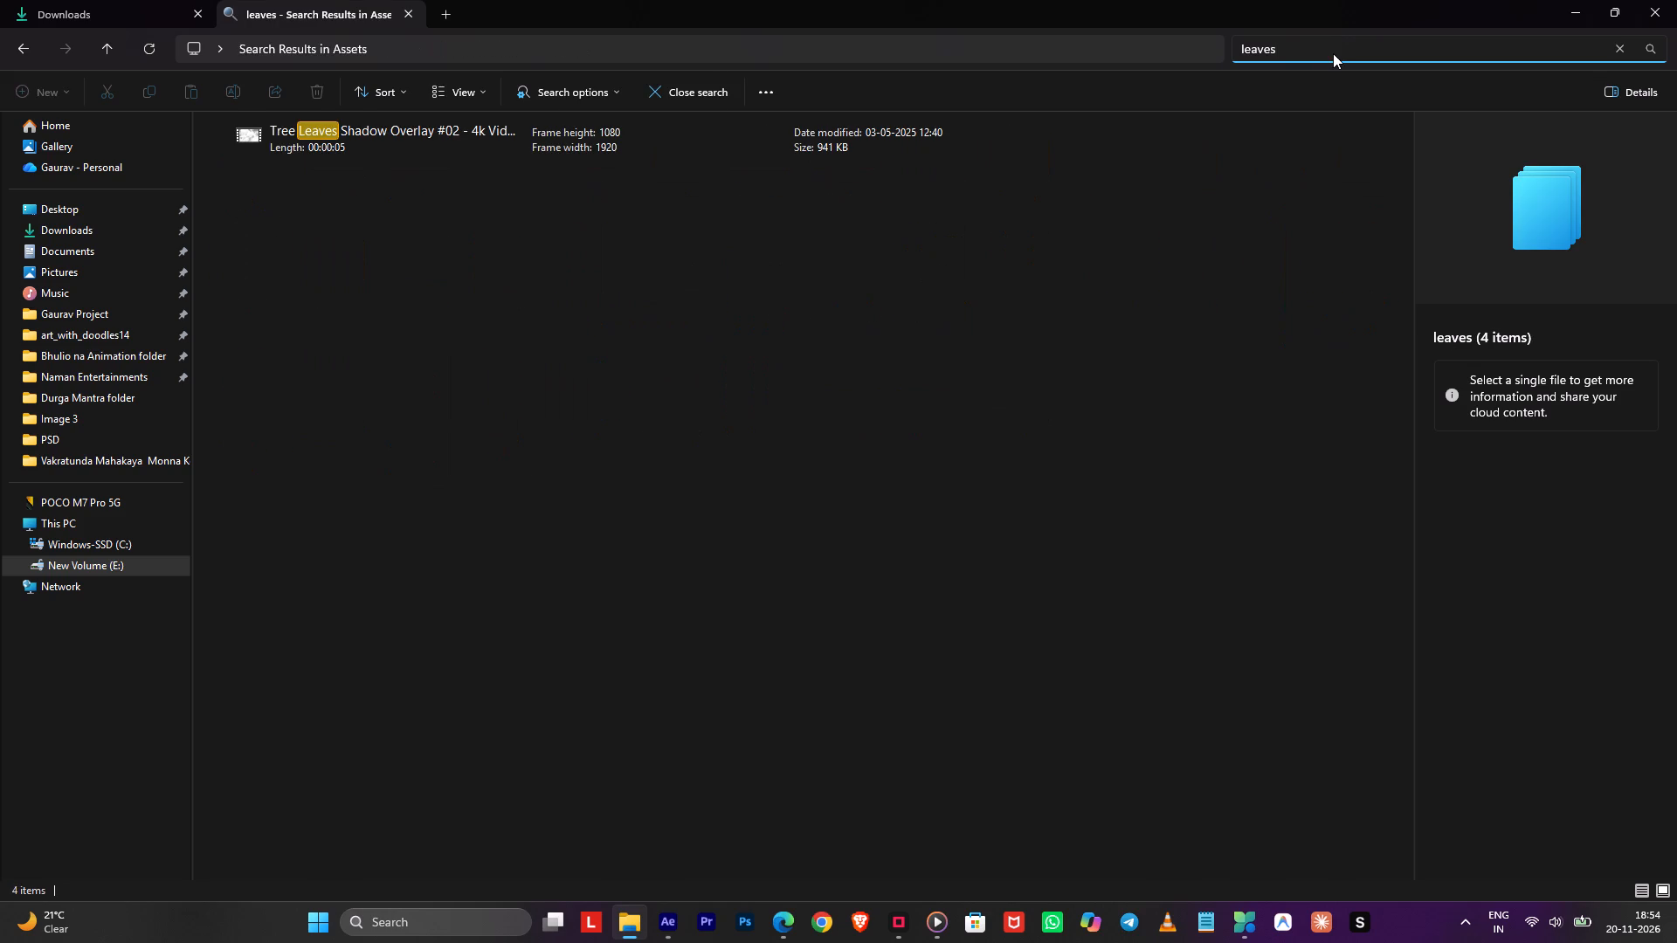
Compare the leaf clips and add the Falling leaves _ FREE FOOTAGE _ Green screen video to 2nd Comp in After Effects.
left_click(417, 306)
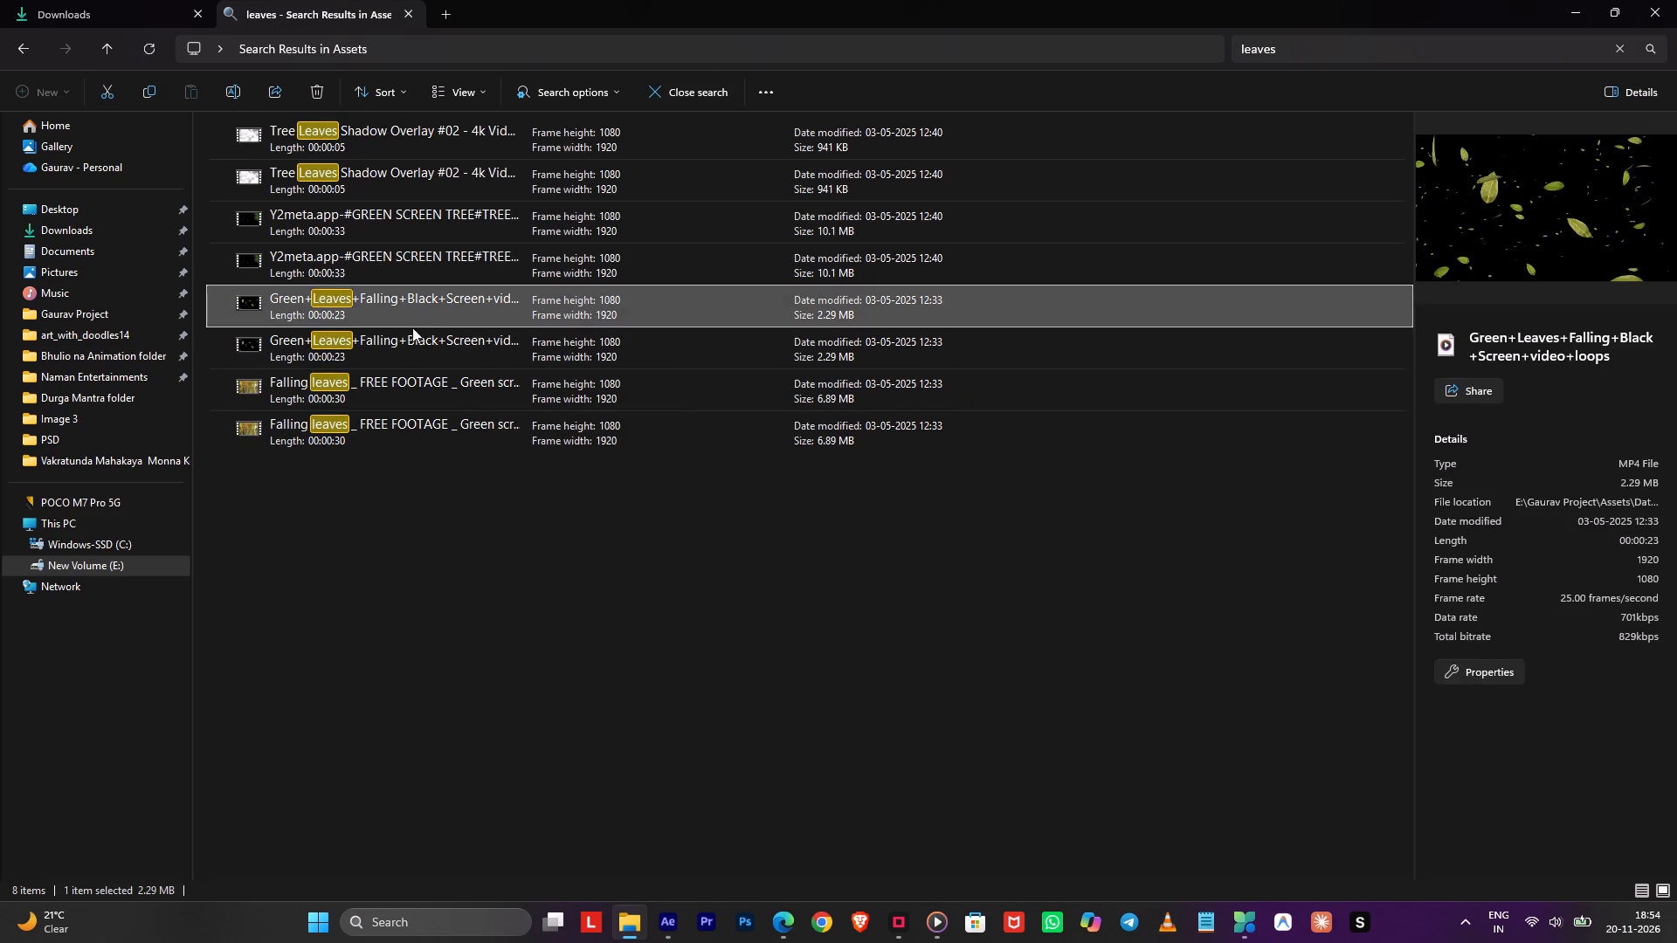
left_click(401, 359)
left_click(378, 381)
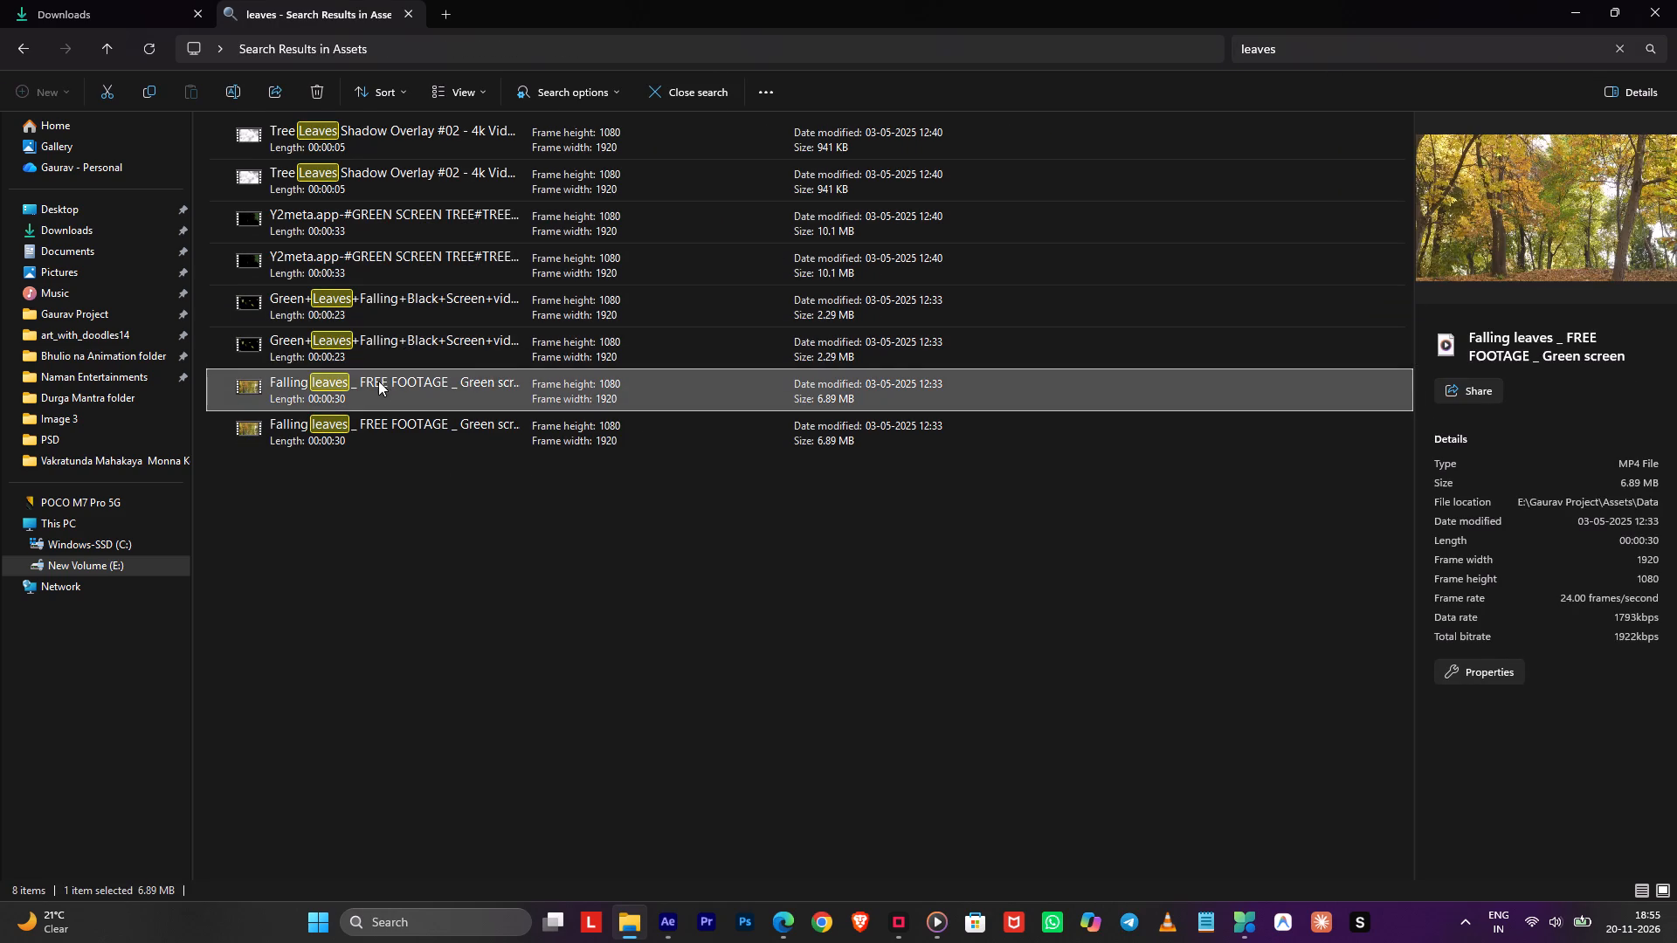
left_click_drag(331, 377, 643, 722)
key("alt+Tab")
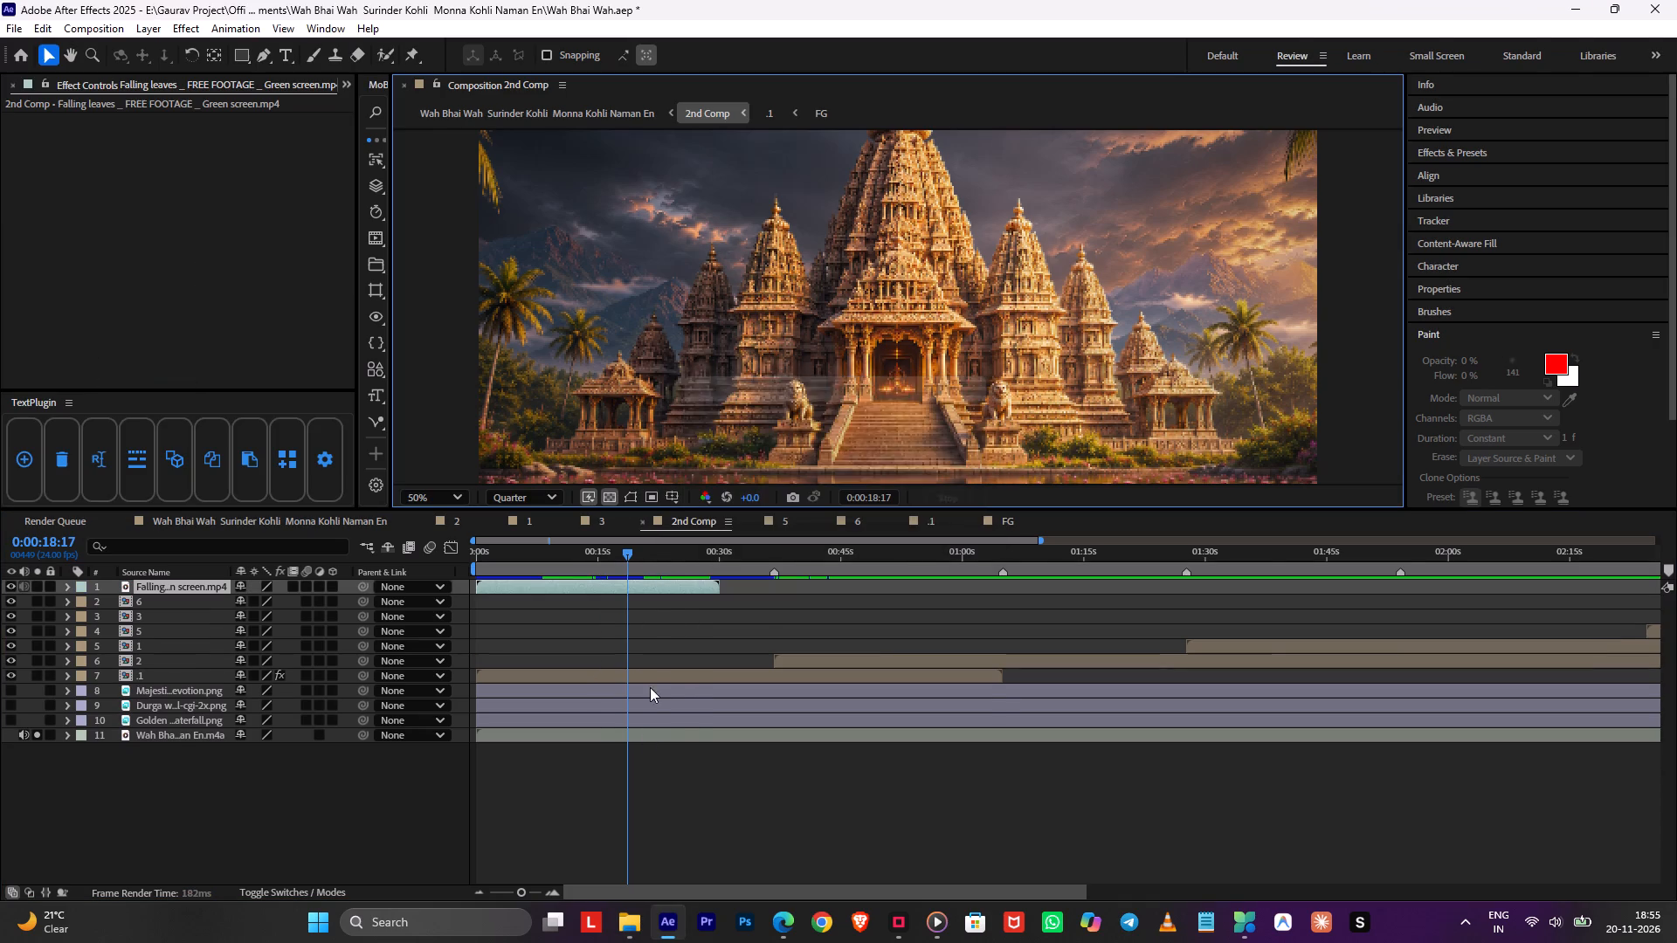
Move the Falling leaves footage from 2nd Comp into composition .1, pasting it above Adjustment Layer 6 with the playhead at the start.
scroll(686, 605, "down", 1, "alt")
left_click(590, 562)
left_click_drag(590, 562, 406, 583)
key("ctrl+x")
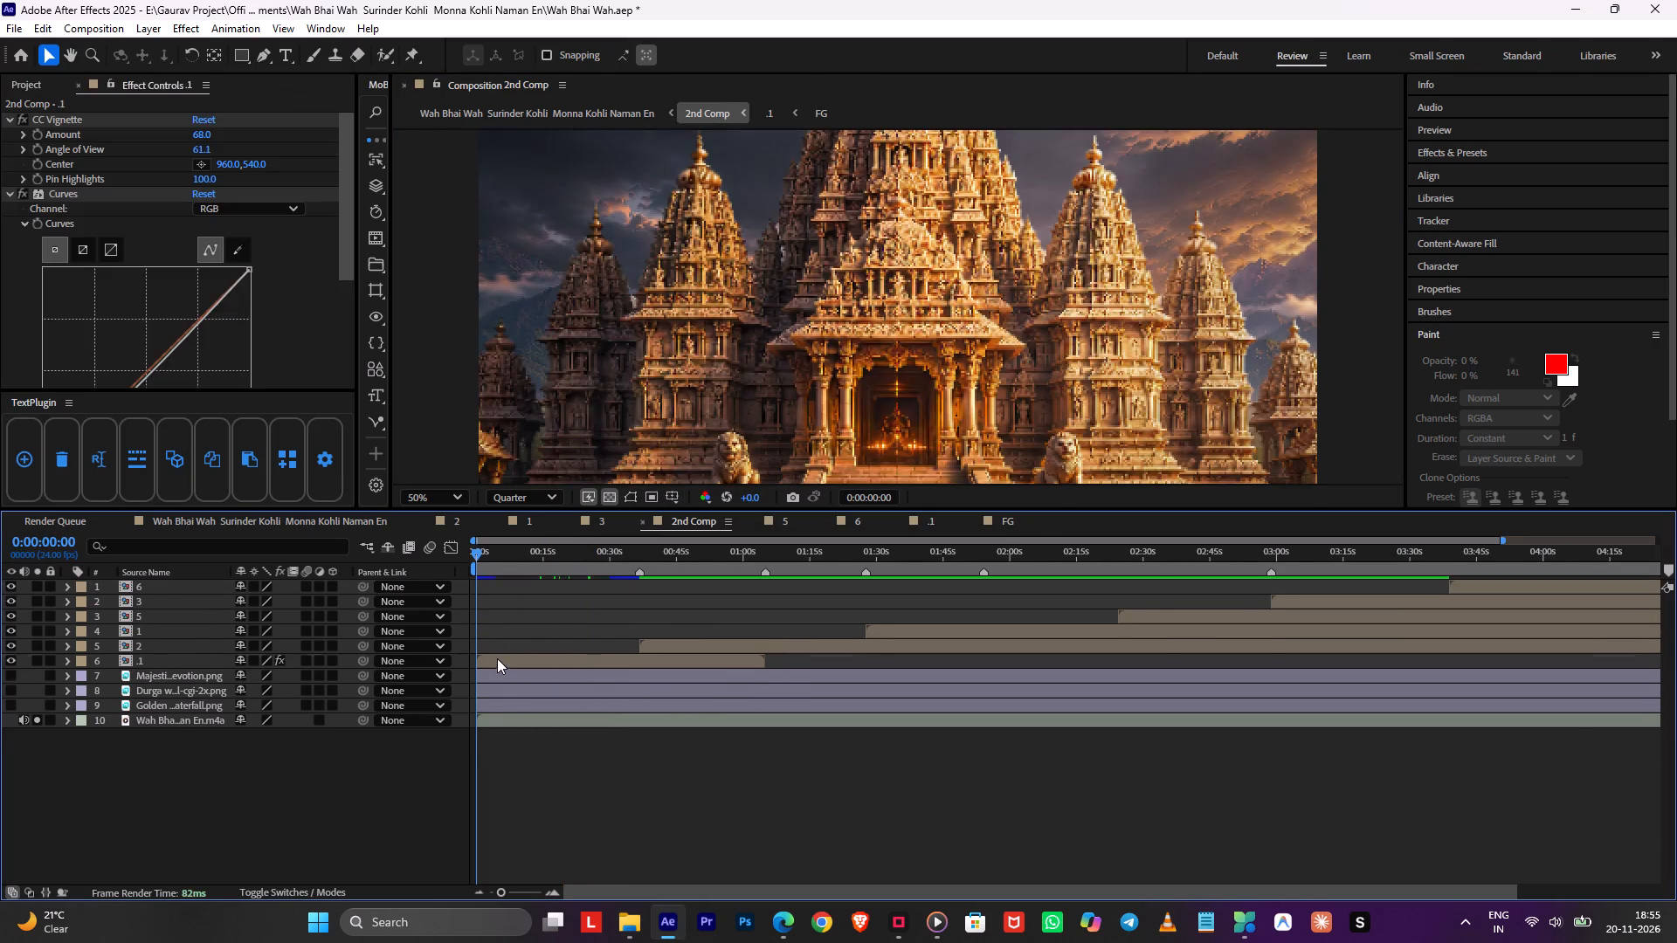
double_click(497, 657)
left_click(509, 631)
key("ctrl+v")
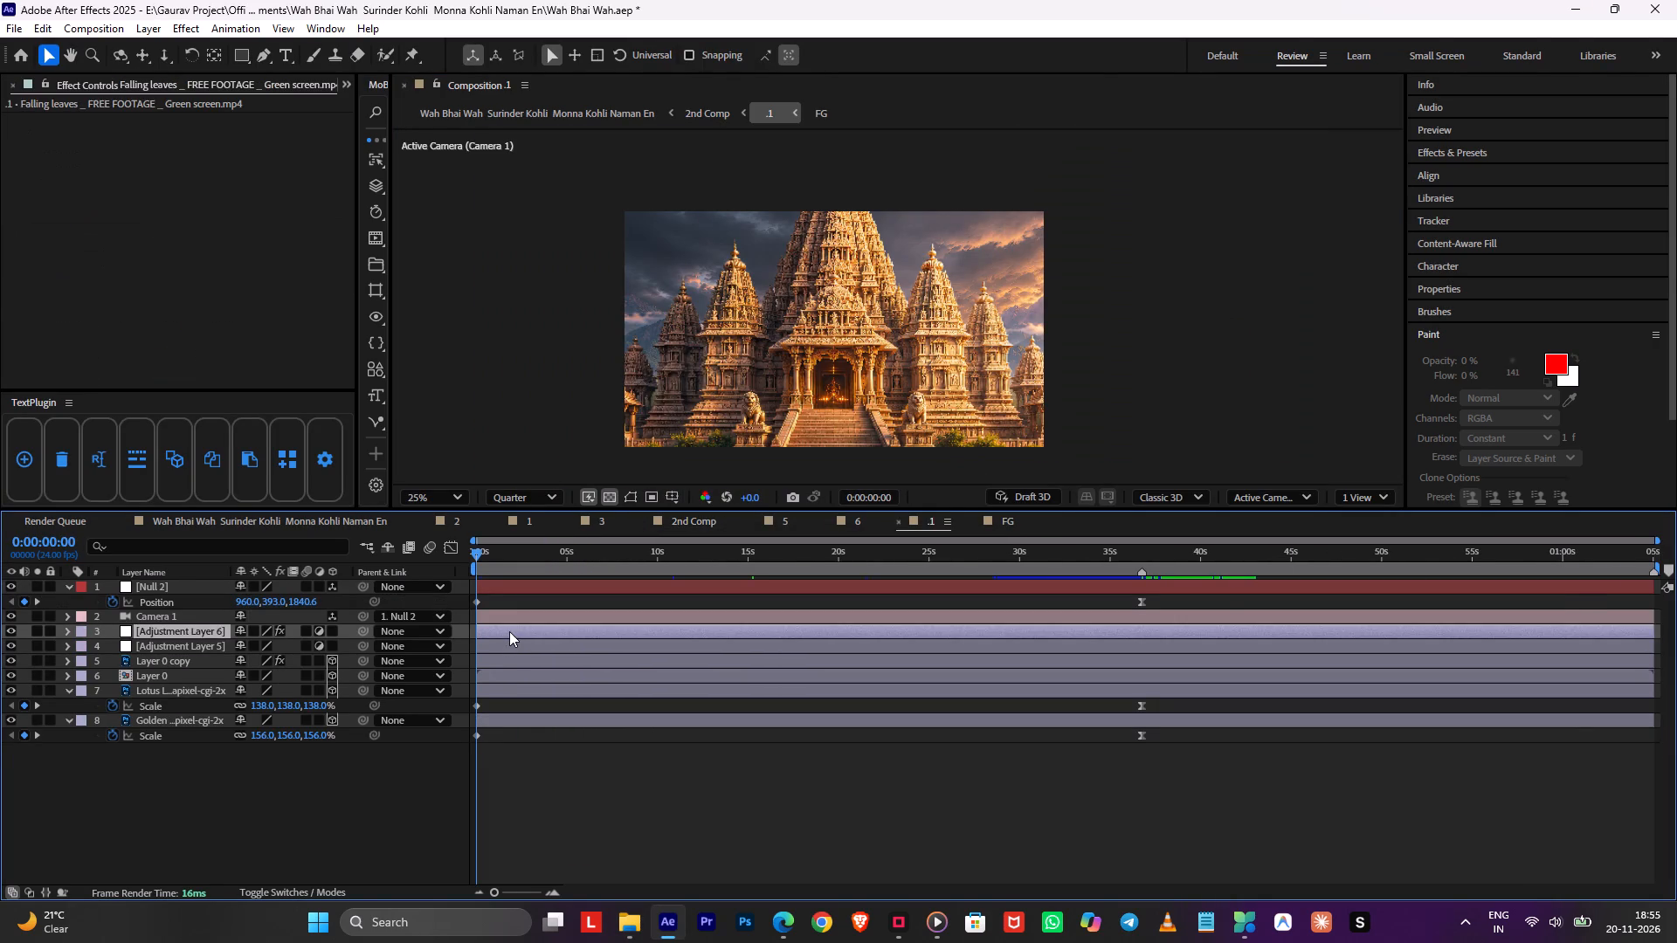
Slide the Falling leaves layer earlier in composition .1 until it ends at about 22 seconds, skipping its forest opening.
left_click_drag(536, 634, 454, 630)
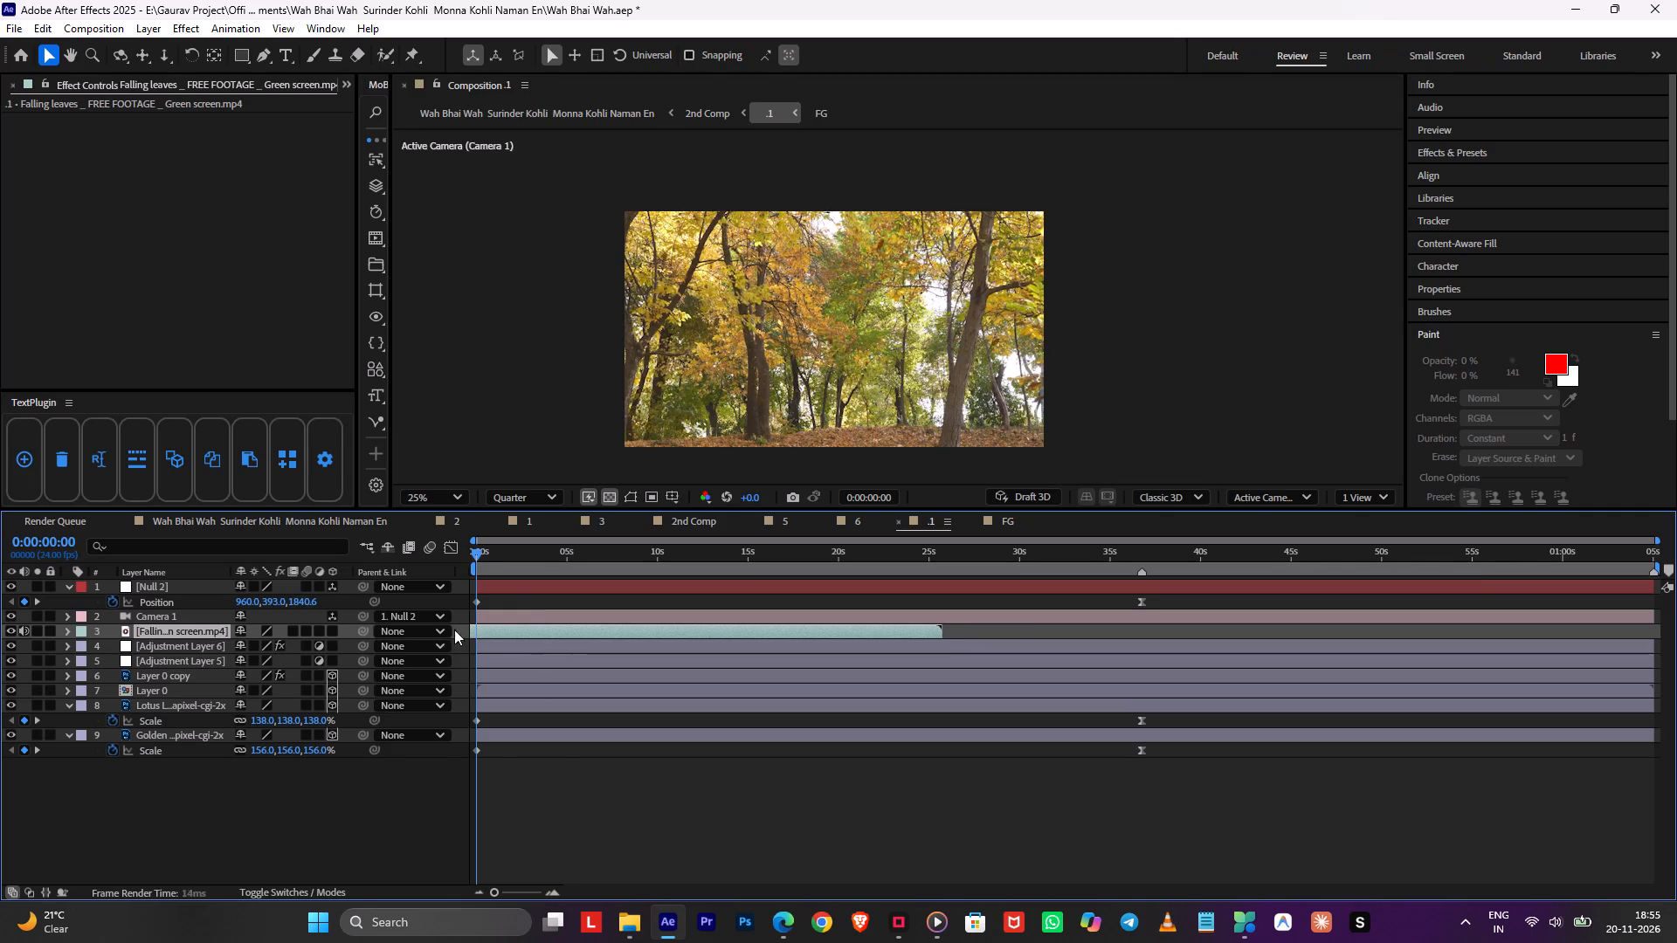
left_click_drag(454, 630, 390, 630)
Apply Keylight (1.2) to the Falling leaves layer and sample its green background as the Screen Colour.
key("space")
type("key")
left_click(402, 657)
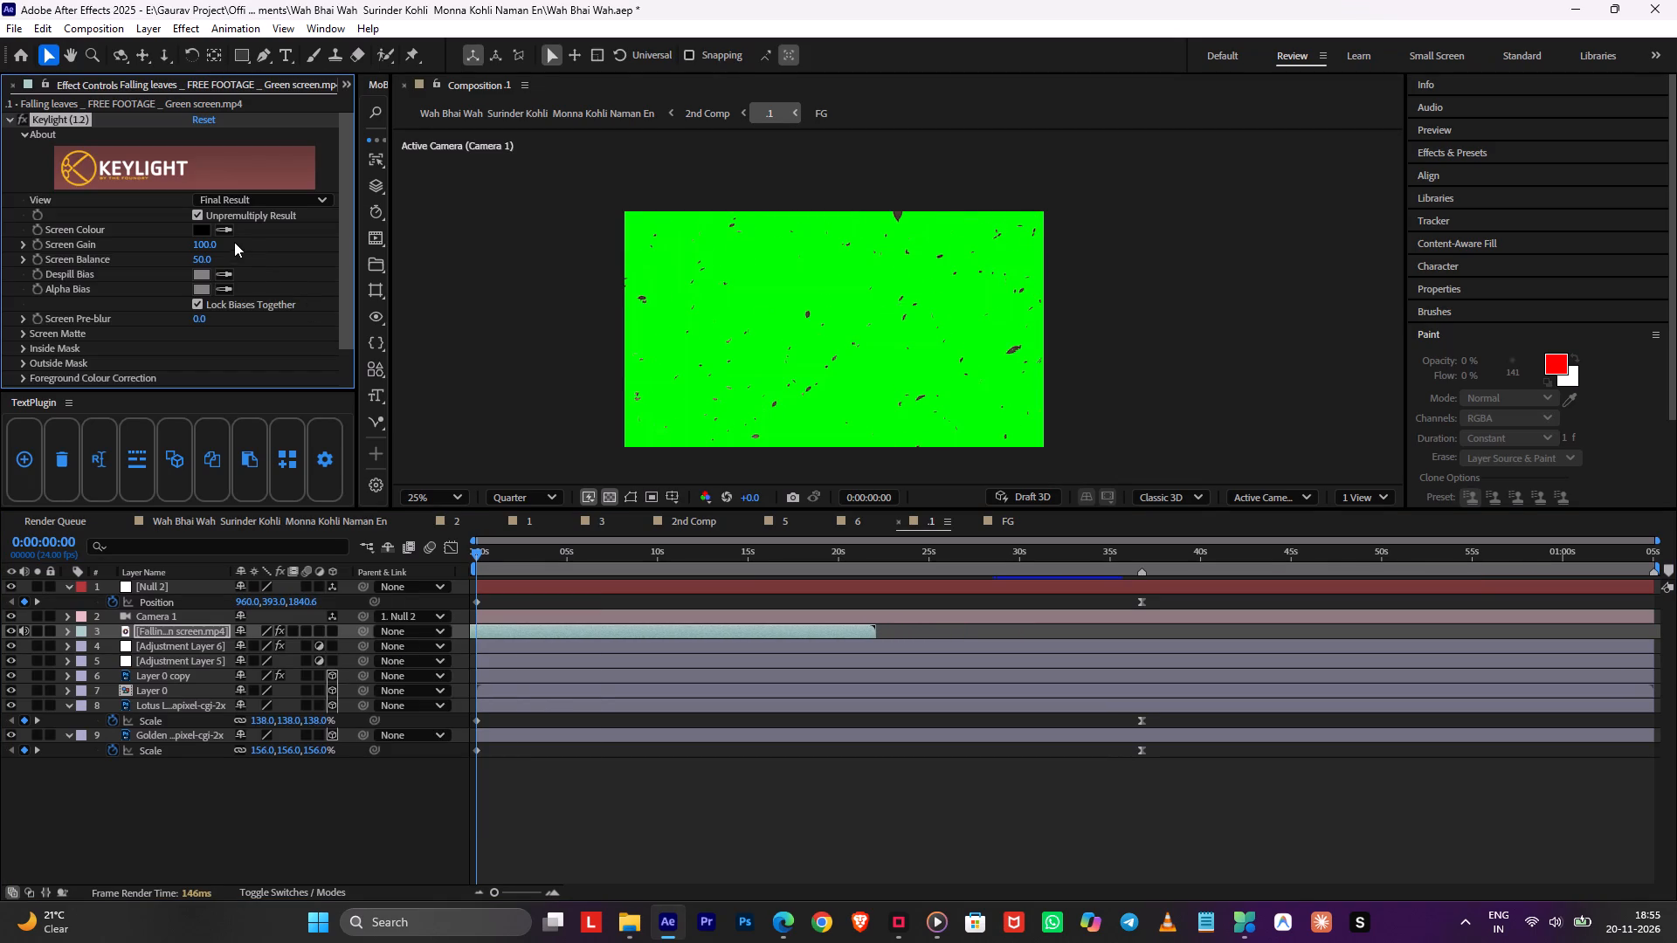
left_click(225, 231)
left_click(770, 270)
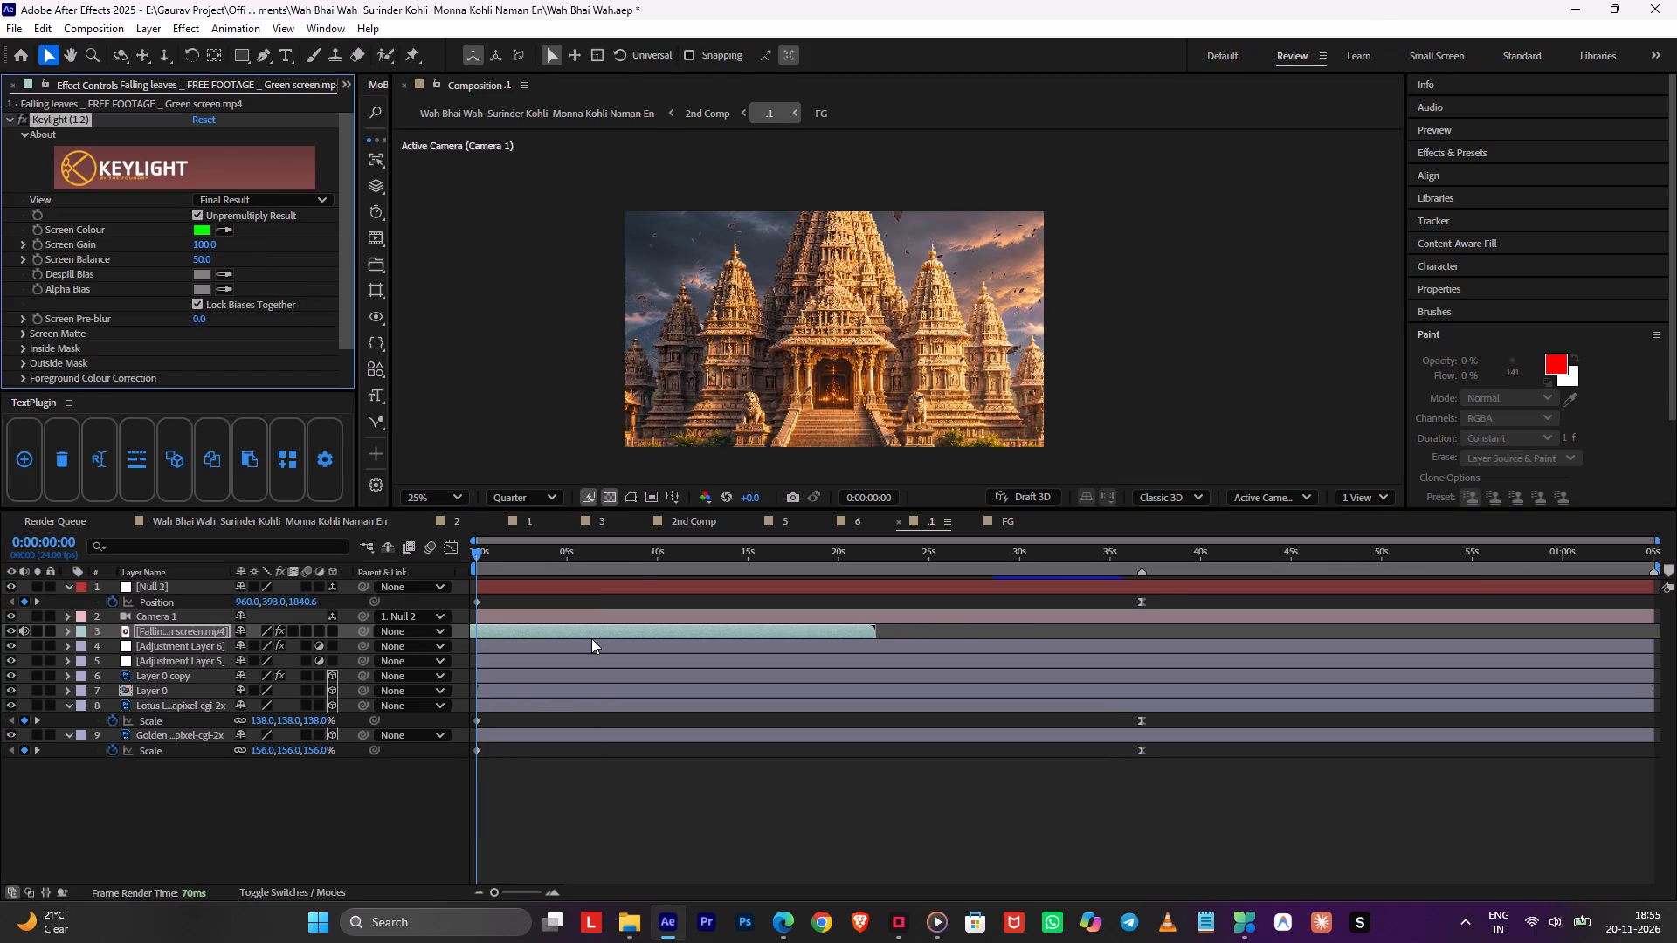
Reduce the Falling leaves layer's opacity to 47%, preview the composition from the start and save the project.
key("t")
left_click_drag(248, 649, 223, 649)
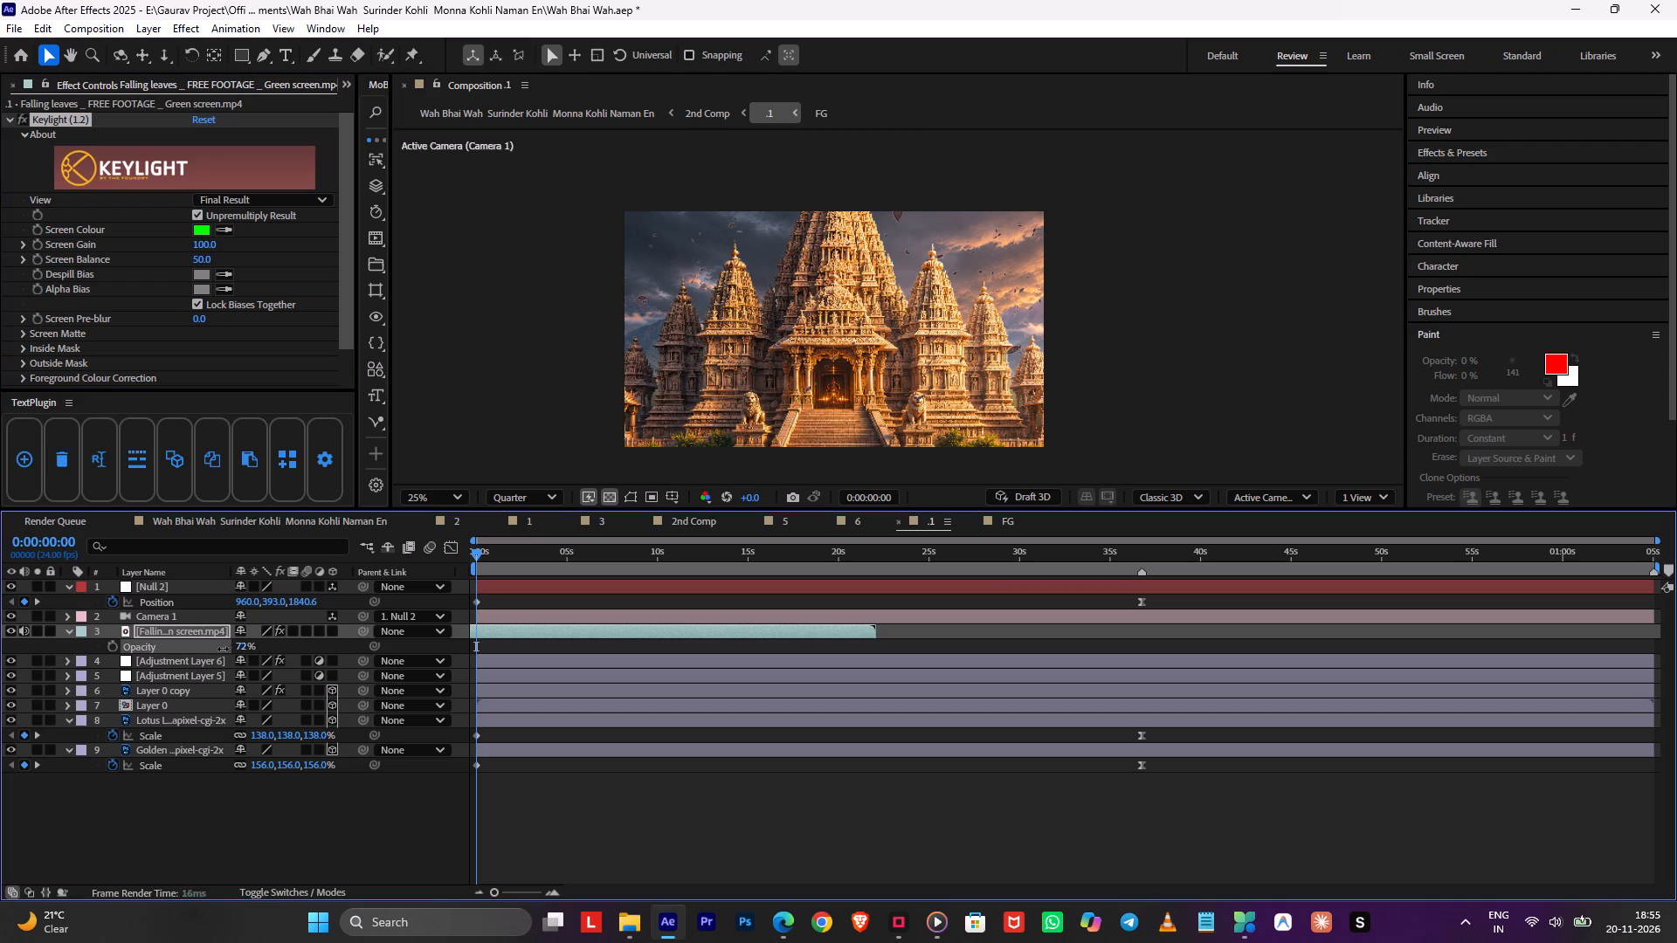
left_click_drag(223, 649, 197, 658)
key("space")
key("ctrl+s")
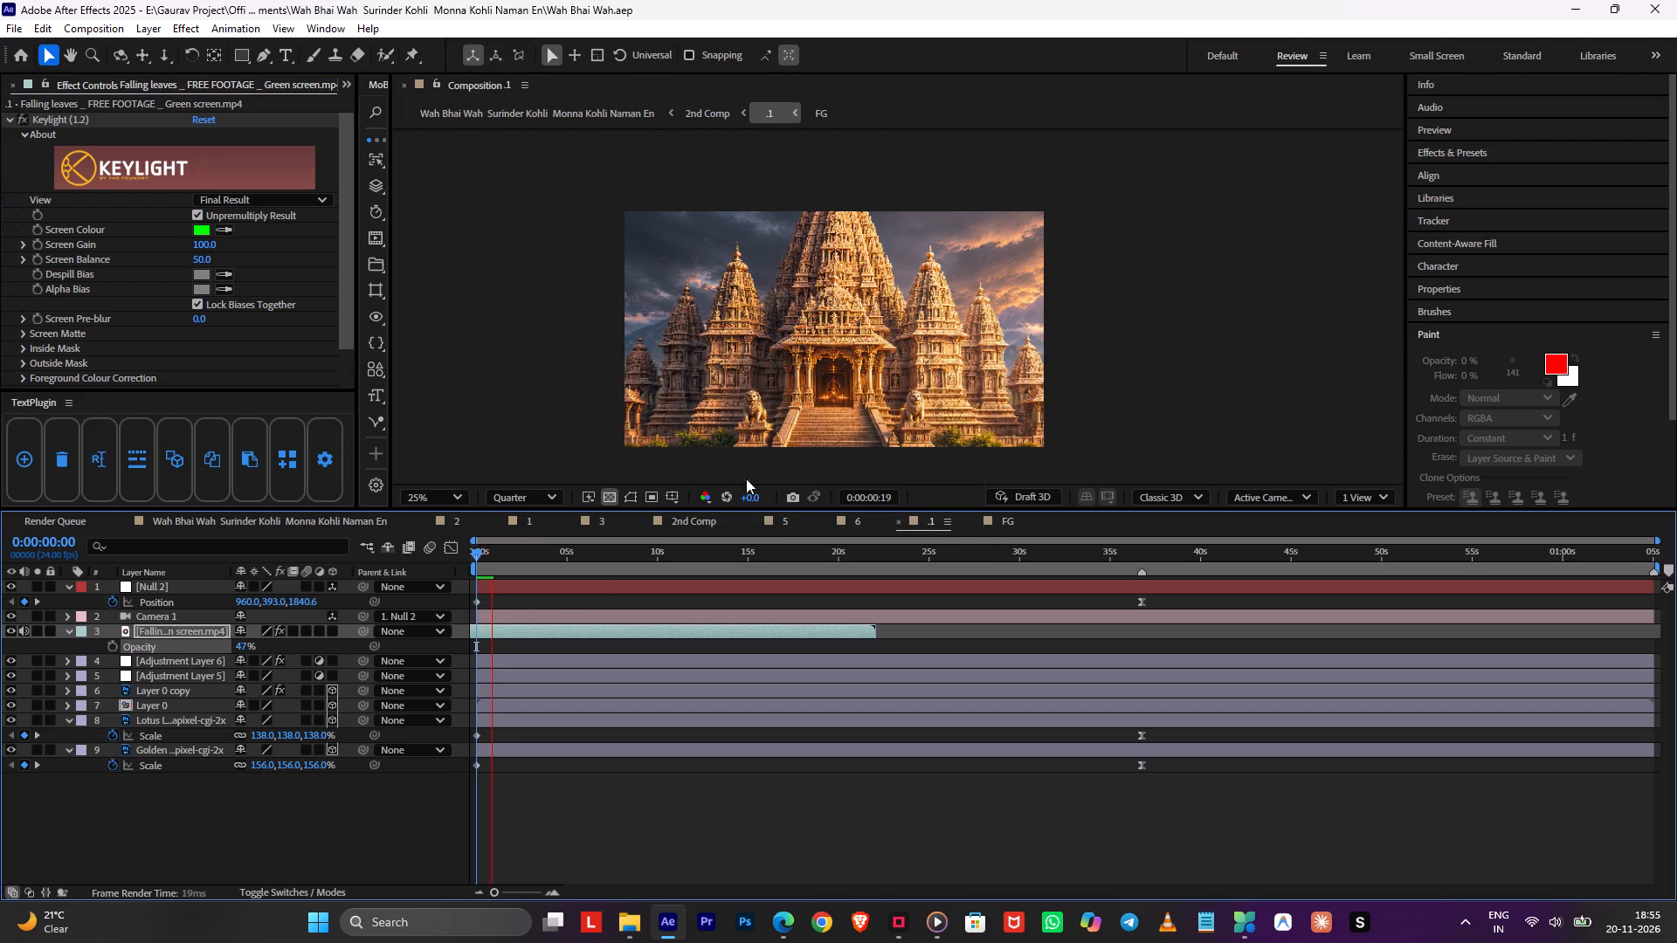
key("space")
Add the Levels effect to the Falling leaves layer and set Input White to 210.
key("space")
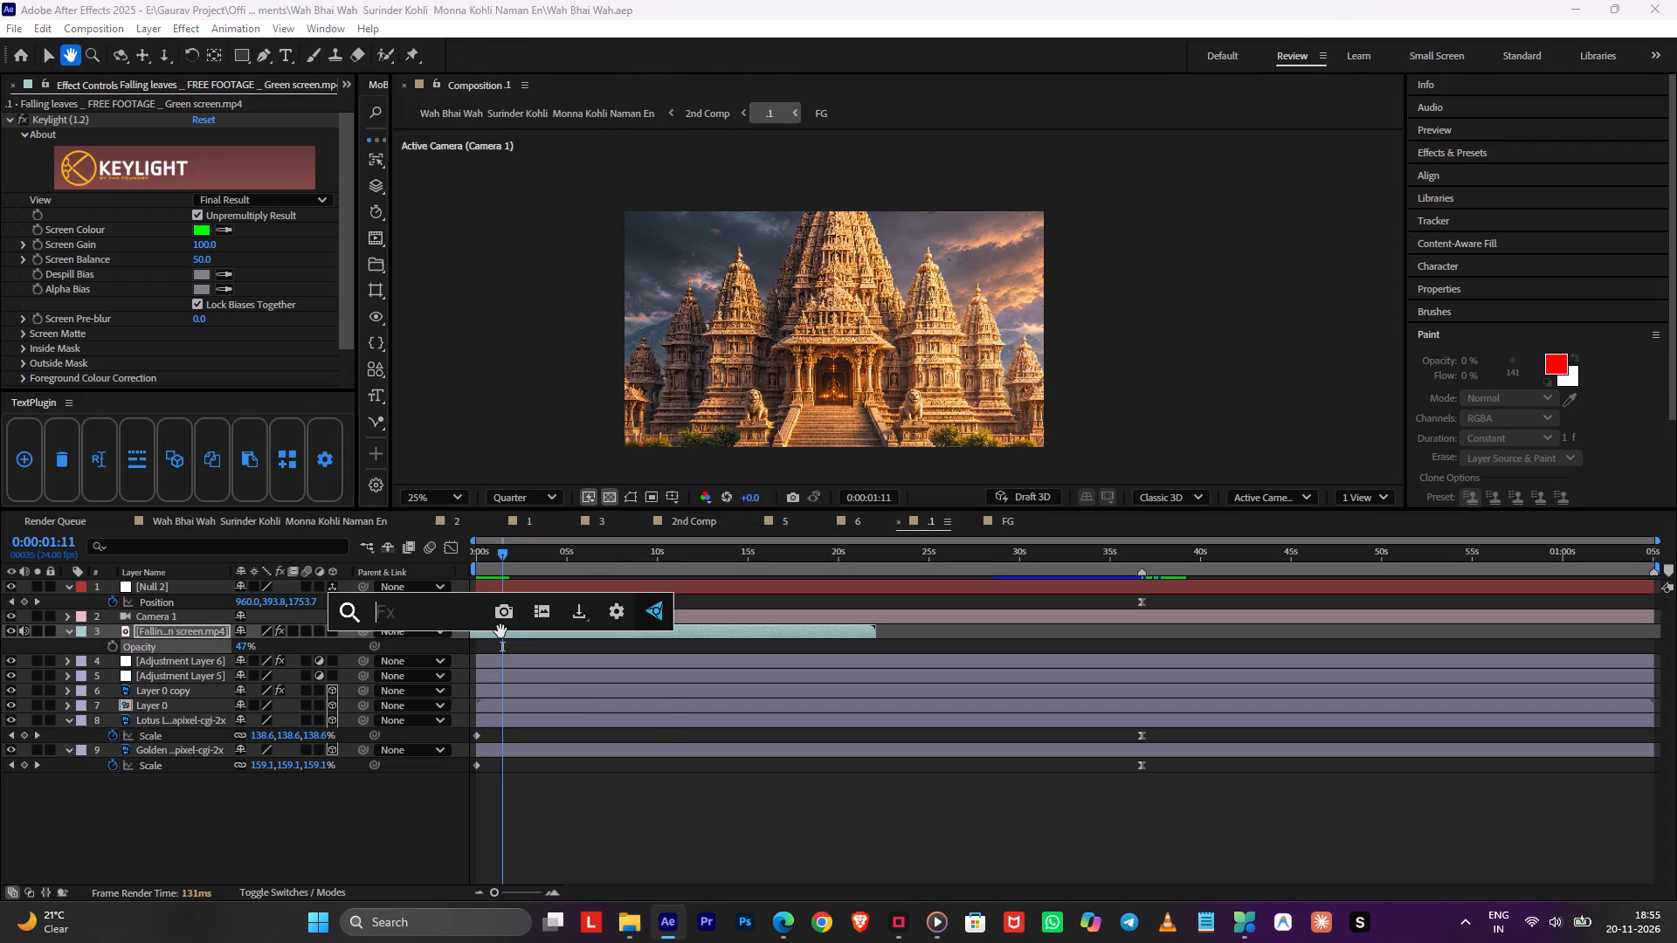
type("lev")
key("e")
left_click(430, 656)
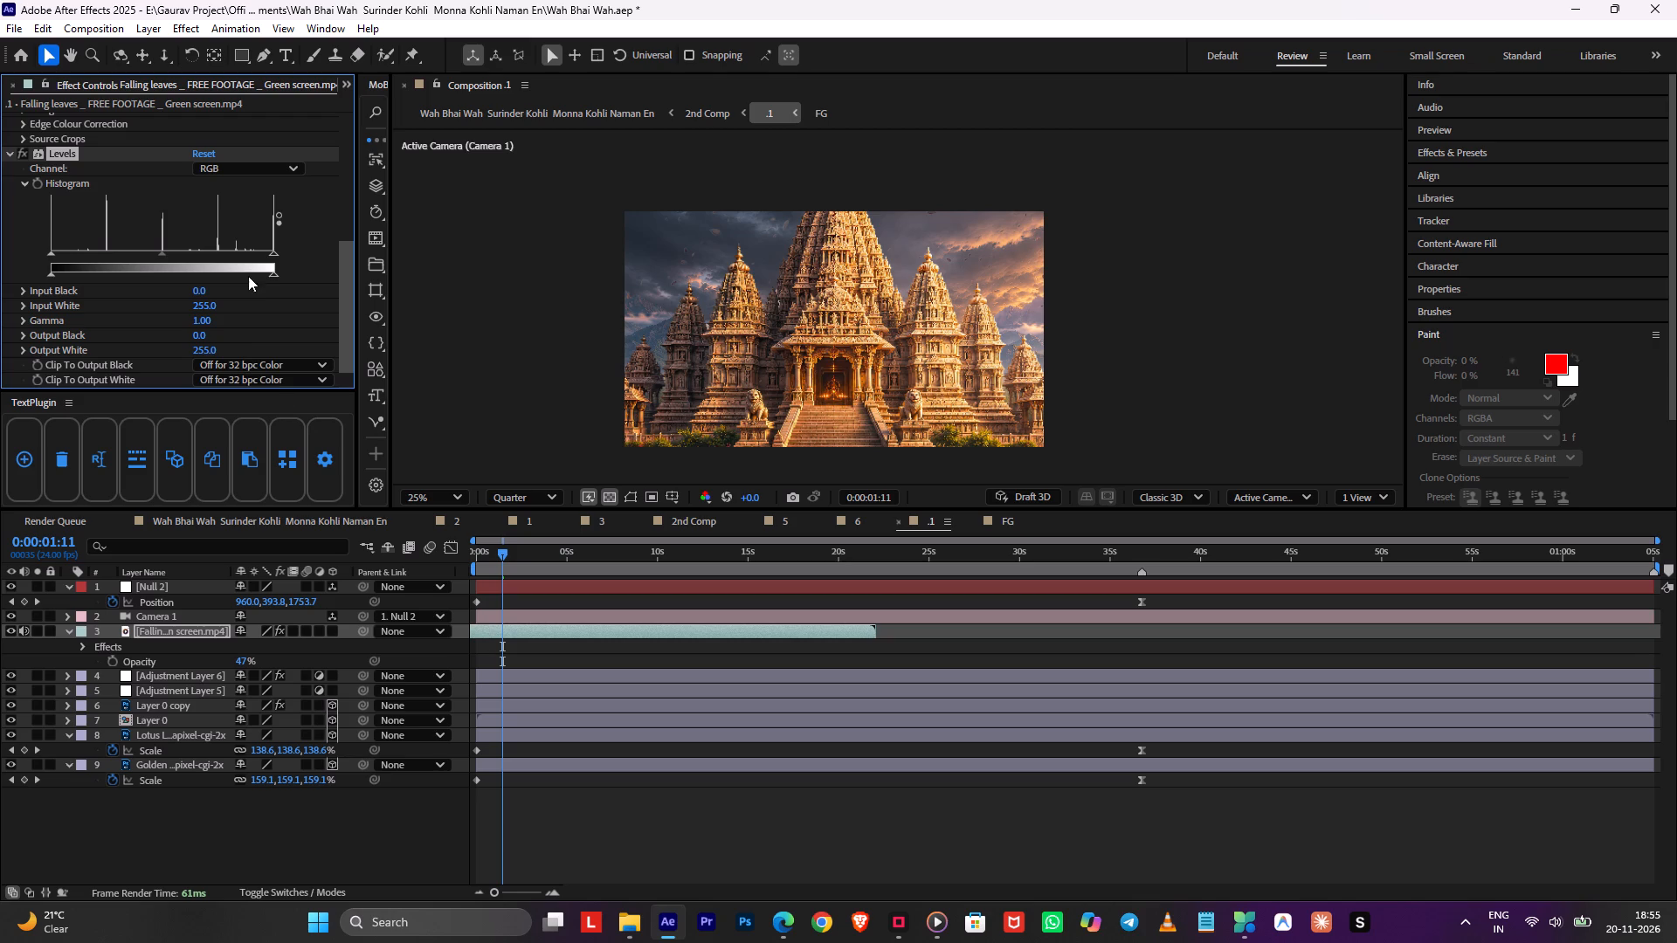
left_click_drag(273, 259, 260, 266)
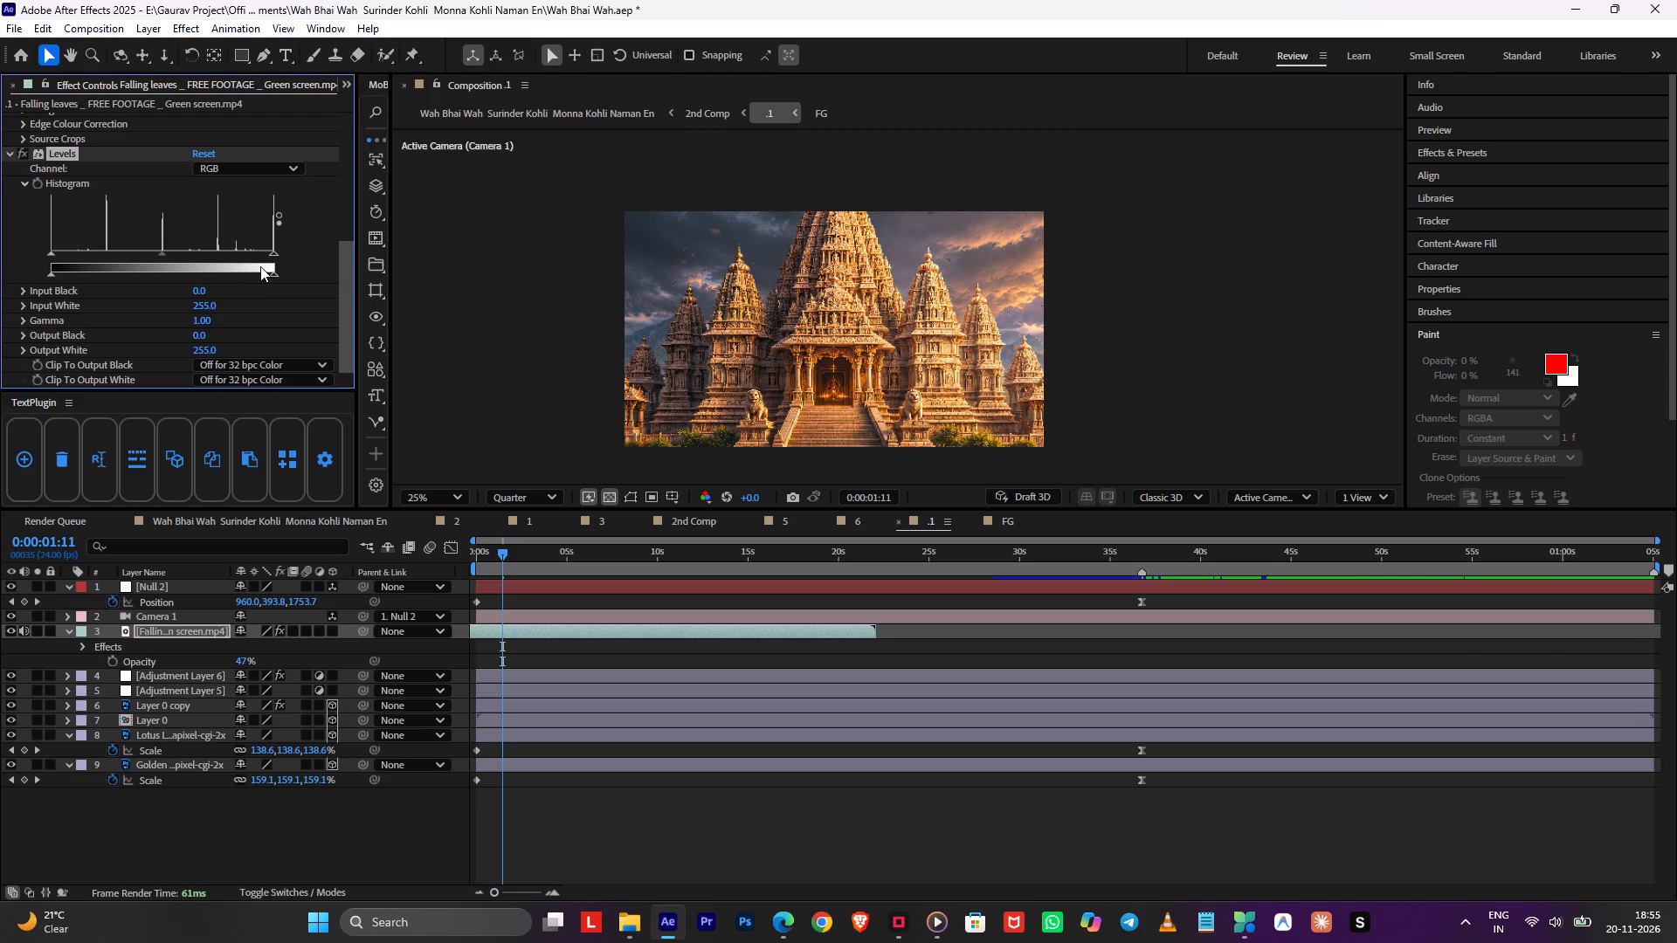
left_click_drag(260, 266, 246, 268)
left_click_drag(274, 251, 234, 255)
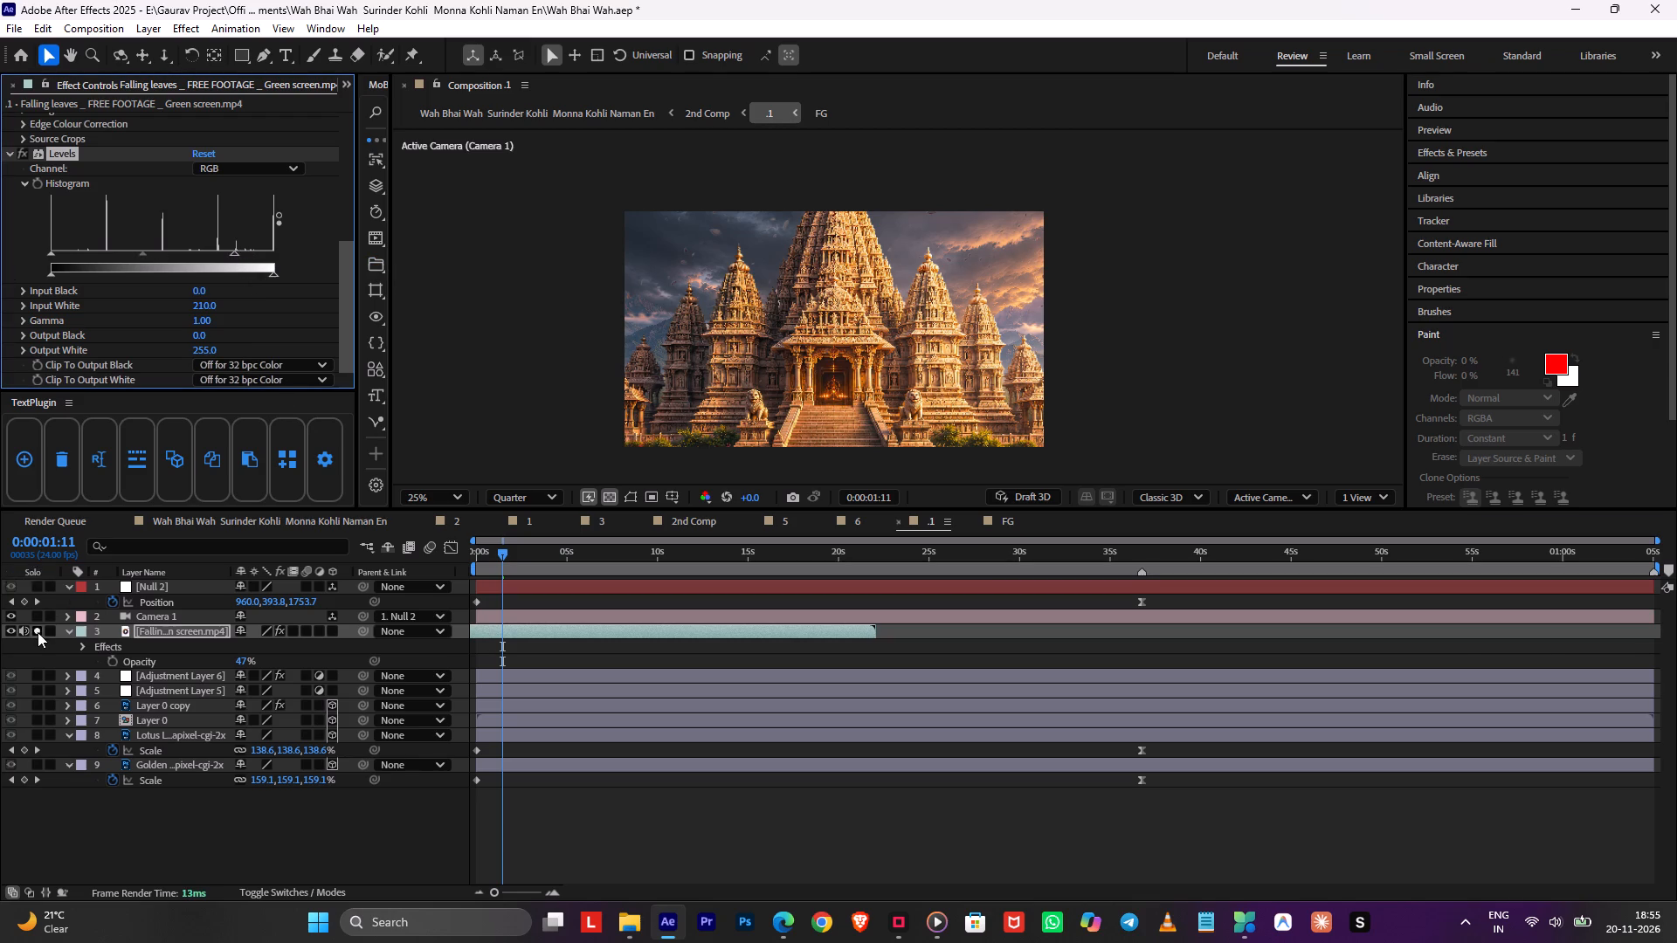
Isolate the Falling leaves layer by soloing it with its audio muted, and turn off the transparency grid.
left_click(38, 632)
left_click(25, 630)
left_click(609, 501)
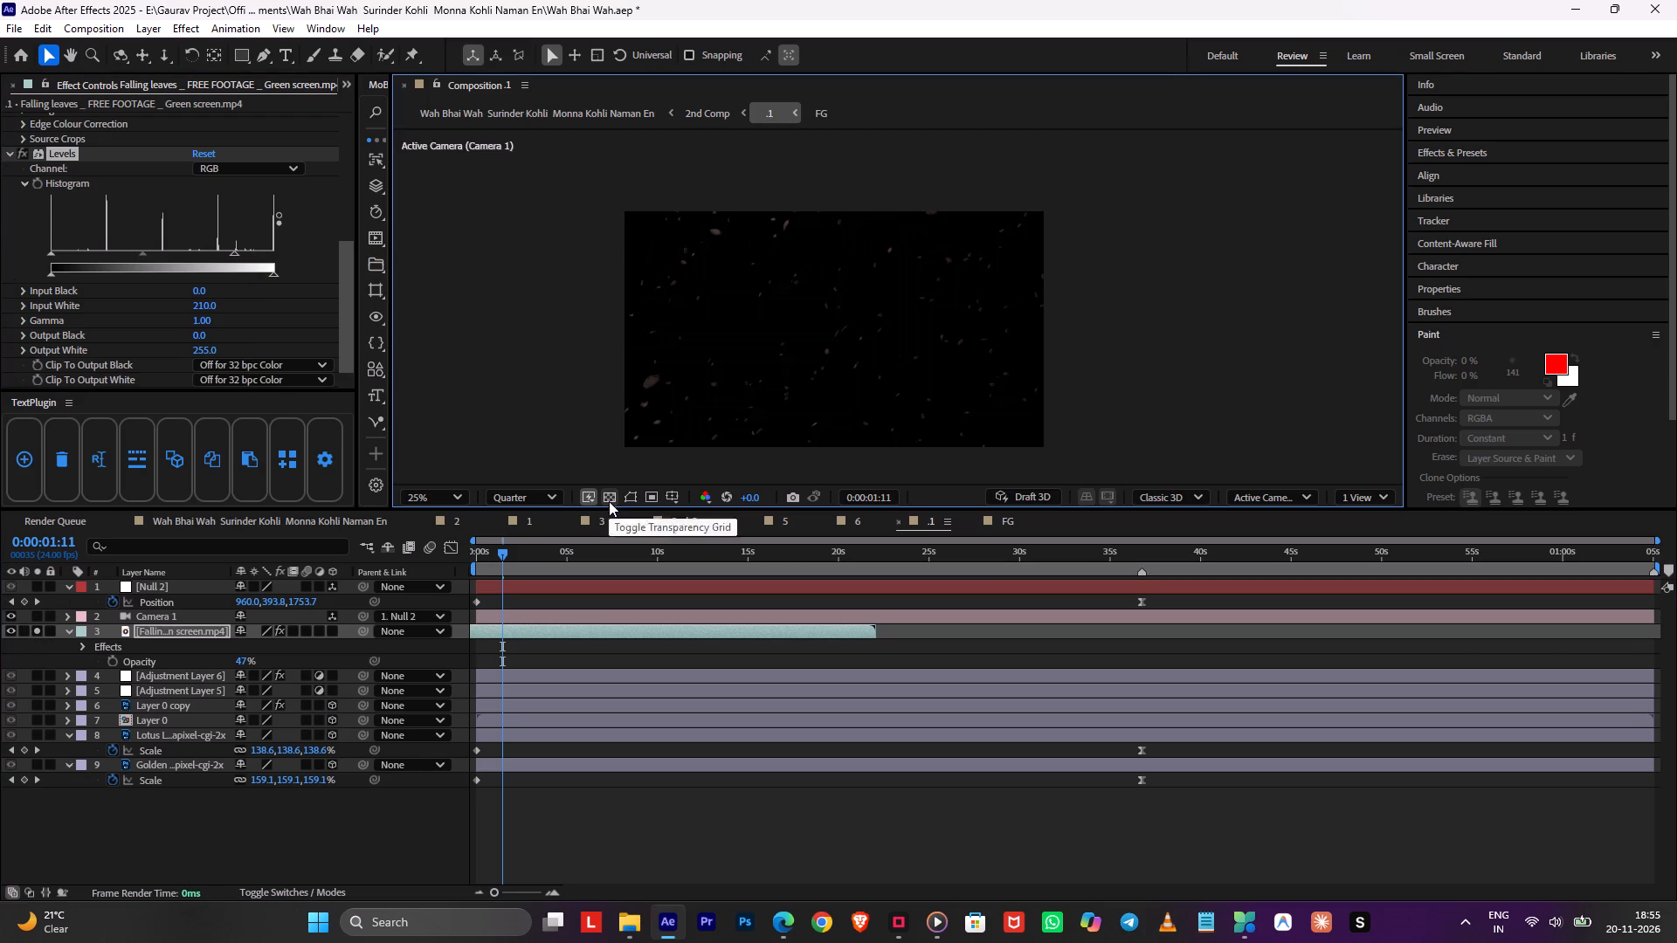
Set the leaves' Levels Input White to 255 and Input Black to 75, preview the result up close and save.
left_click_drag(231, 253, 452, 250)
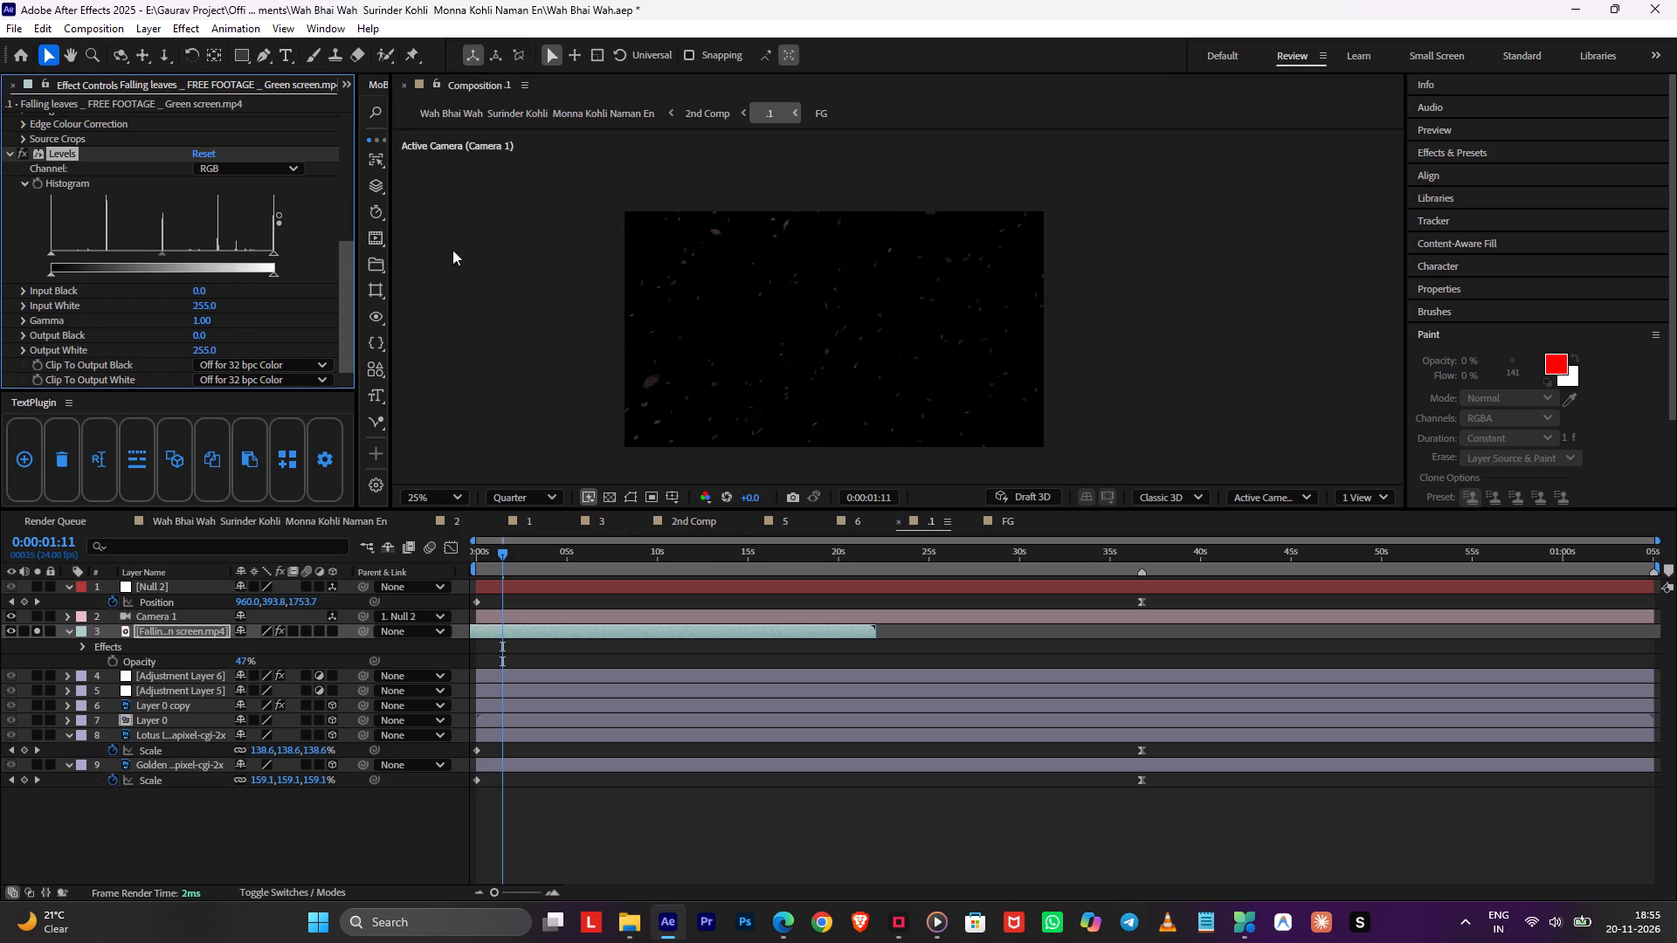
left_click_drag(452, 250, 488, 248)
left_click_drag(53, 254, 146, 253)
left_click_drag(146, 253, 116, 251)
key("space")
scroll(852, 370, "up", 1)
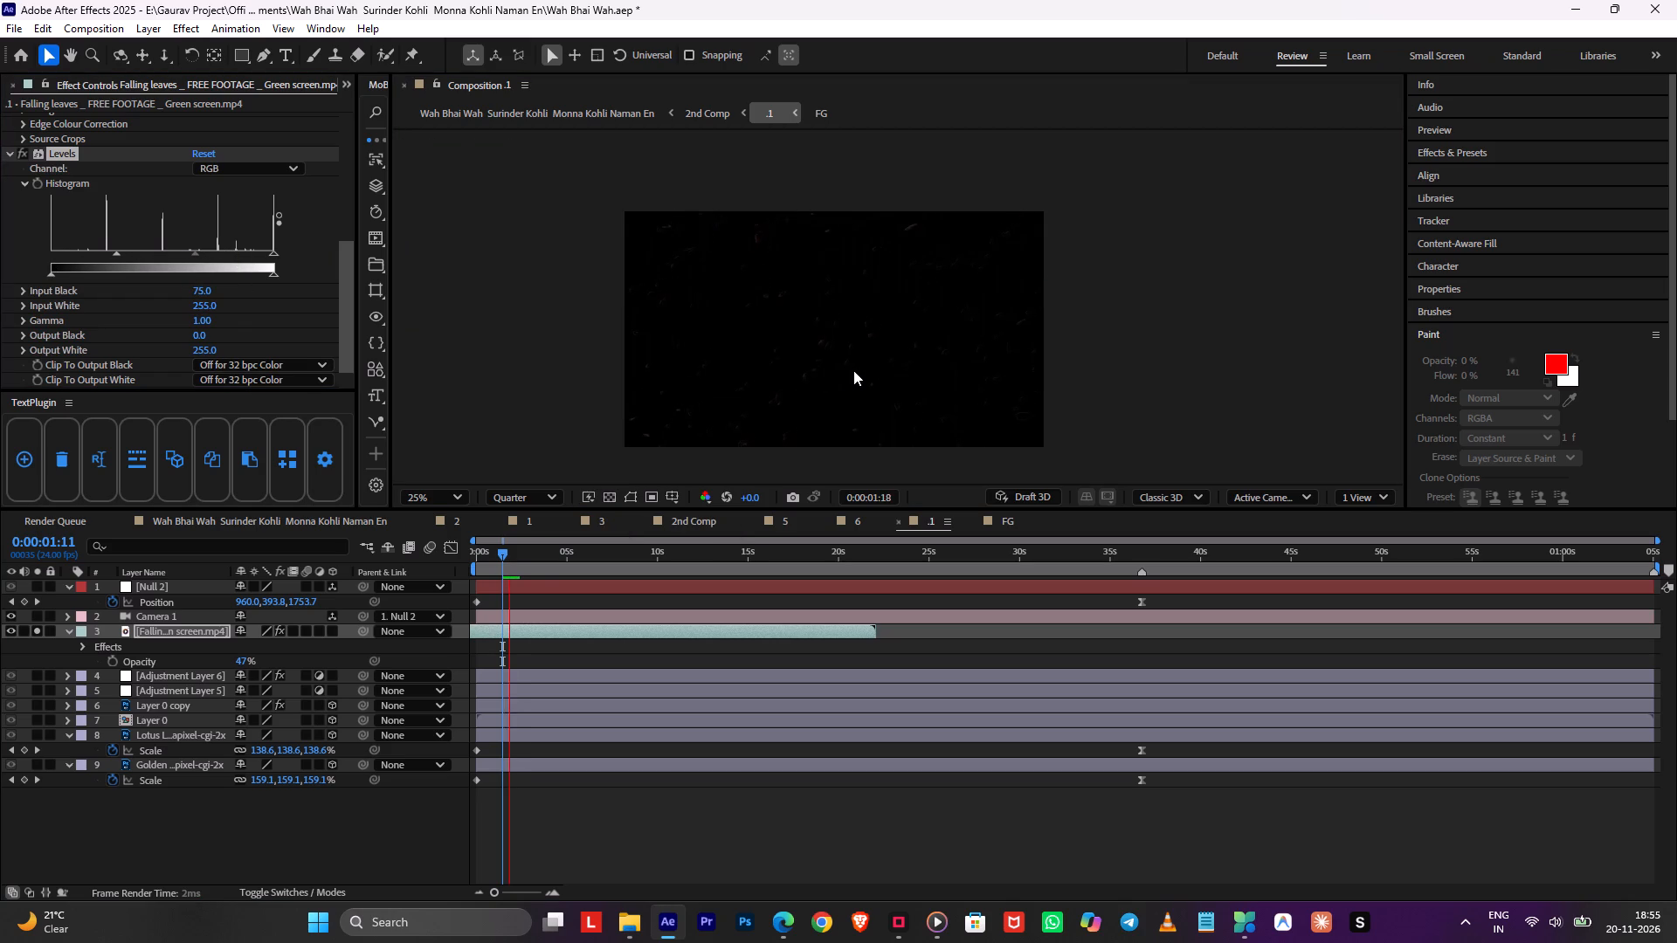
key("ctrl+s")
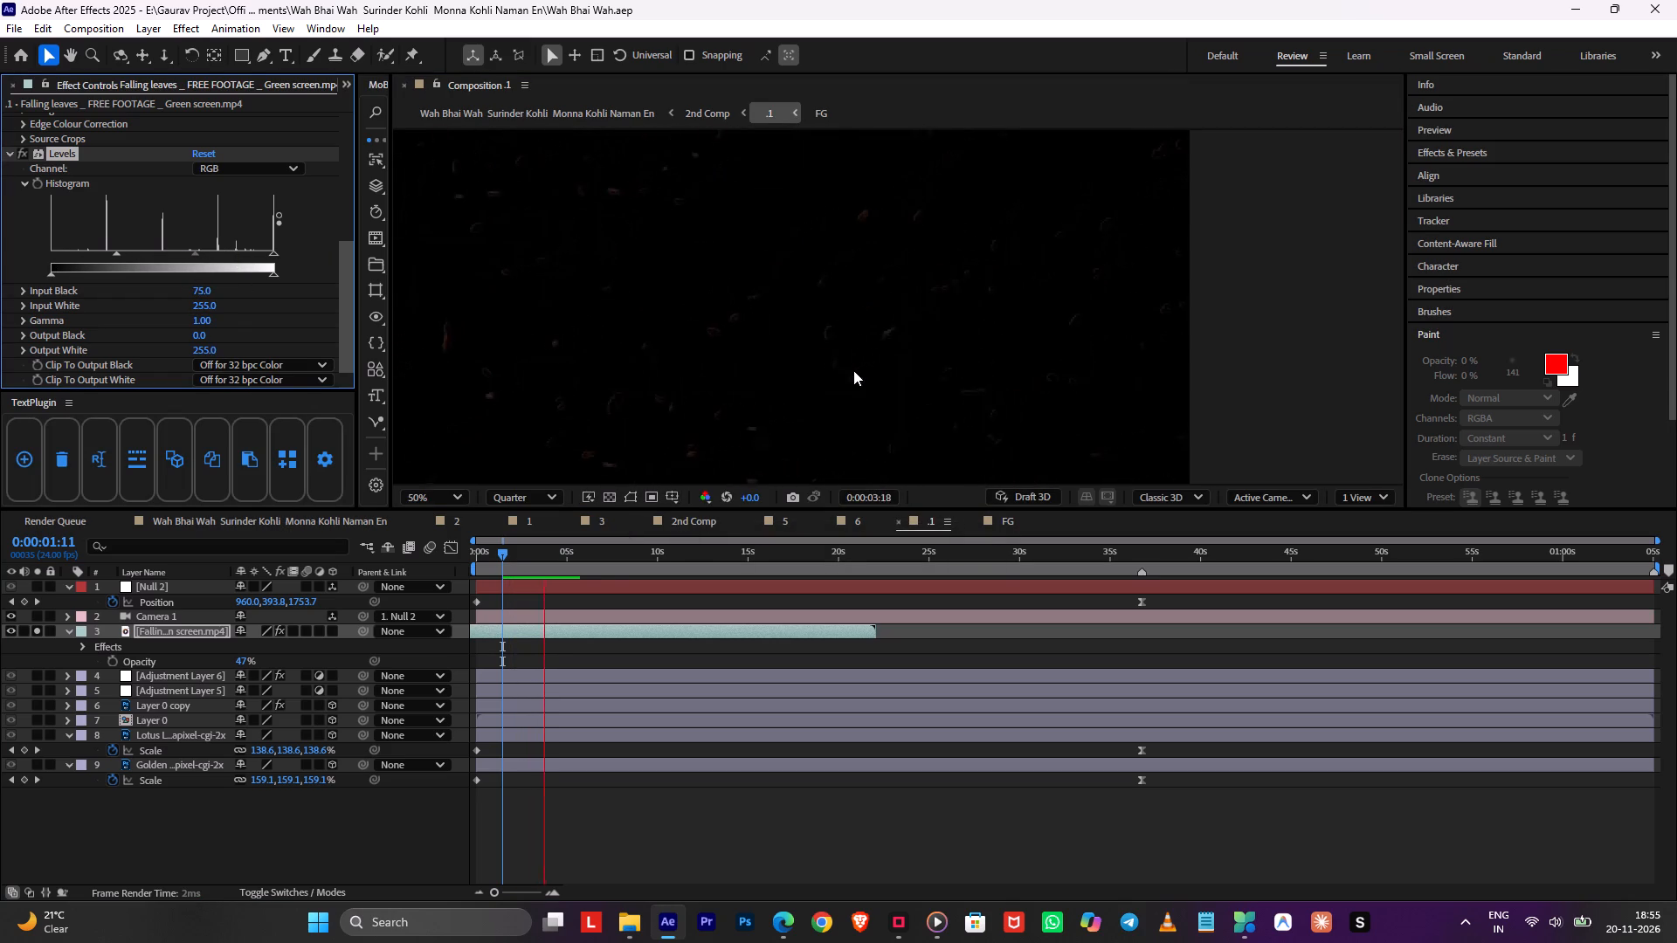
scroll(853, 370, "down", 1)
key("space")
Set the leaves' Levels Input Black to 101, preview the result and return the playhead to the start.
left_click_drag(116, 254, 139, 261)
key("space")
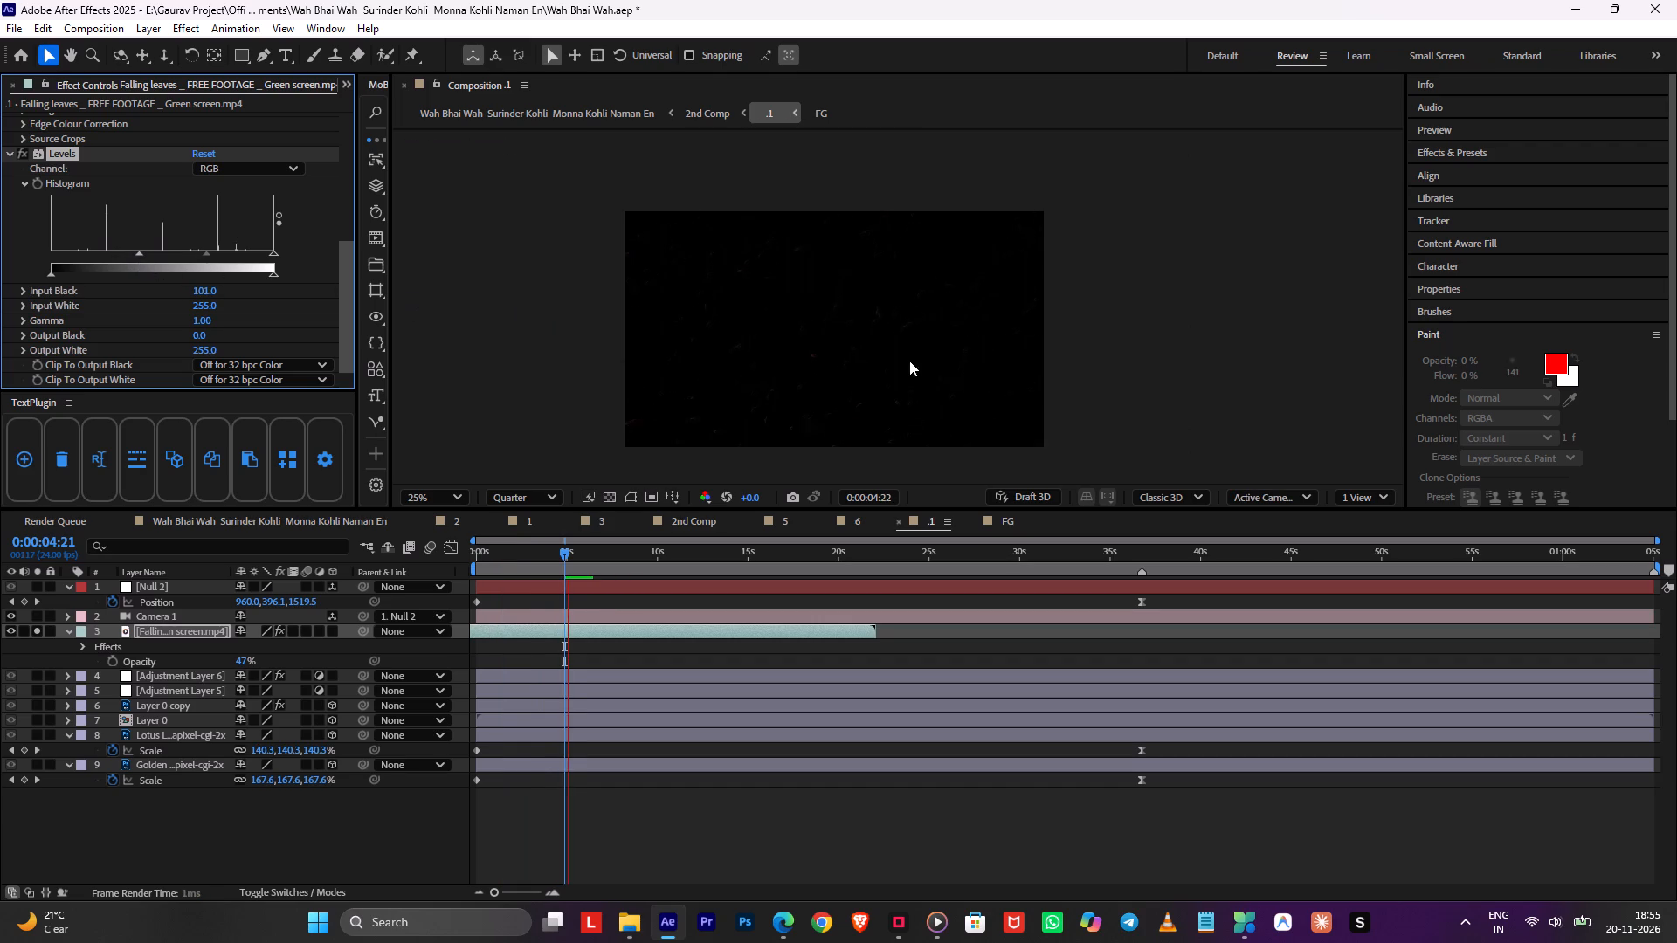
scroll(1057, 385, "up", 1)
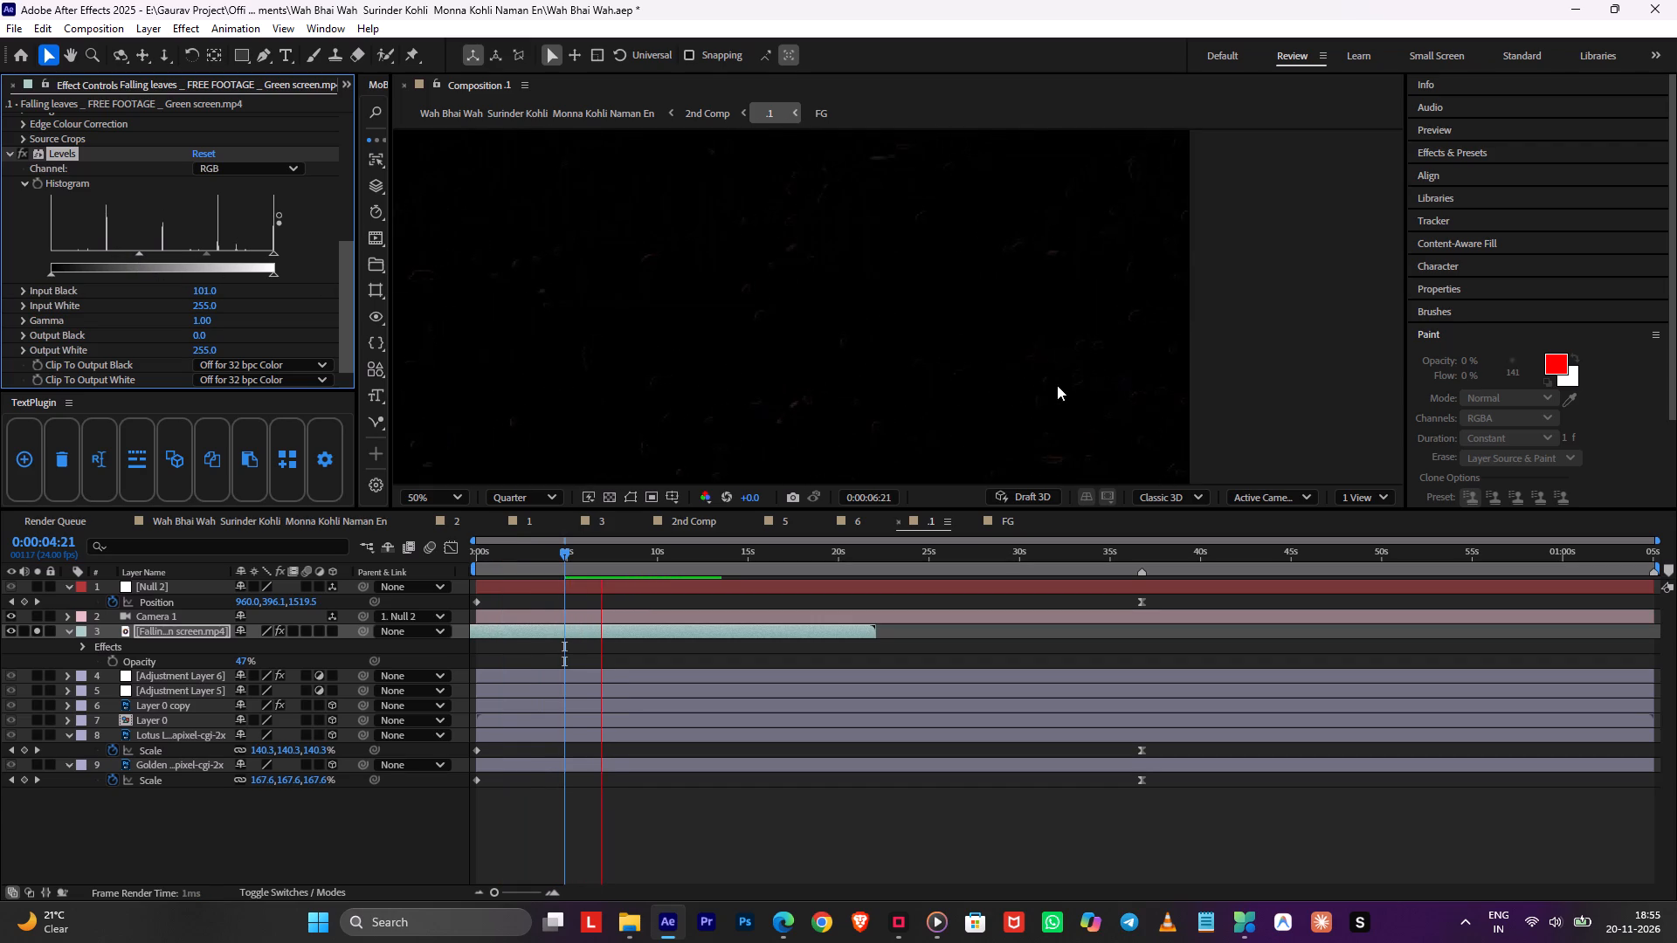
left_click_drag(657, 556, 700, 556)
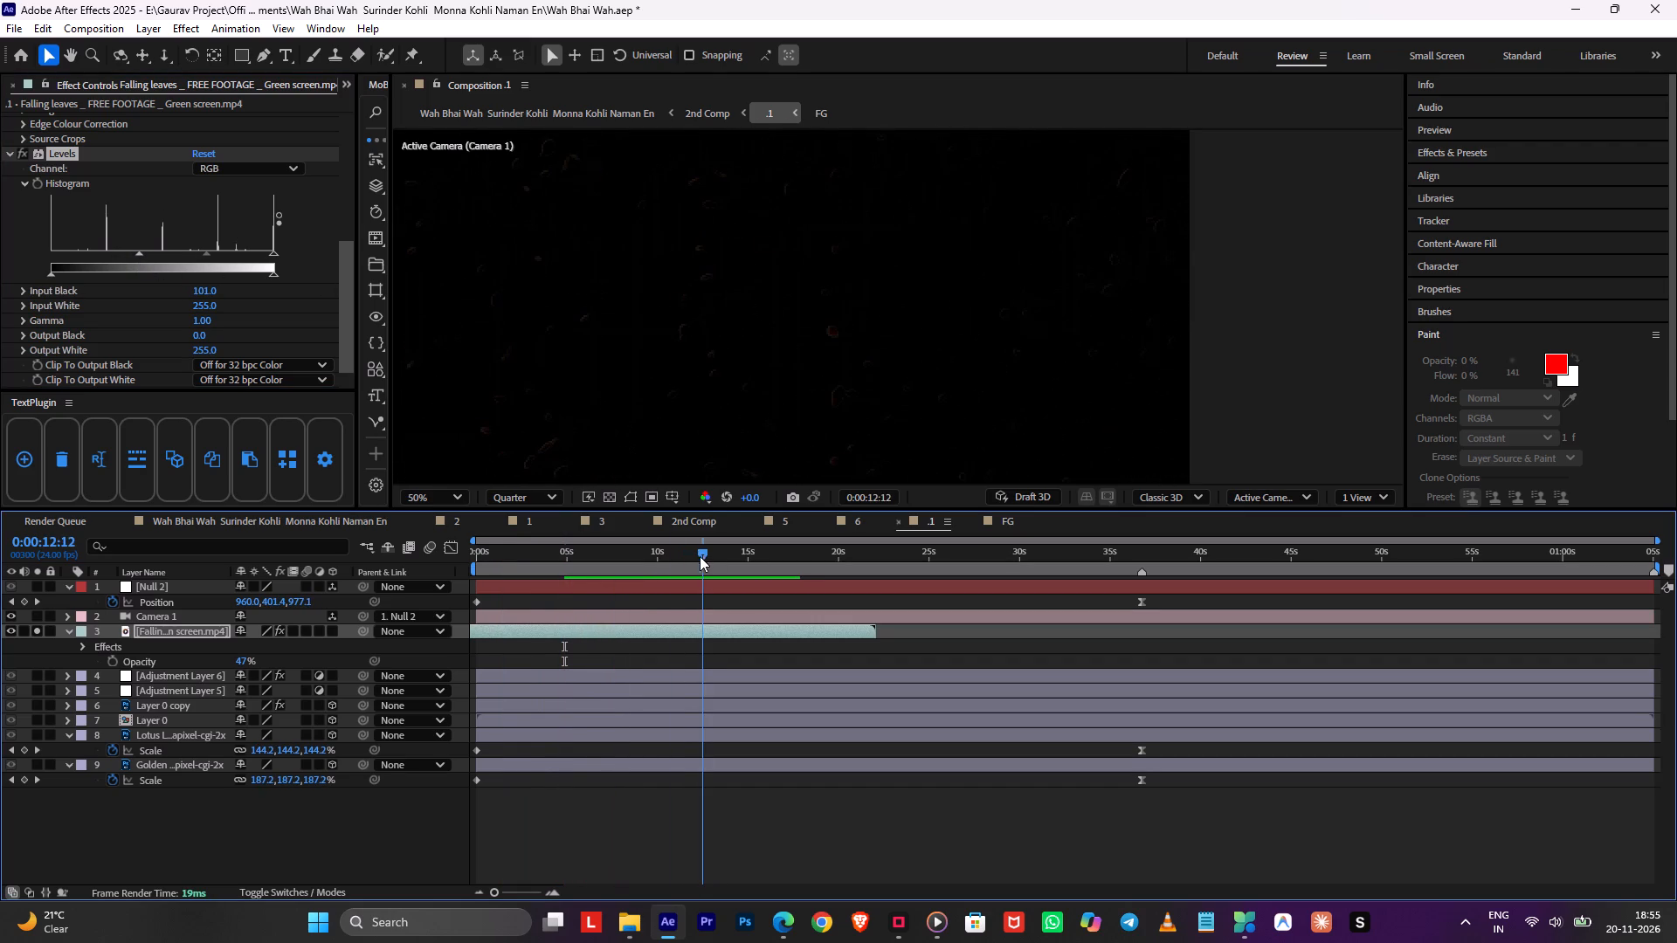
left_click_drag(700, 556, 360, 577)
Delete the Falling leaves footage layer from composition .1.
left_click(505, 632)
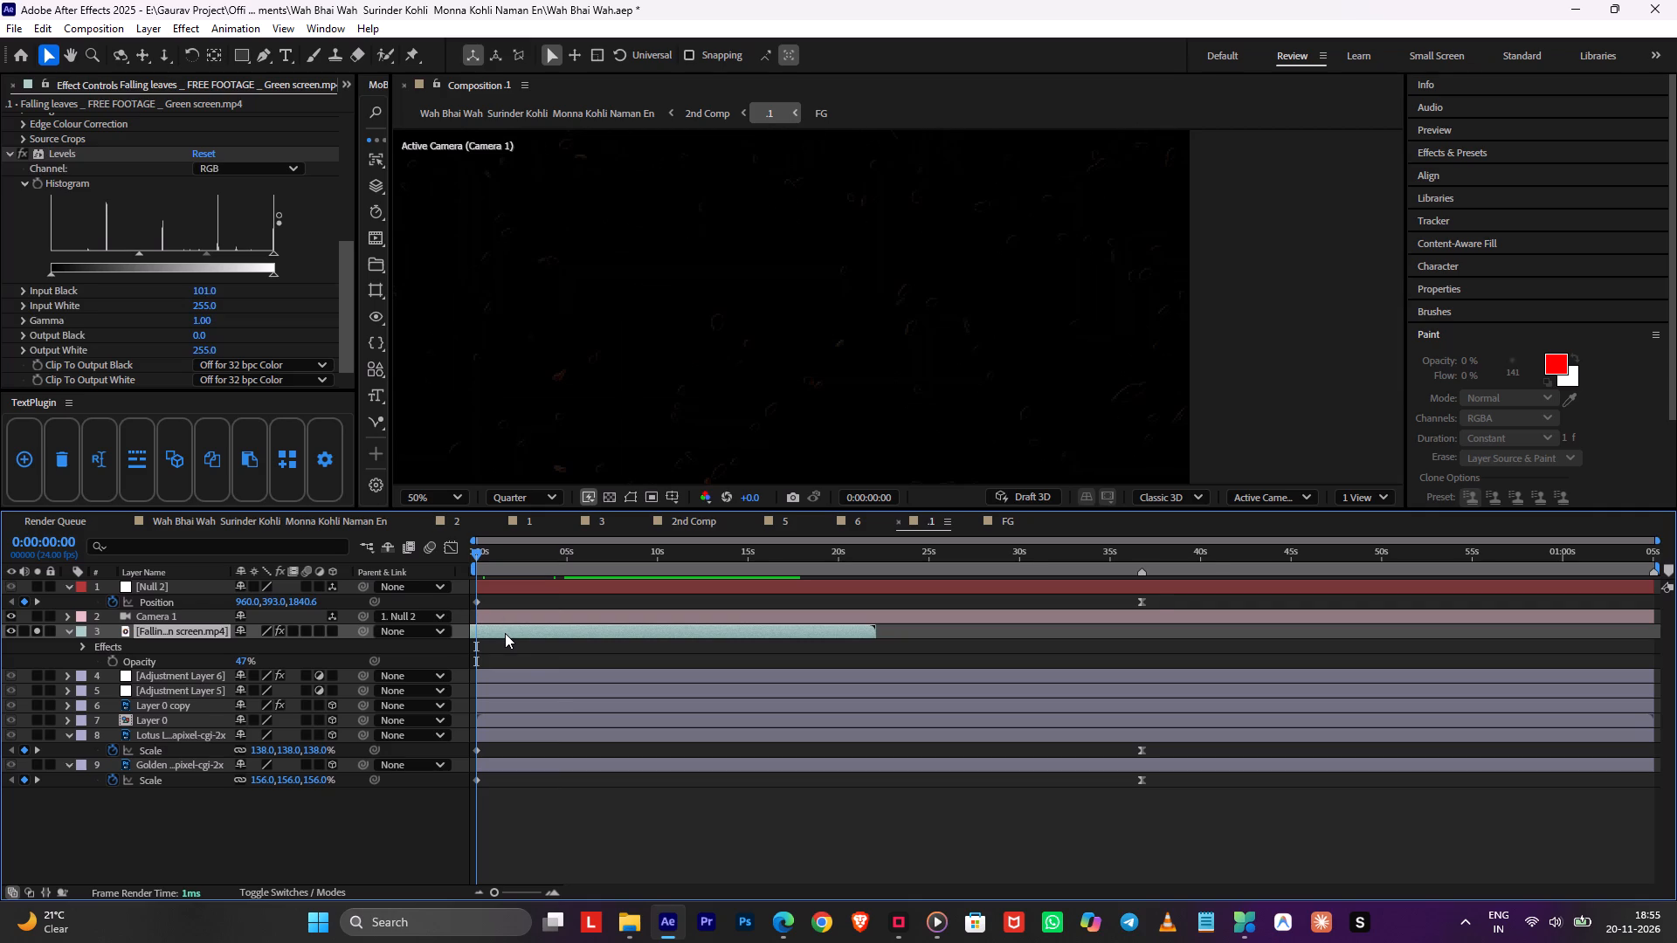
key("Delete")
left_click(629, 788)
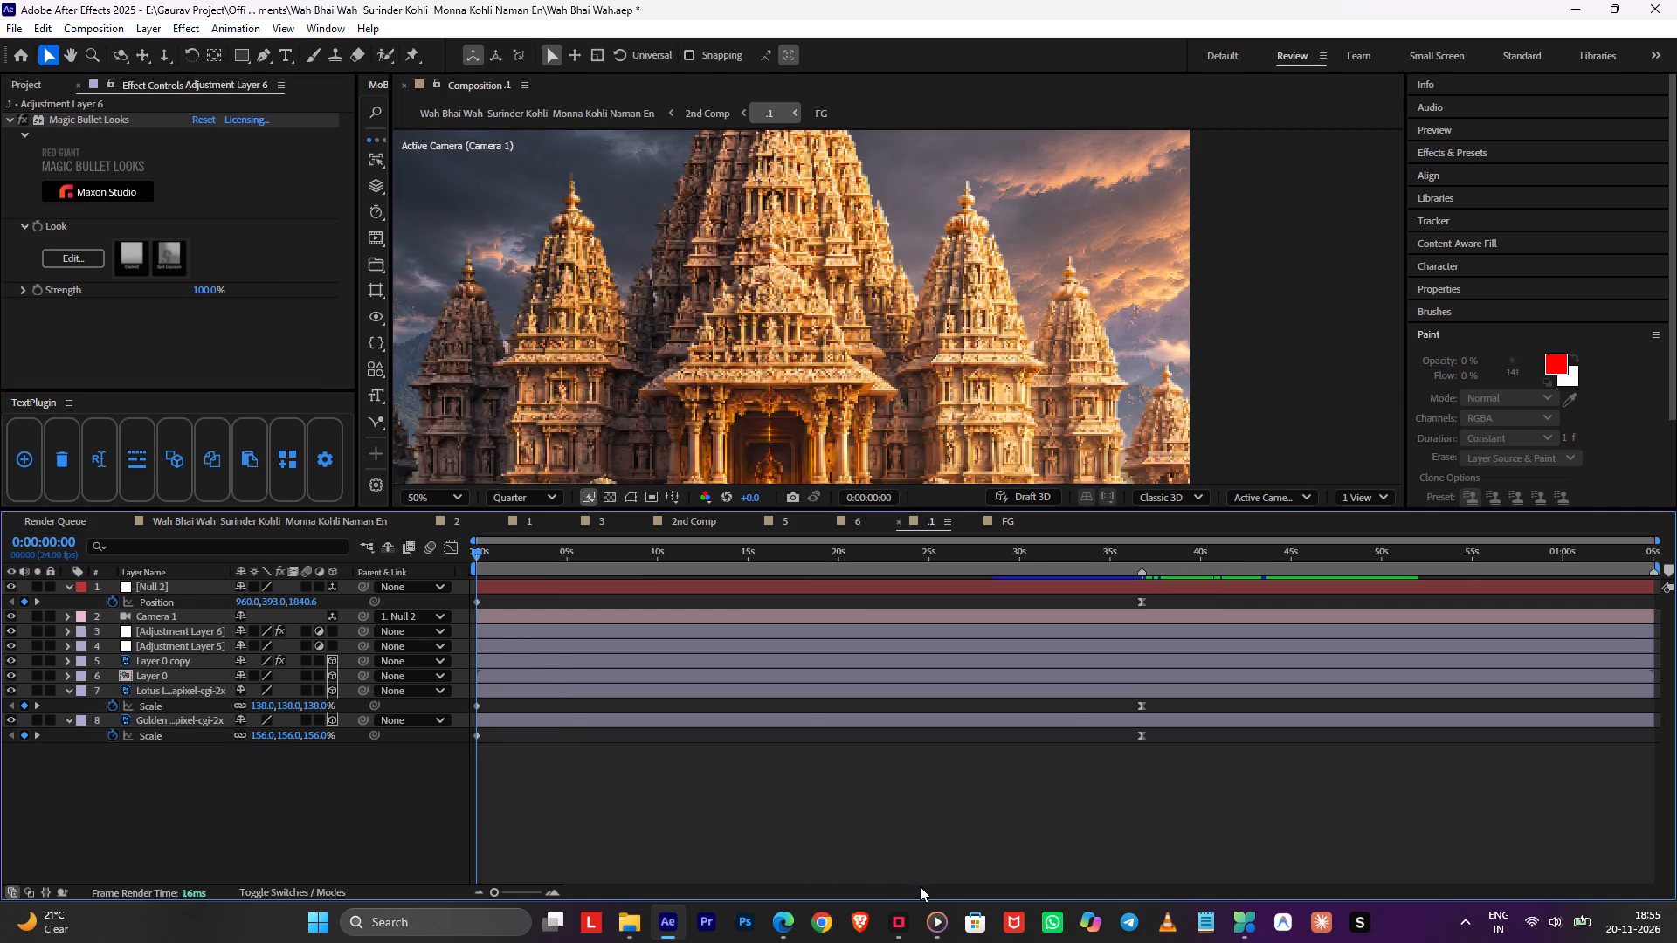
Switch to Media Player, play "Krish Rao - Wake Up" from about 0:25 and return to After Effects.
left_click(935, 928)
left_click(797, 845)
left_click(845, 855)
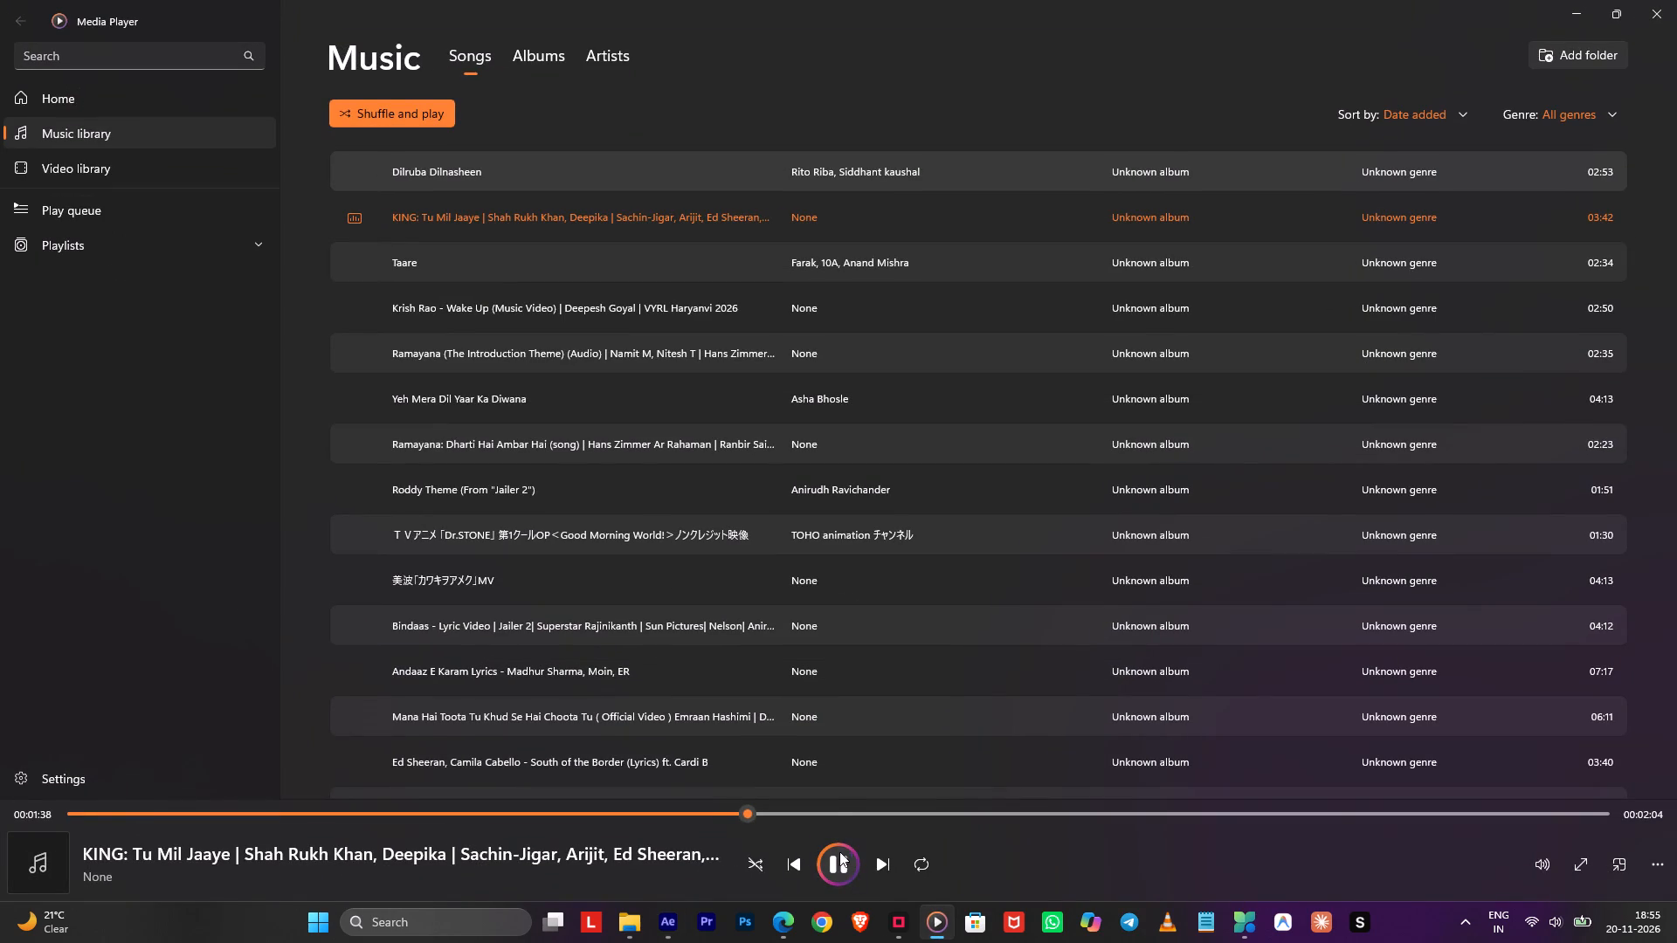
left_click(379, 172)
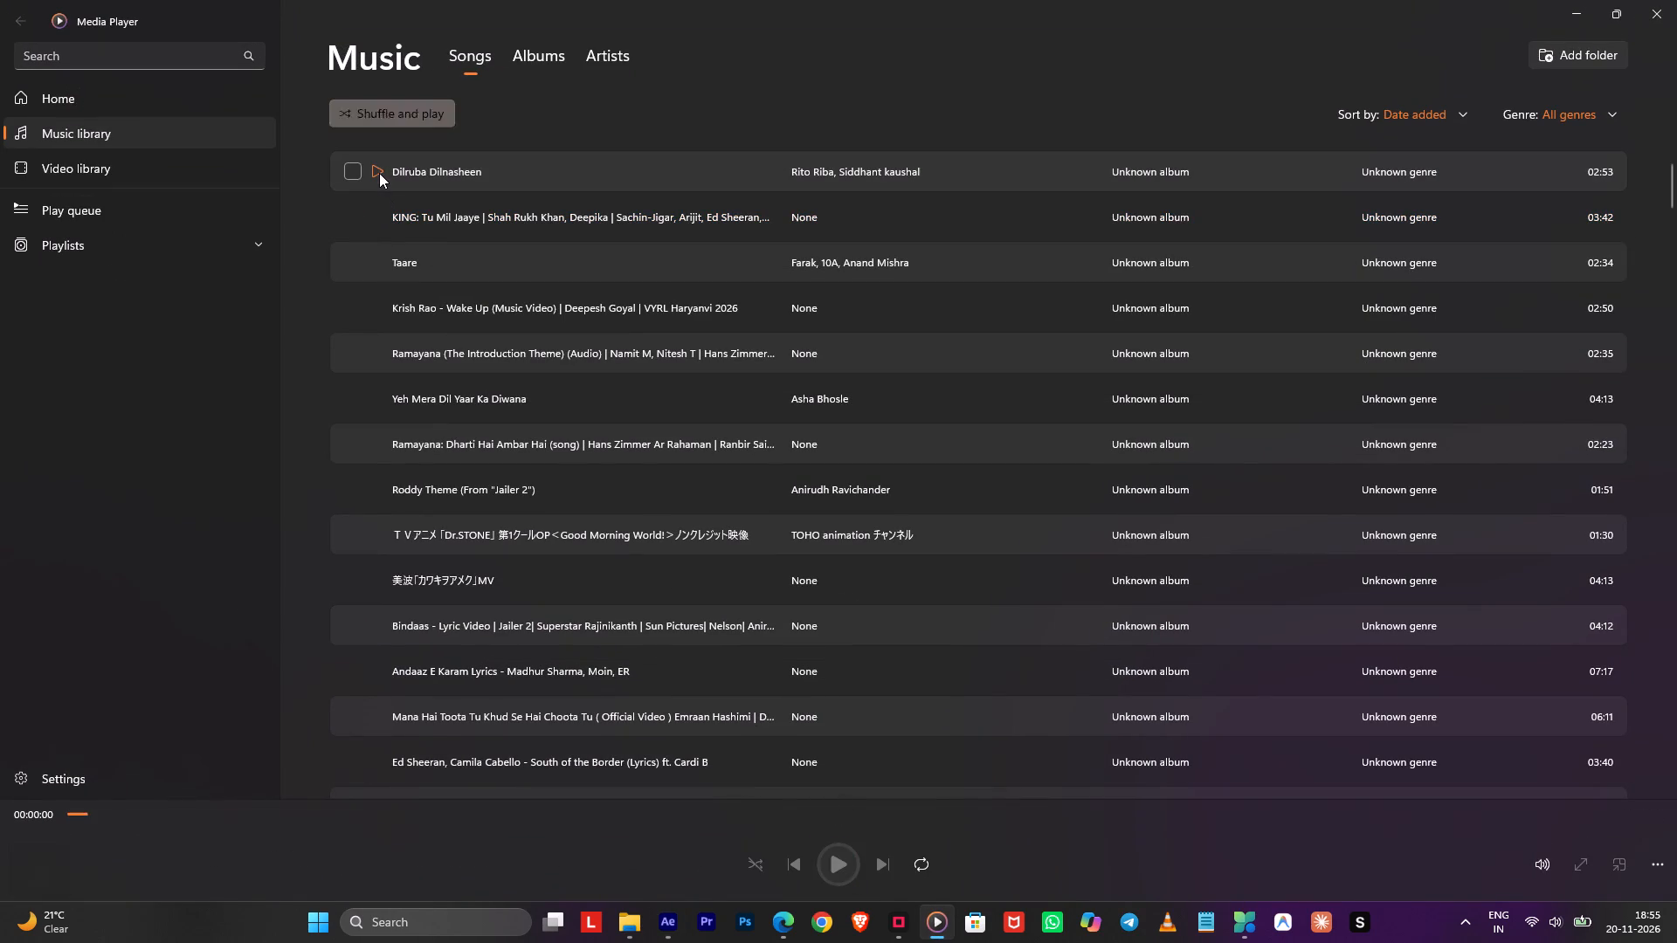
left_click(383, 313)
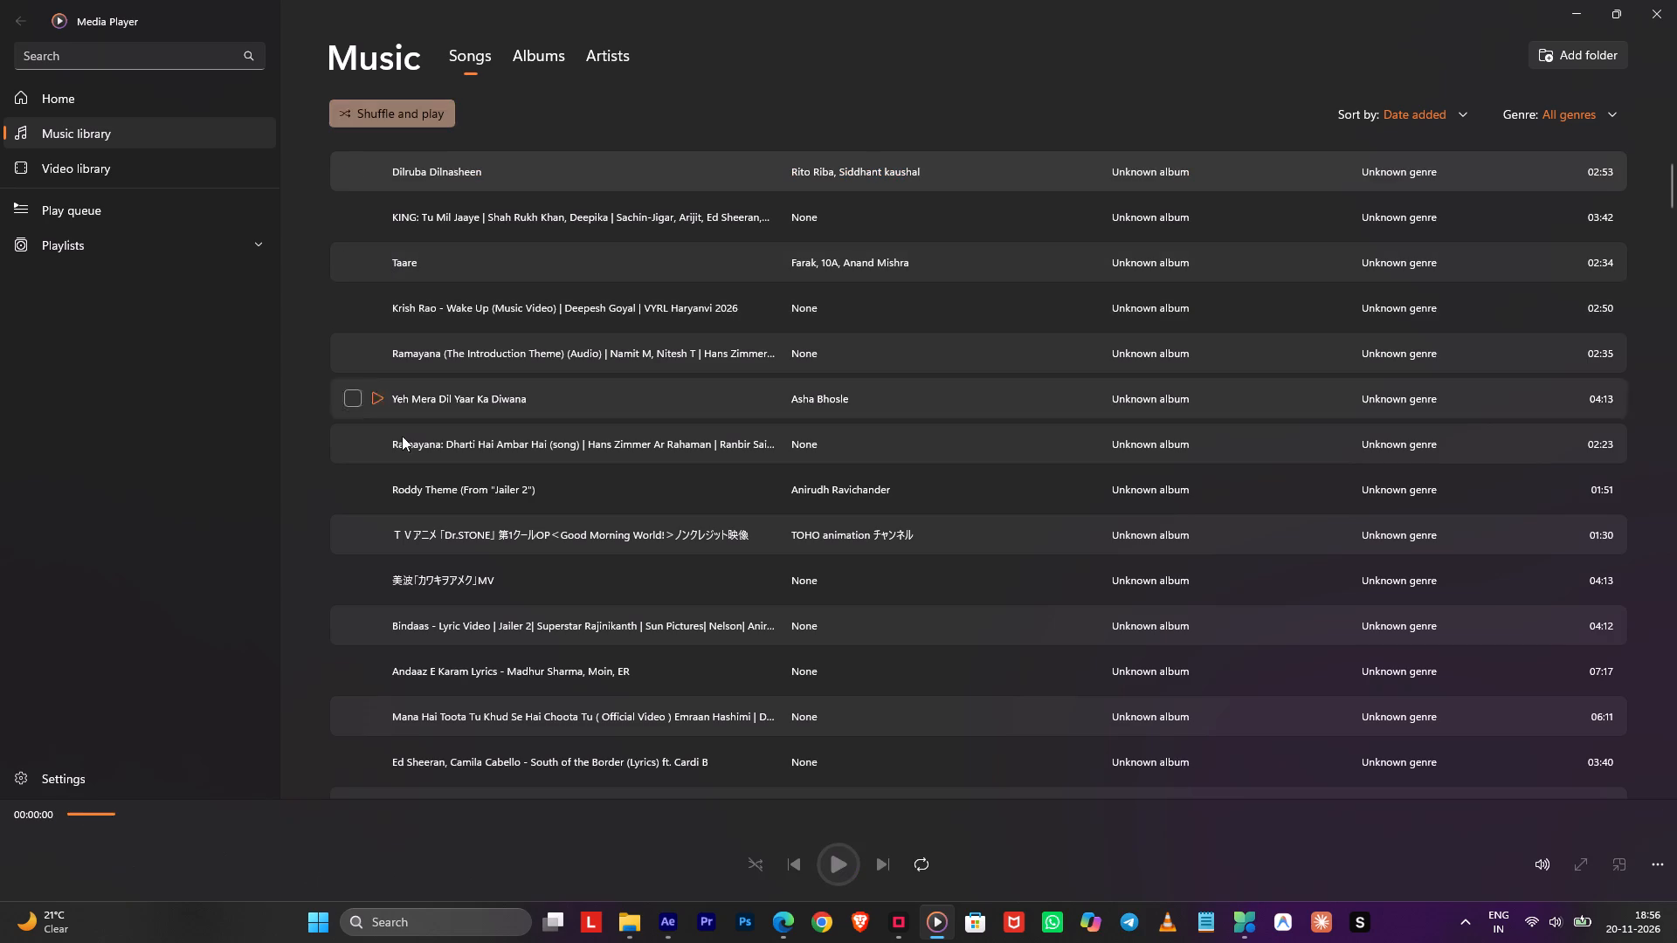
left_click(184, 817)
left_click_drag(219, 813, 309, 815)
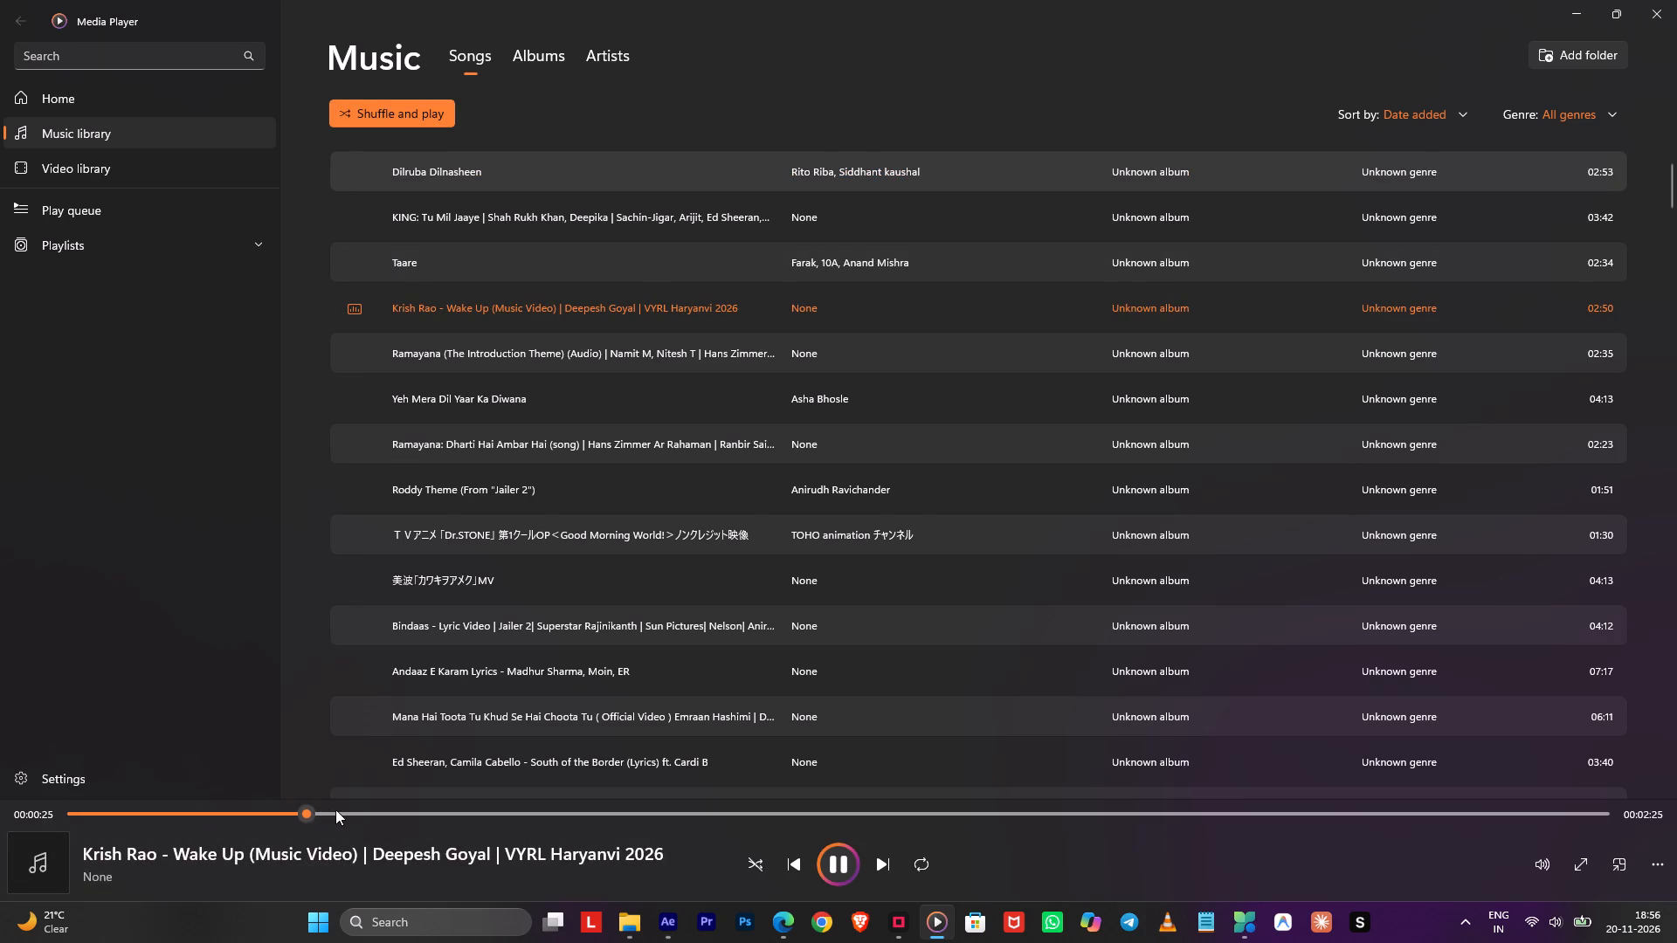
left_click(1582, 0)
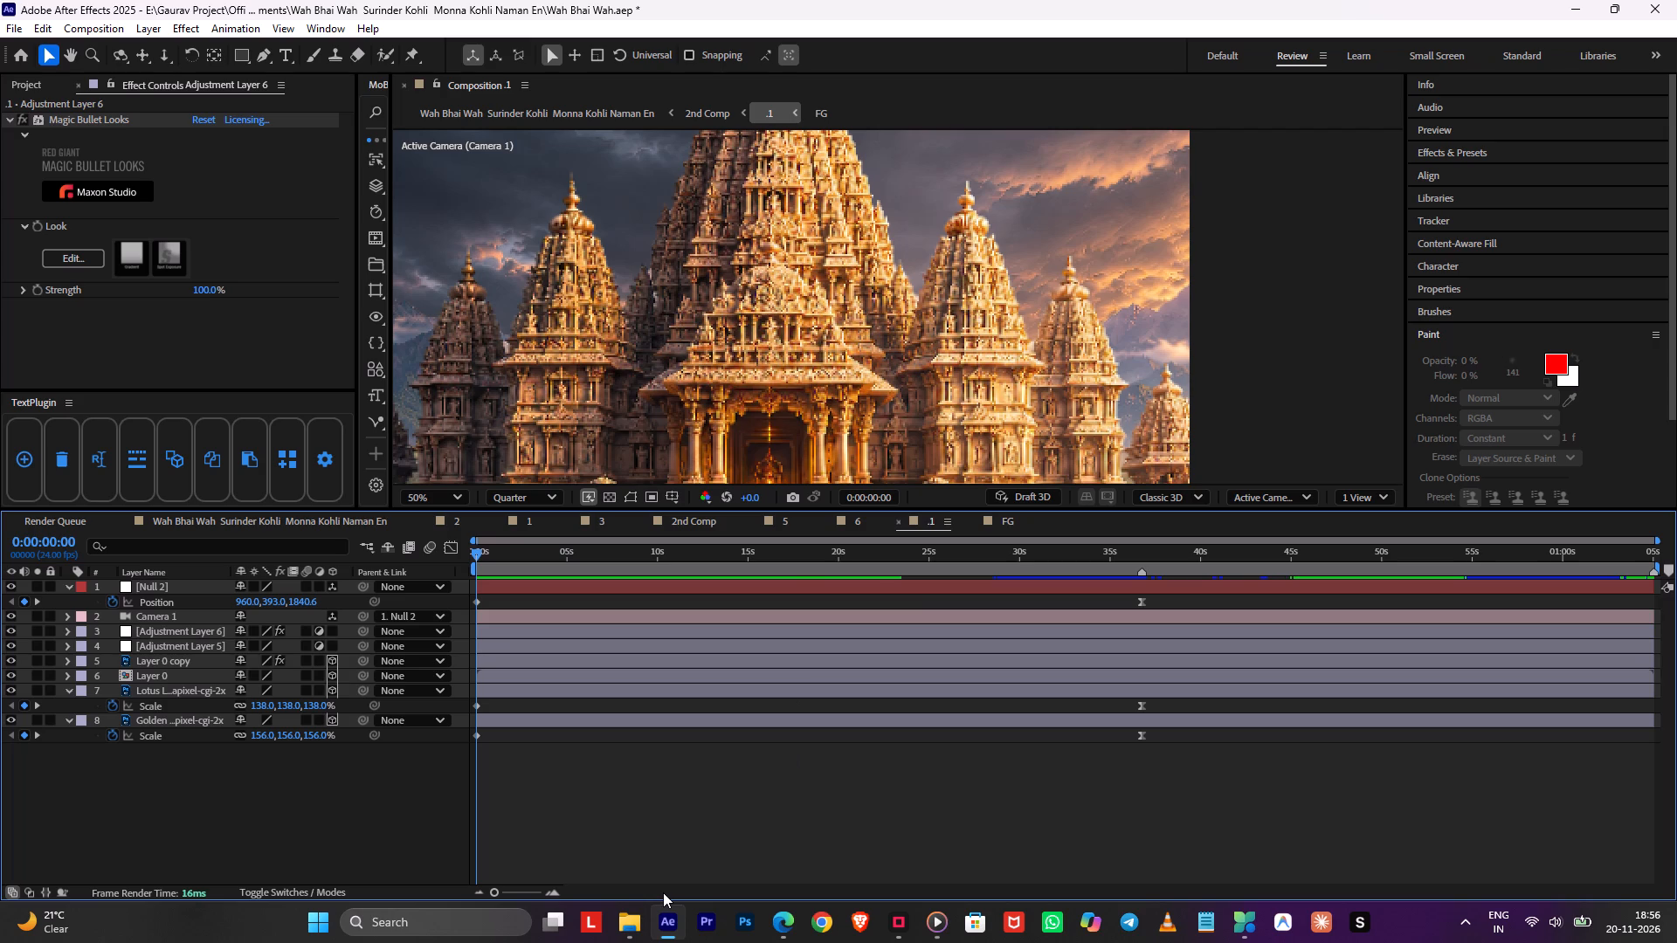
Switch to File Explorer, search the Assets folder for "falling white" and compare the daisy and petal clips.
left_click(627, 912)
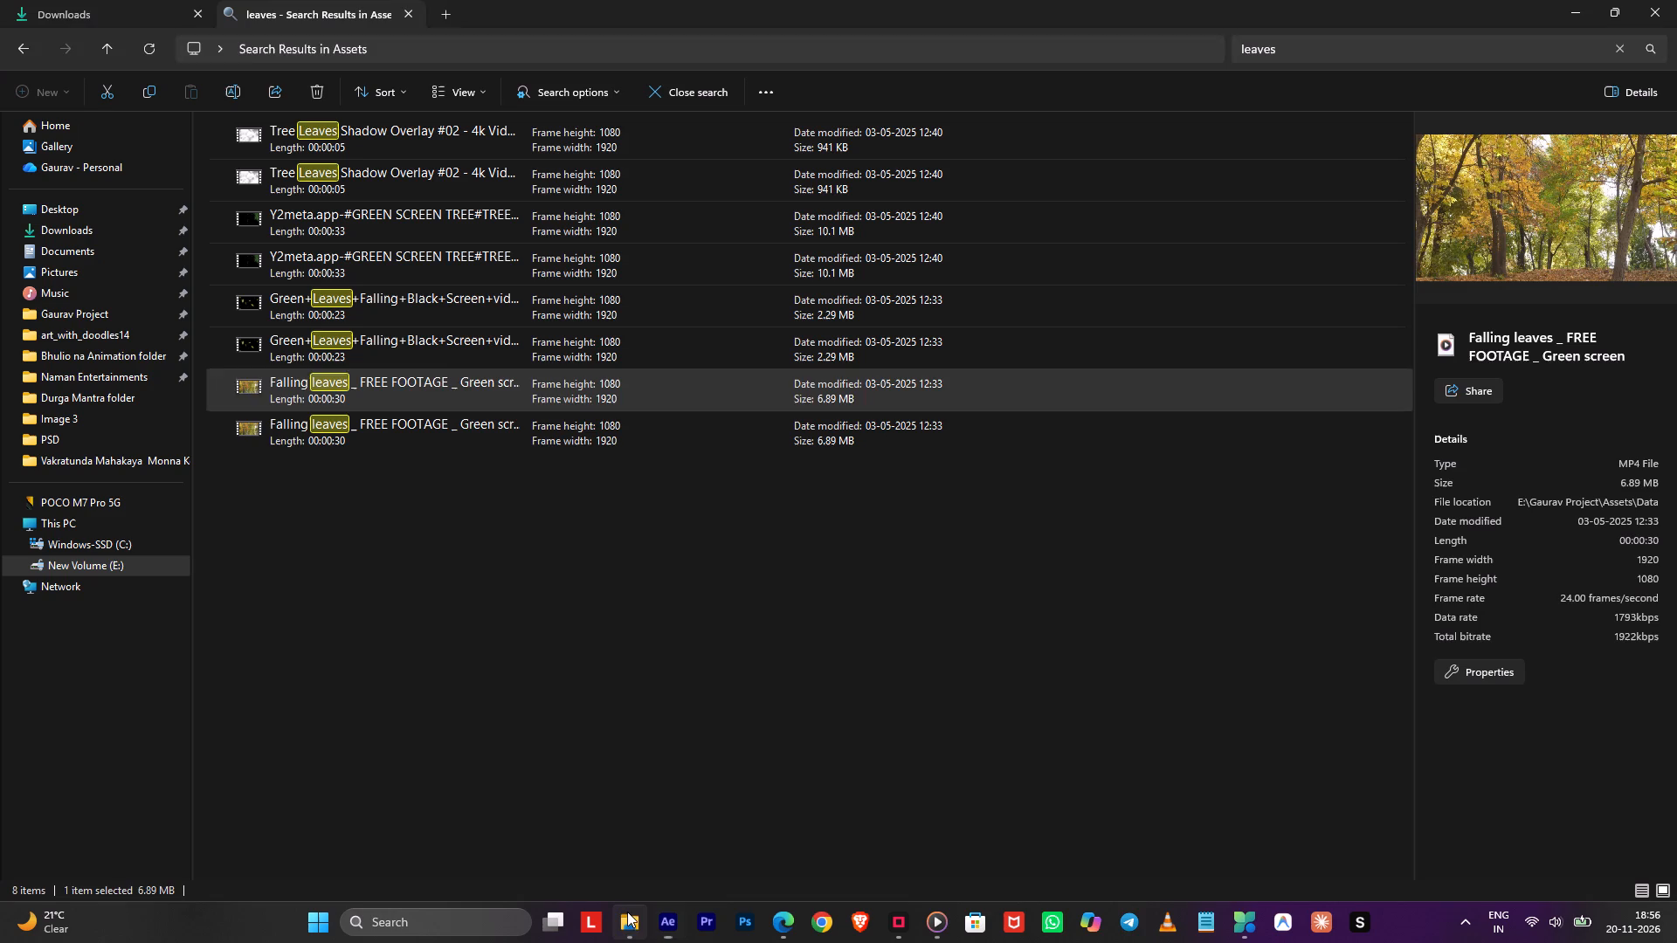
left_click(645, 597)
left_click_drag(1280, 55, 1201, 60)
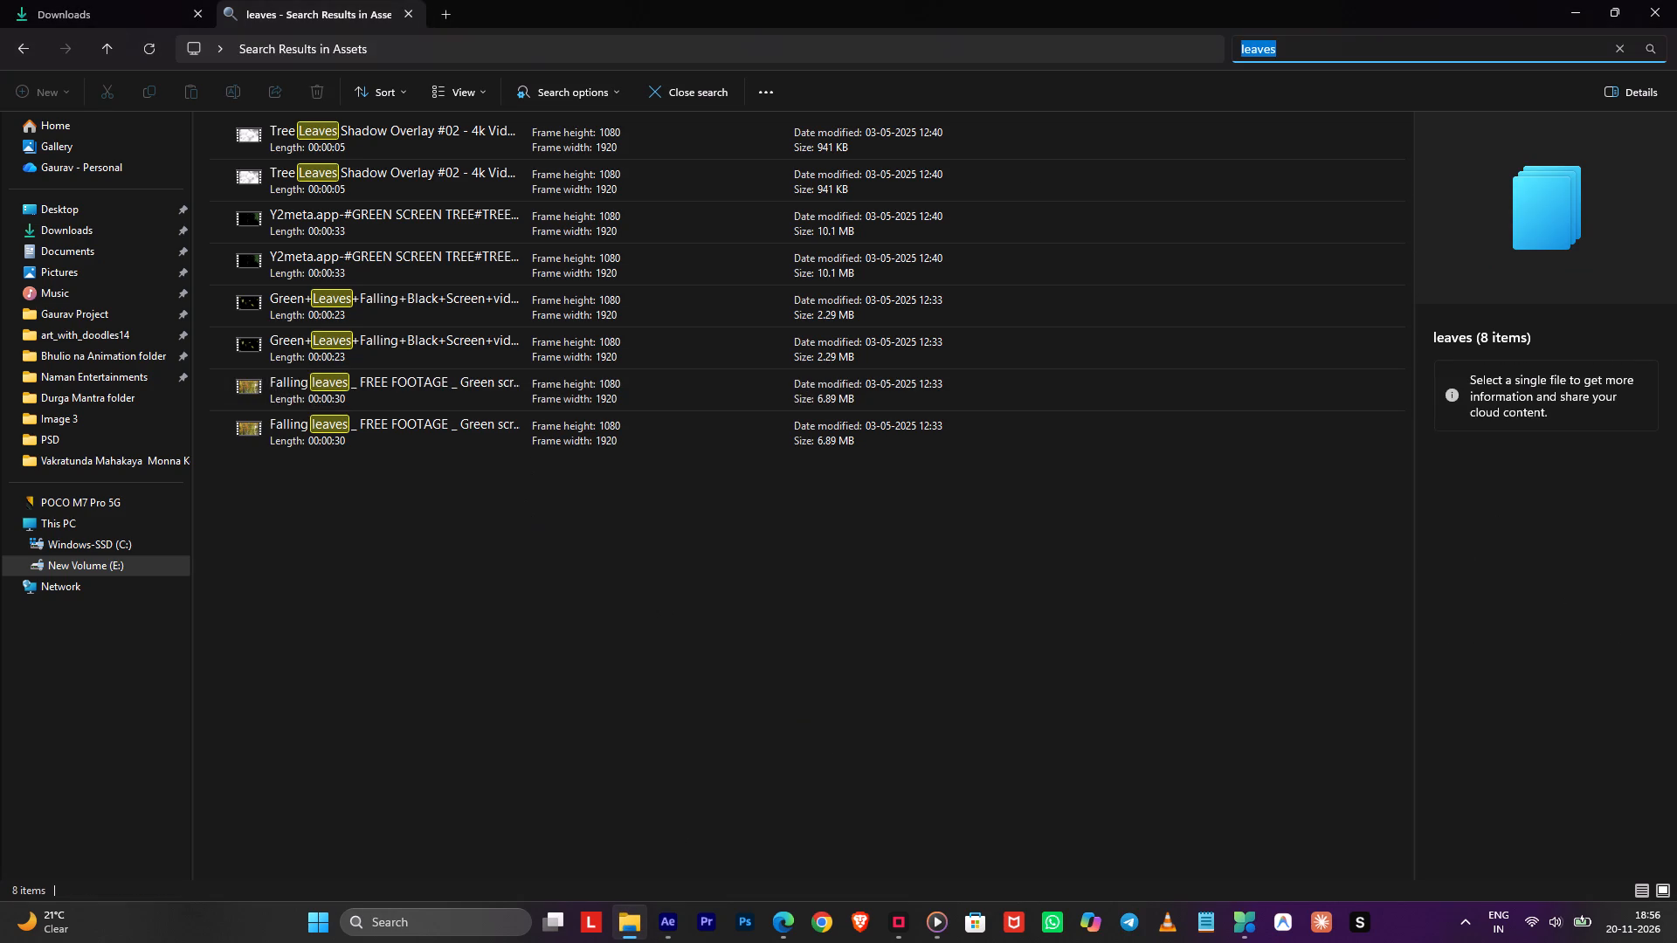
type("fallinf")
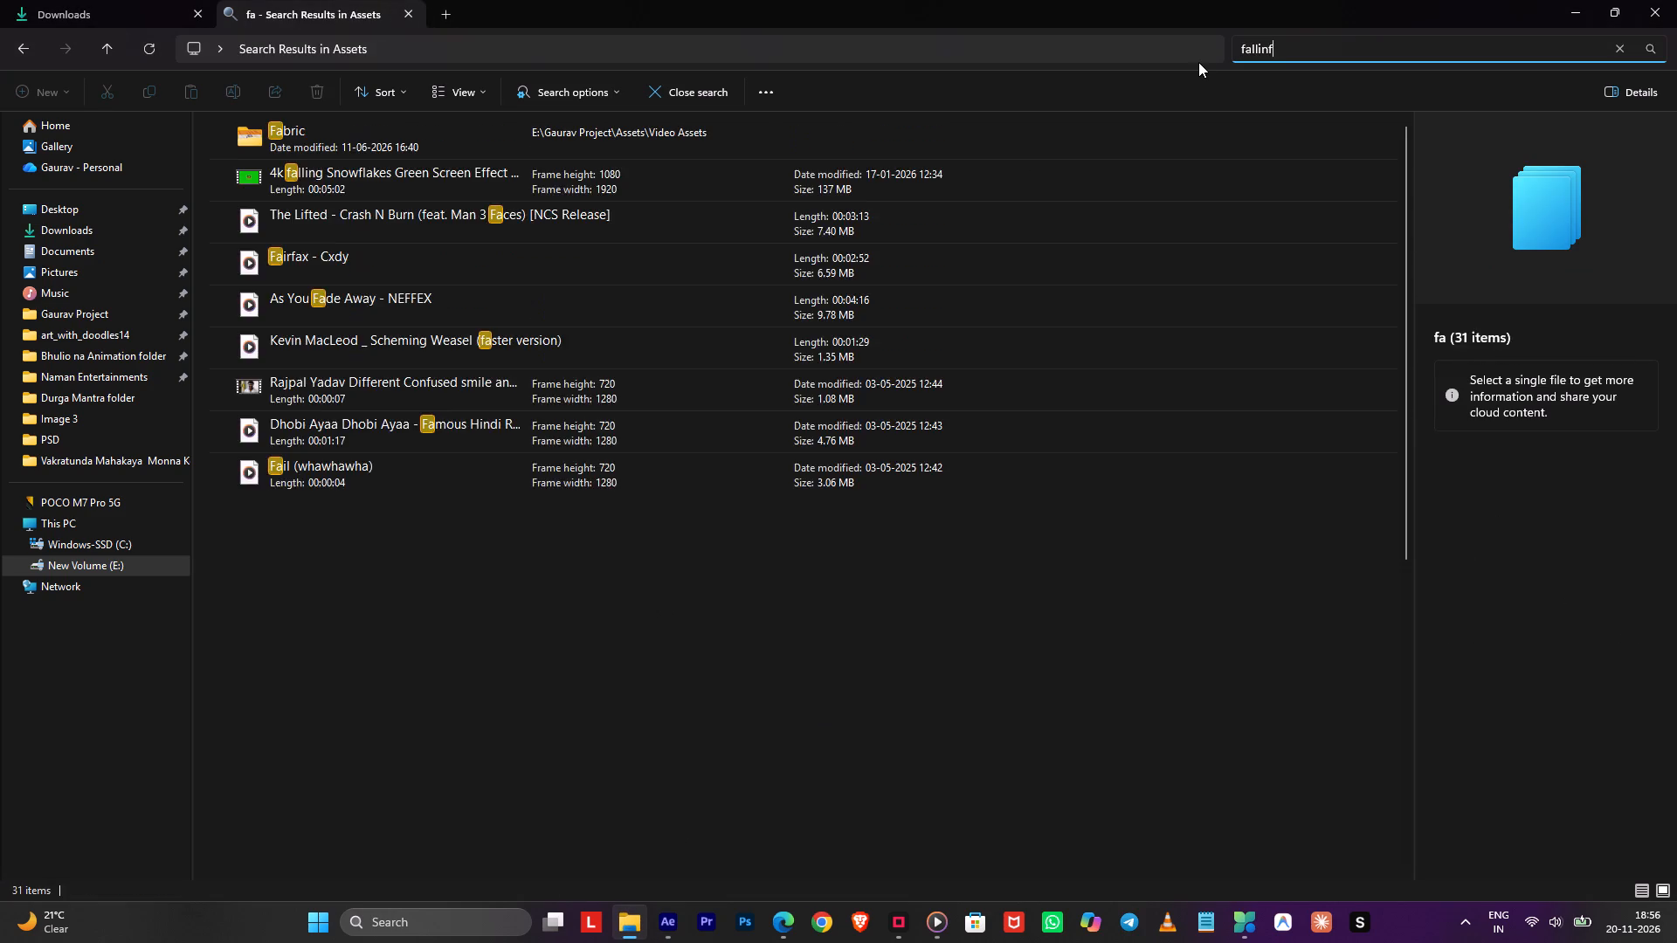
key("BackSpace")
type("g")
key("space")
key("BackSpace")
key("space")
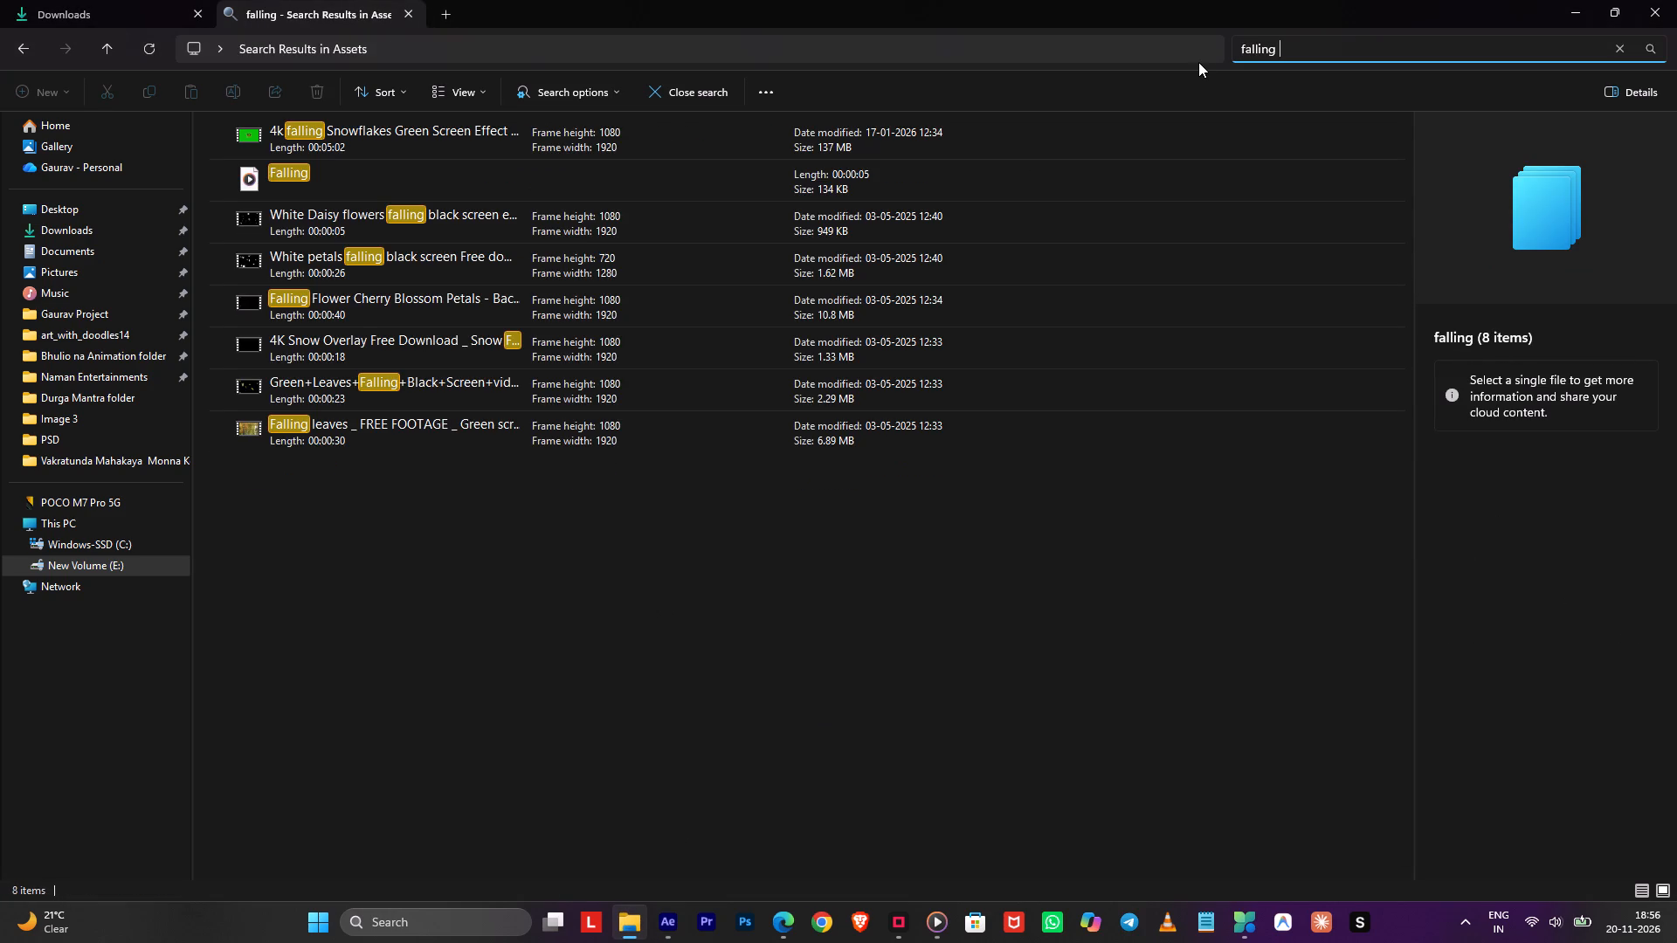
type("white")
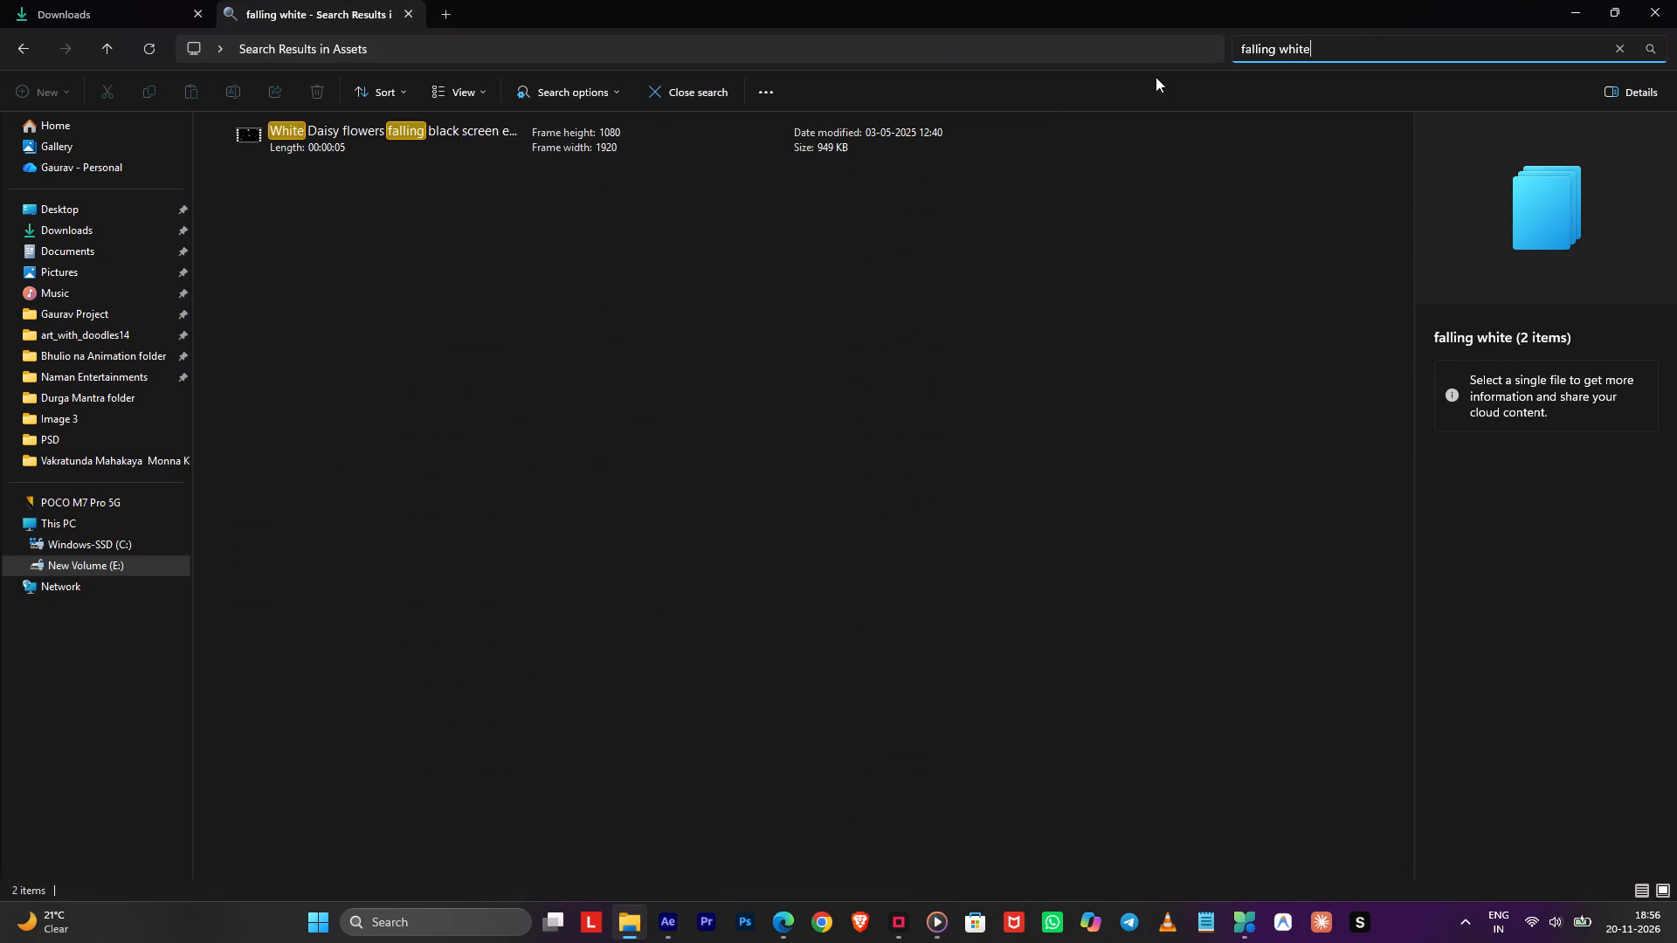
left_click(583, 154)
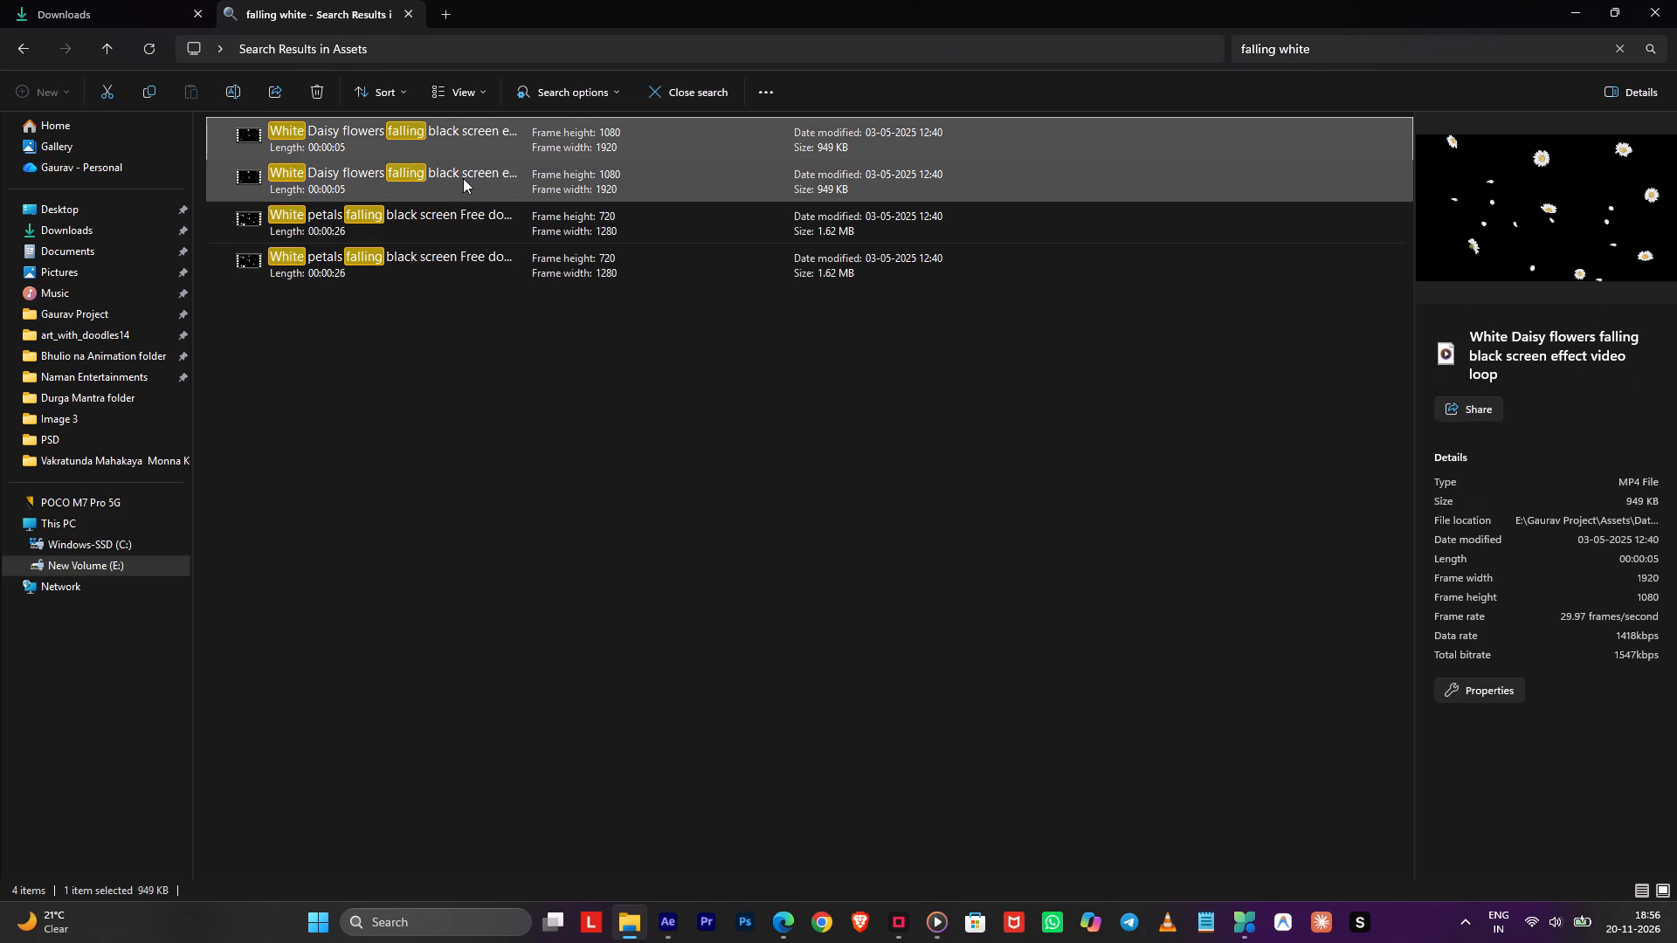
left_click(463, 178)
left_click(415, 217)
left_click(396, 265)
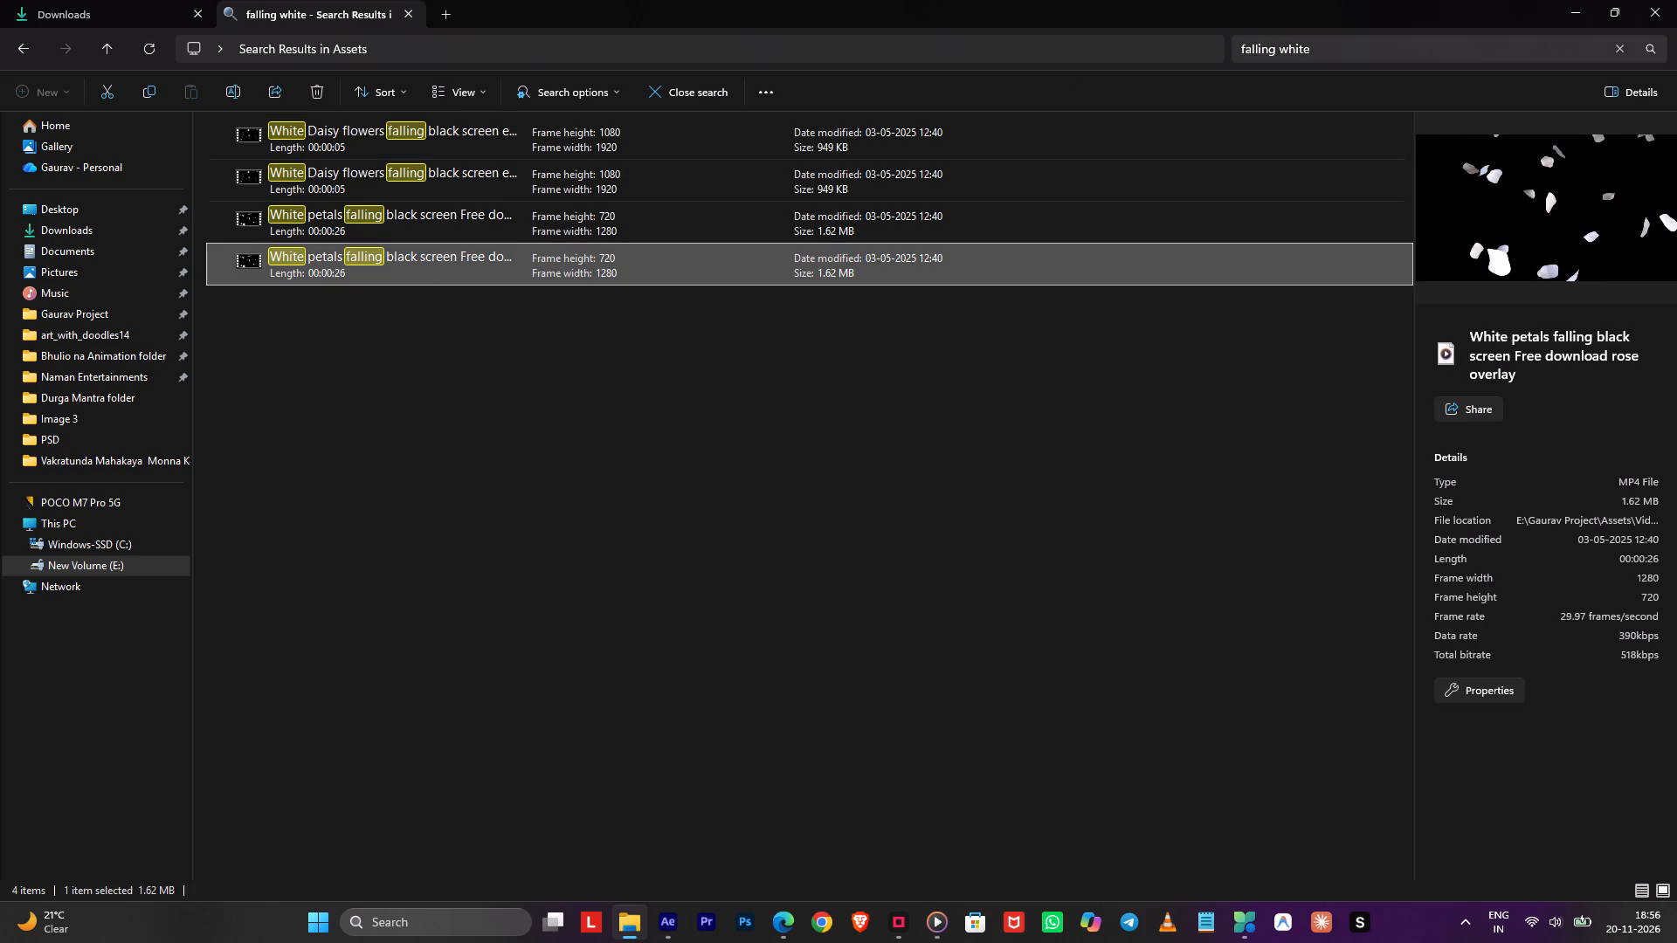
Broaden the Assets search to "white" and examine the overlay clips, including the daisy flowers and musical notes.
left_click_drag(1276, 51, 1128, 51)
key("BackSpace")
key("End")
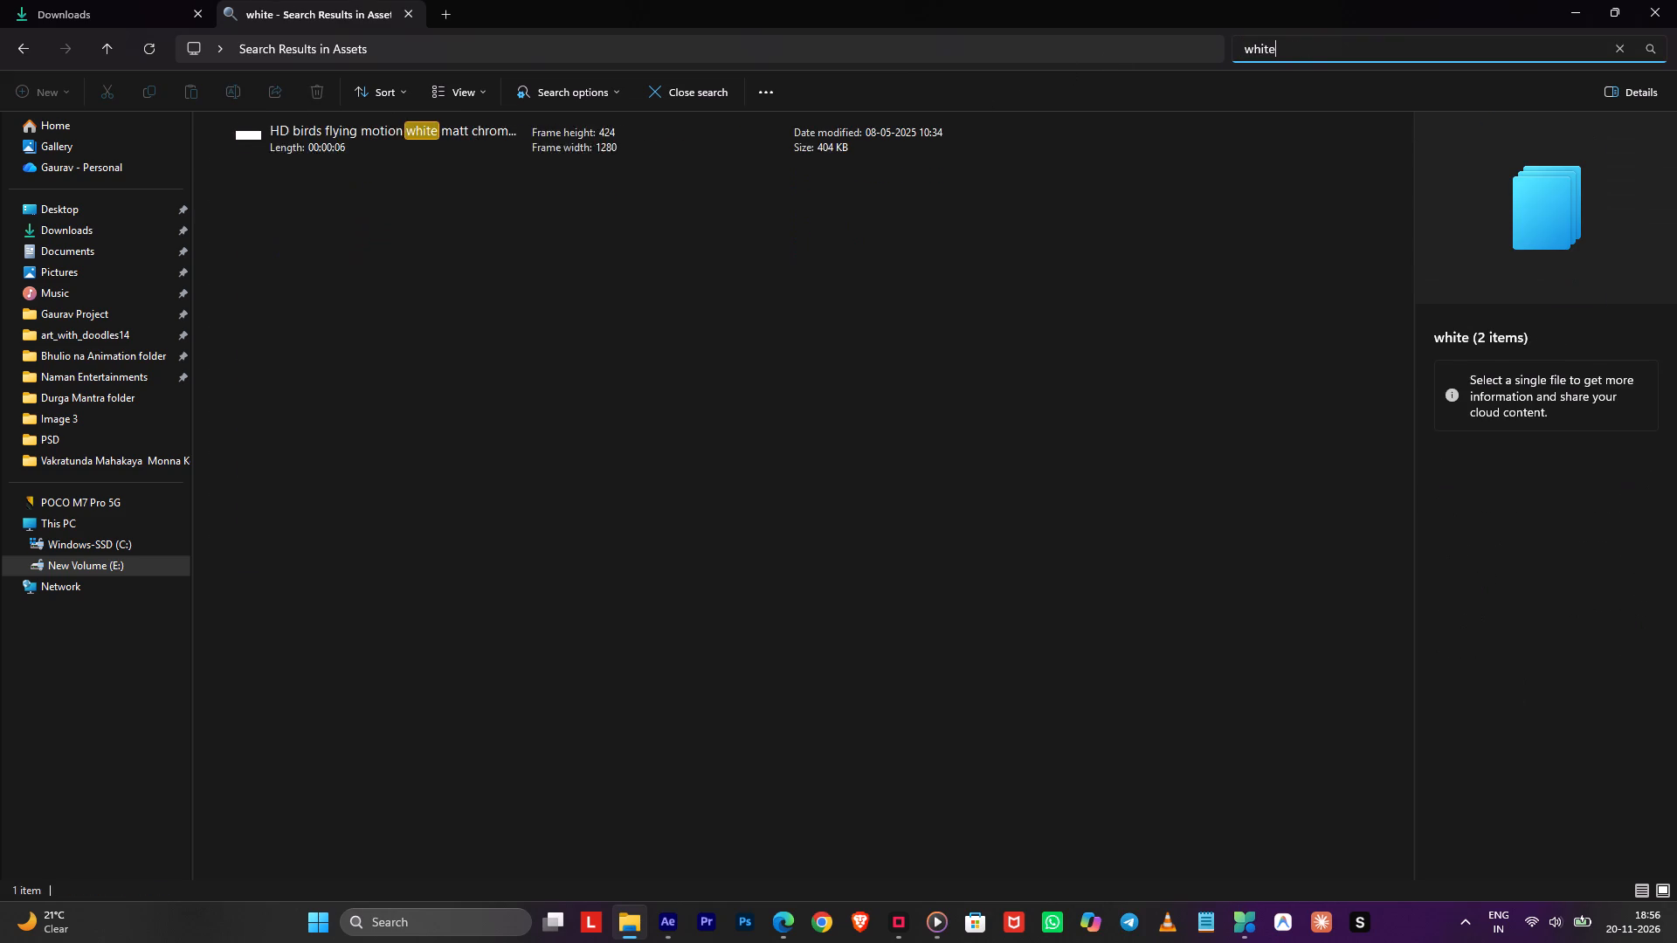
left_click(1247, 47)
left_click(1292, 45)
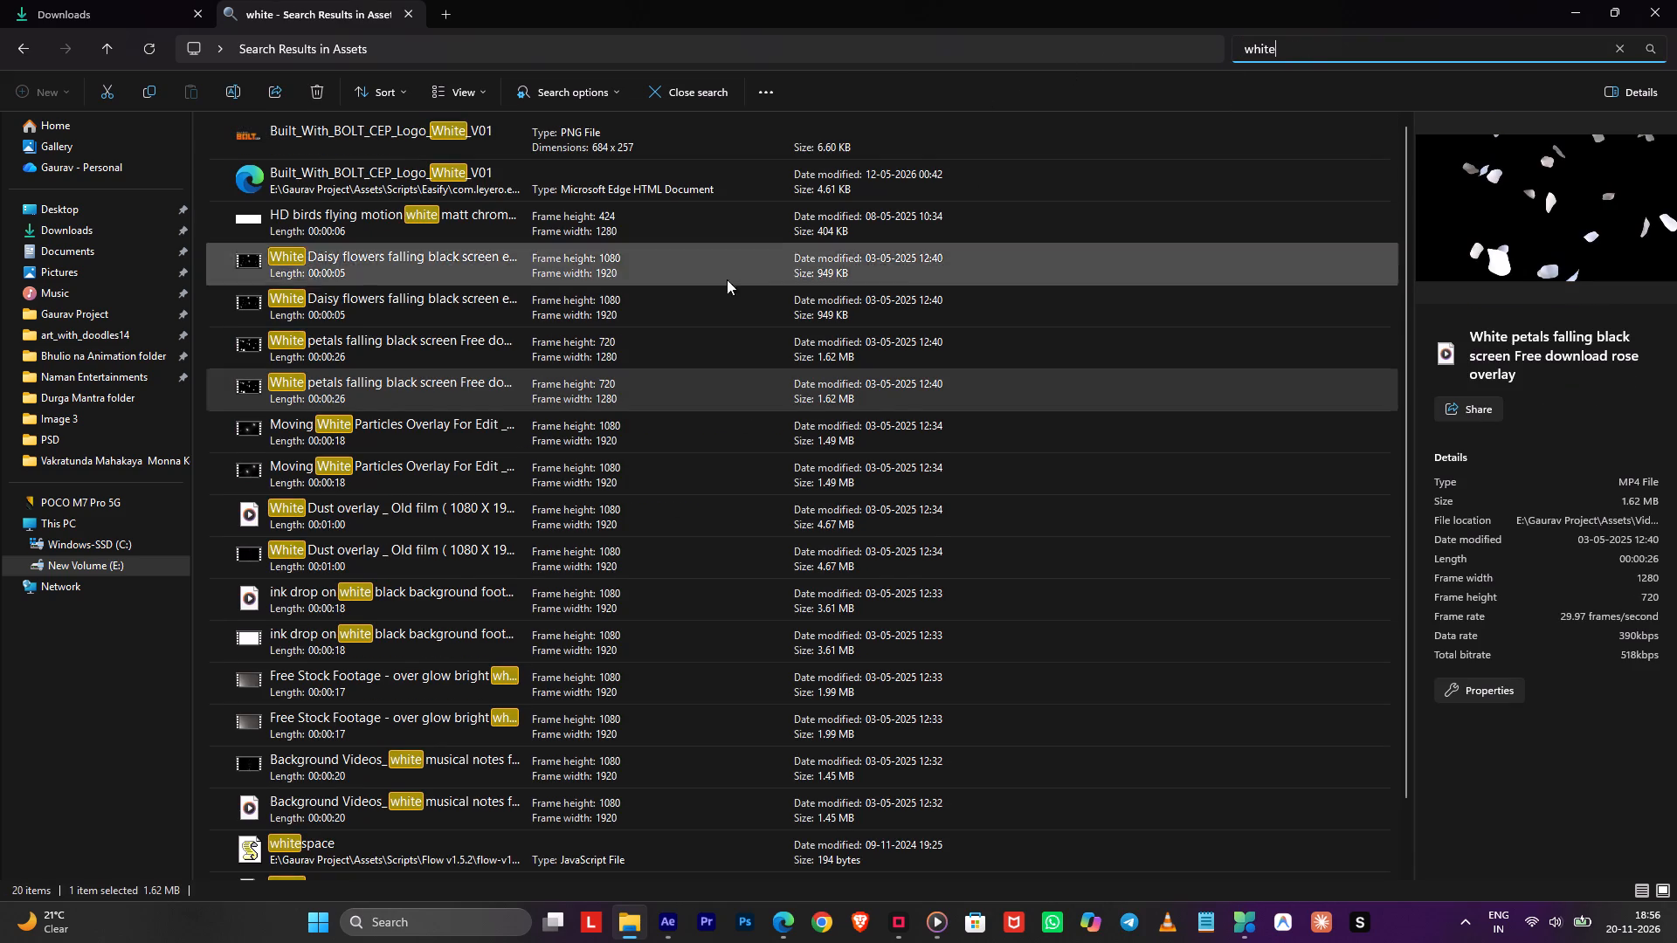
left_click(612, 305)
left_click(605, 262)
left_click(469, 751)
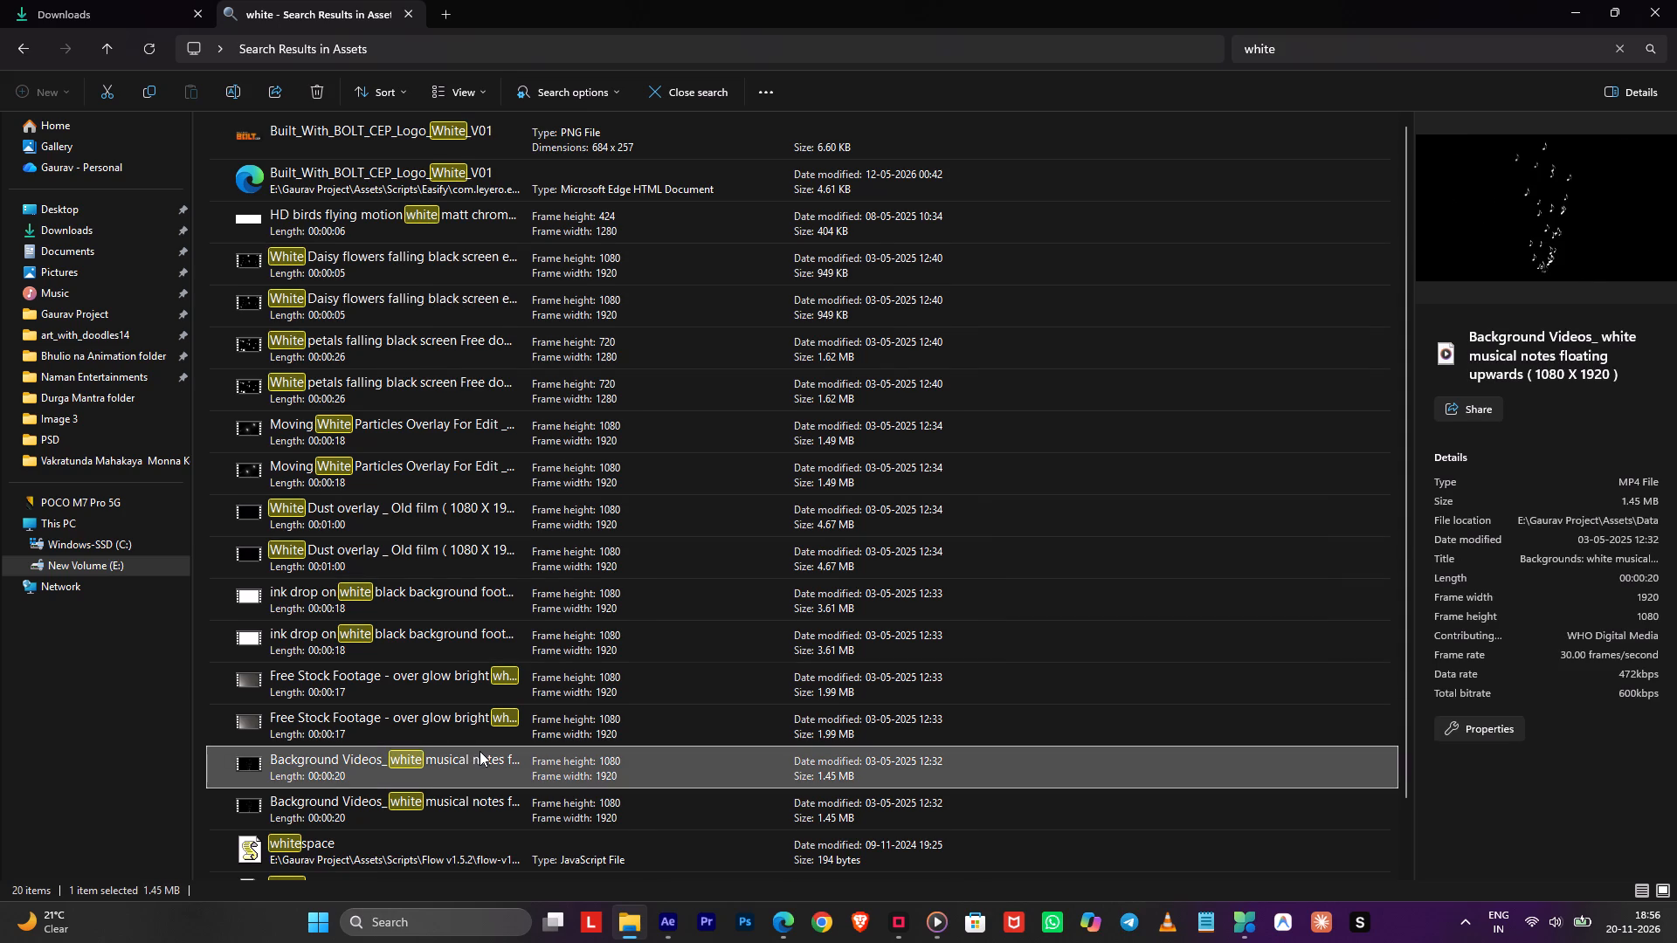
left_click(489, 781)
left_click(475, 824)
scroll(609, 637, "up", 1)
scroll(609, 637, "down", 6)
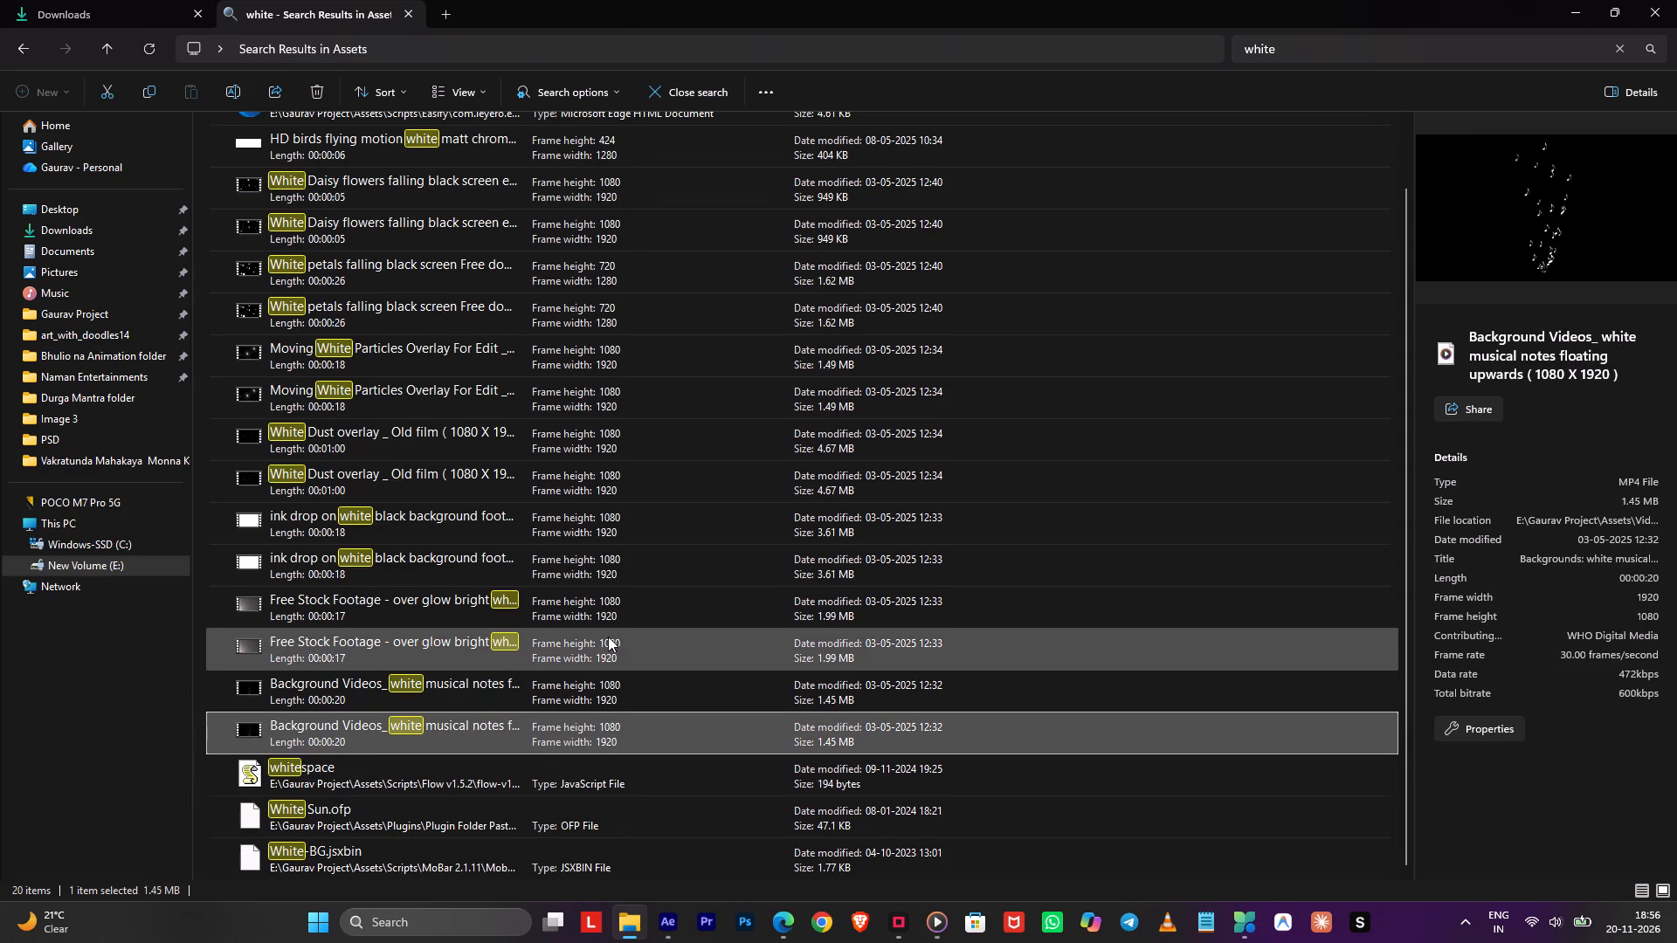
Search the Assets folder for "4k".
left_click_drag(1319, 41, 1152, 54)
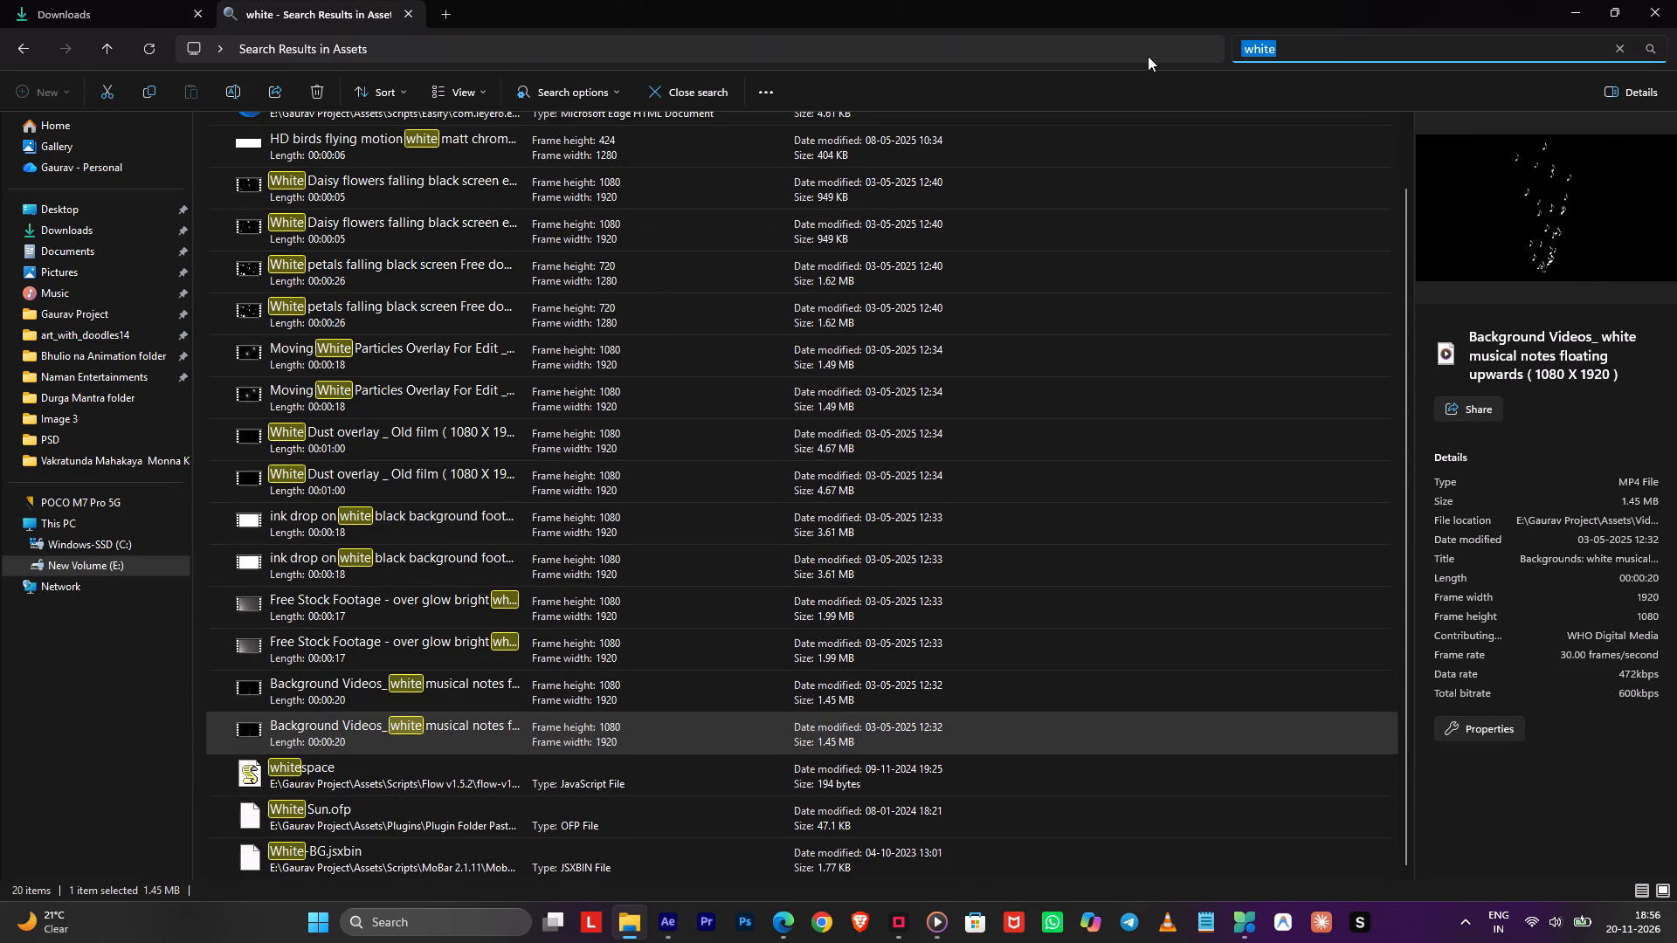
type("4k")
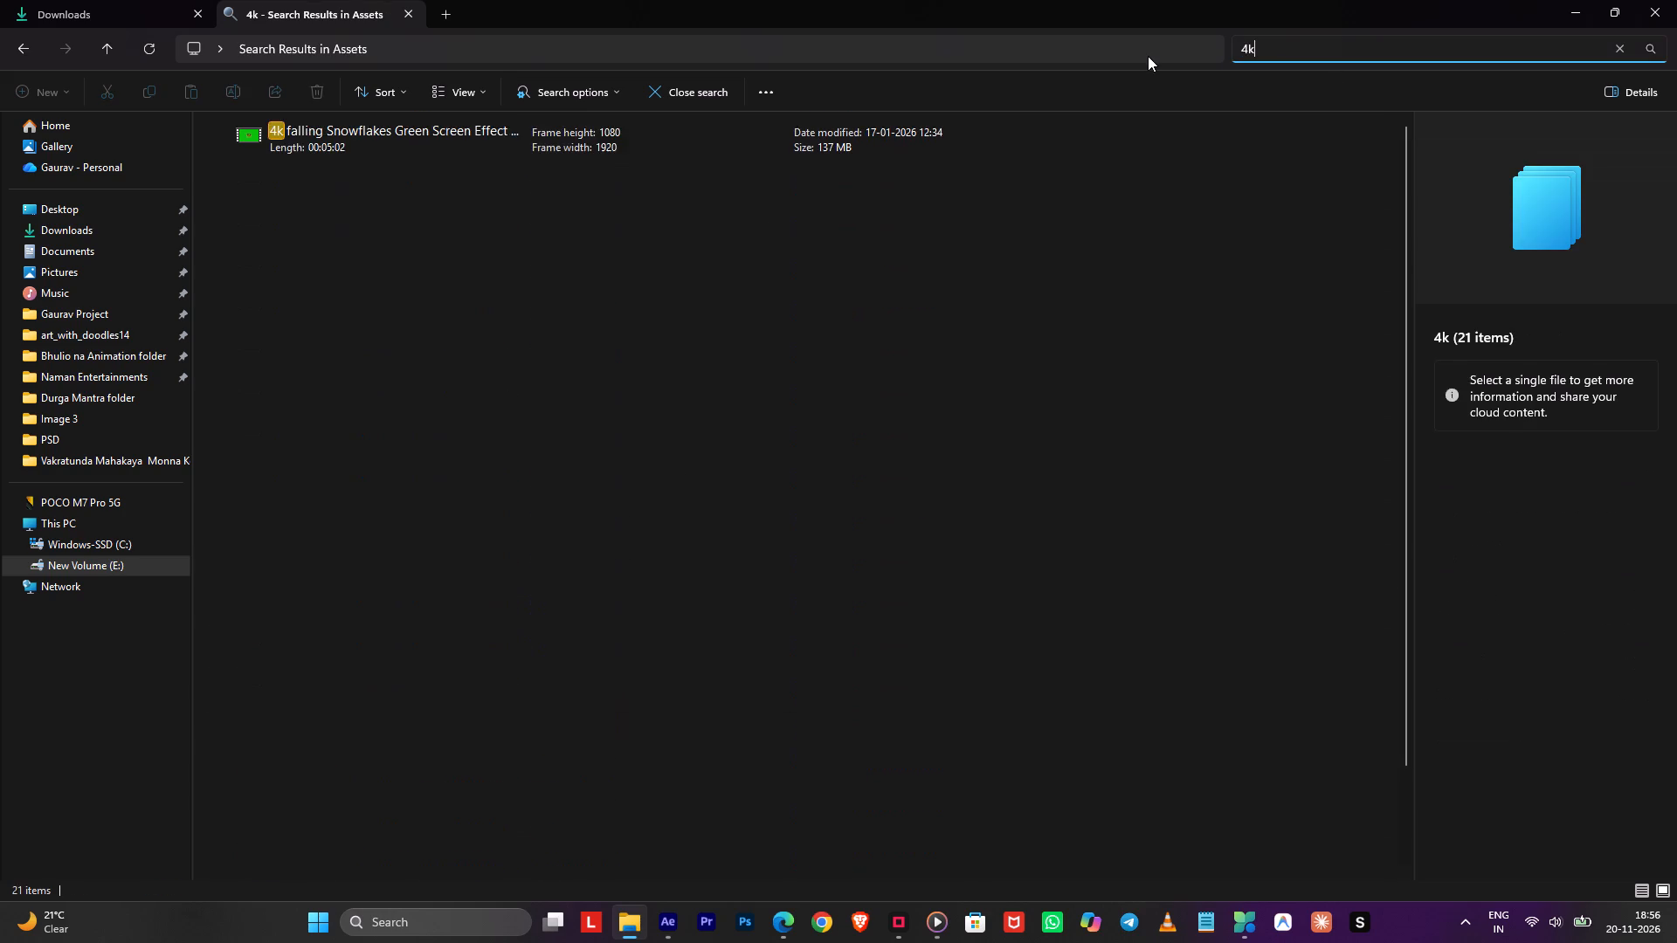
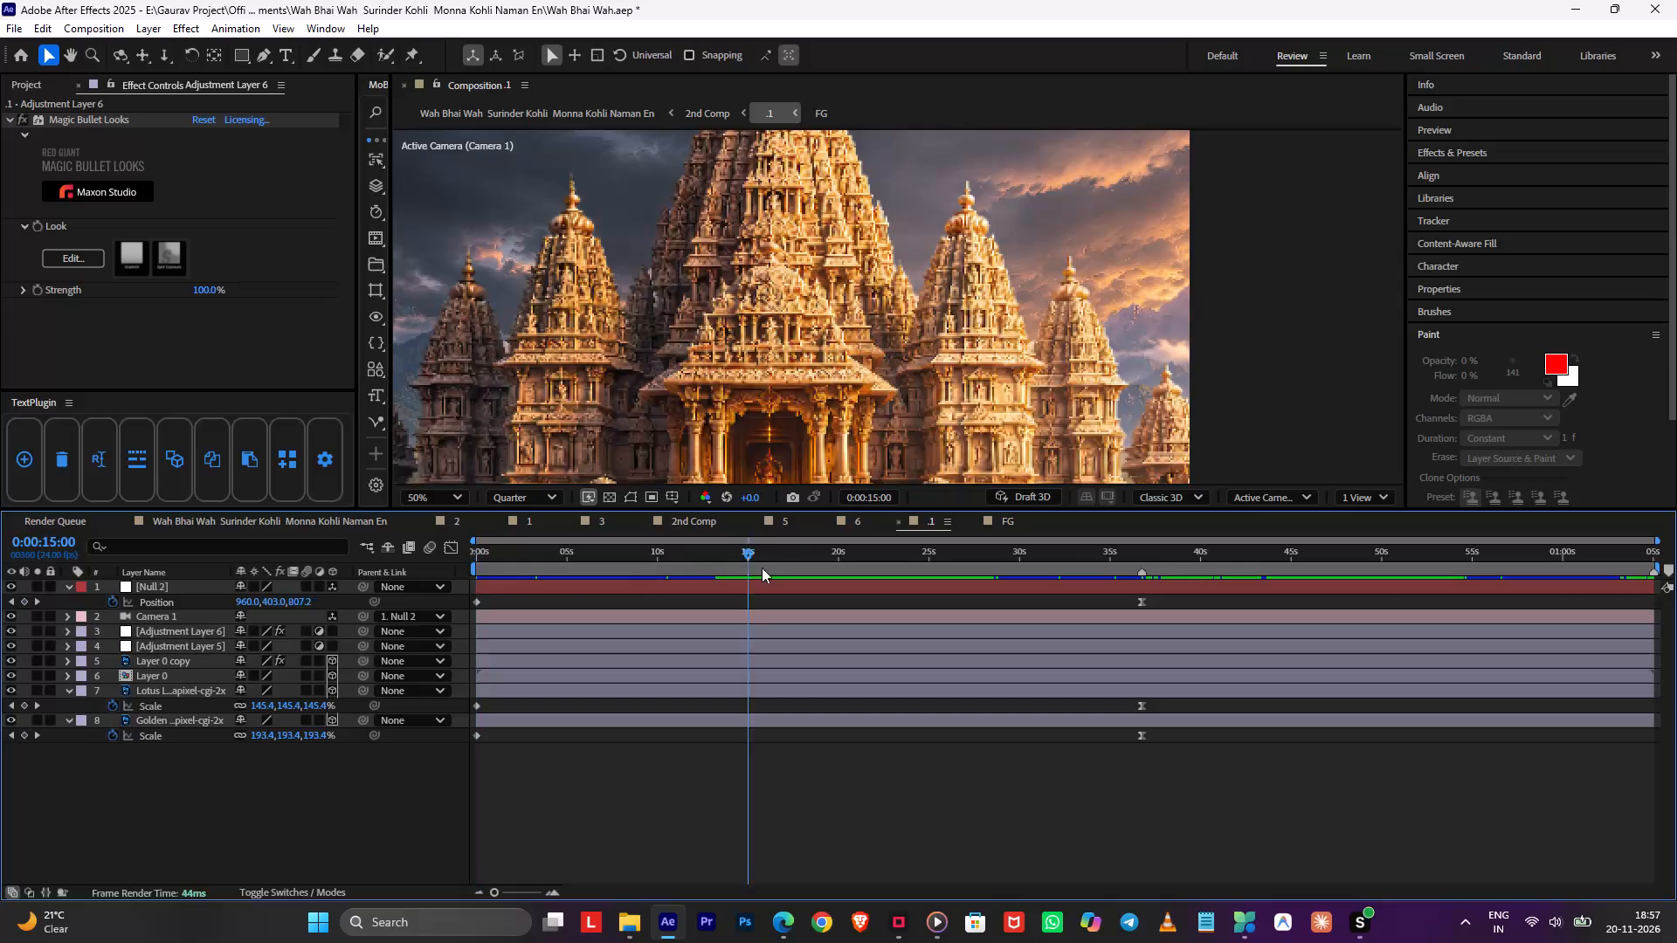
Play back and scrub the opening 20 seconds of composition .1 to review the temple camera move.
key("space")
scroll(984, 378, "down", 1)
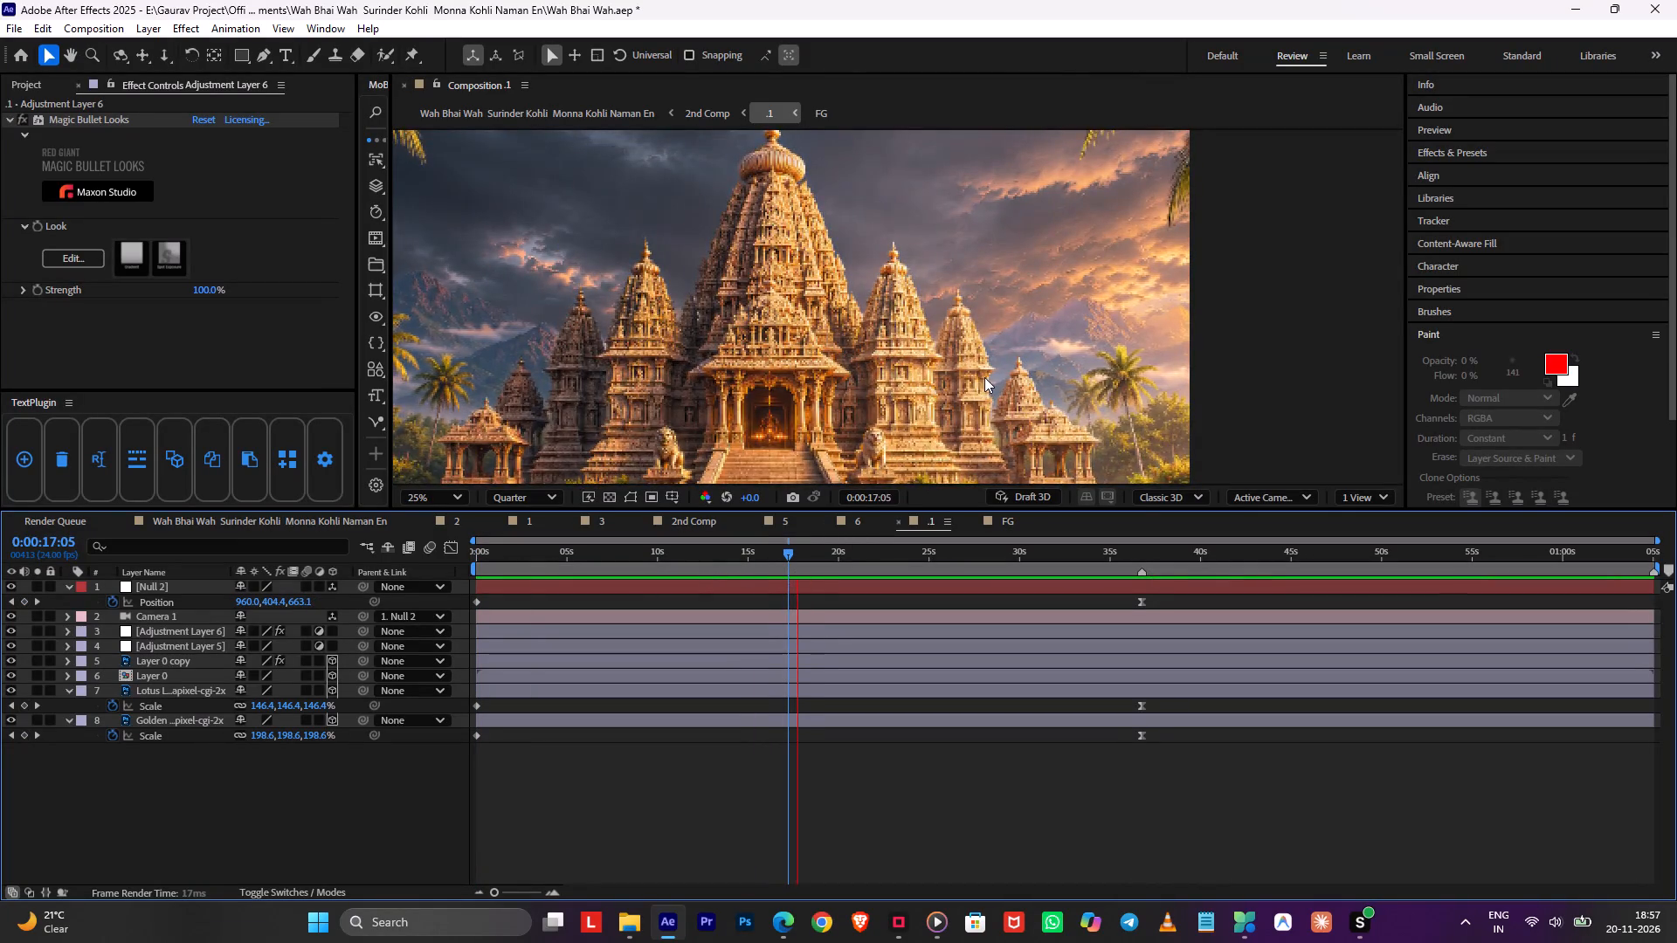
middle_click_drag(793, 413, 818, 408)
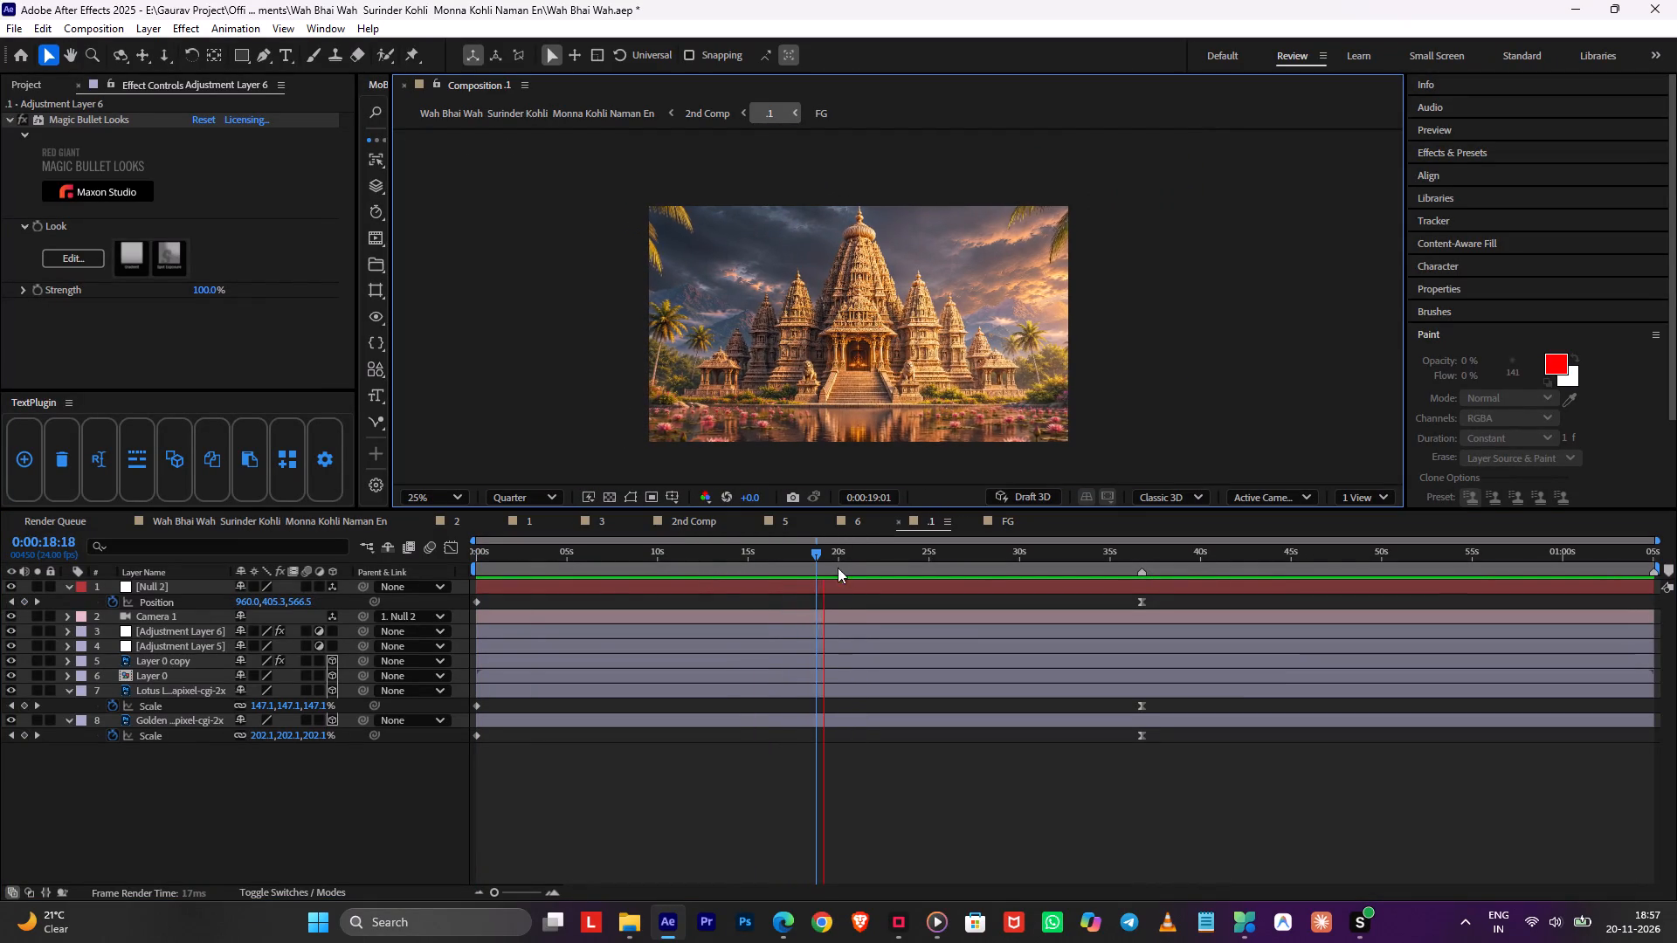
left_click_drag(833, 557, 285, 589)
key("space")
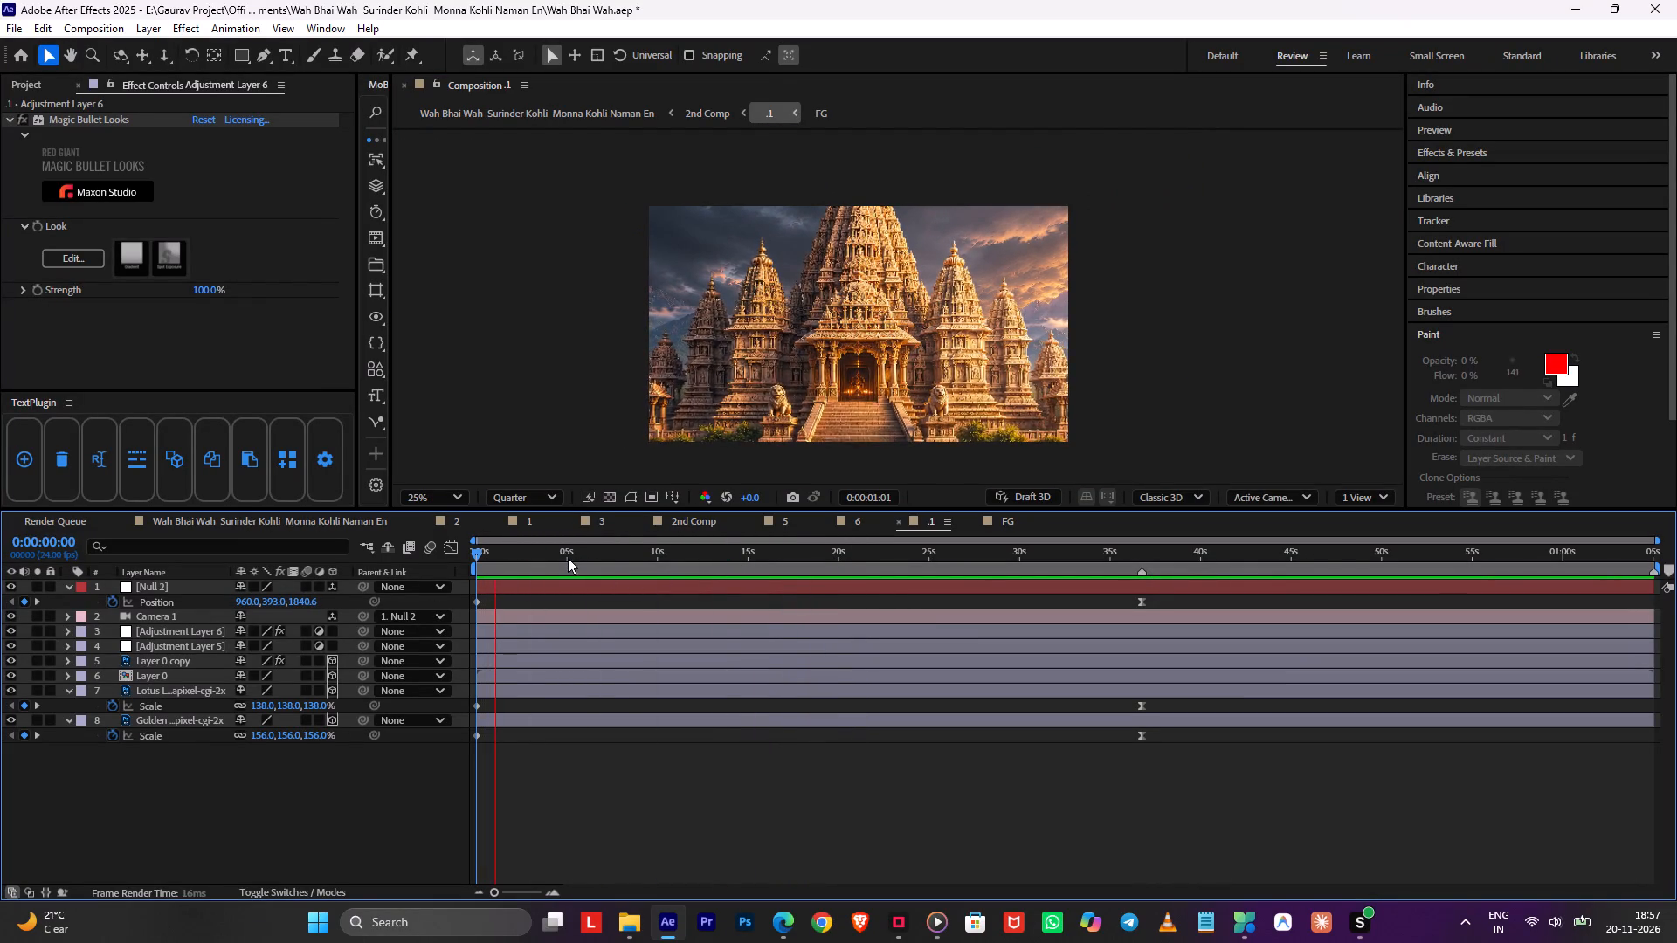
left_click_drag(568, 558, 352, 604)
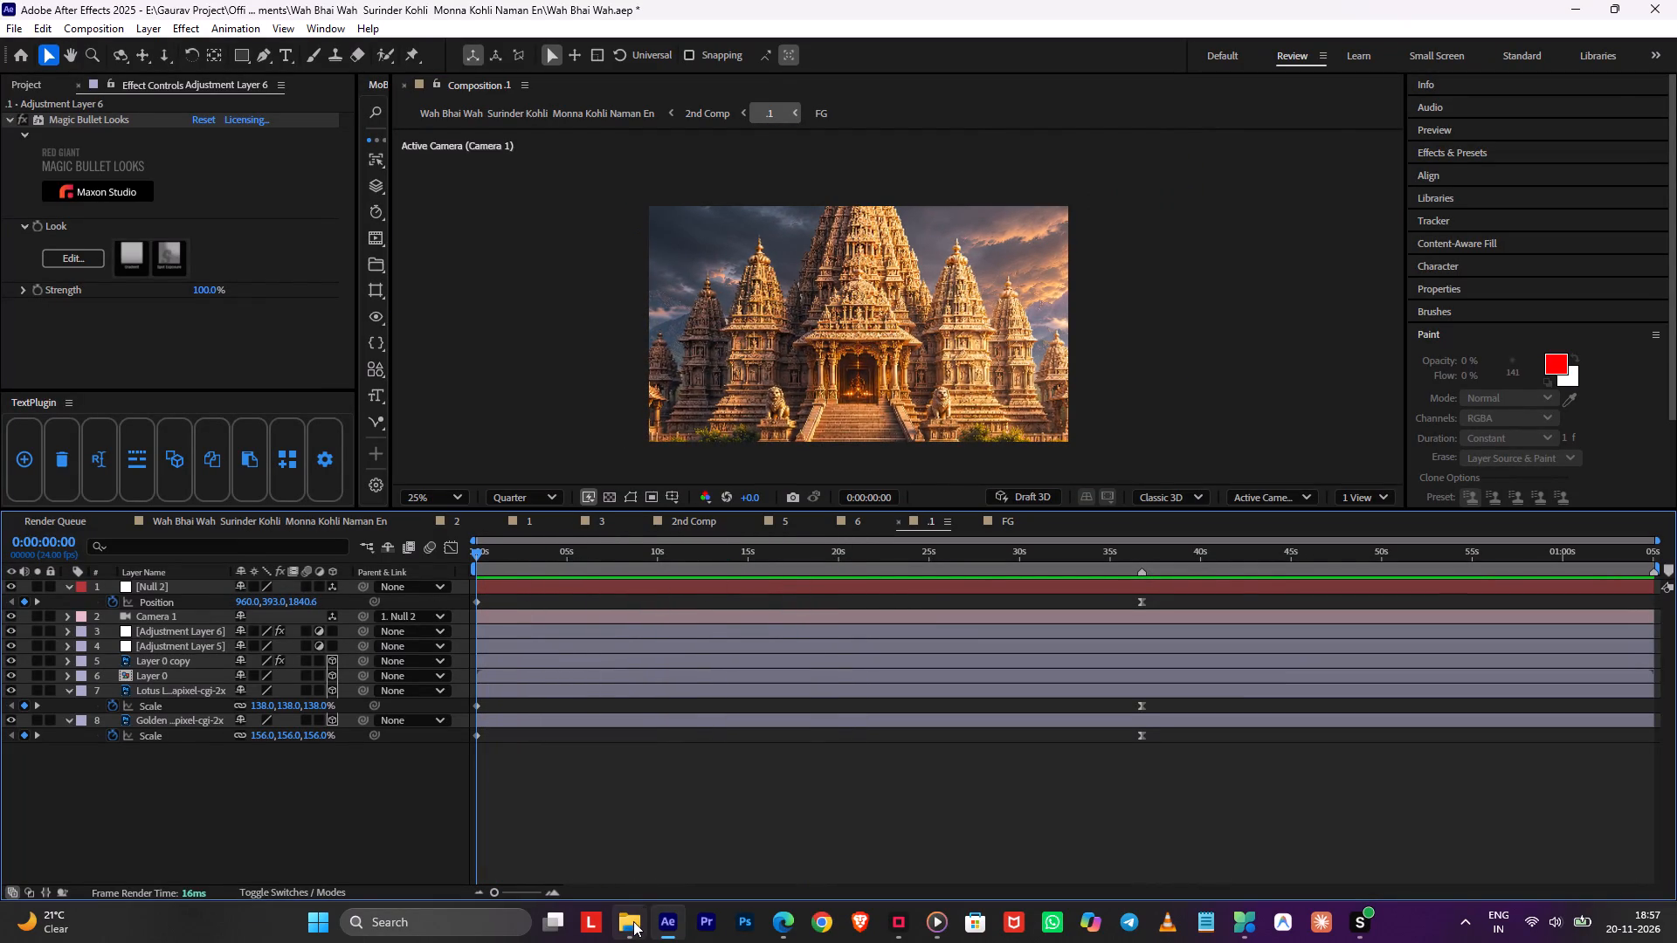
Preview the 4k Smoke Overlay Effect clip from the overlays folder in File Explorer and add it to composition .1.
left_click(633, 921)
left_click(1220, 492)
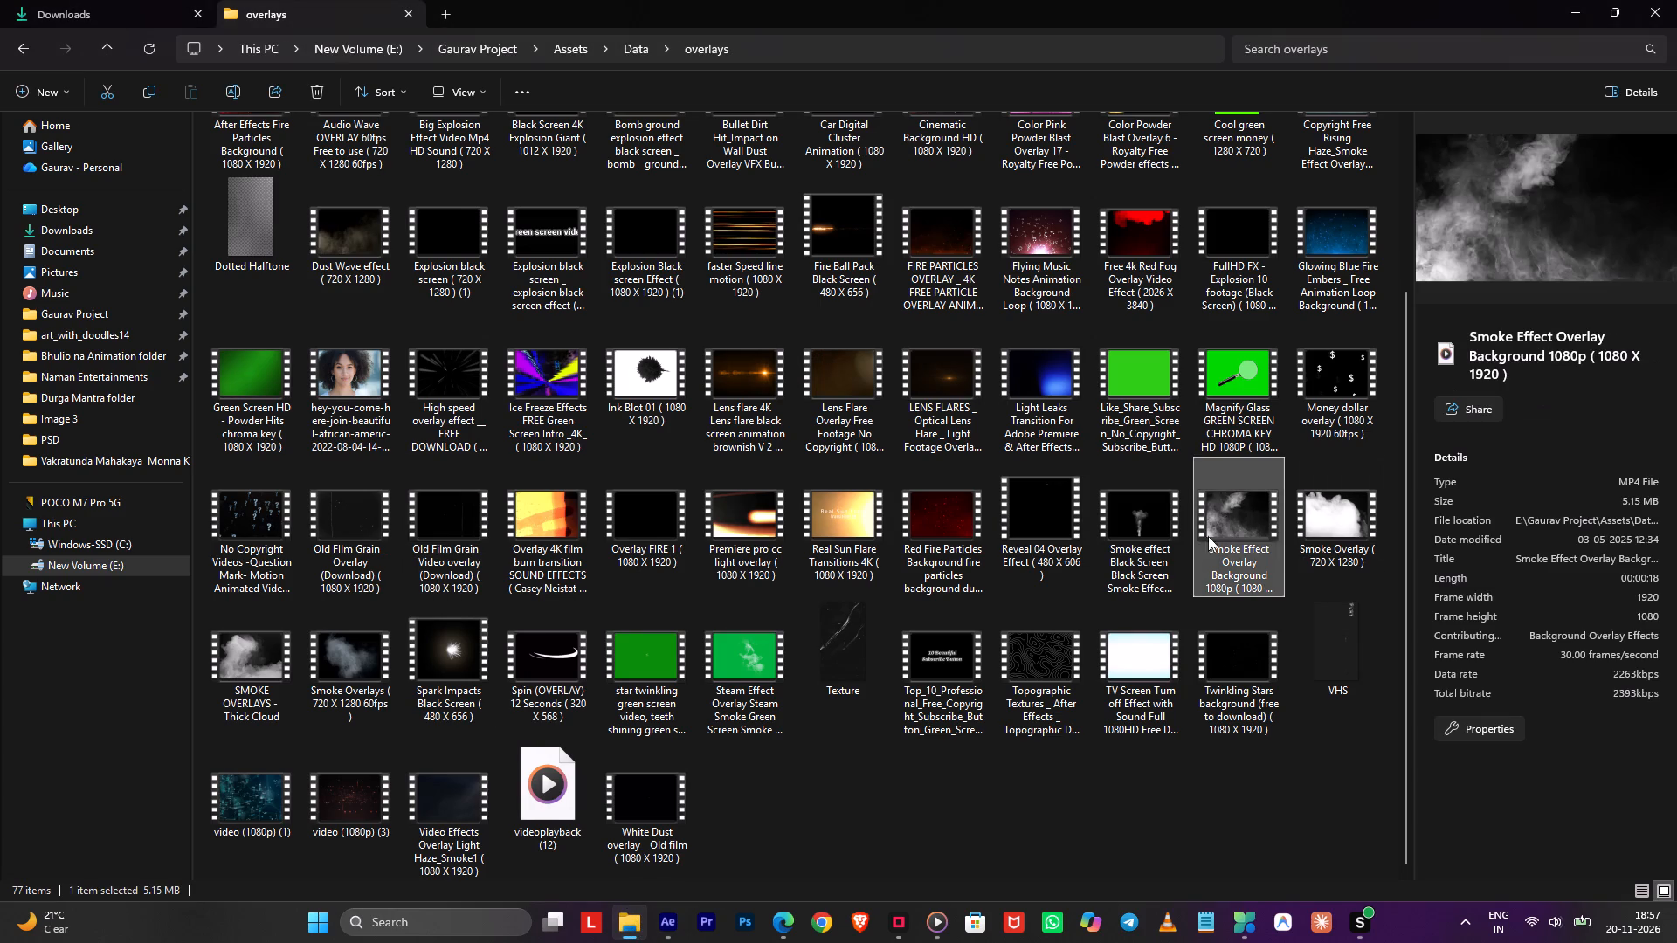
scroll(1196, 547, "up", 3)
left_click(1145, 214)
double_click(1143, 193)
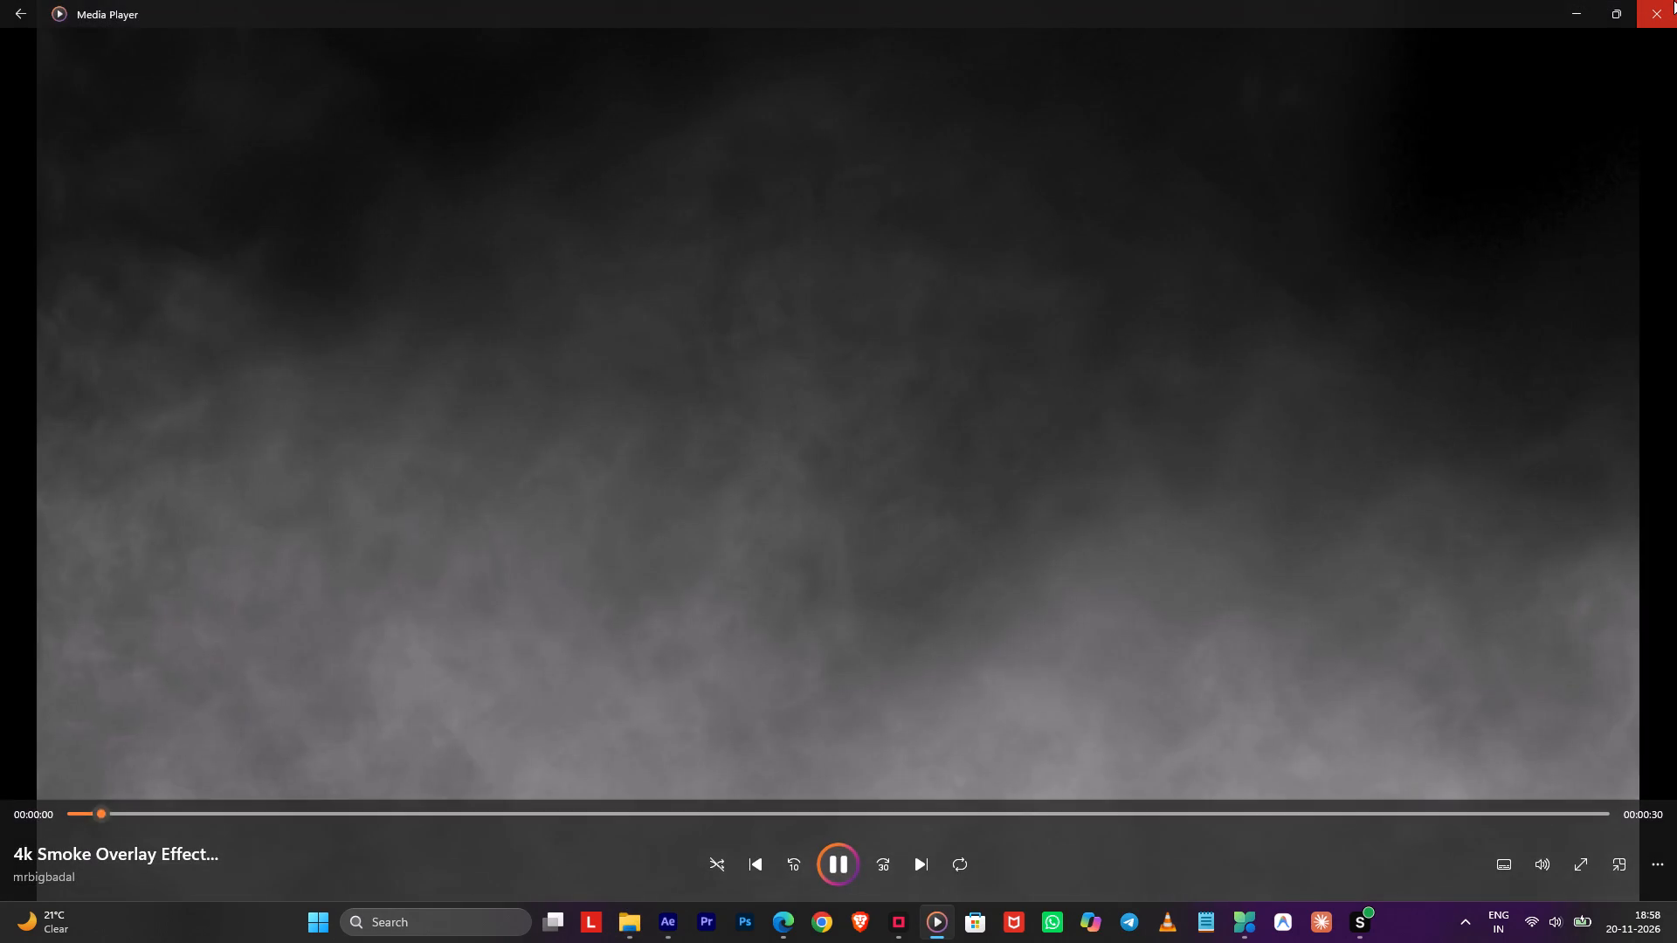
left_click(1674, 0)
left_click_drag(1142, 198, 954, 485)
key("alt+Tab")
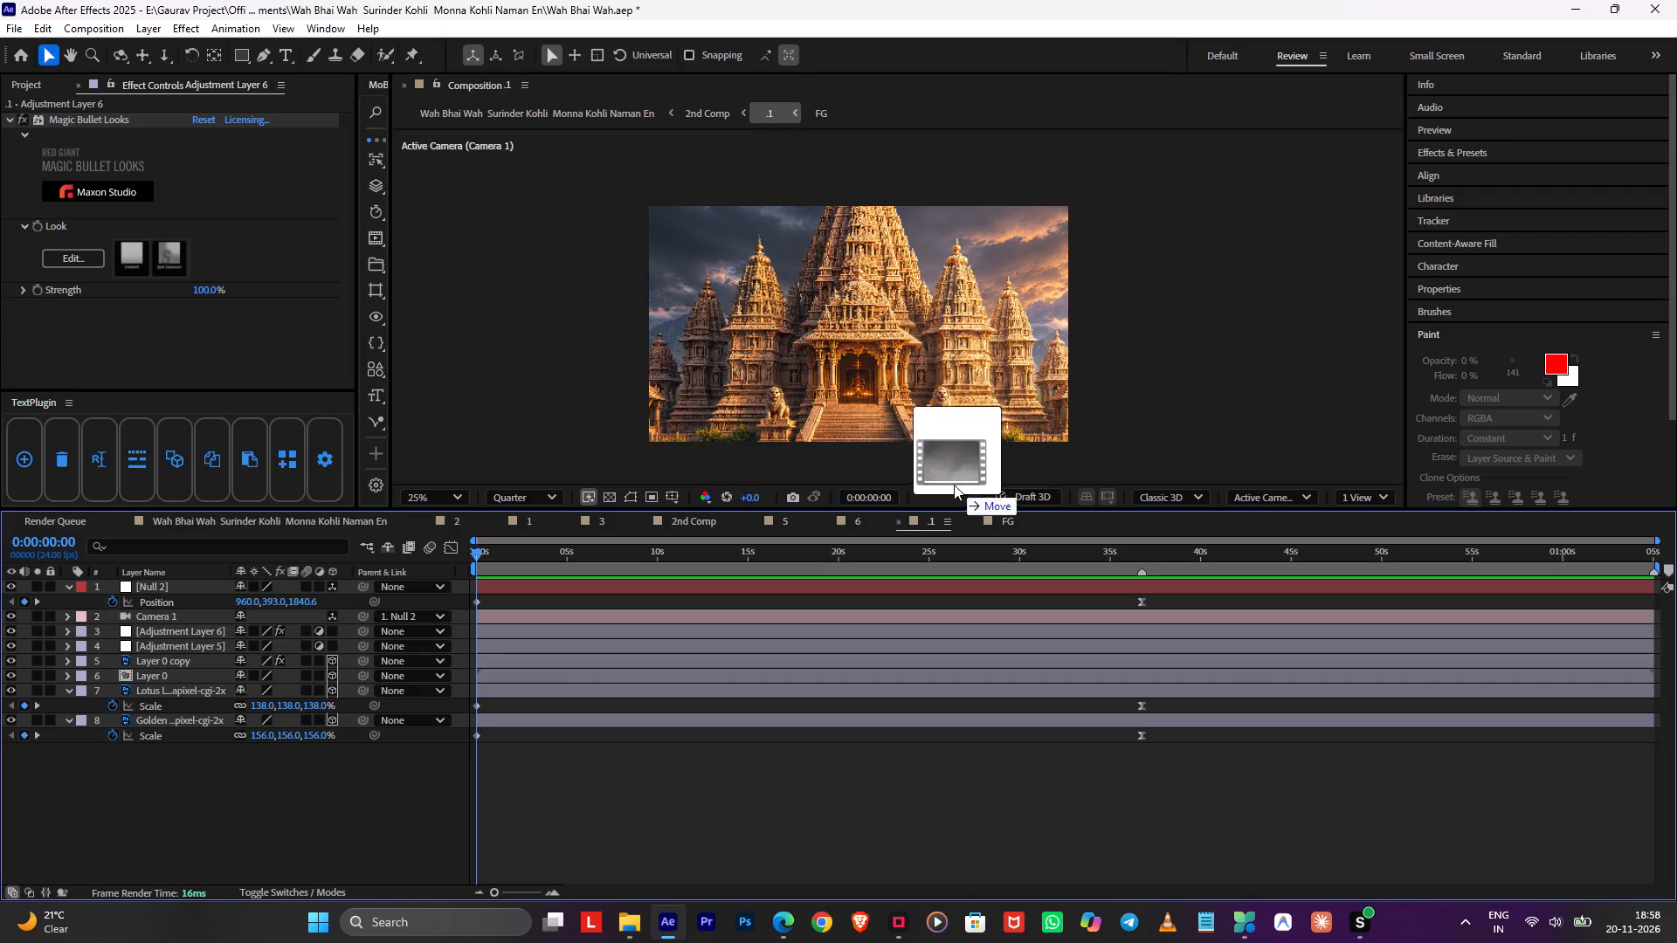
left_click_drag(954, 485, 891, 451)
Open Media Player and run the PC boost in Microsoft PC Manager.
key("alt+Tab")
key("alt+Tab")
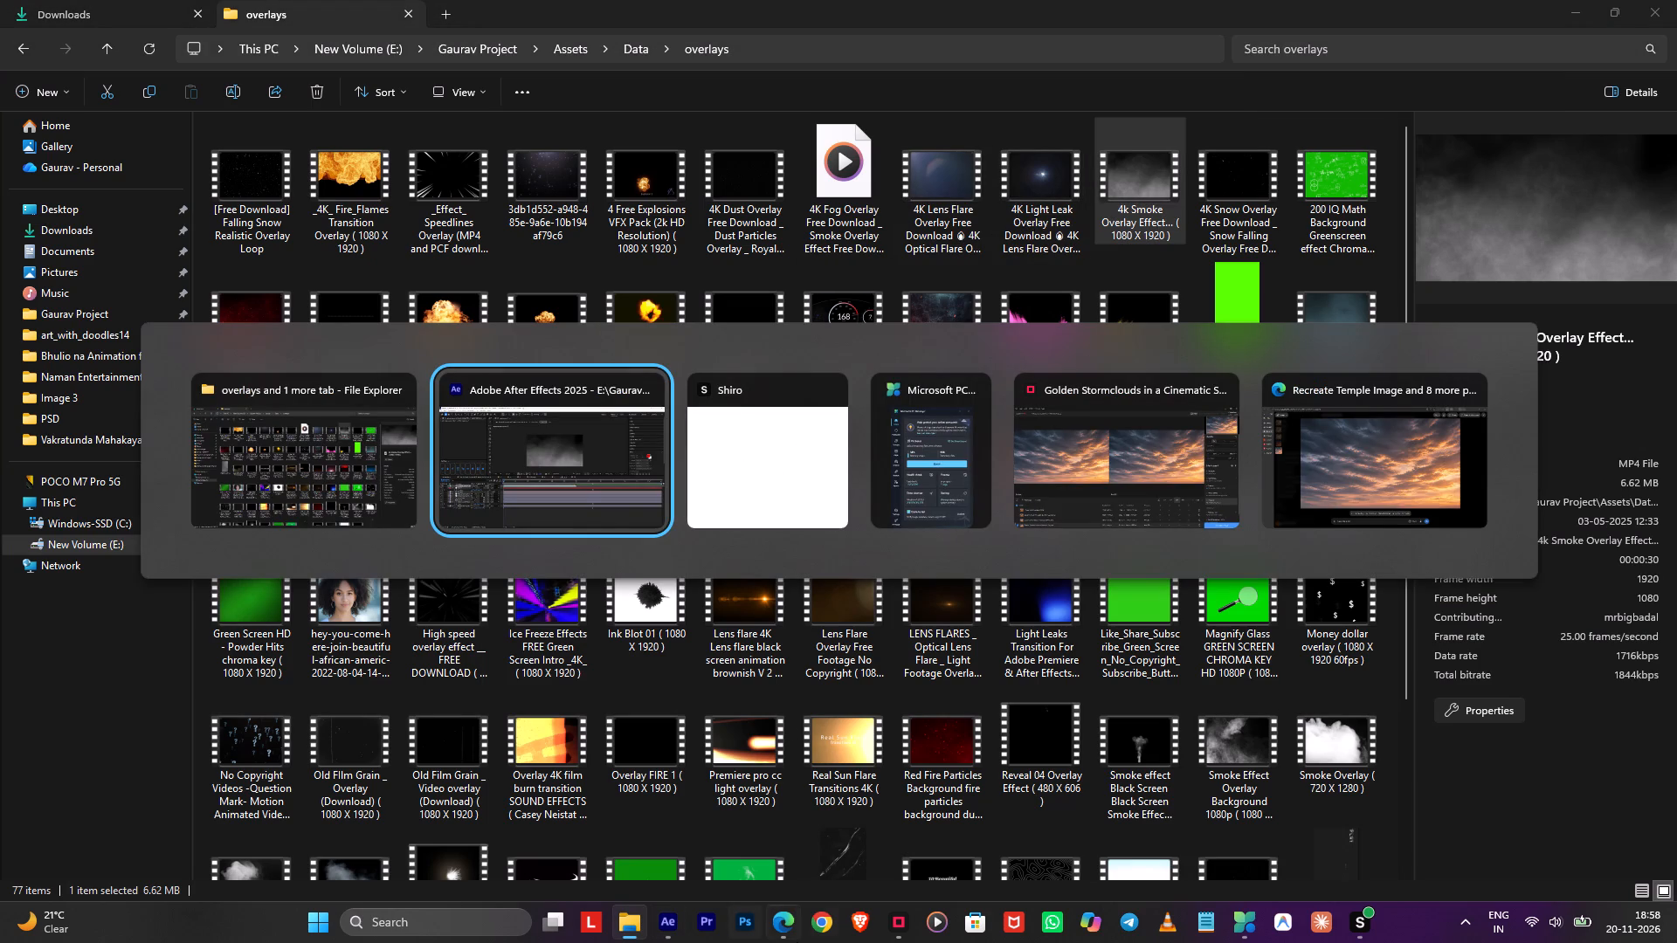
left_click(928, 922, "alt")
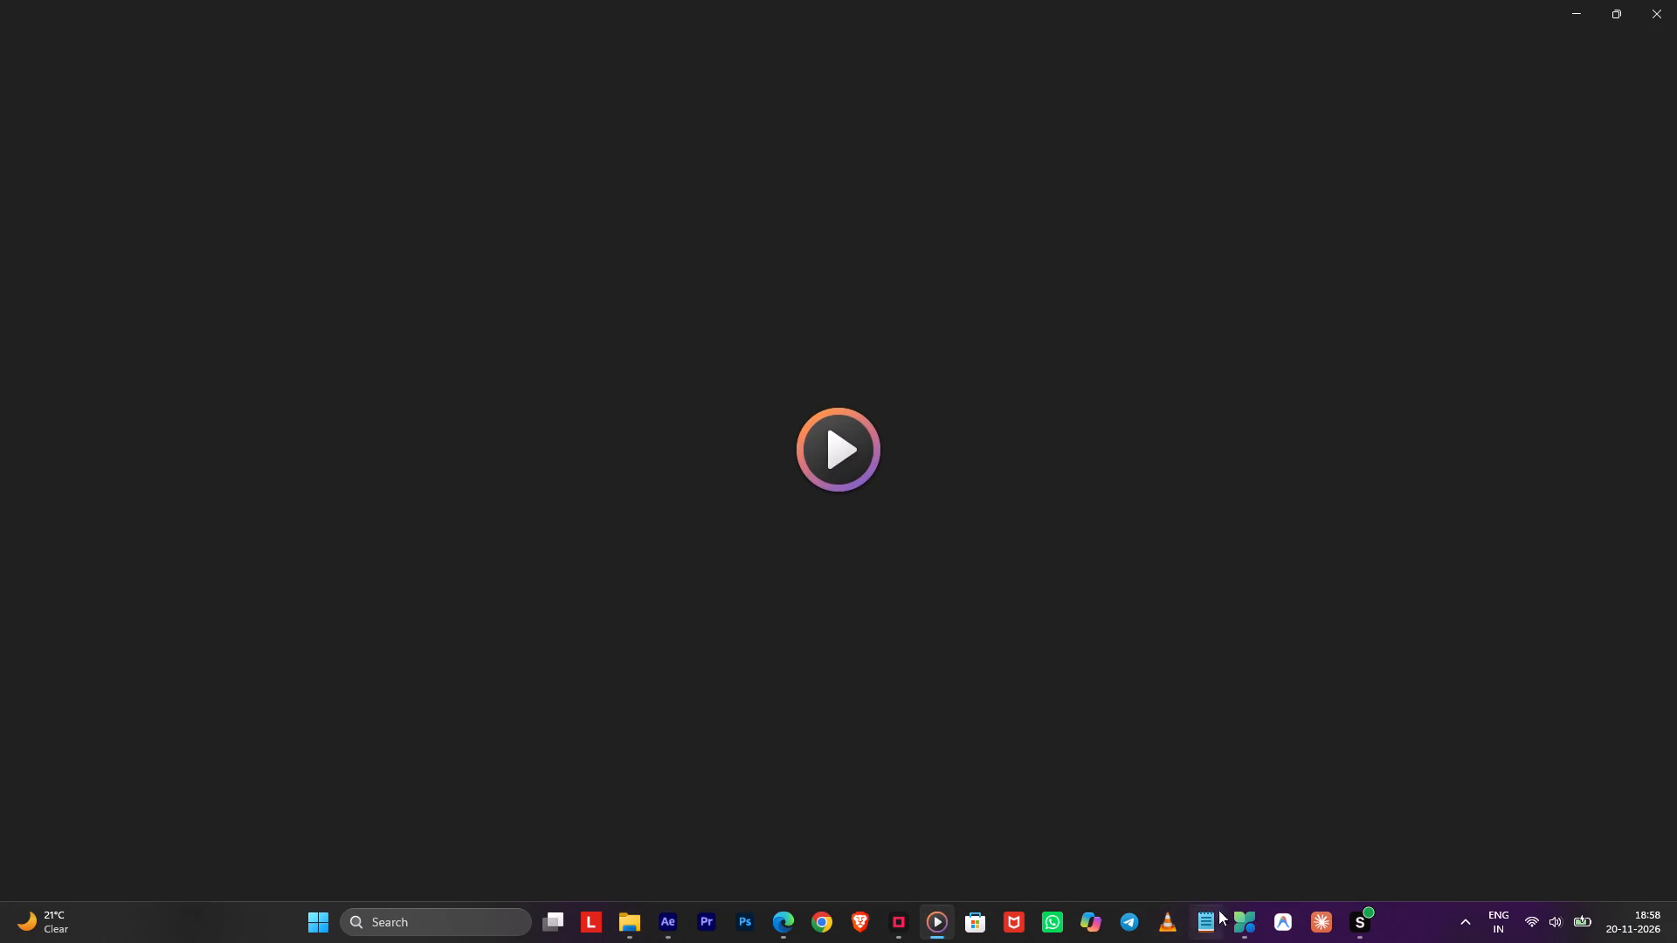
left_click(1233, 916)
left_click(1341, 576)
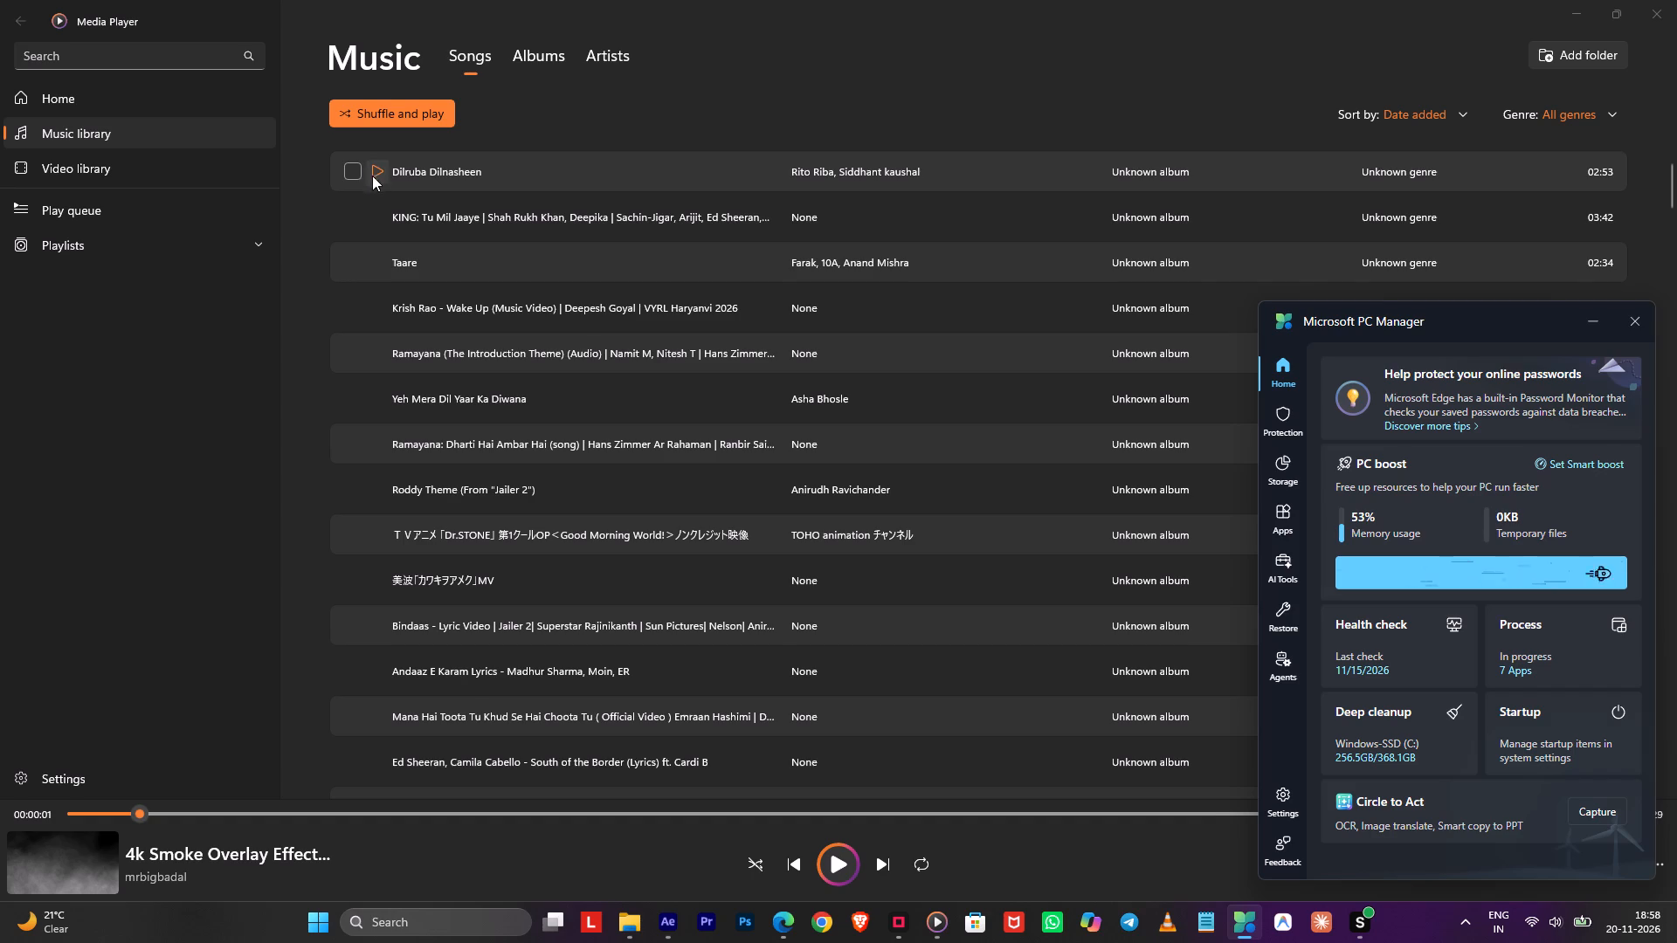
Play "Krish Rao - Wake Up" in Media Player and return to After Effects.
left_click(372, 304)
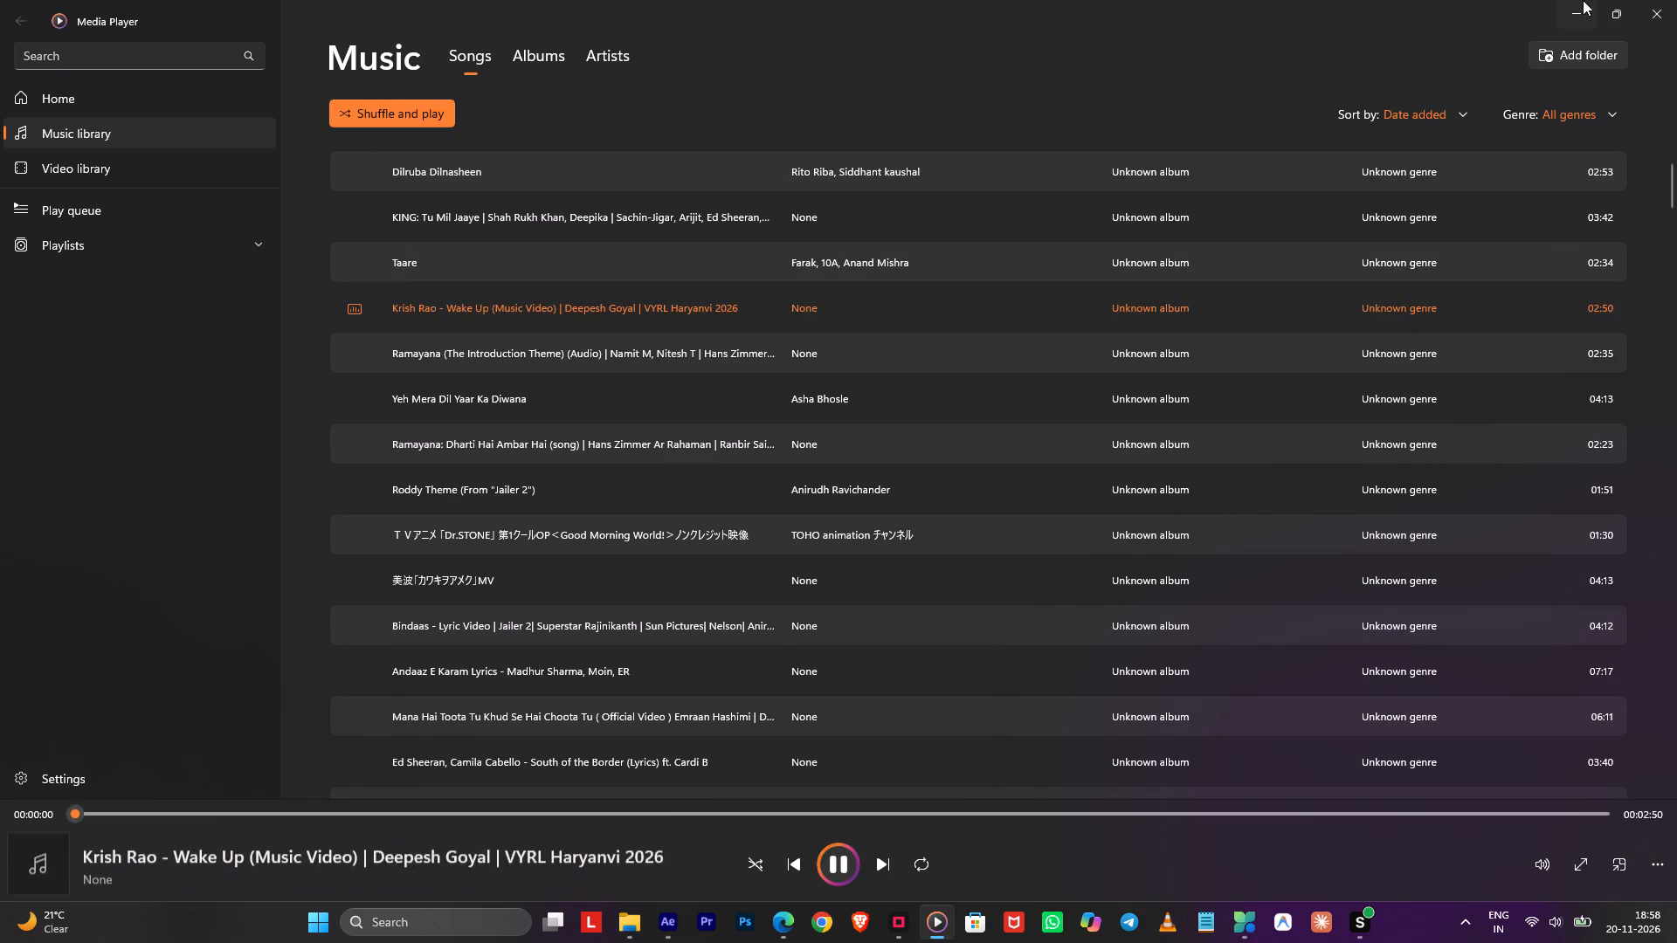
left_click(1583, 0)
left_click(669, 938)
Review the 4k Smoke overlay footage and apply the UnMult effect to its layer.
key("space")
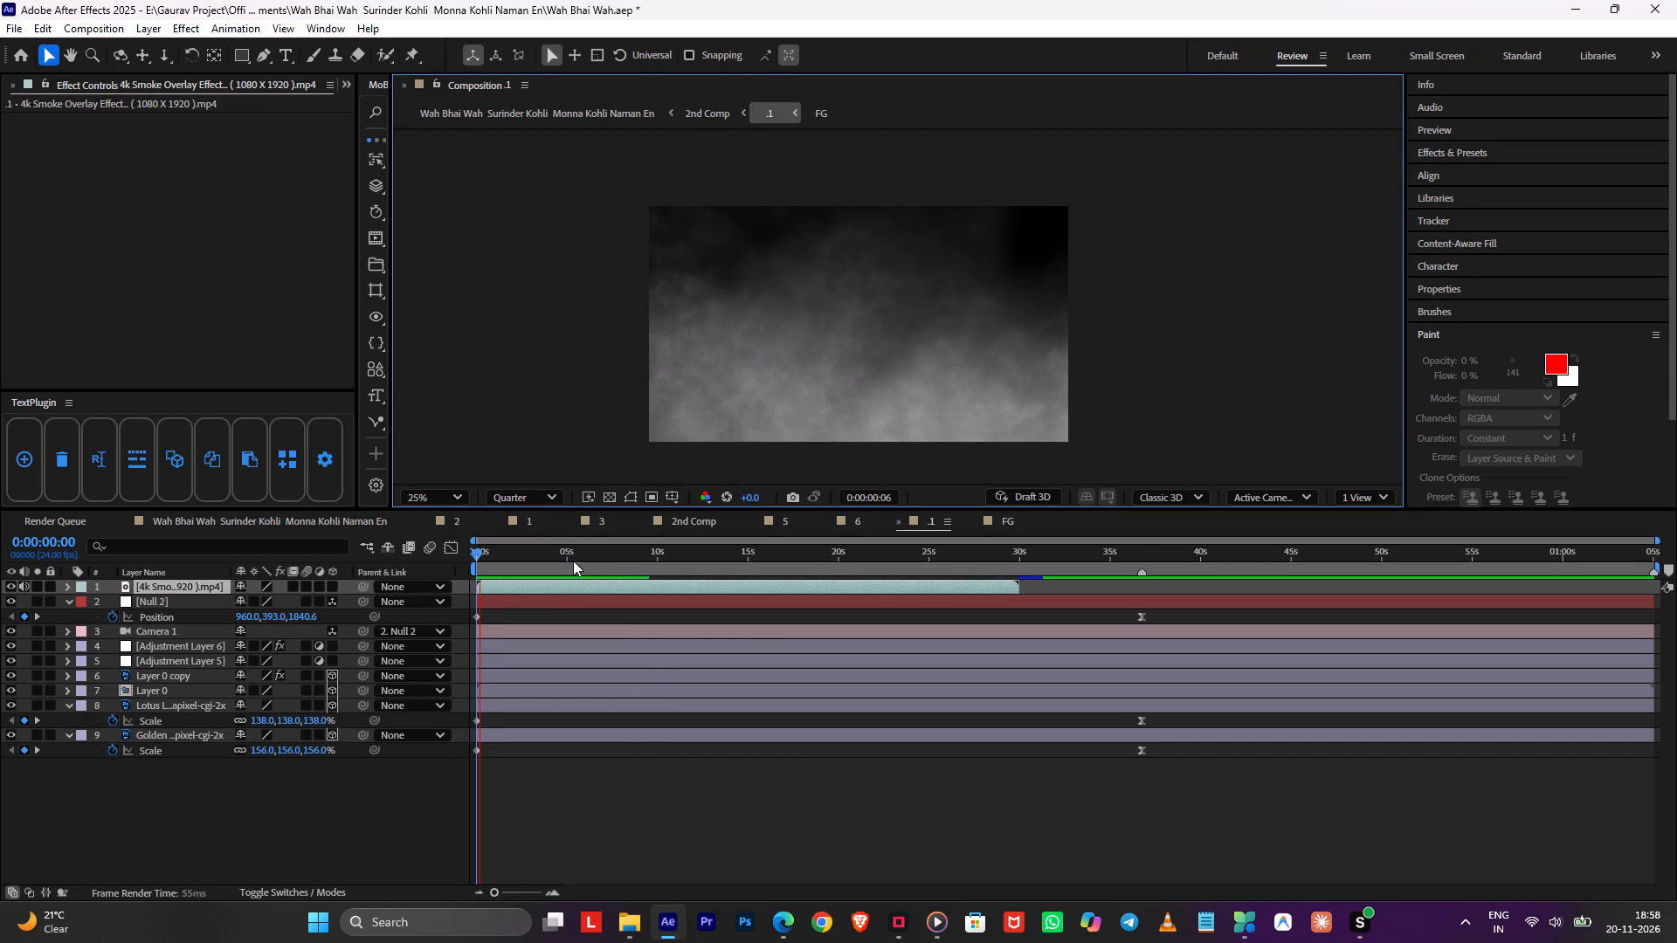
left_click_drag(588, 557, 875, 587)
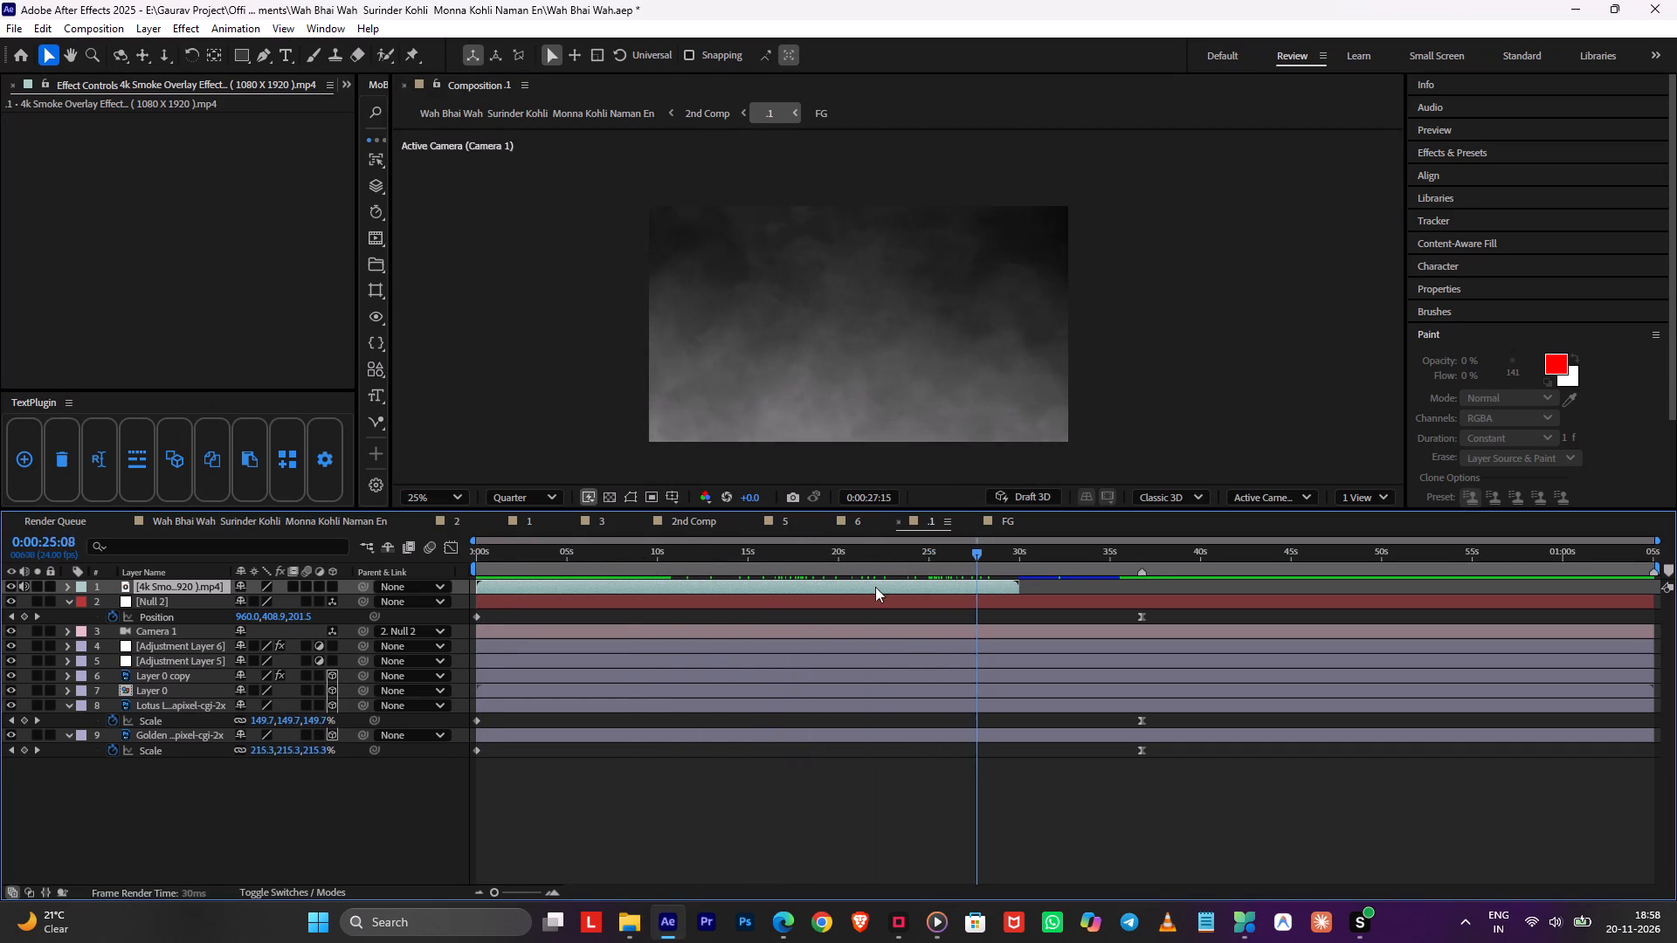
left_click_drag(875, 587, 327, 597)
key("ctrl+space")
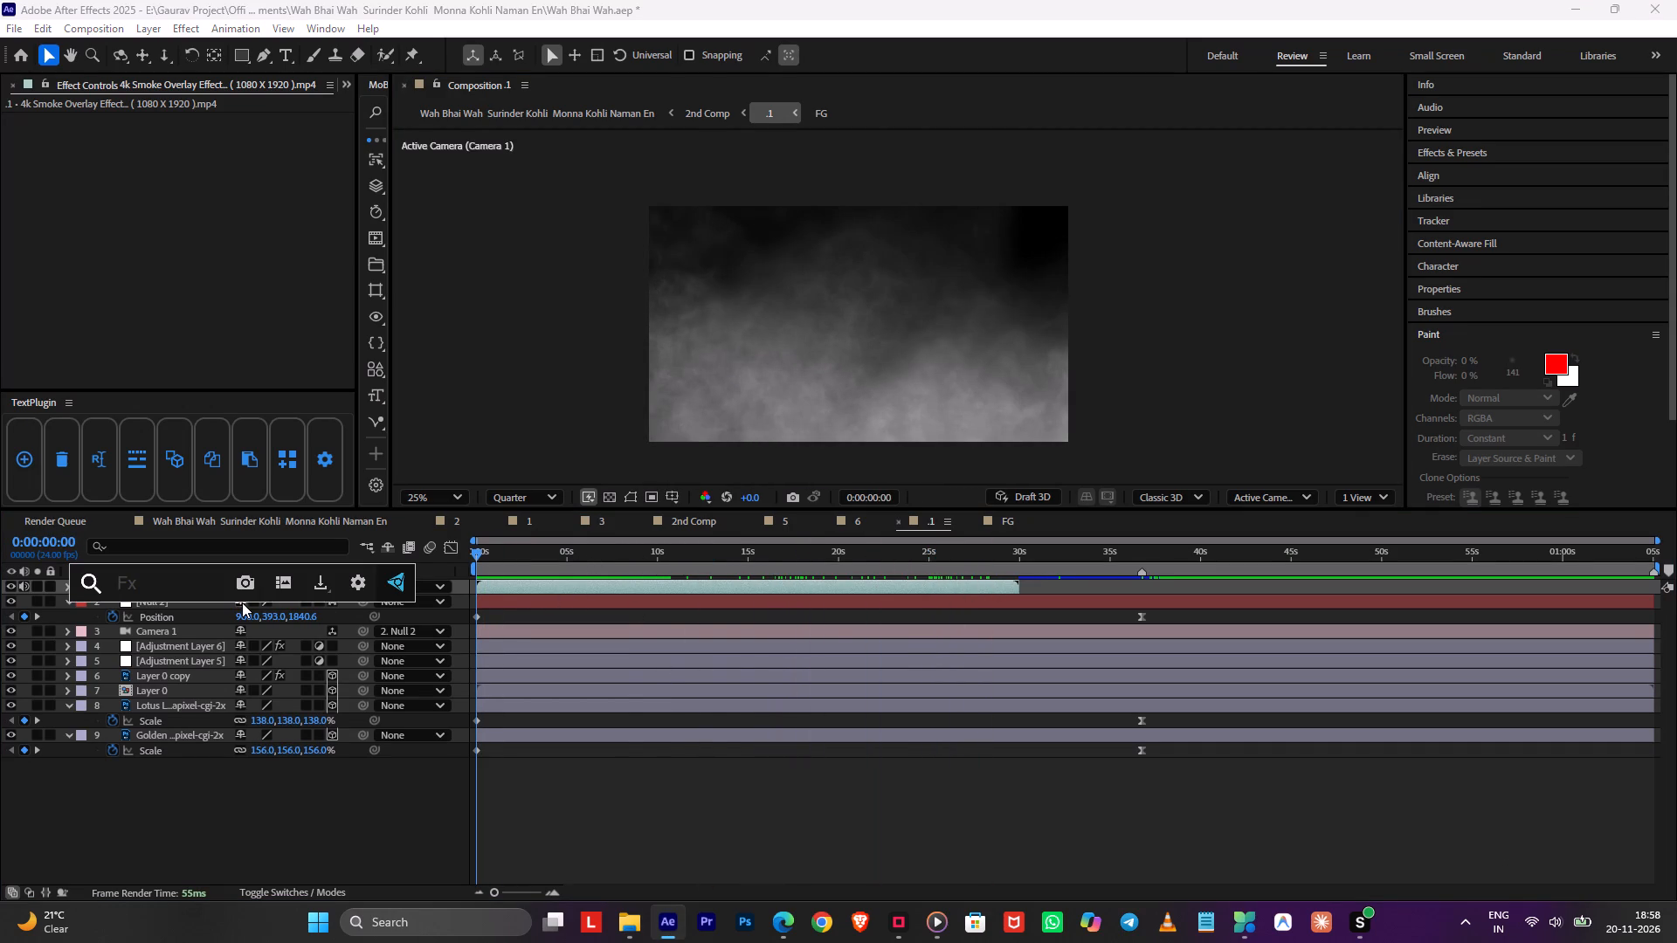
type("un")
key("j")
key("BackSpace")
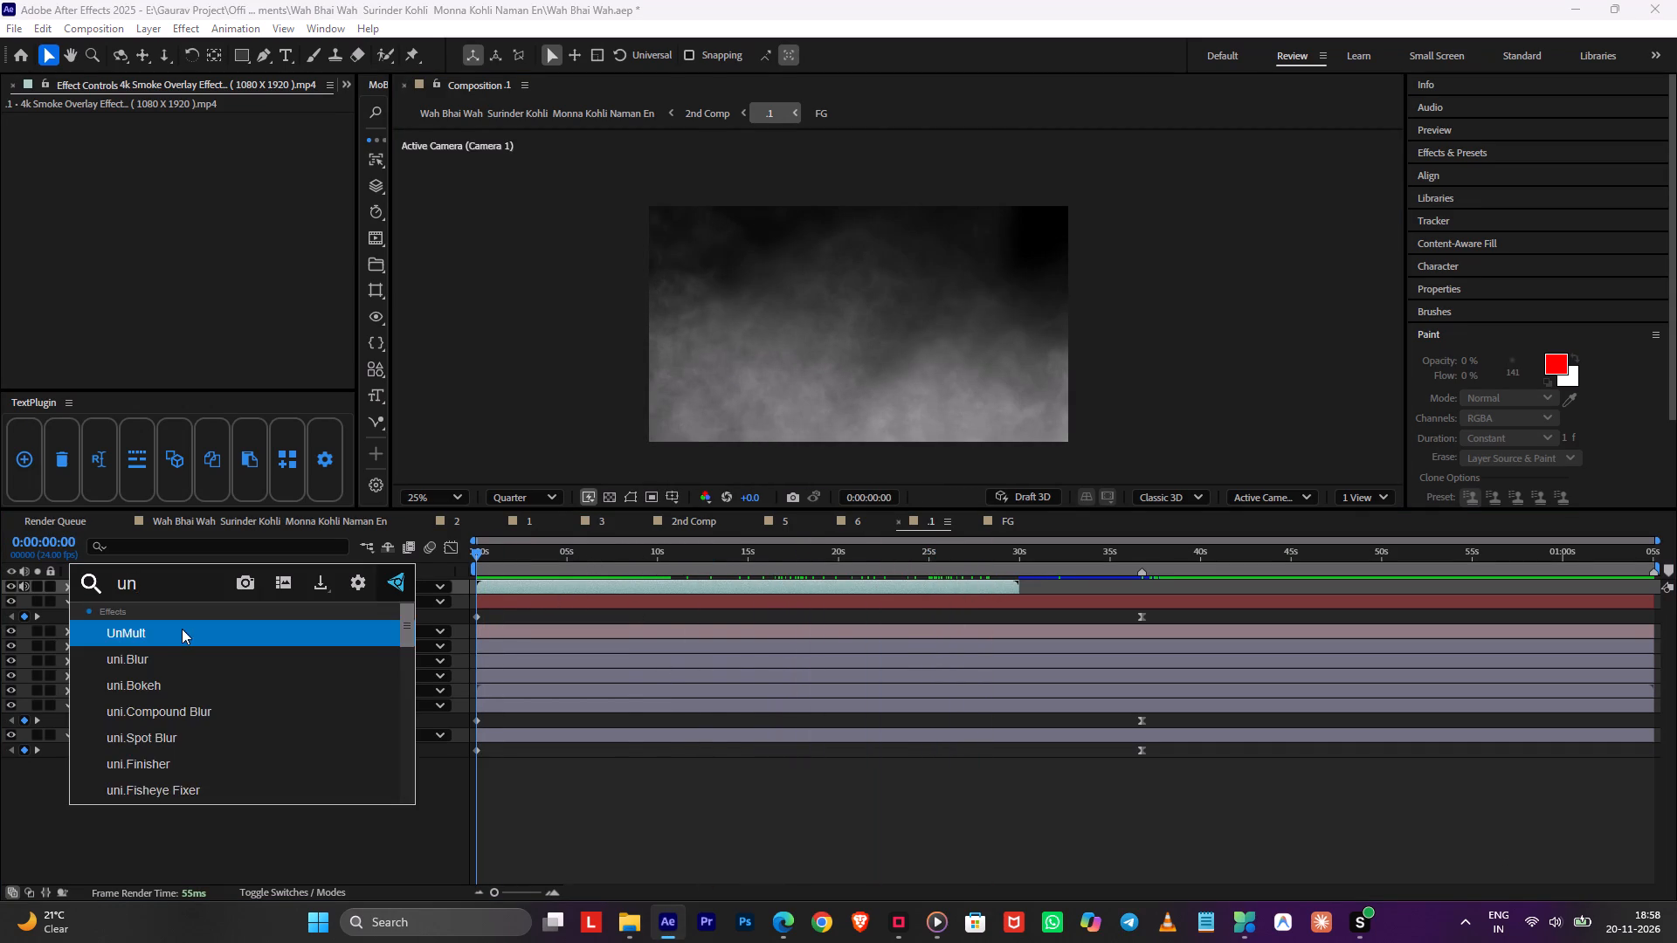
left_click(182, 629)
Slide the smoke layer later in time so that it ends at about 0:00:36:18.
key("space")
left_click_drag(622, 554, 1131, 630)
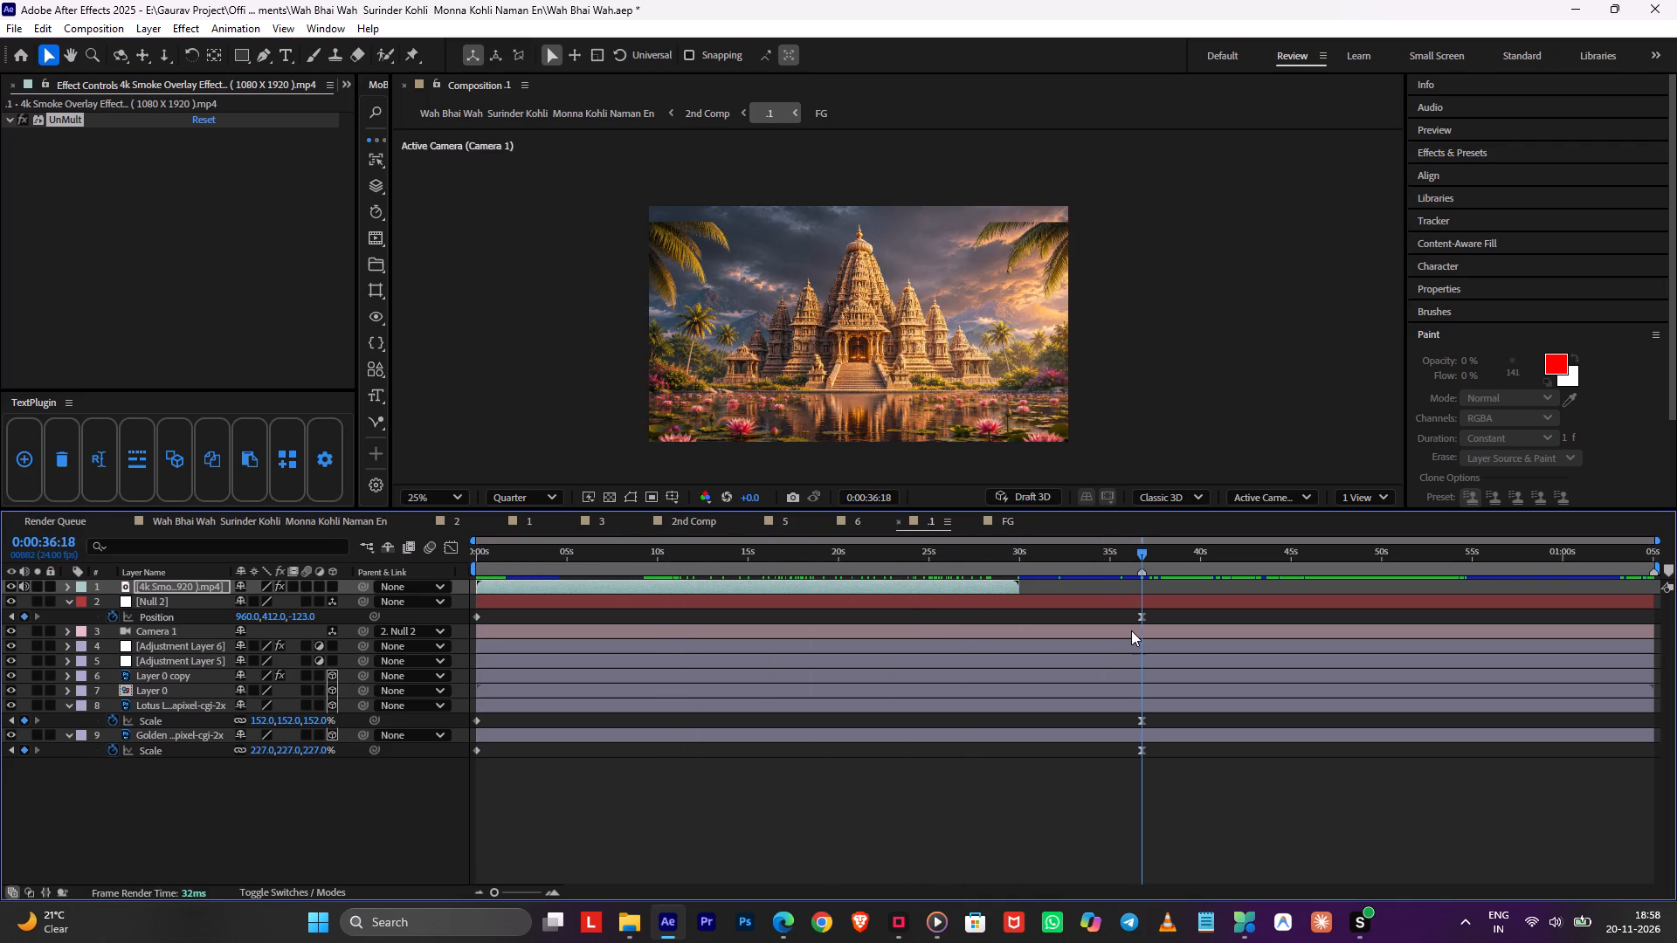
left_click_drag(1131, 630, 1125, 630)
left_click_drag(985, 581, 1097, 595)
Draw a wide rectangular mask over the lower half of the smoke layer and feather it by more than 500 pixels.
left_click_drag(1085, 555, 1083, 555)
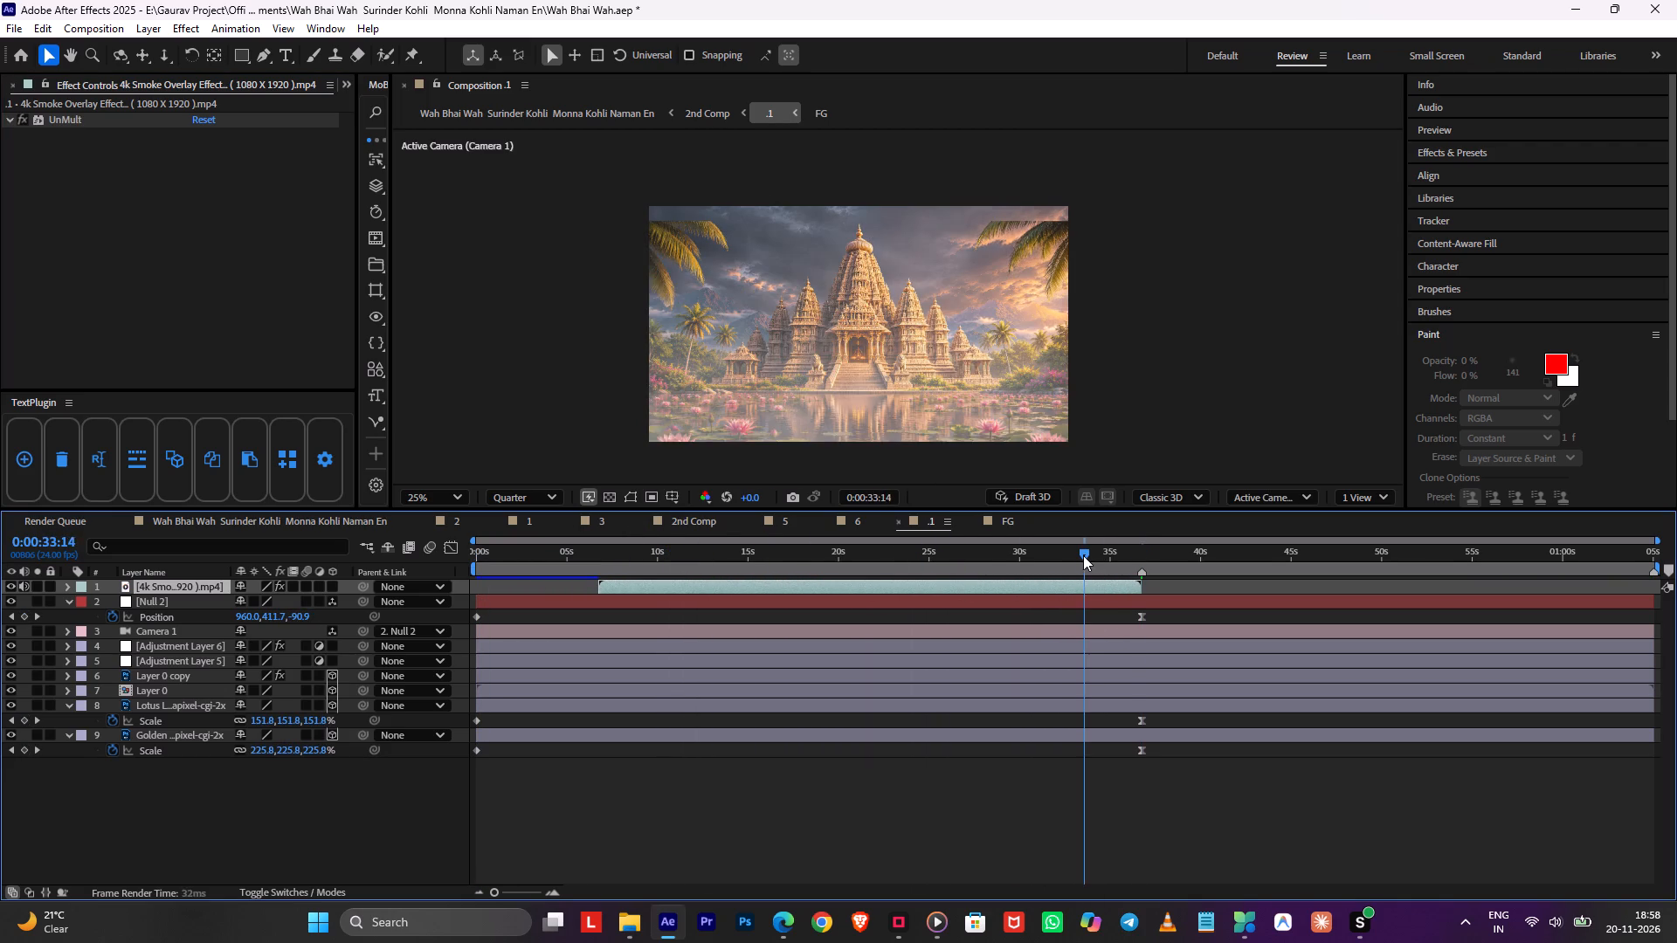
left_click_drag(1083, 555, 1094, 558)
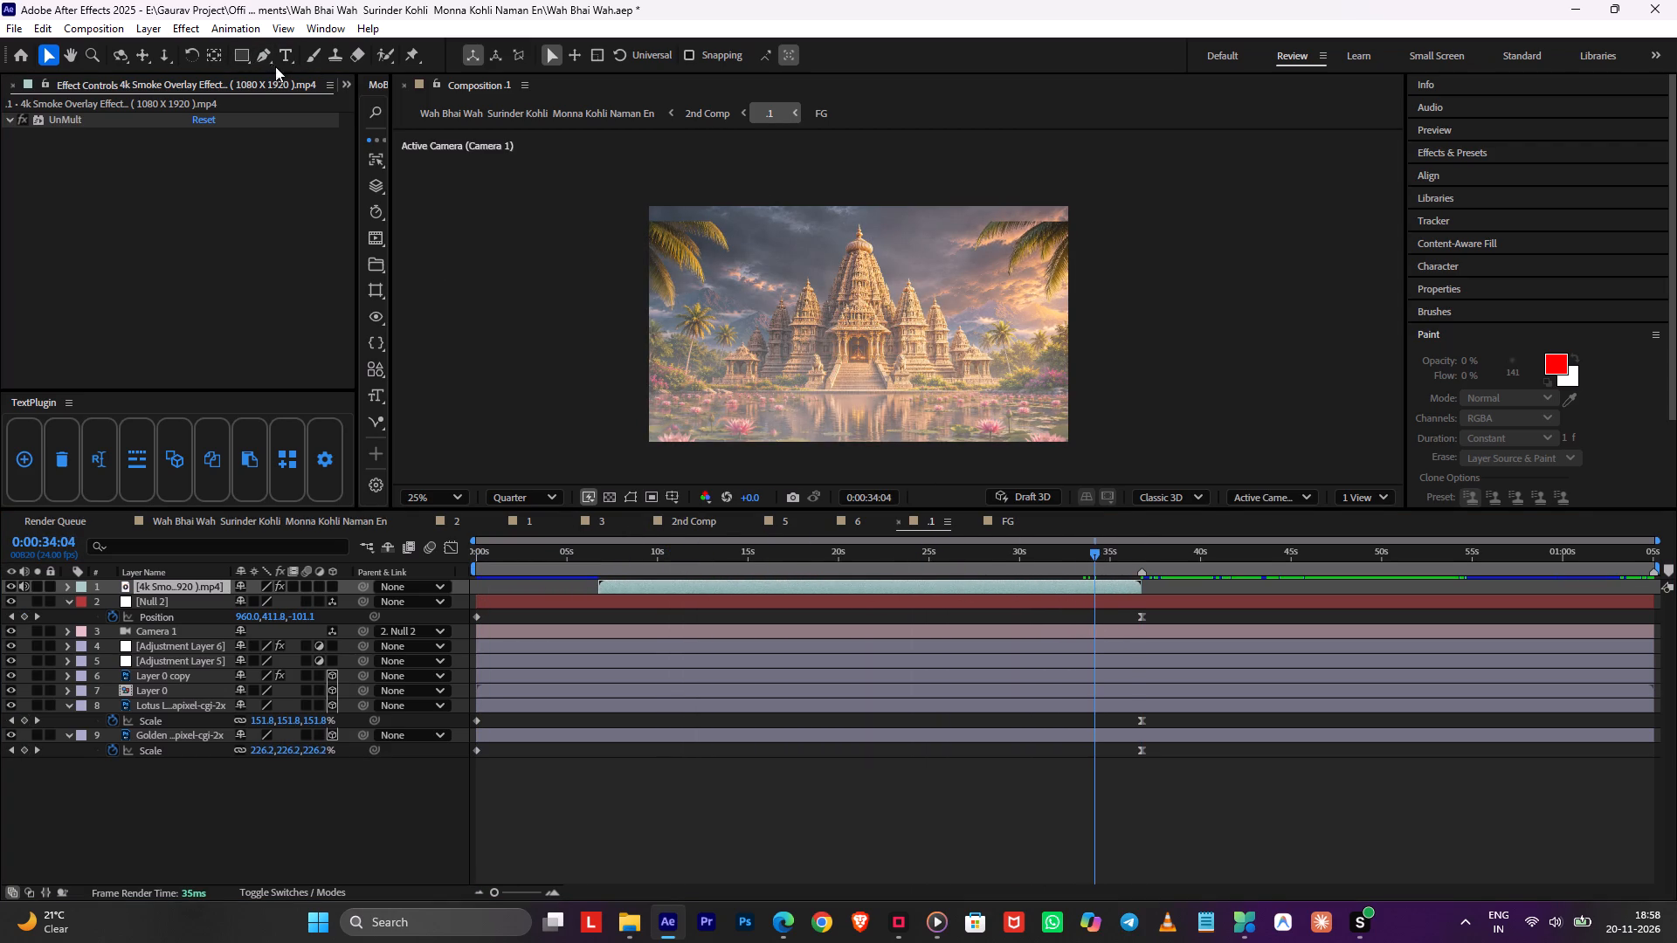
left_click(236, 53)
left_click_drag(462, 338, 1203, 476)
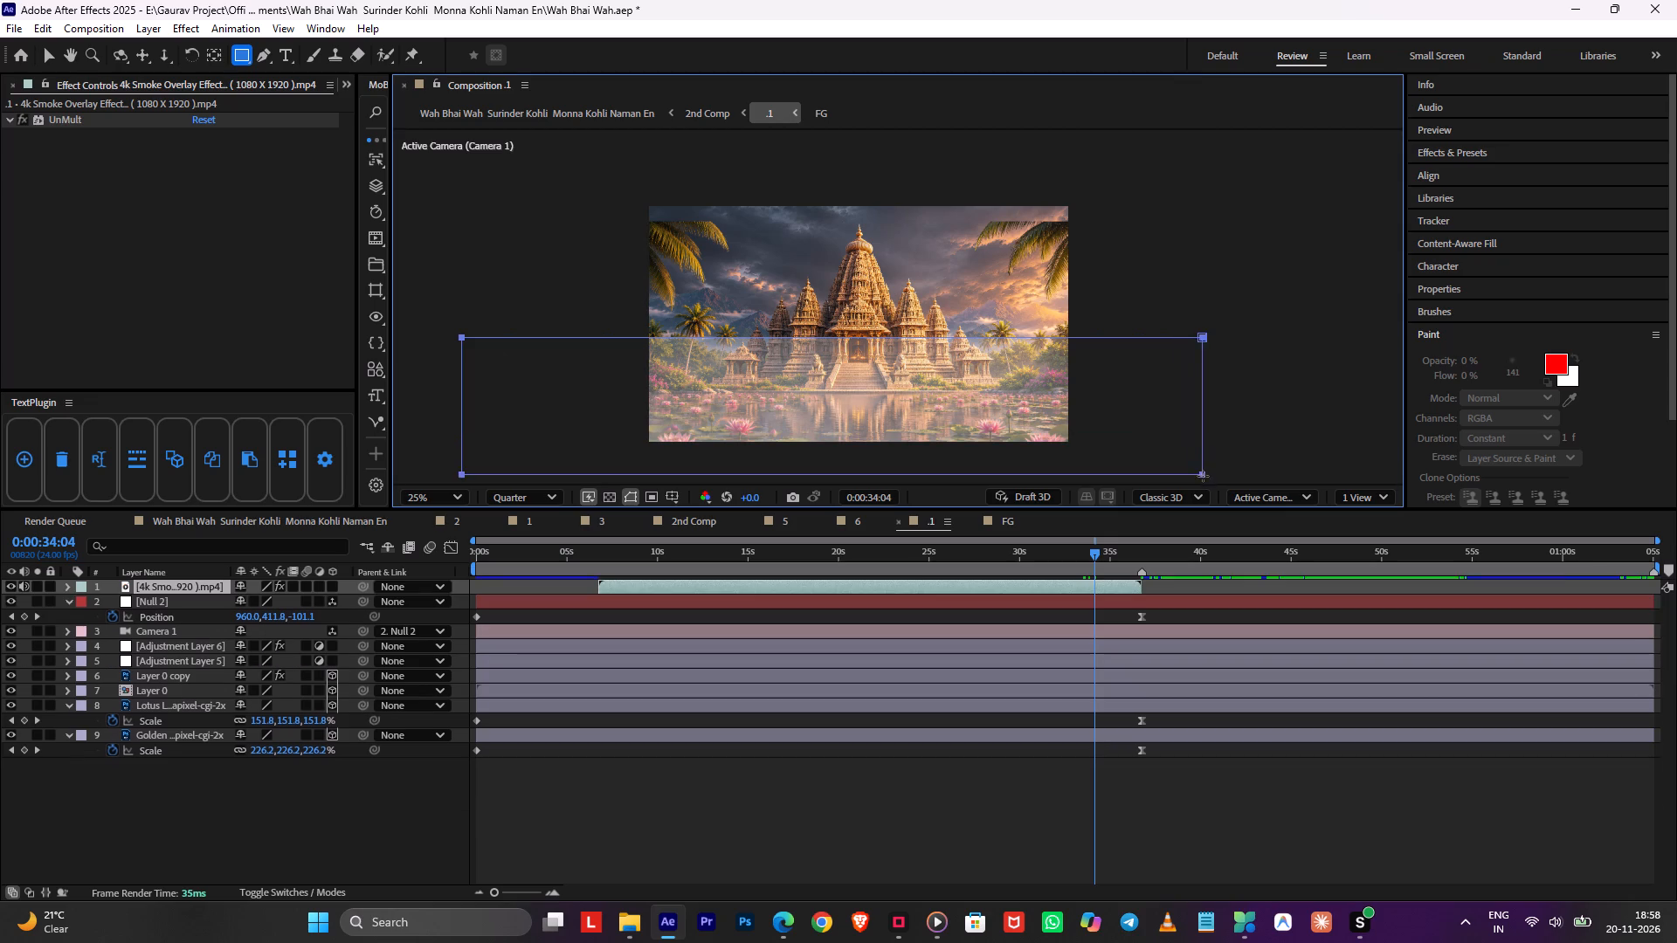
left_click_drag(1203, 476, 1183, 483)
key("f")
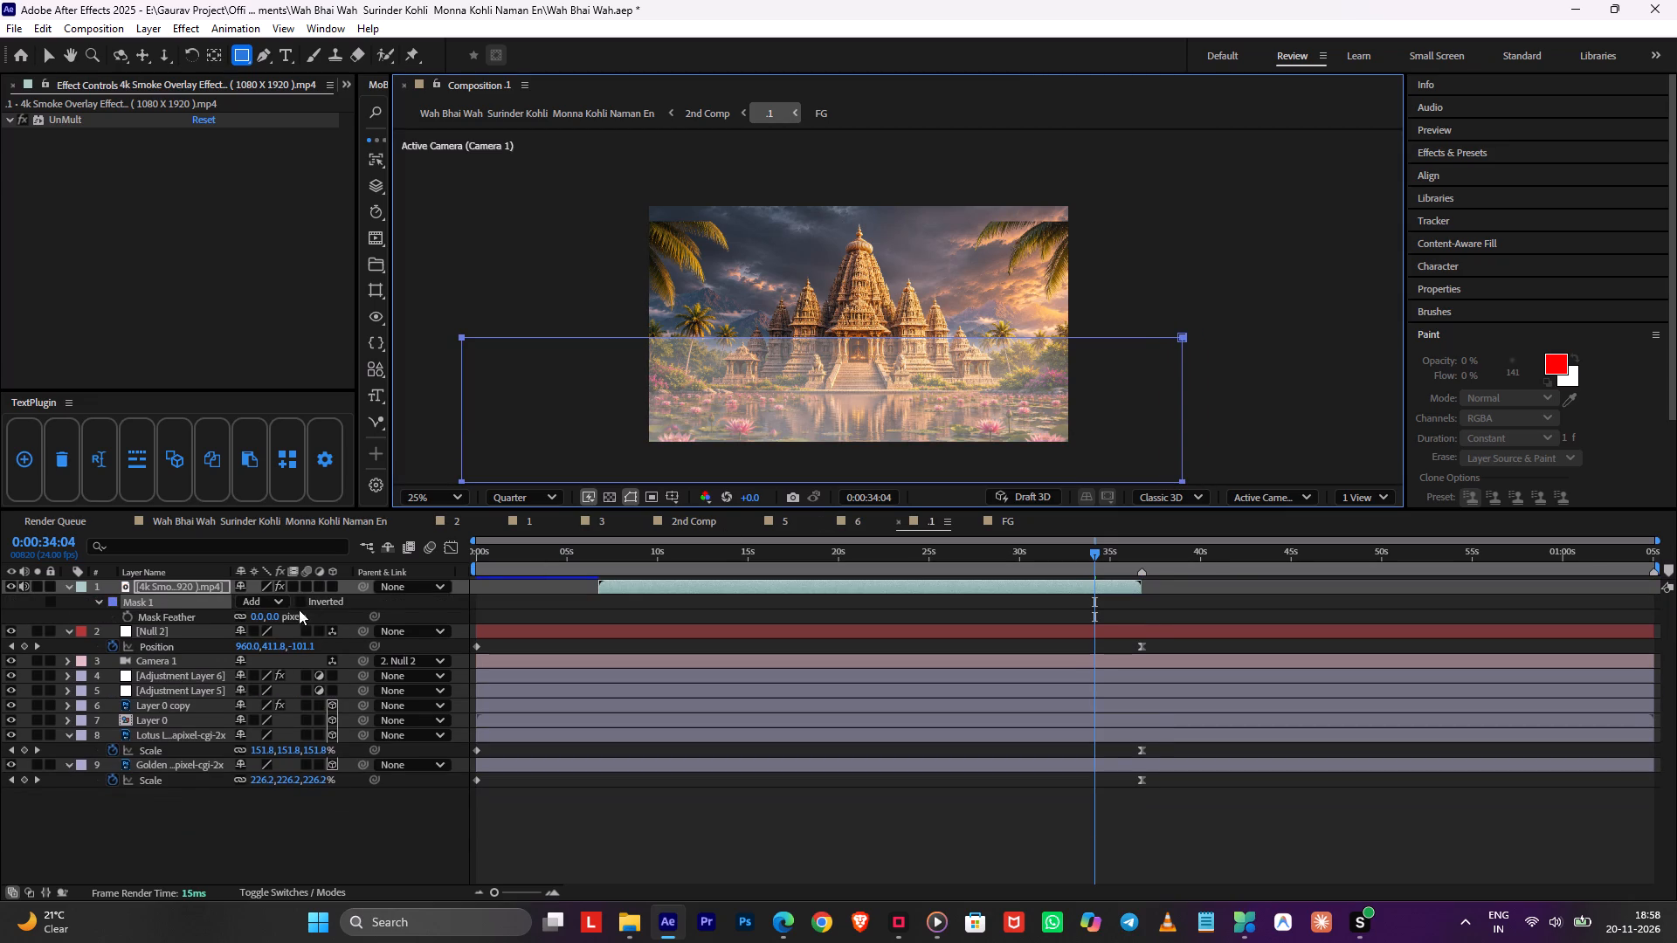
left_click_drag(277, 620, 772, 631)
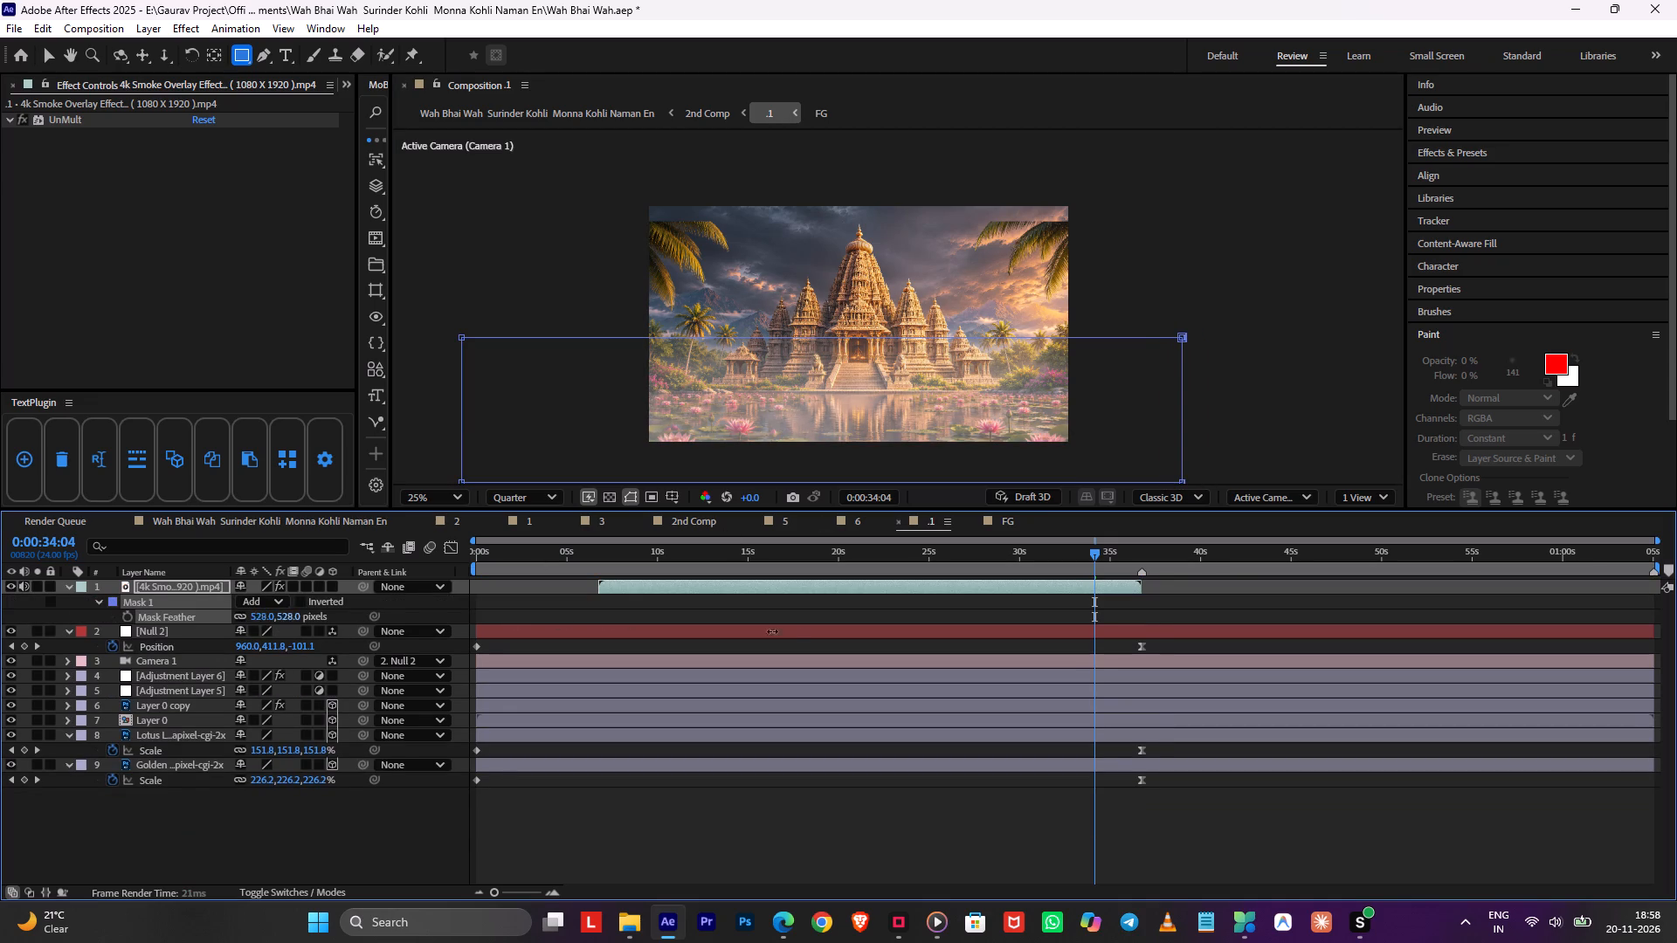
left_click_drag(772, 631, 798, 633)
Set the smoke layer's opacity to 72%.
key("t")
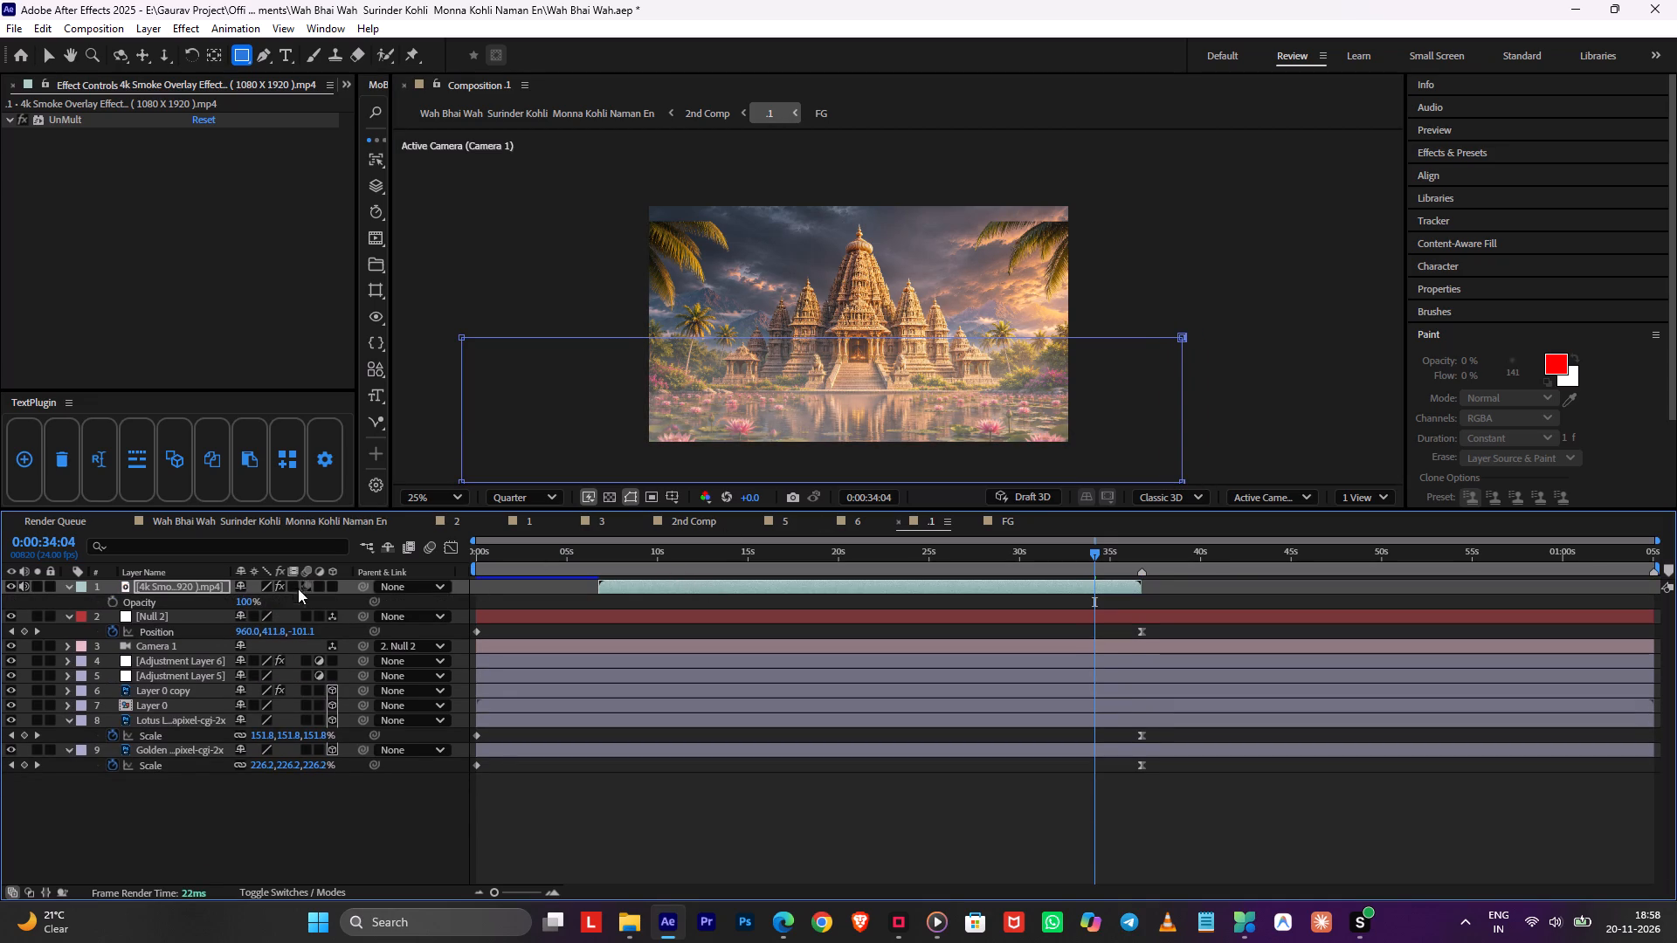
left_click_drag(247, 603, 222, 602)
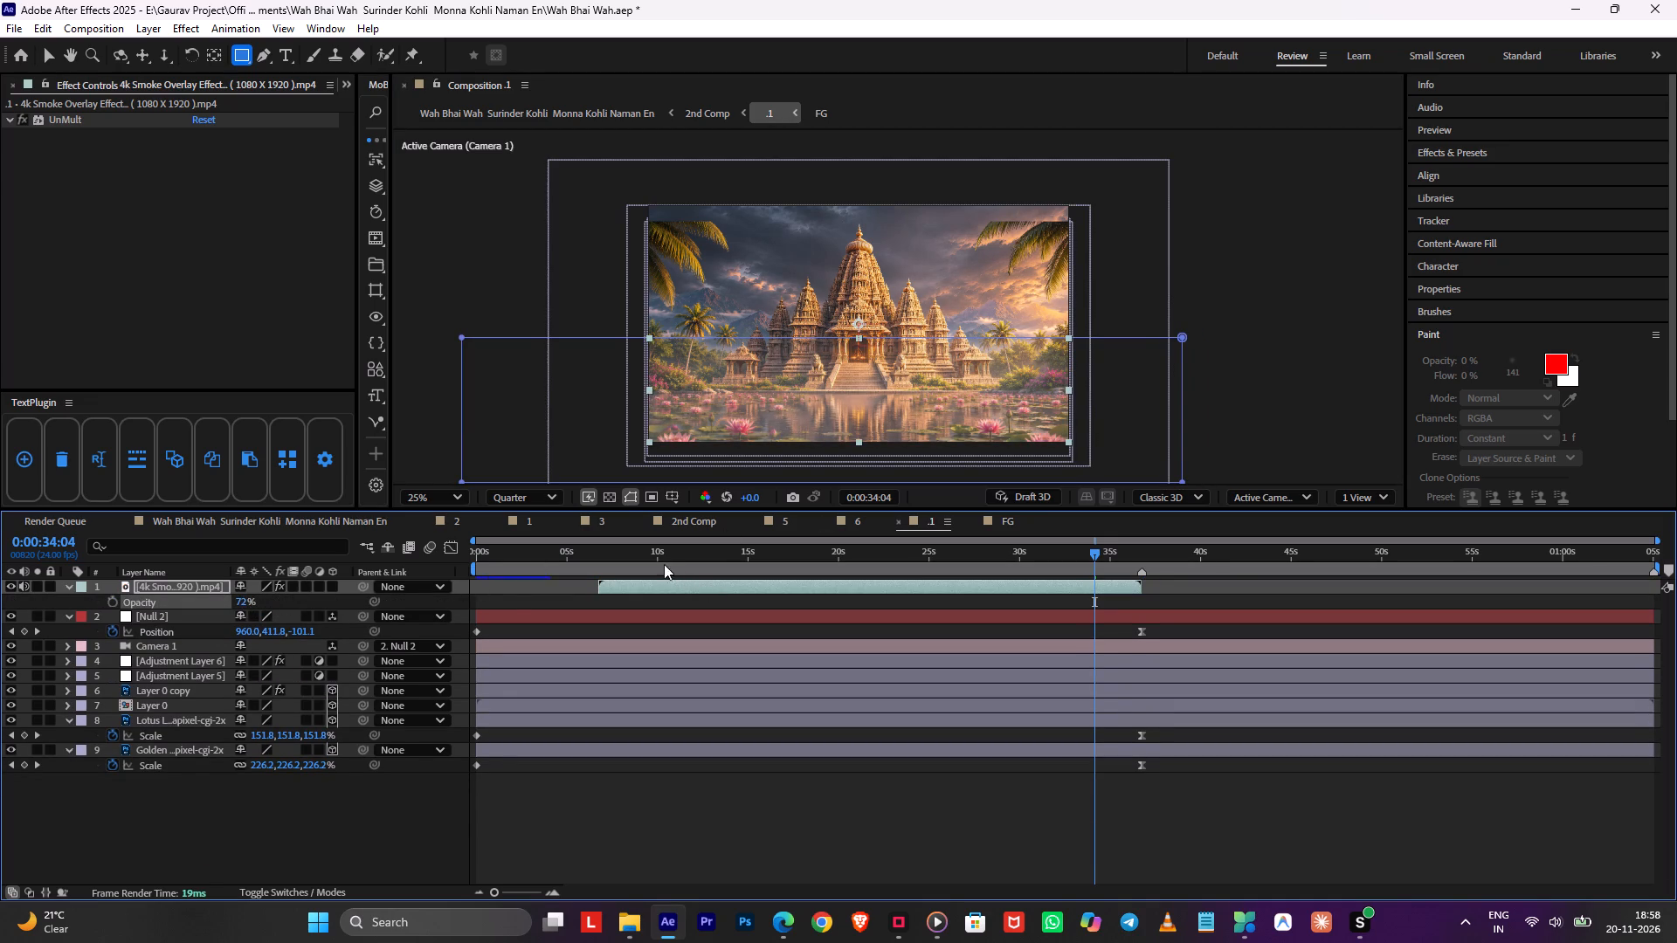
Slide the smoke layer back so that it starts at 0:00:00:00.
left_click_drag(663, 560, 378, 564)
left_click_drag(659, 584, 507, 589)
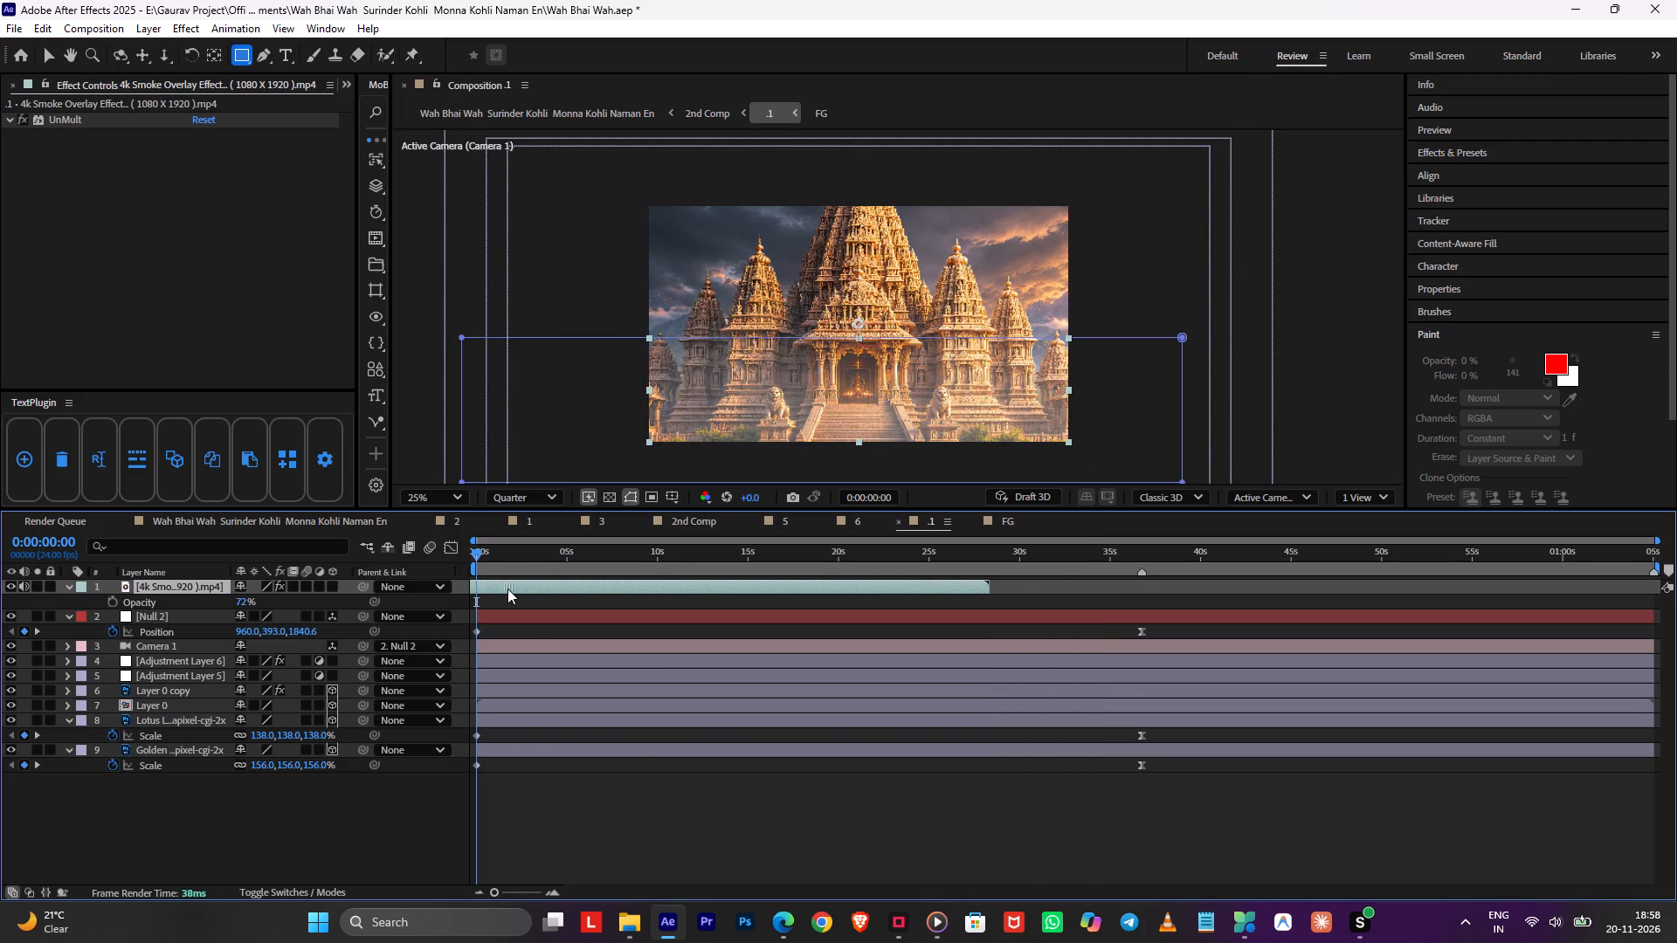
left_click_drag(507, 589, 529, 592)
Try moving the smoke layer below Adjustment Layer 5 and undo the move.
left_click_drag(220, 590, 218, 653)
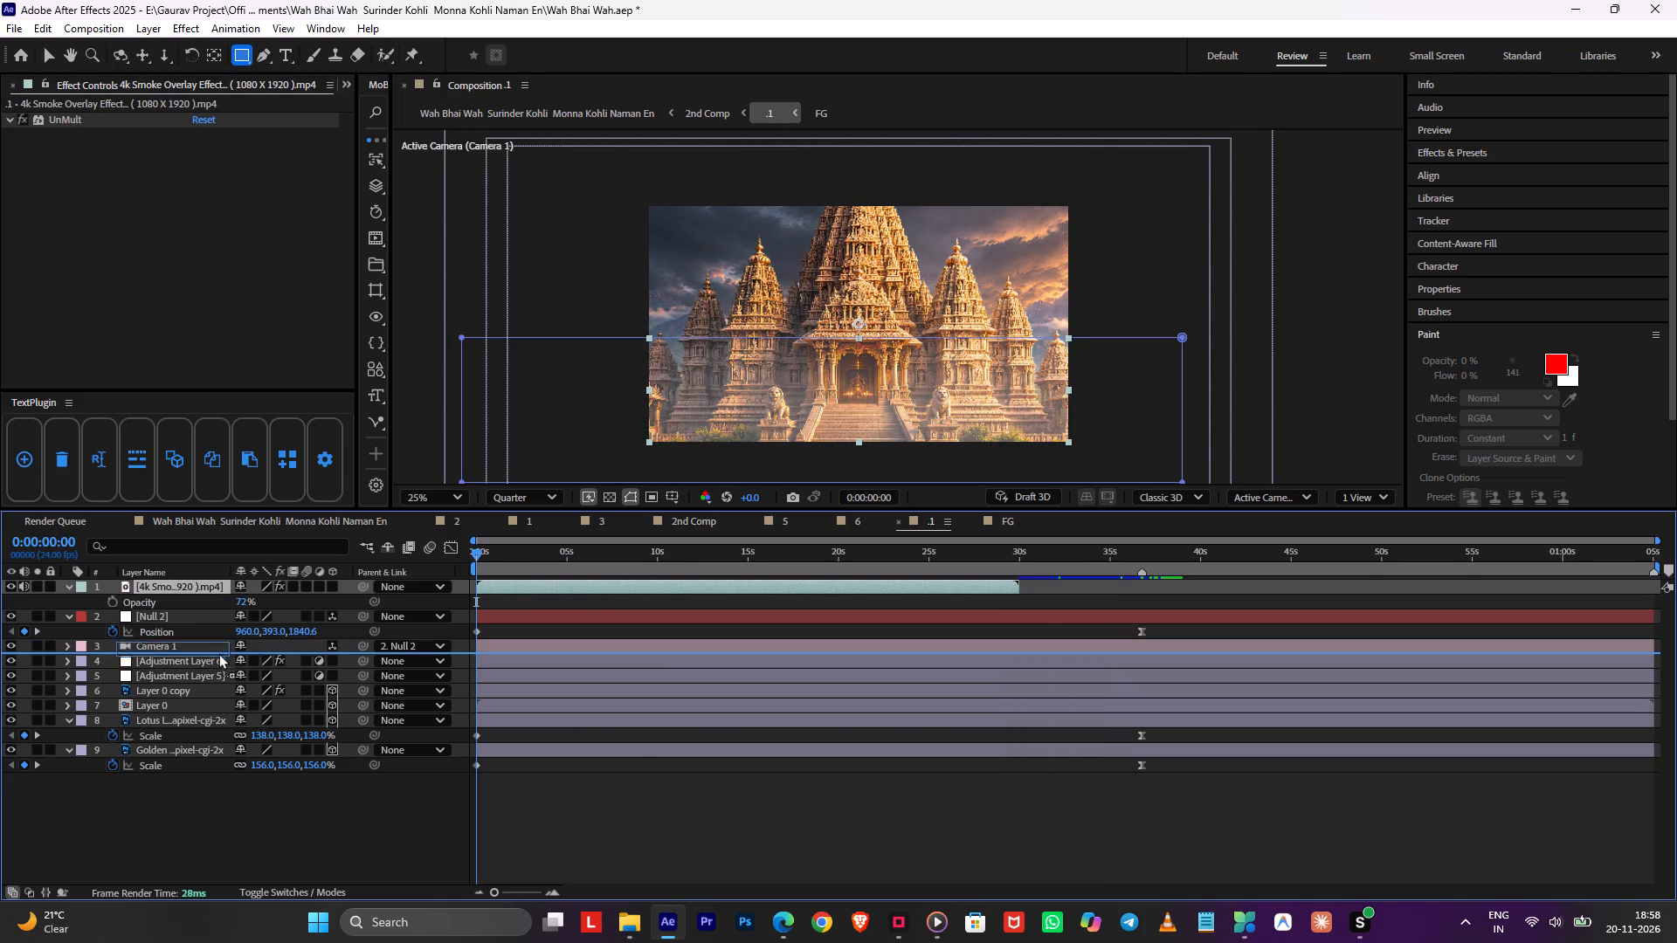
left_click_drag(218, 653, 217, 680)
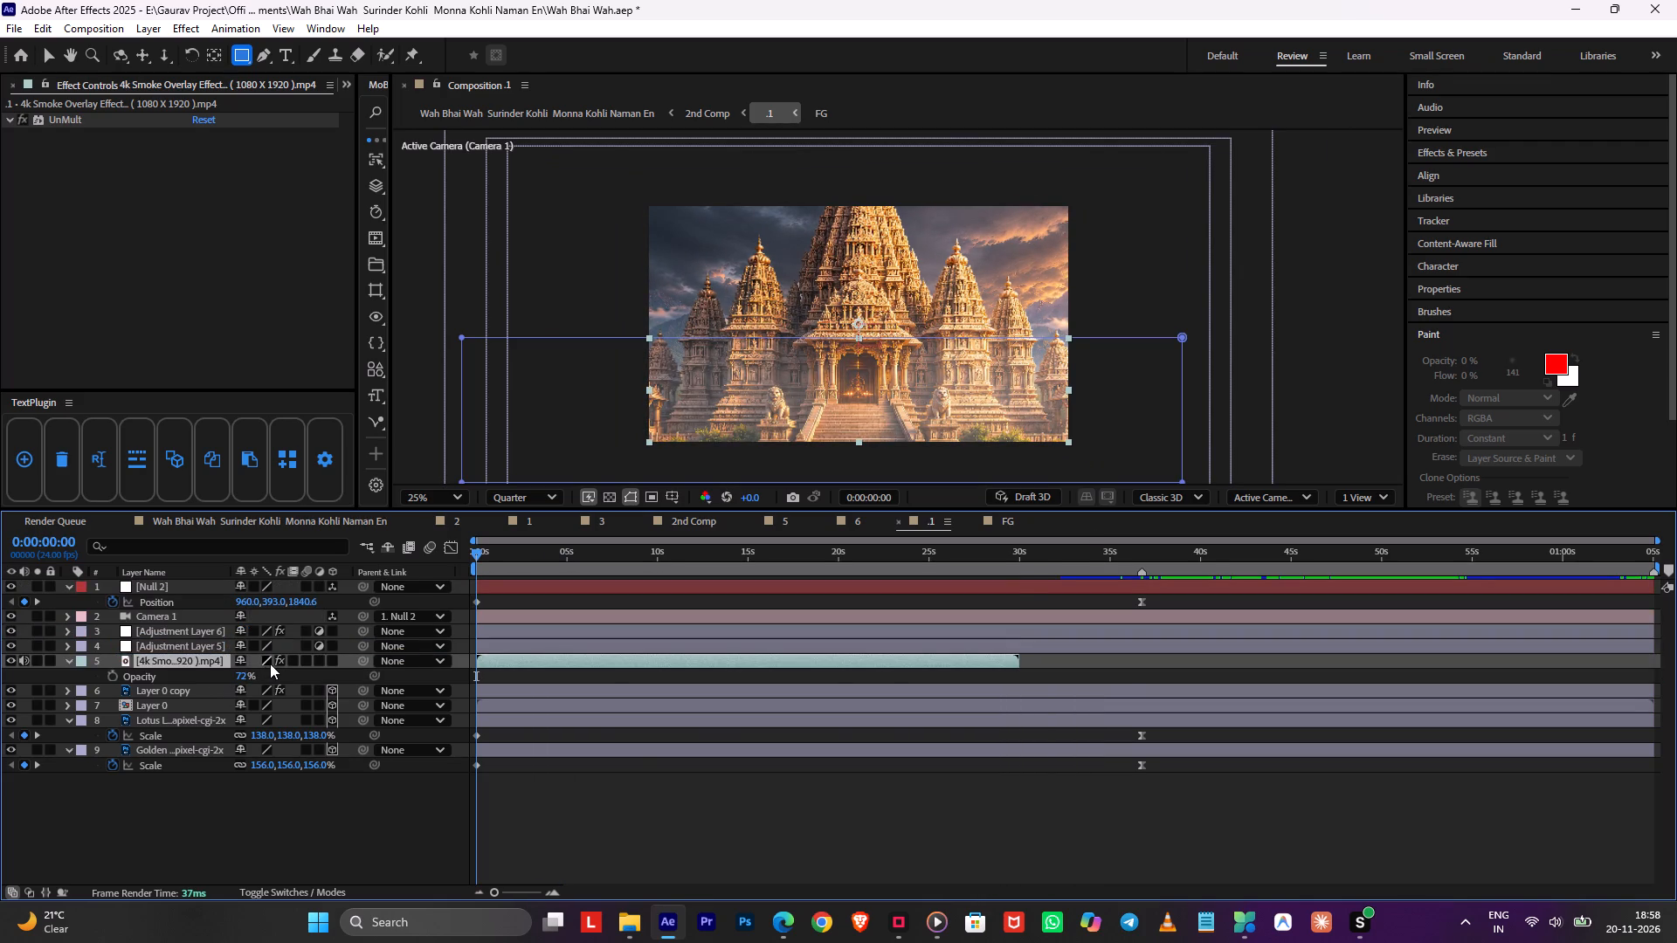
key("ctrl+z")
Move the smoke layer between Camera 1 and Adjustment Layer 6 in the layer stack.
left_click_drag(191, 585, 188, 651)
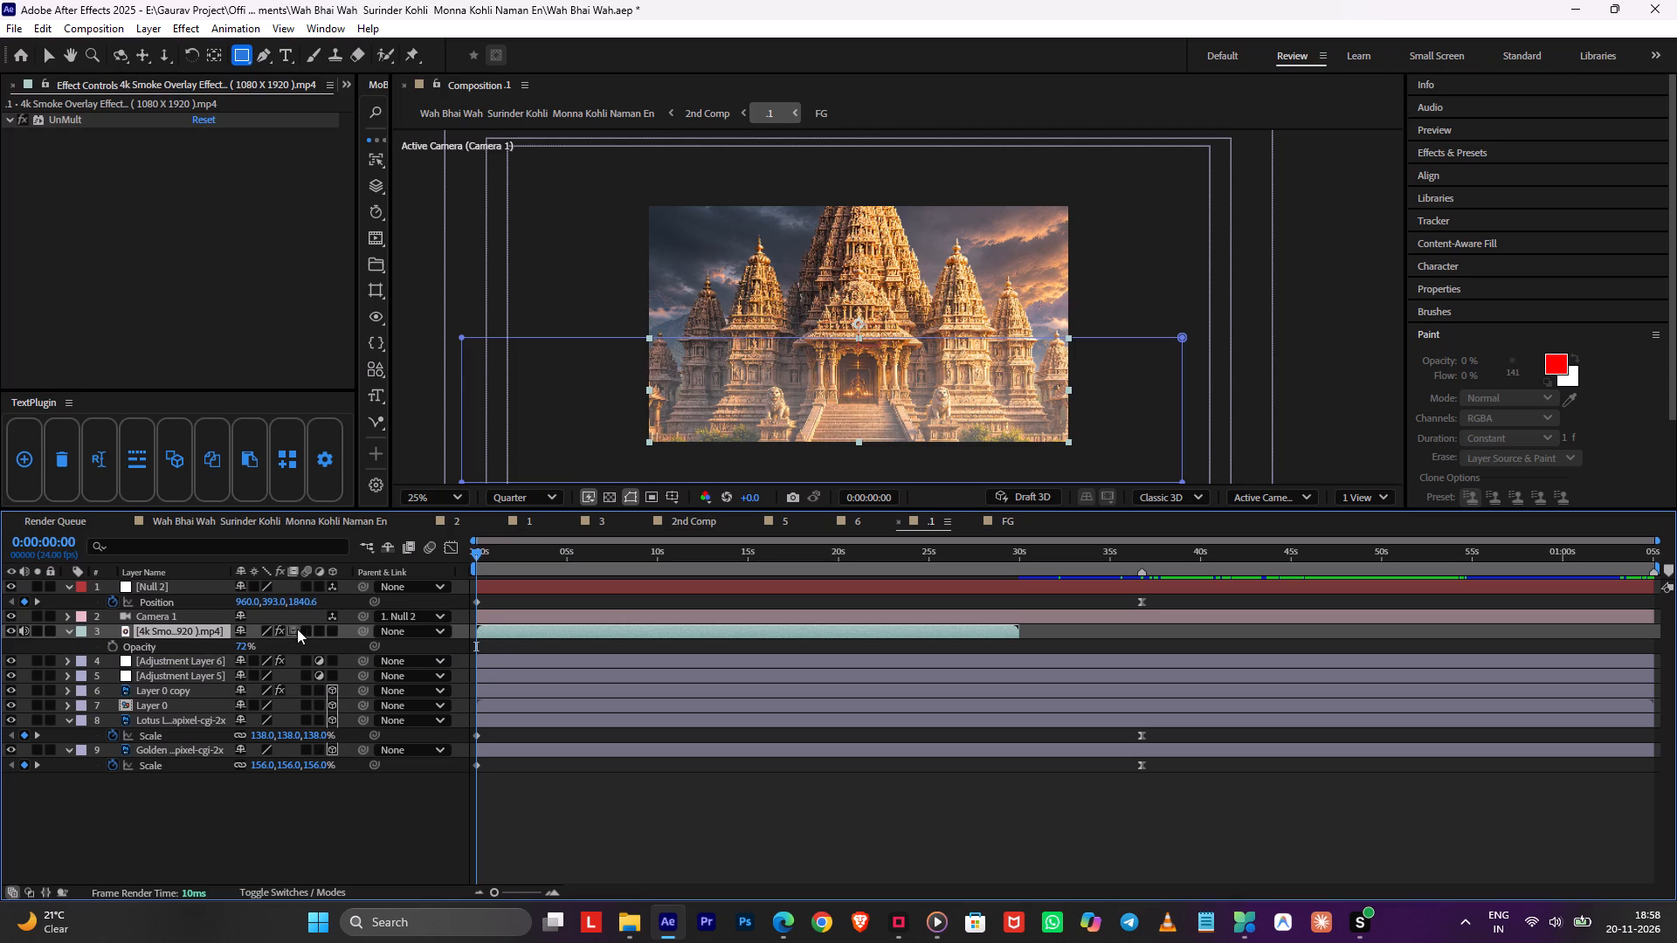
Make the smoke layer 3D and parent it to Layer 0 copy.
left_click(330, 627)
left_click_drag(359, 631, 179, 762)
Check the smoke through 0:00:36:18, enable time remapping on its layer and extend its end to about 41 seconds.
left_click(577, 618)
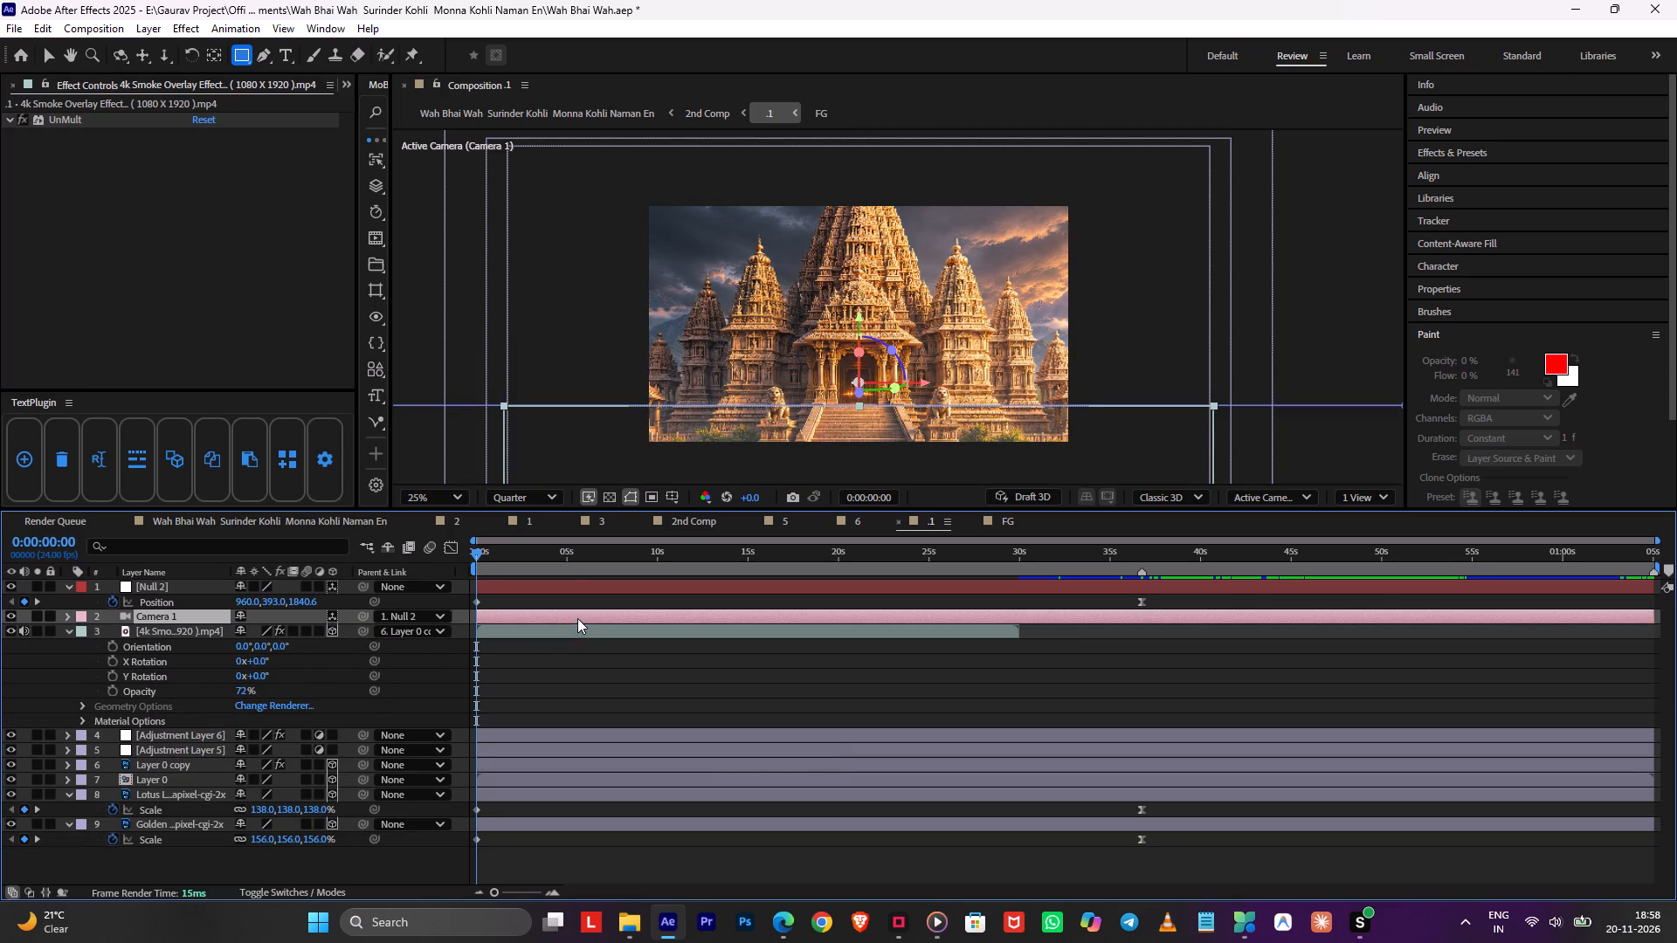
left_click_drag(561, 554, 881, 609)
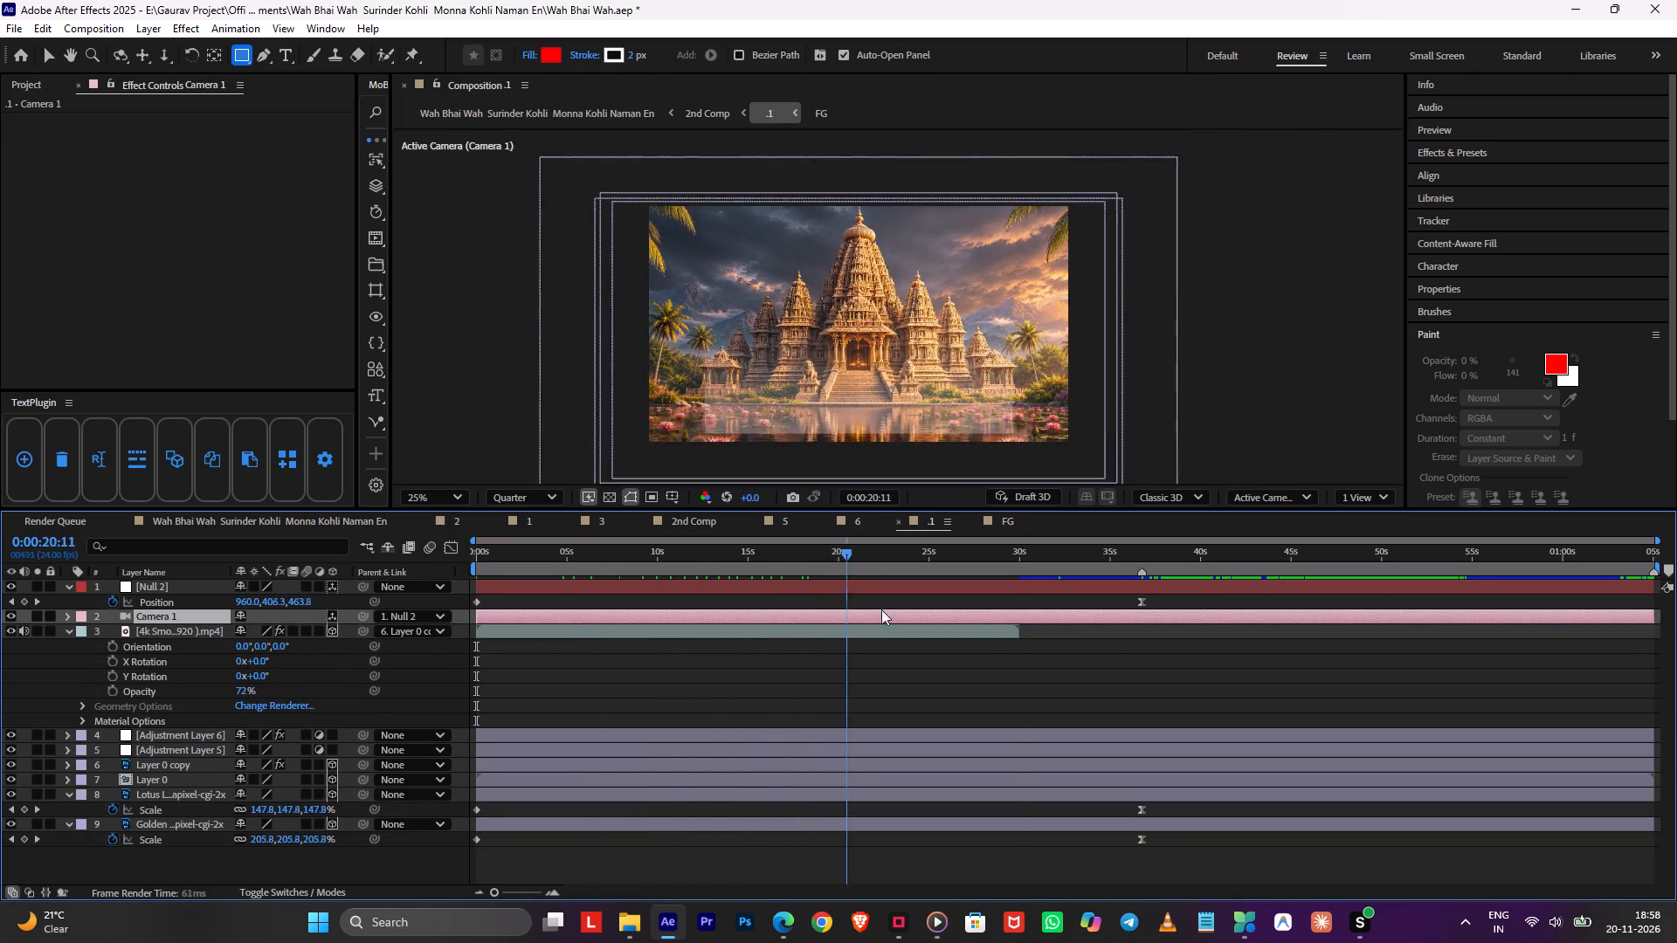
left_click_drag(881, 609, 1135, 645)
left_click(1004, 632)
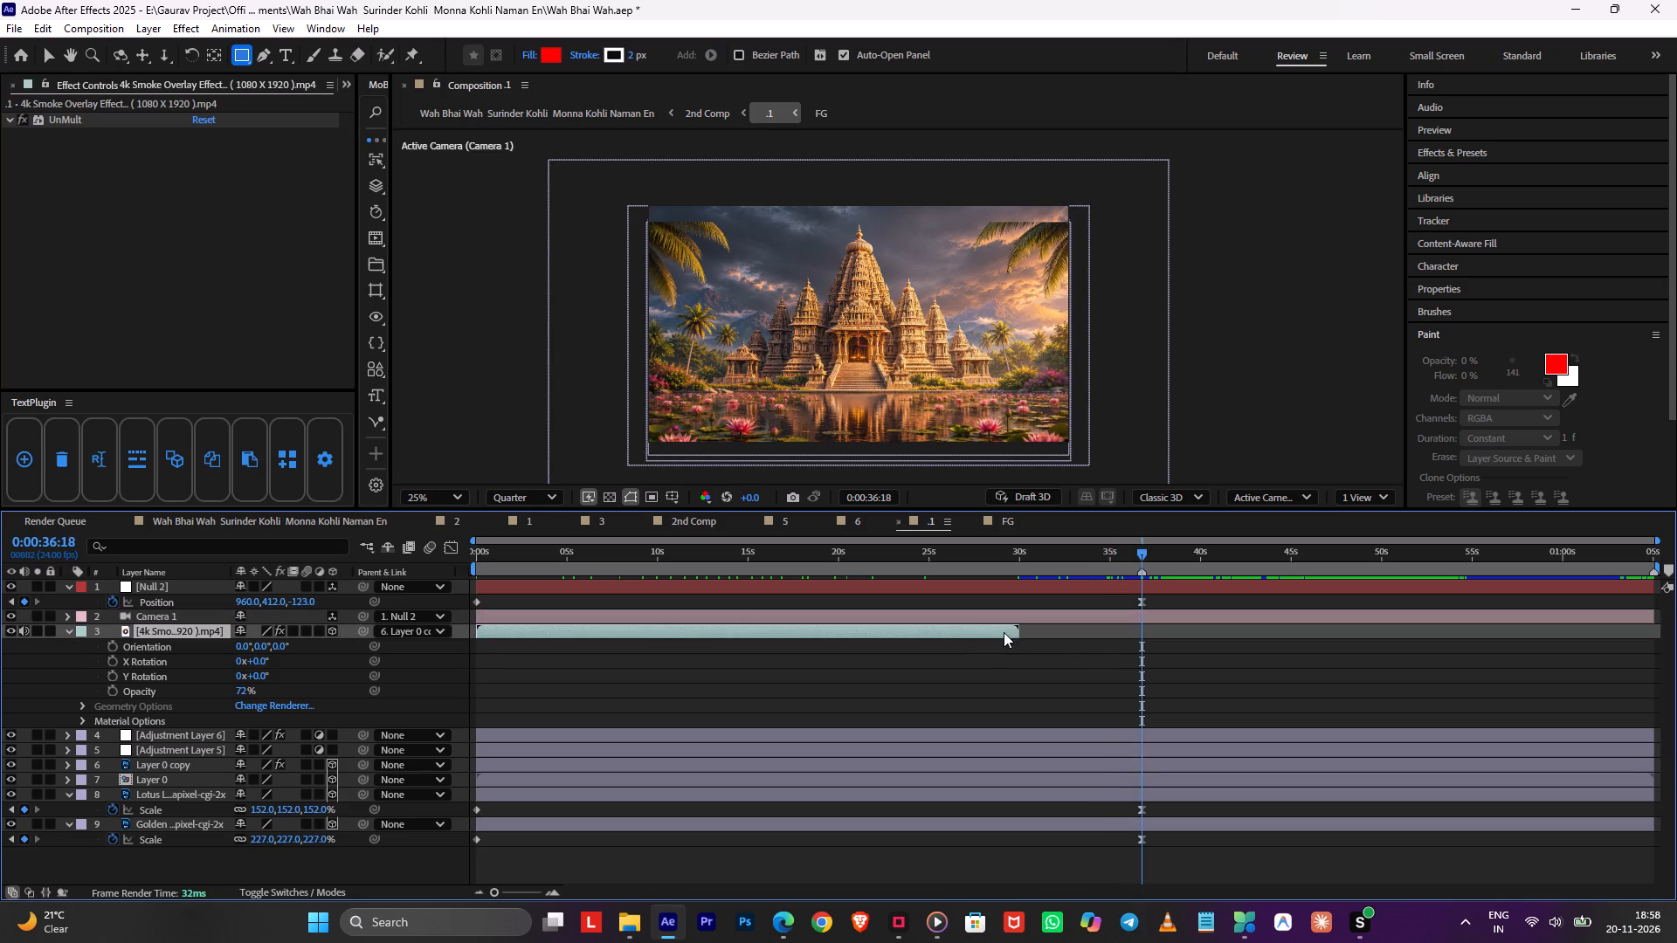
right_click(1004, 631)
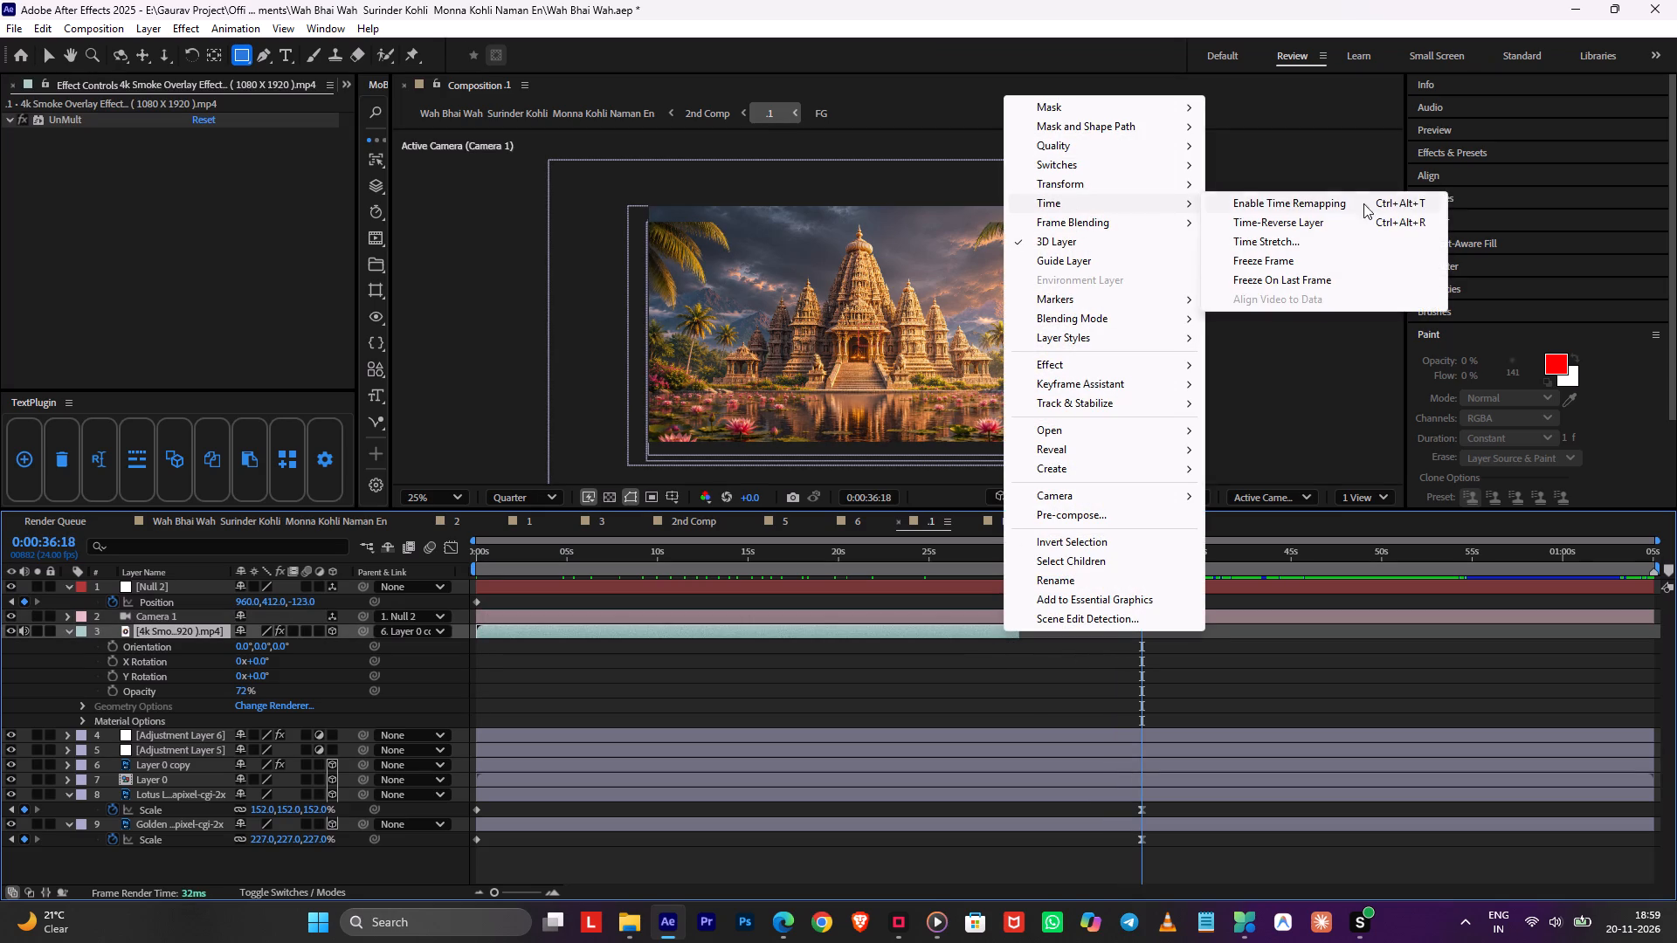
left_click(1328, 196)
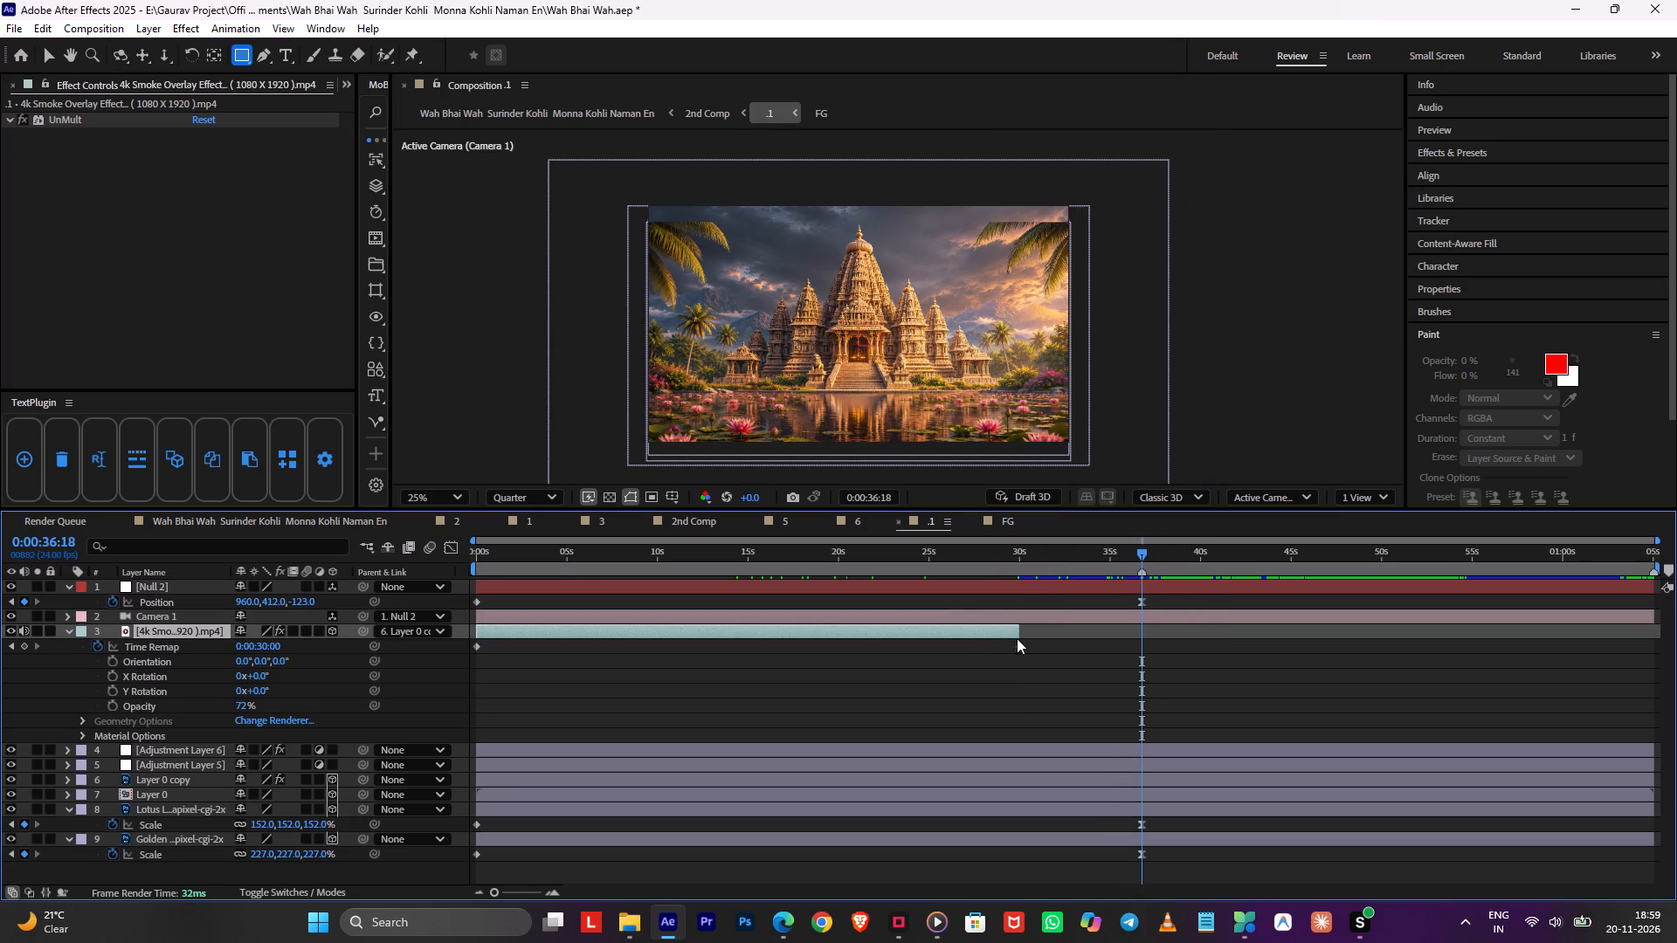
left_click_drag(1025, 631, 1236, 648)
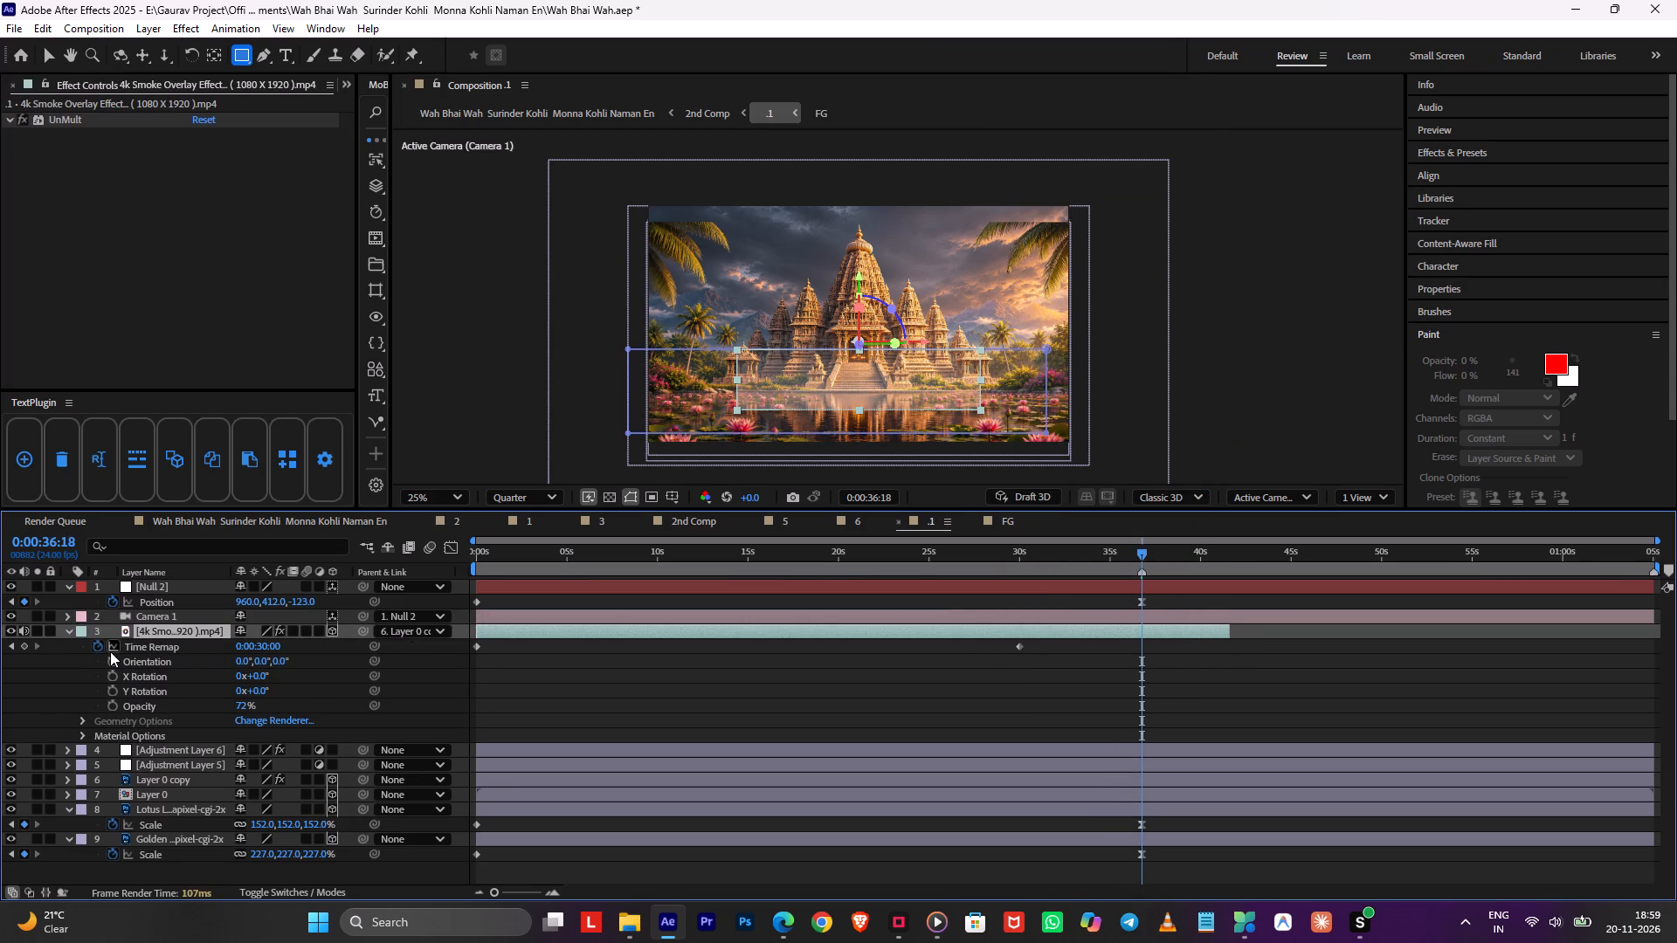
Add a loopOut() expression to the smoke layer's Time Remap and check the loop point around 30 seconds.
left_click(101, 649, "alt")
key("l")
key("o")
key("o")
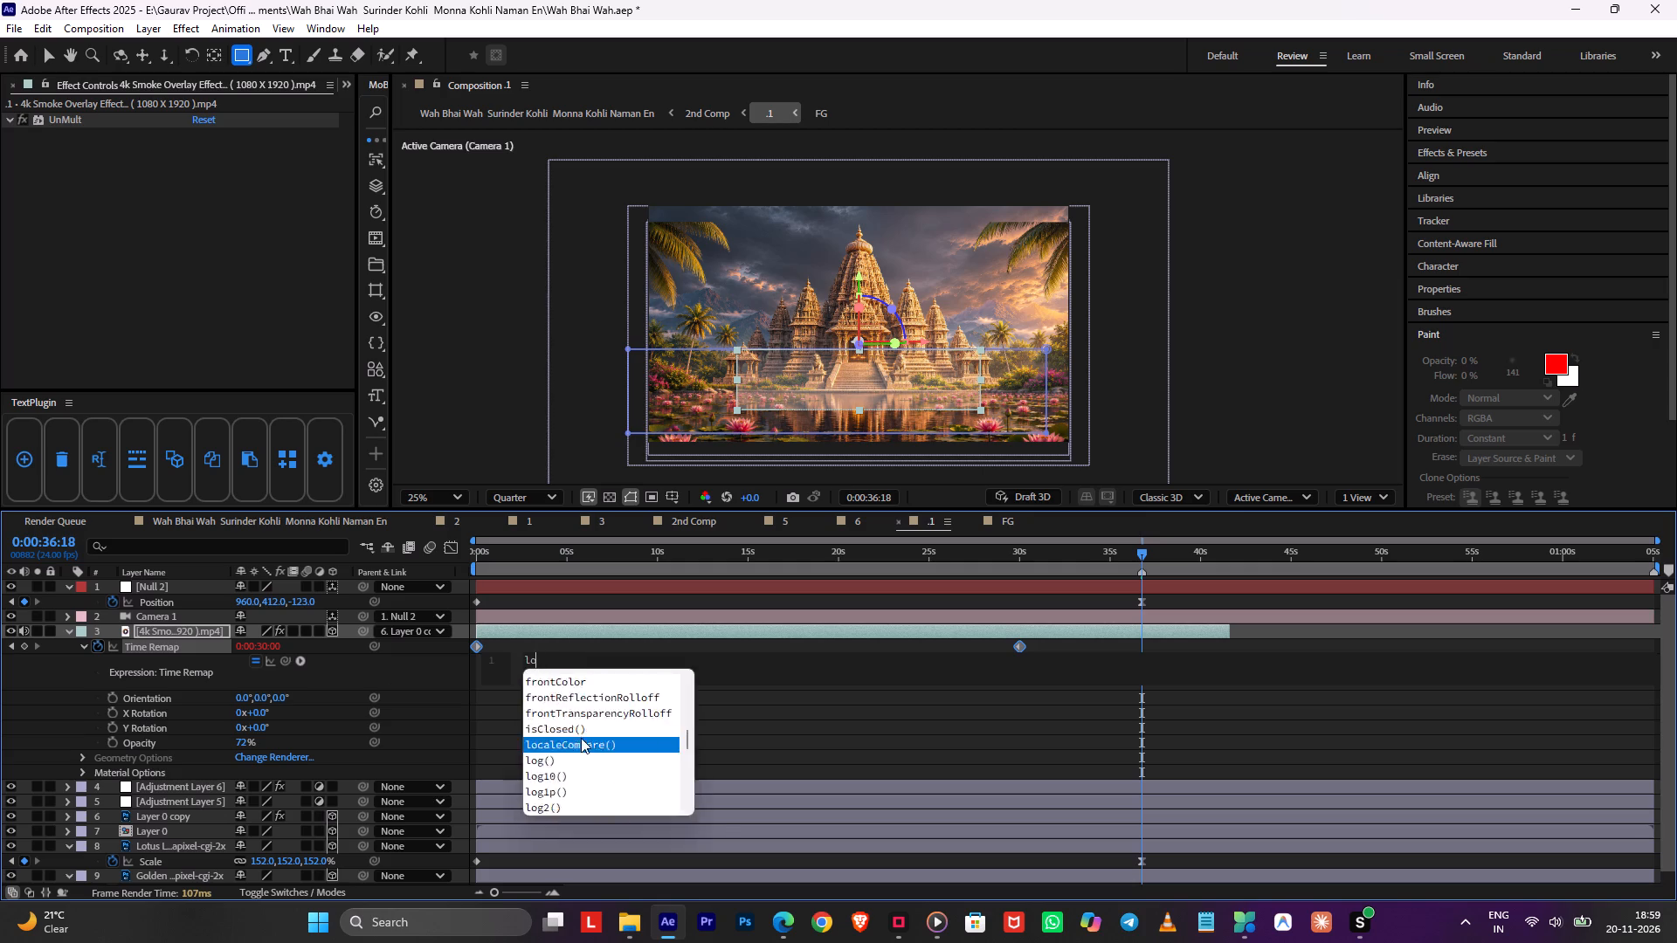
double_click(568, 747)
left_click(692, 736)
left_click_drag(1028, 565, 1013, 570)
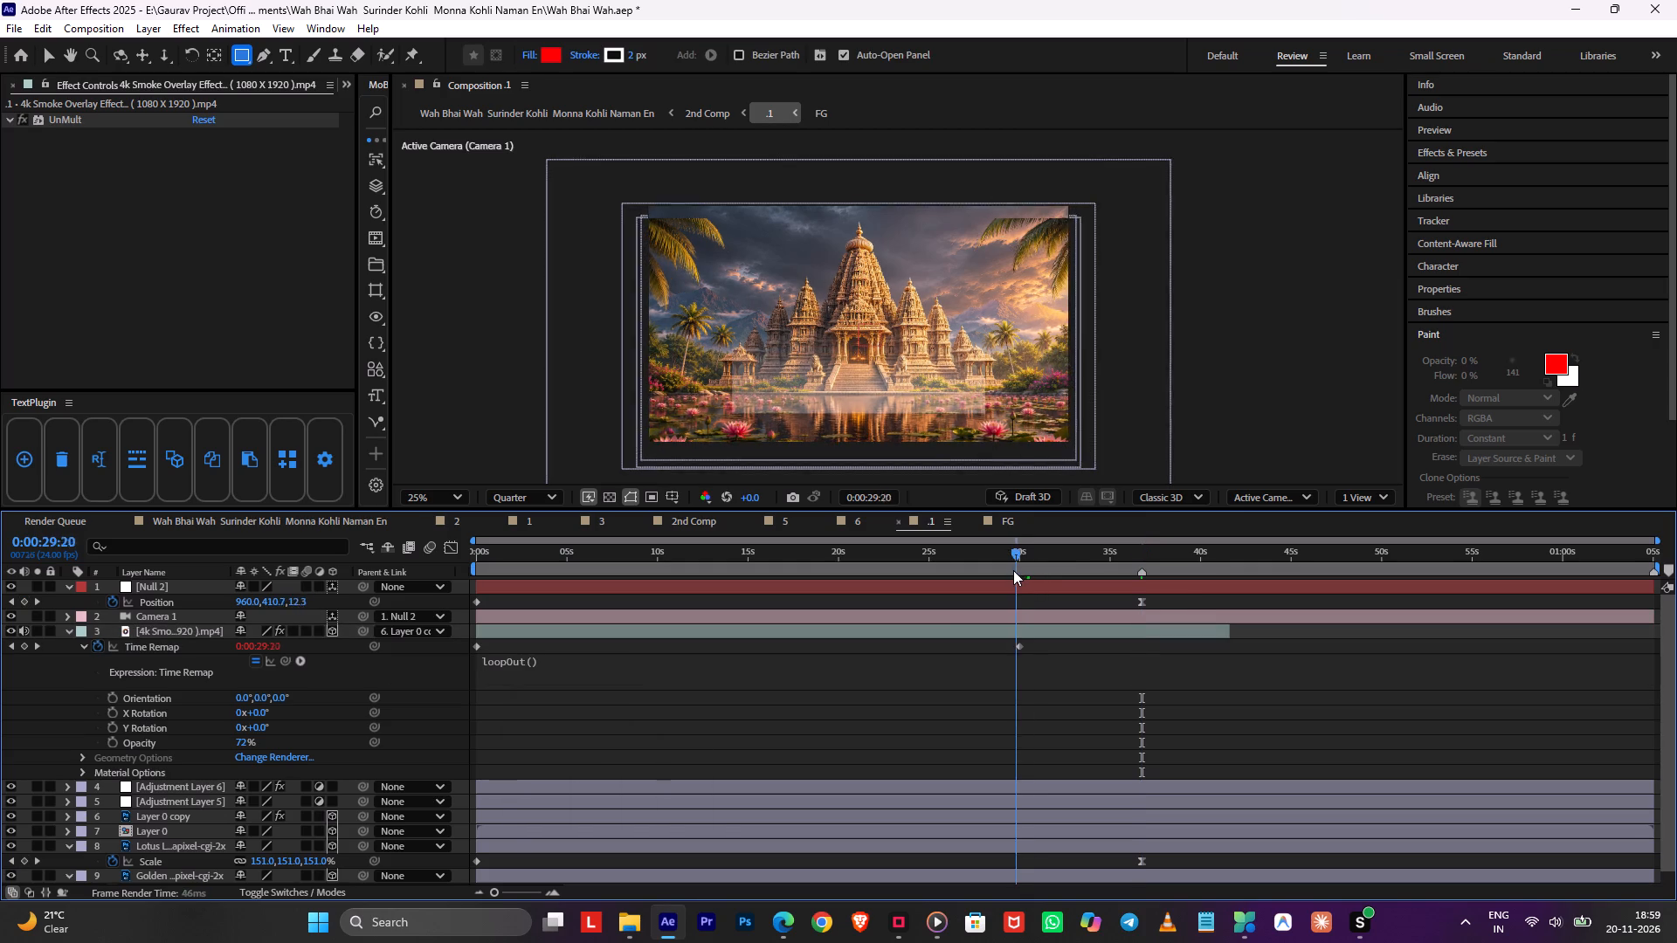
Play the smoke loop point around 30 seconds, and undo the loop expression, the layer extension and the time remapping.
left_click_drag(1013, 570, 1008, 572)
key("space")
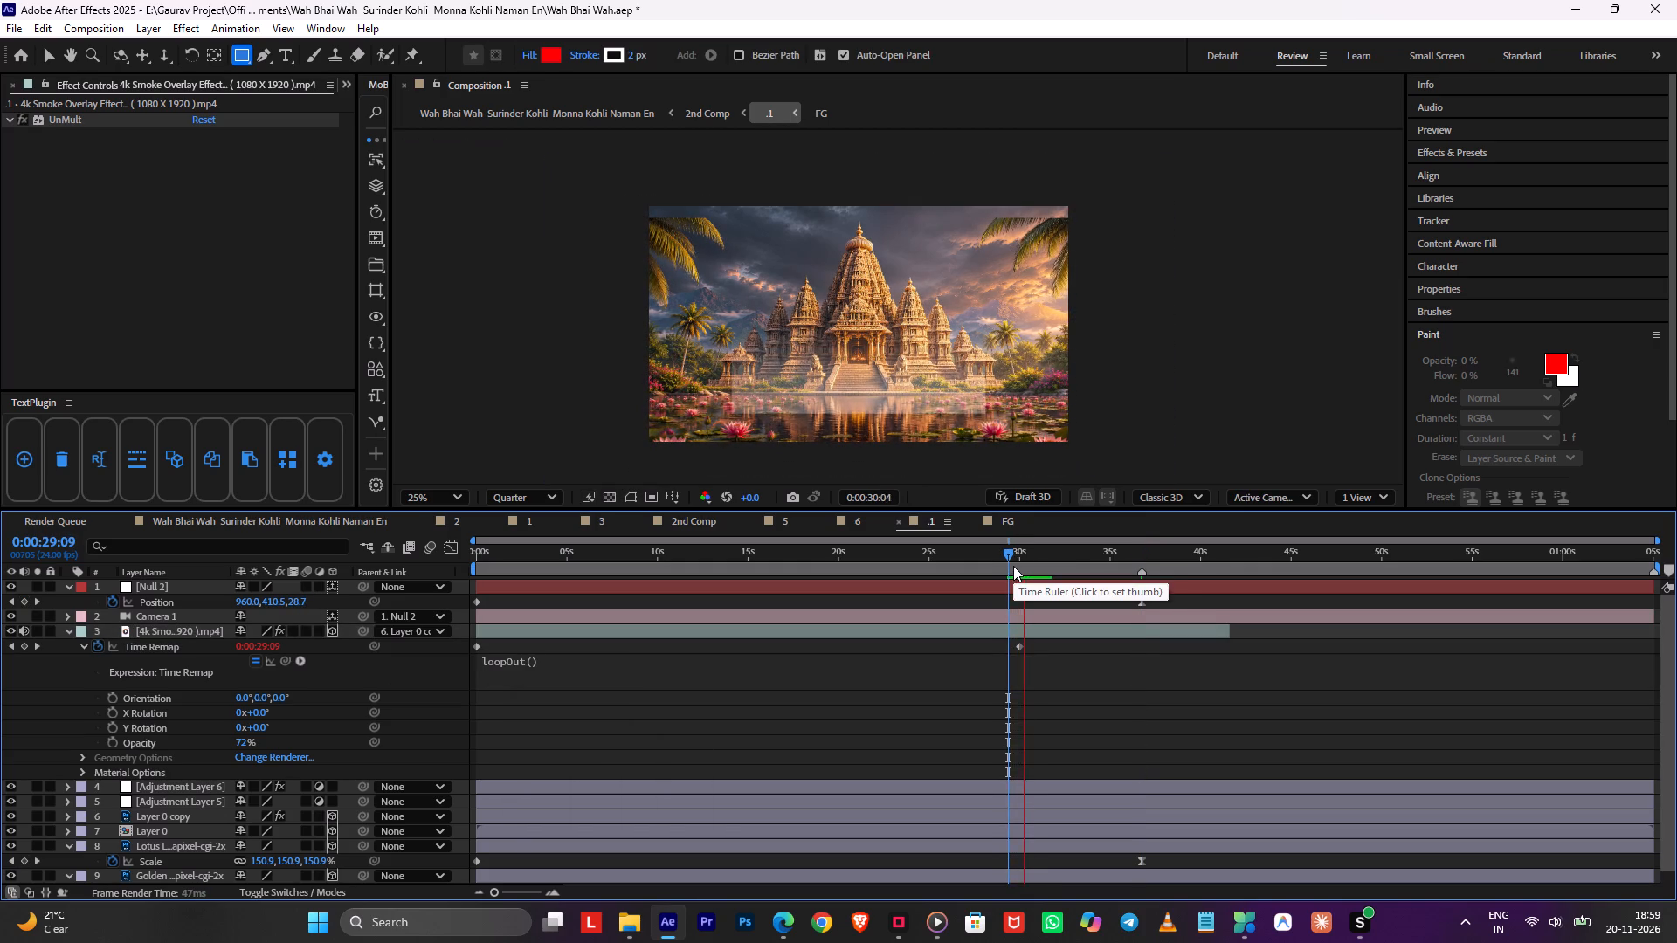
left_click_drag(1013, 566, 1022, 568)
key("ctrl+z")
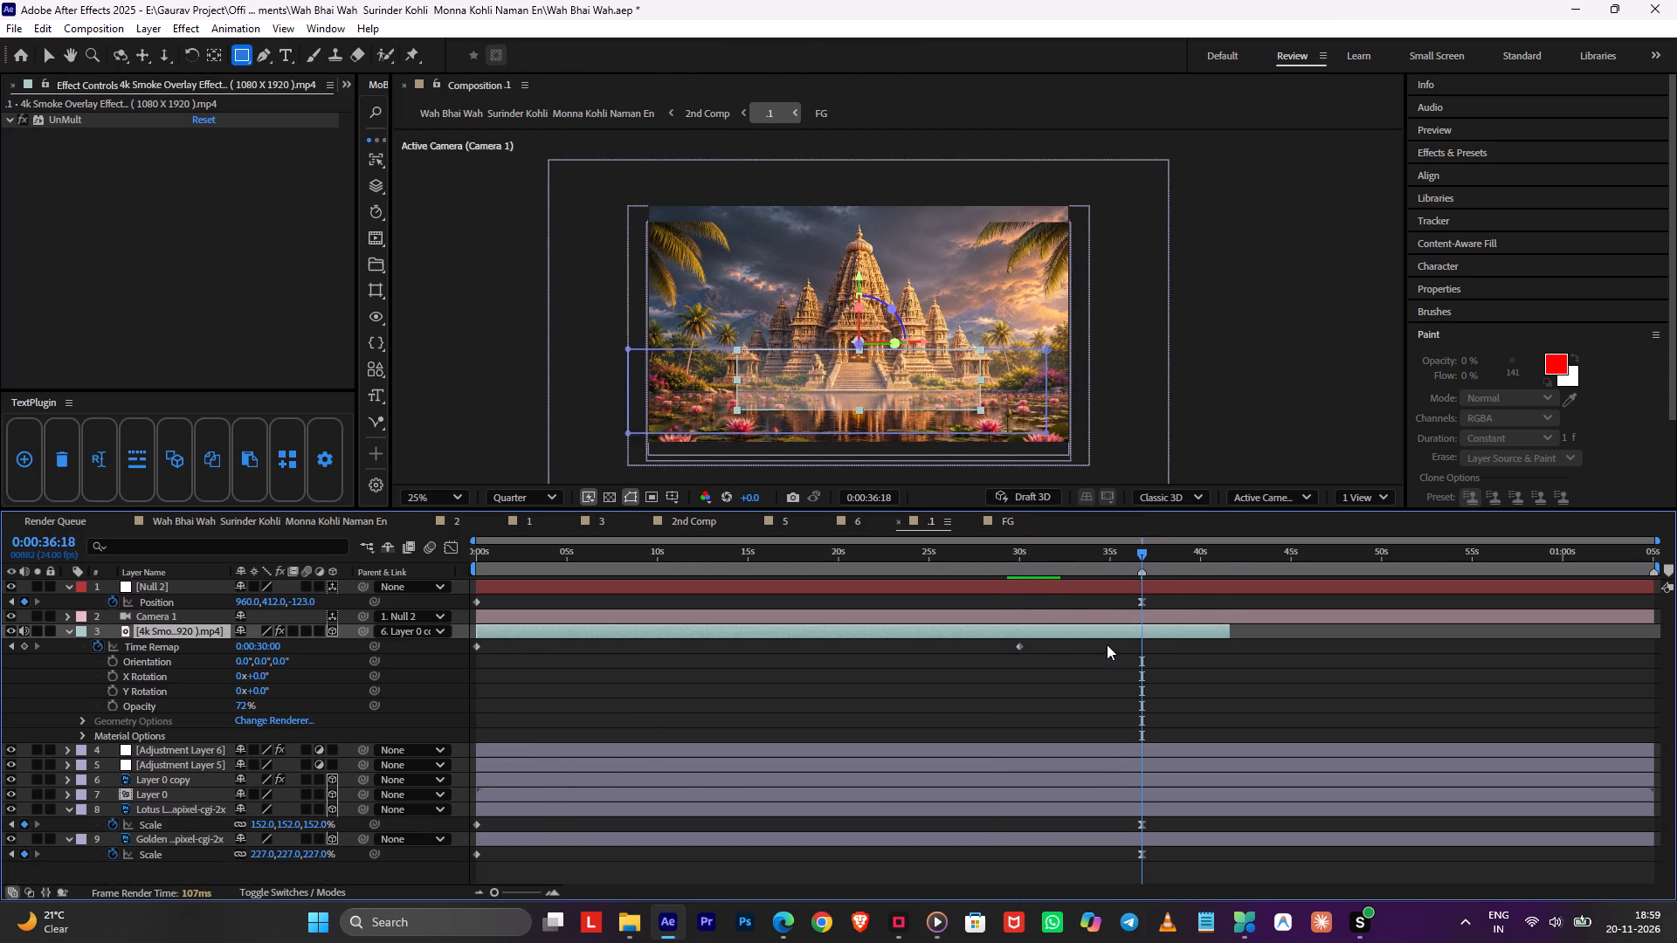
key("ctrl+z")
left_click_drag(1032, 561, 1018, 567)
key("ctrl+z")
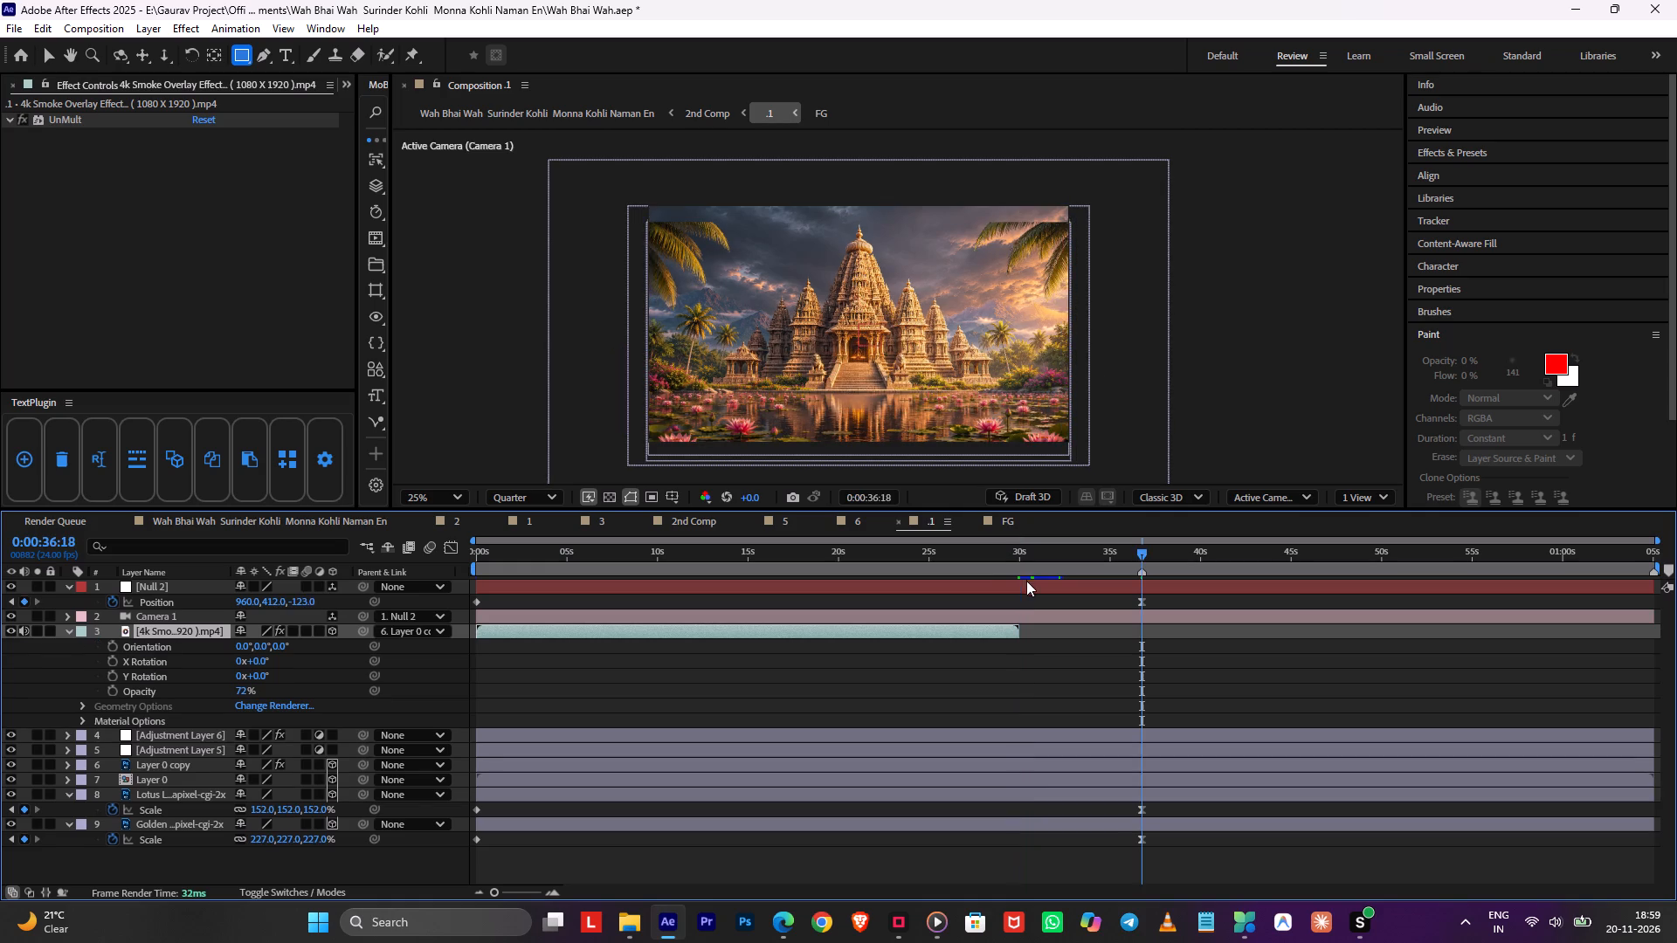
Scale the smoke layer to 220%, preview the shot from the start and save the project.
left_click_drag(1029, 559, 1018, 566)
key("s")
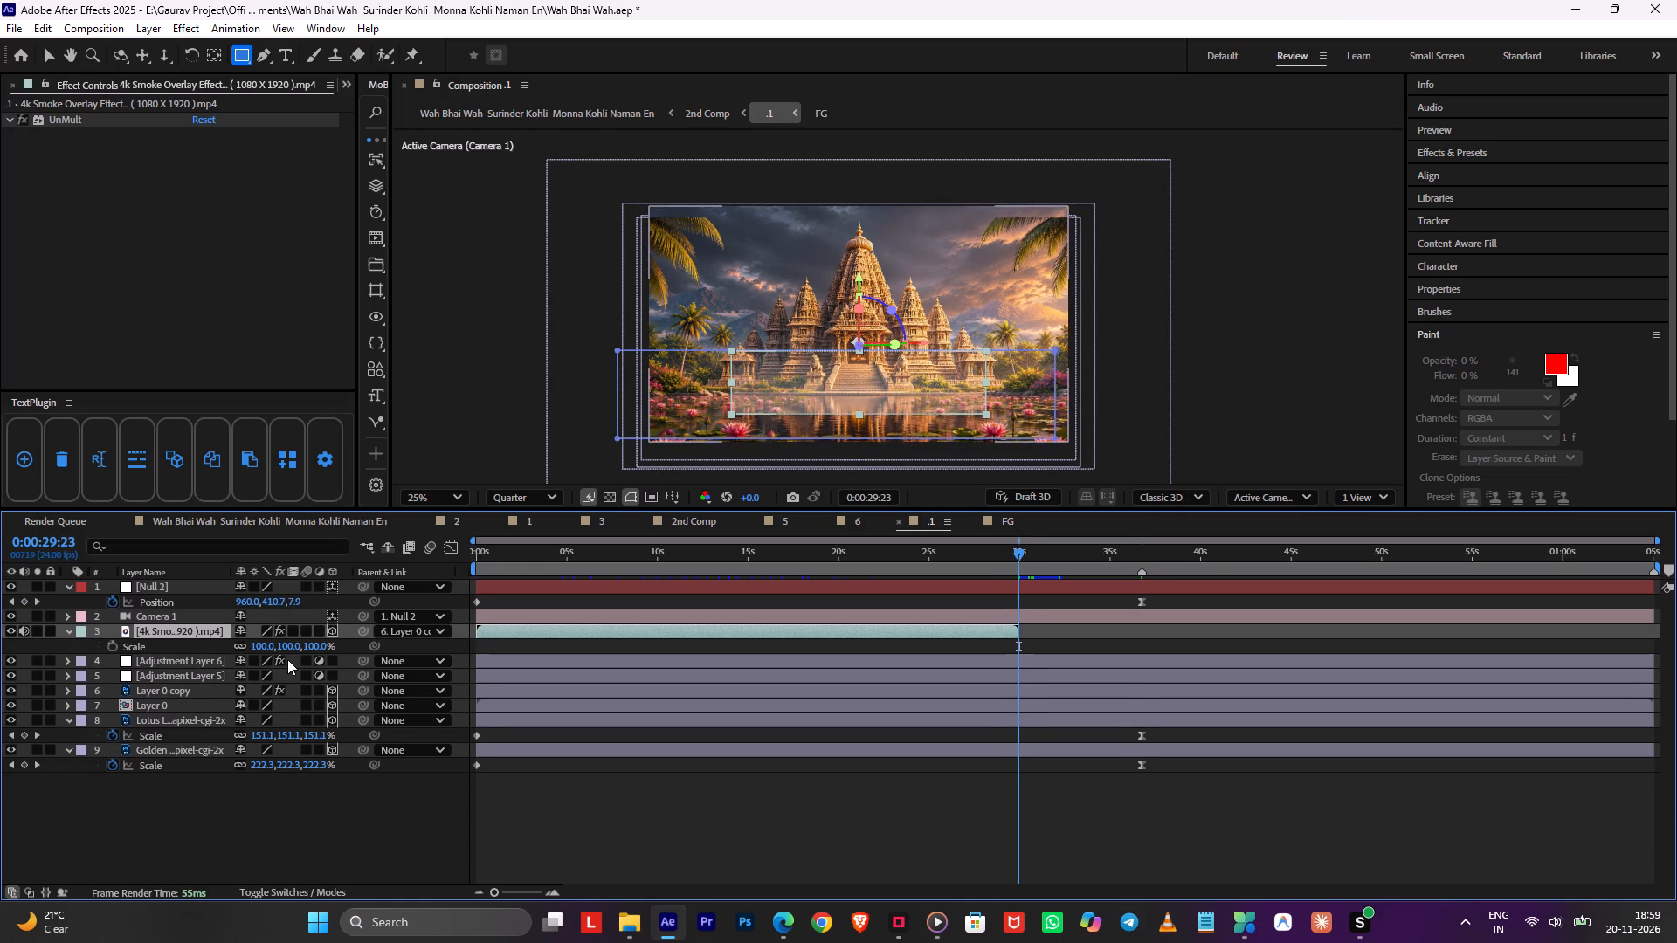
left_click_drag(296, 644, 407, 650)
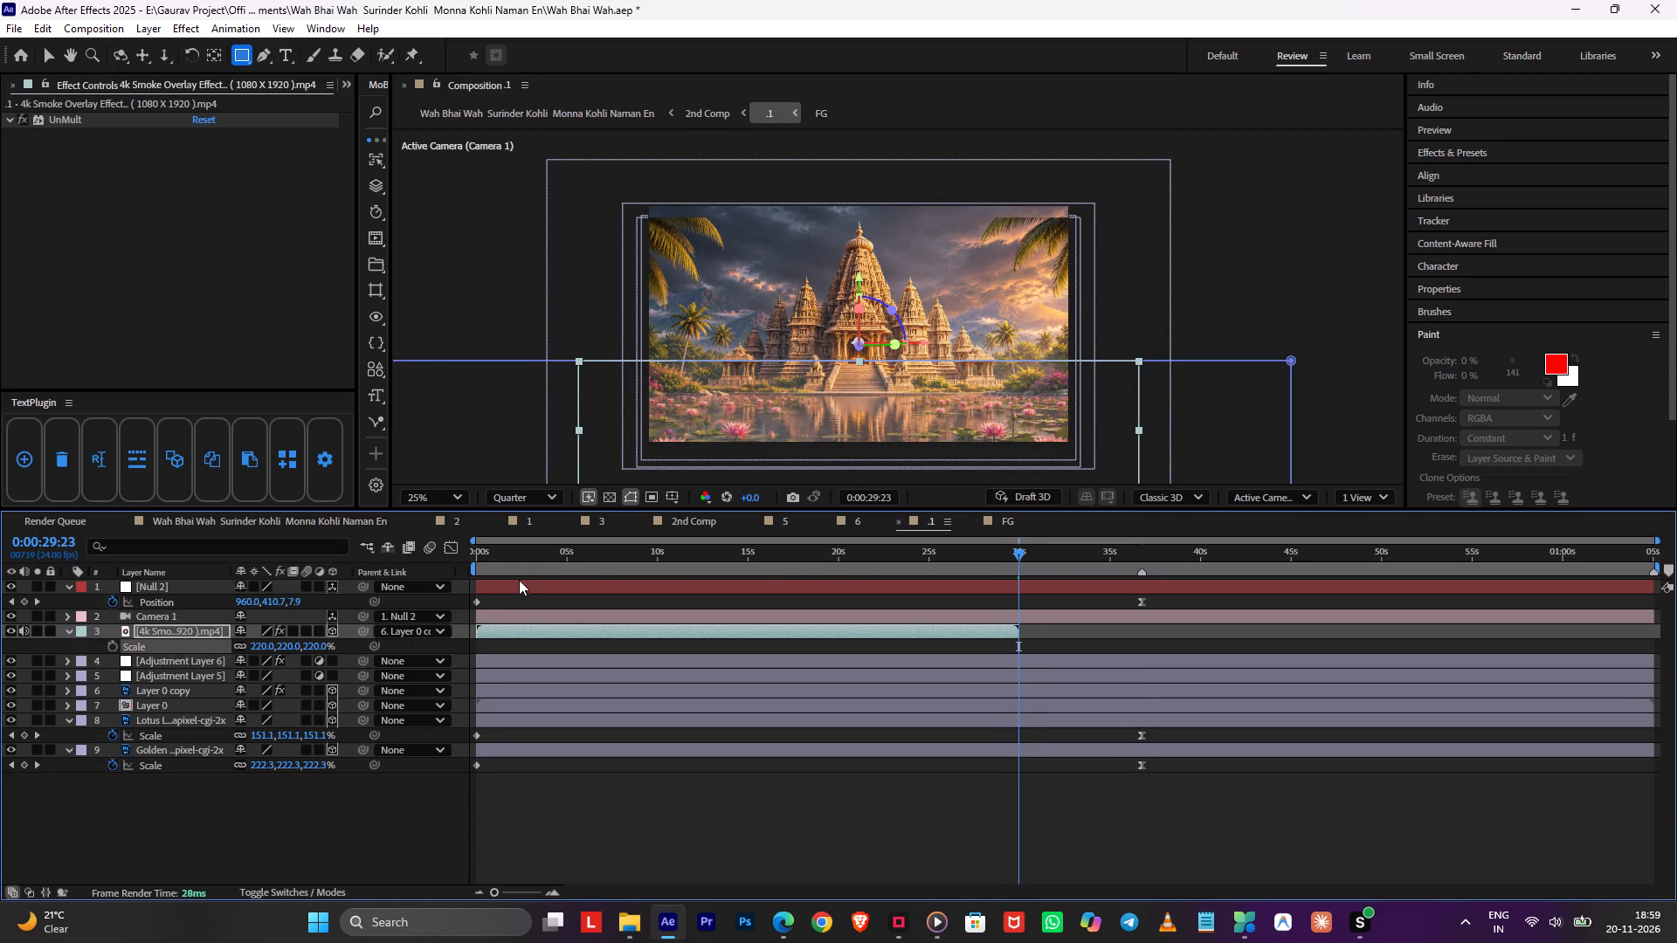
left_click_drag(520, 578, 352, 584)
left_click_drag(508, 567, 299, 577)
key("space")
key("ctrl+s")
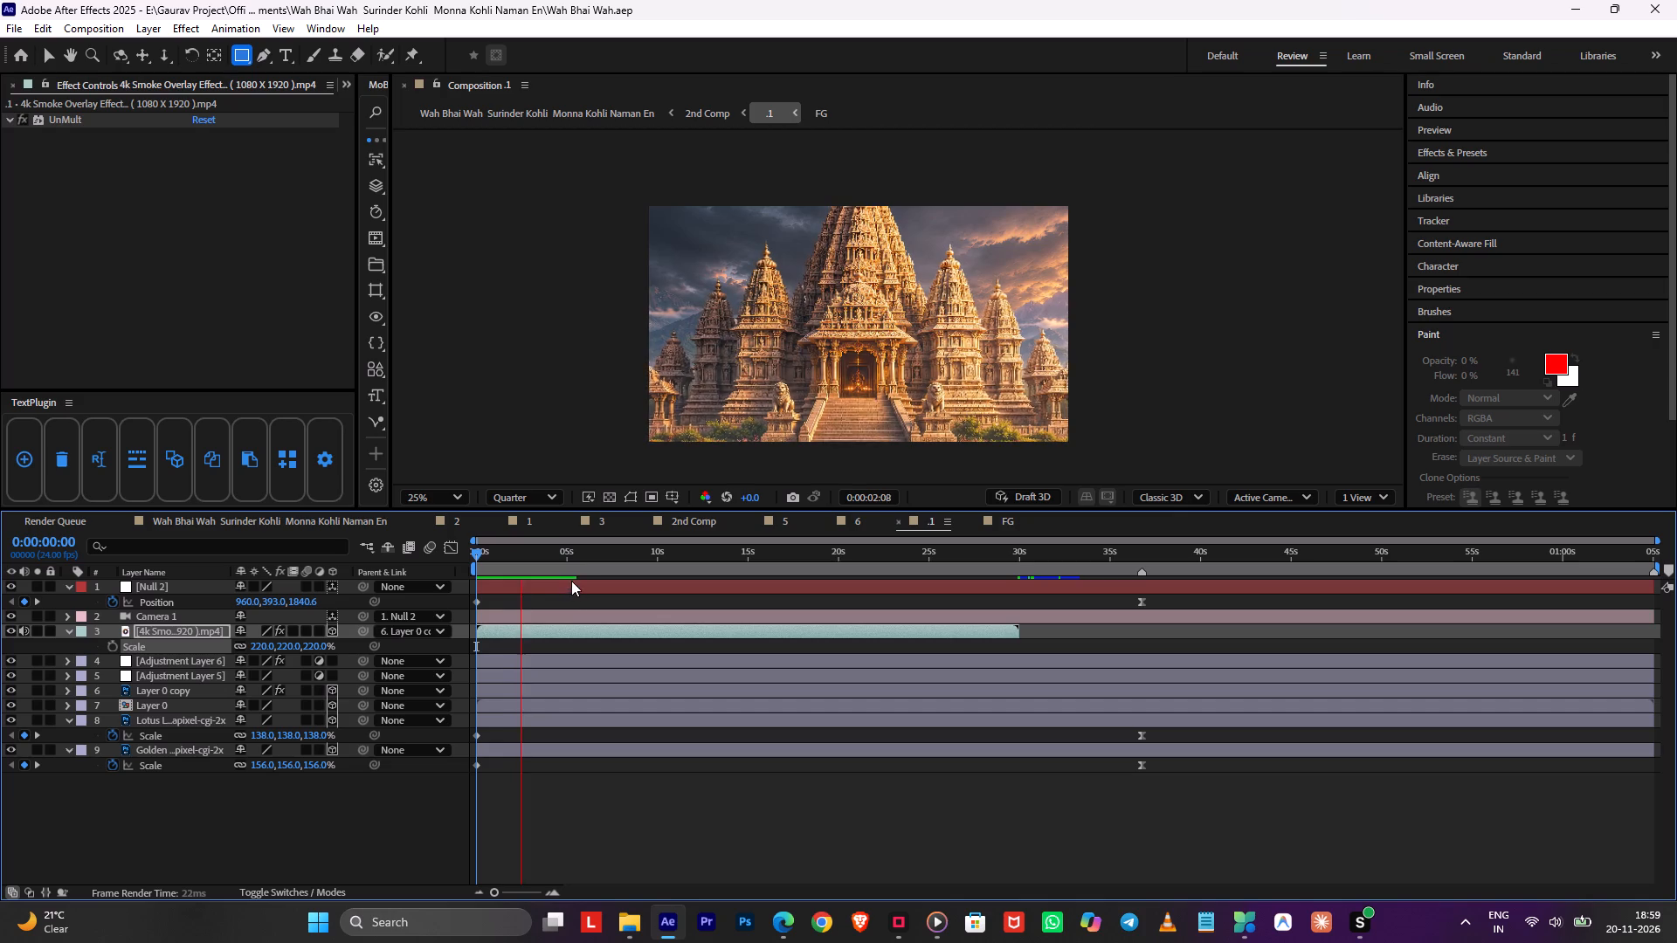
Set the Mask 1 feather of the smoke layer to 758 pixels, working at 0:00:29:23.
left_click_drag(577, 557, 957, 584)
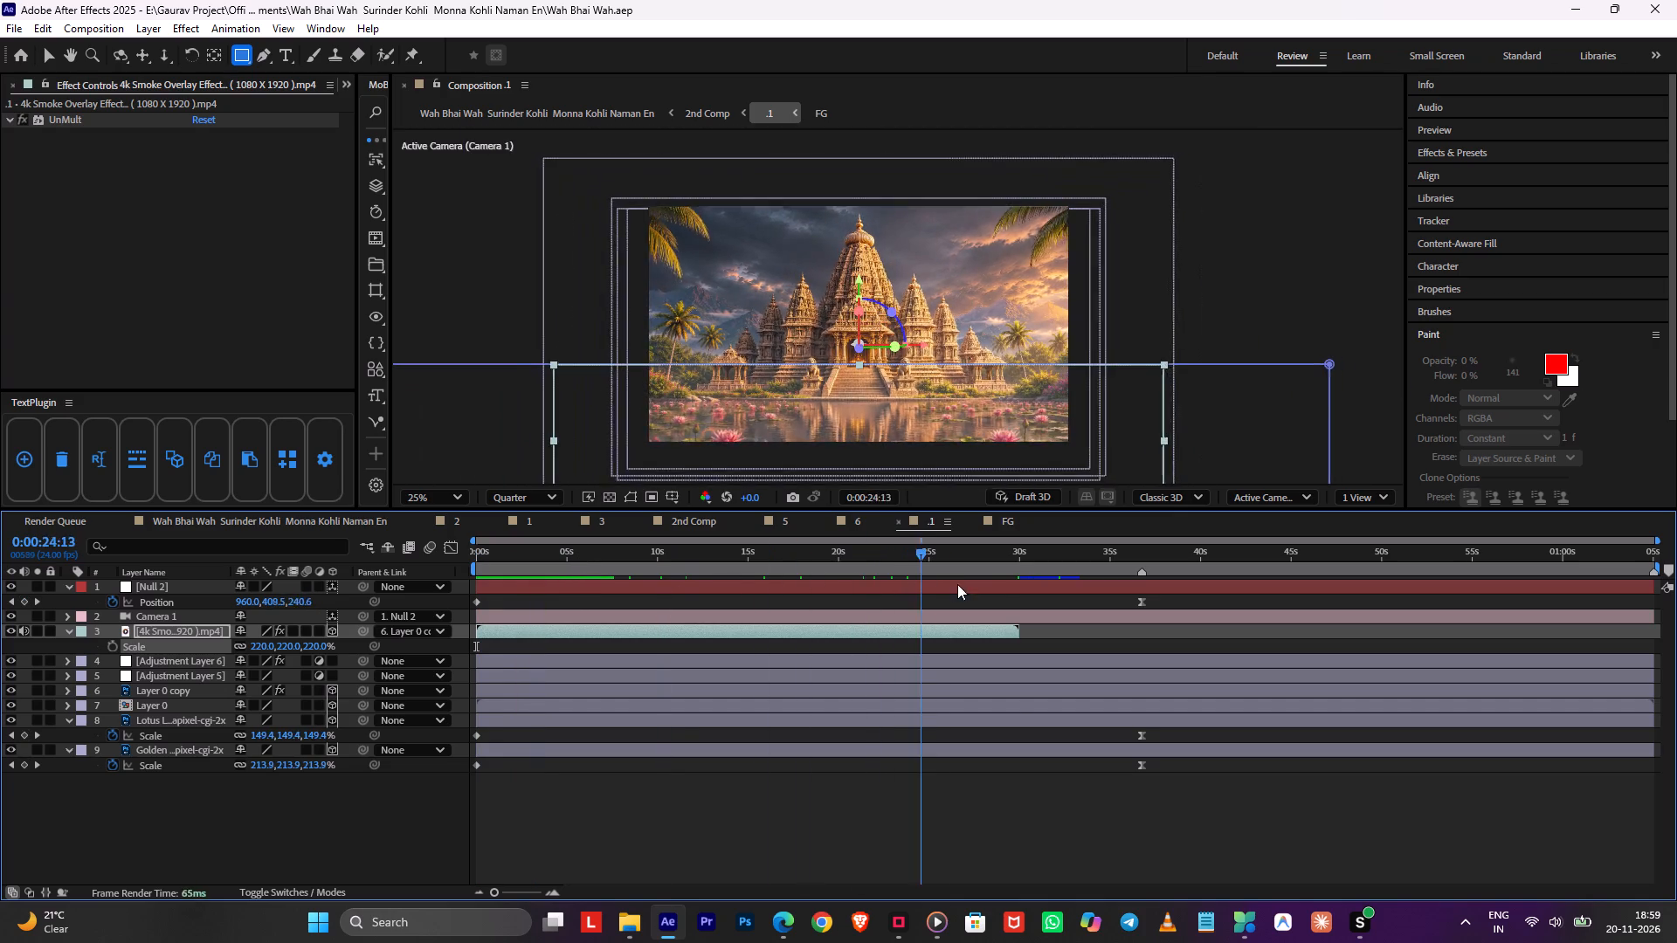
left_click_drag(957, 584, 1013, 589)
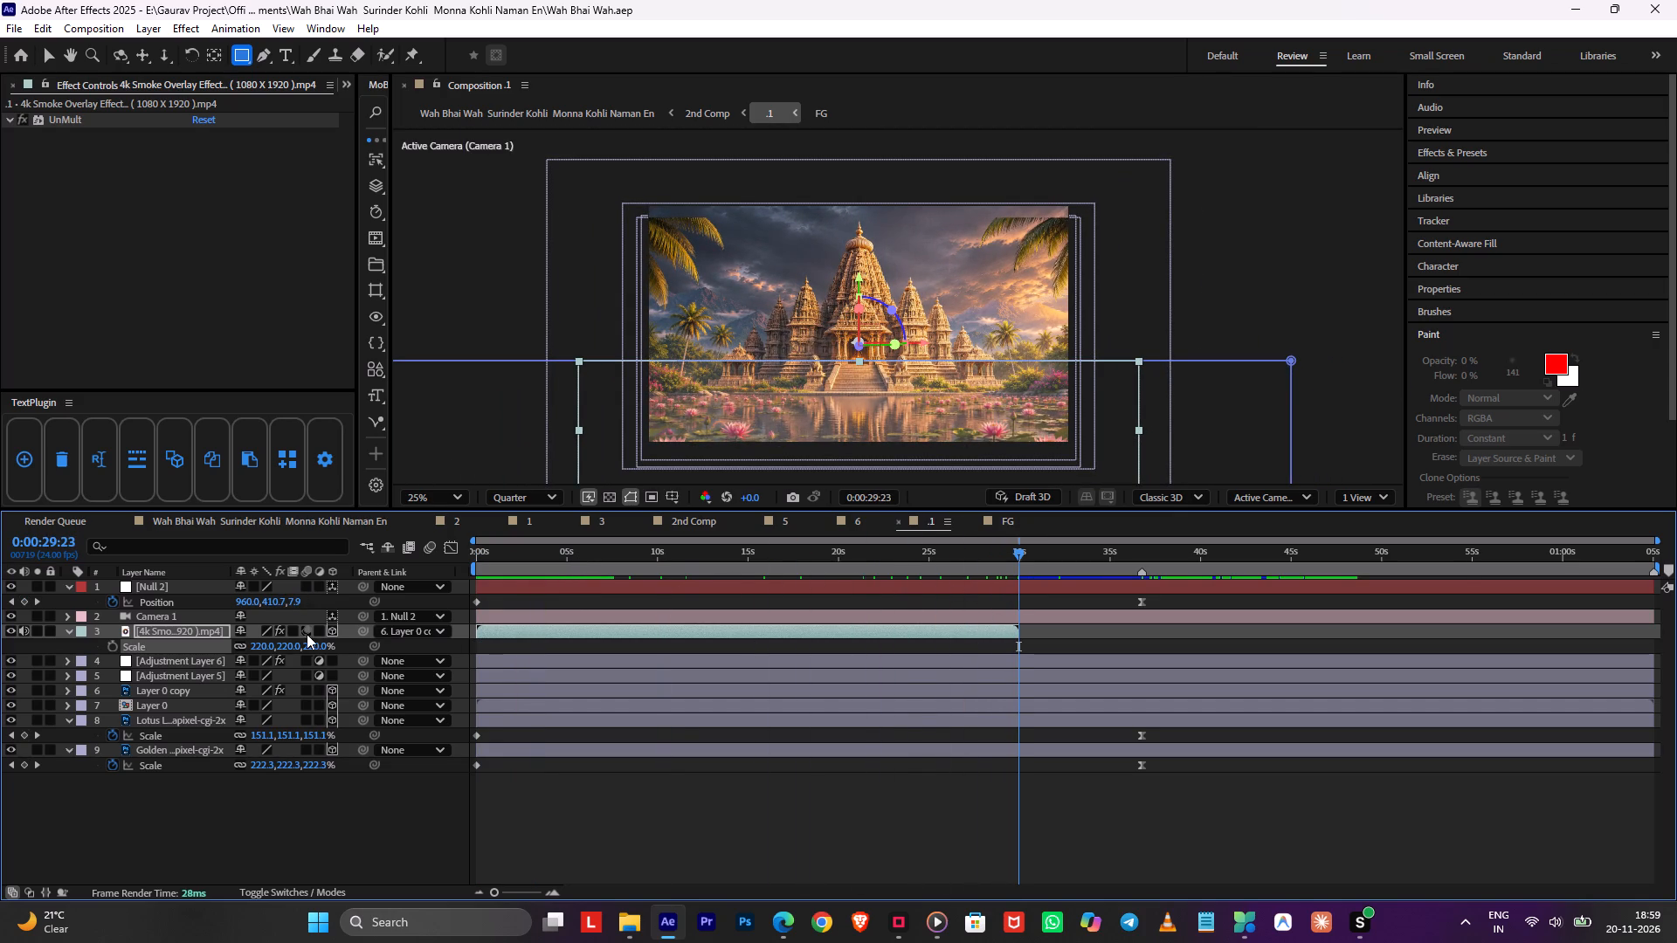
key("f")
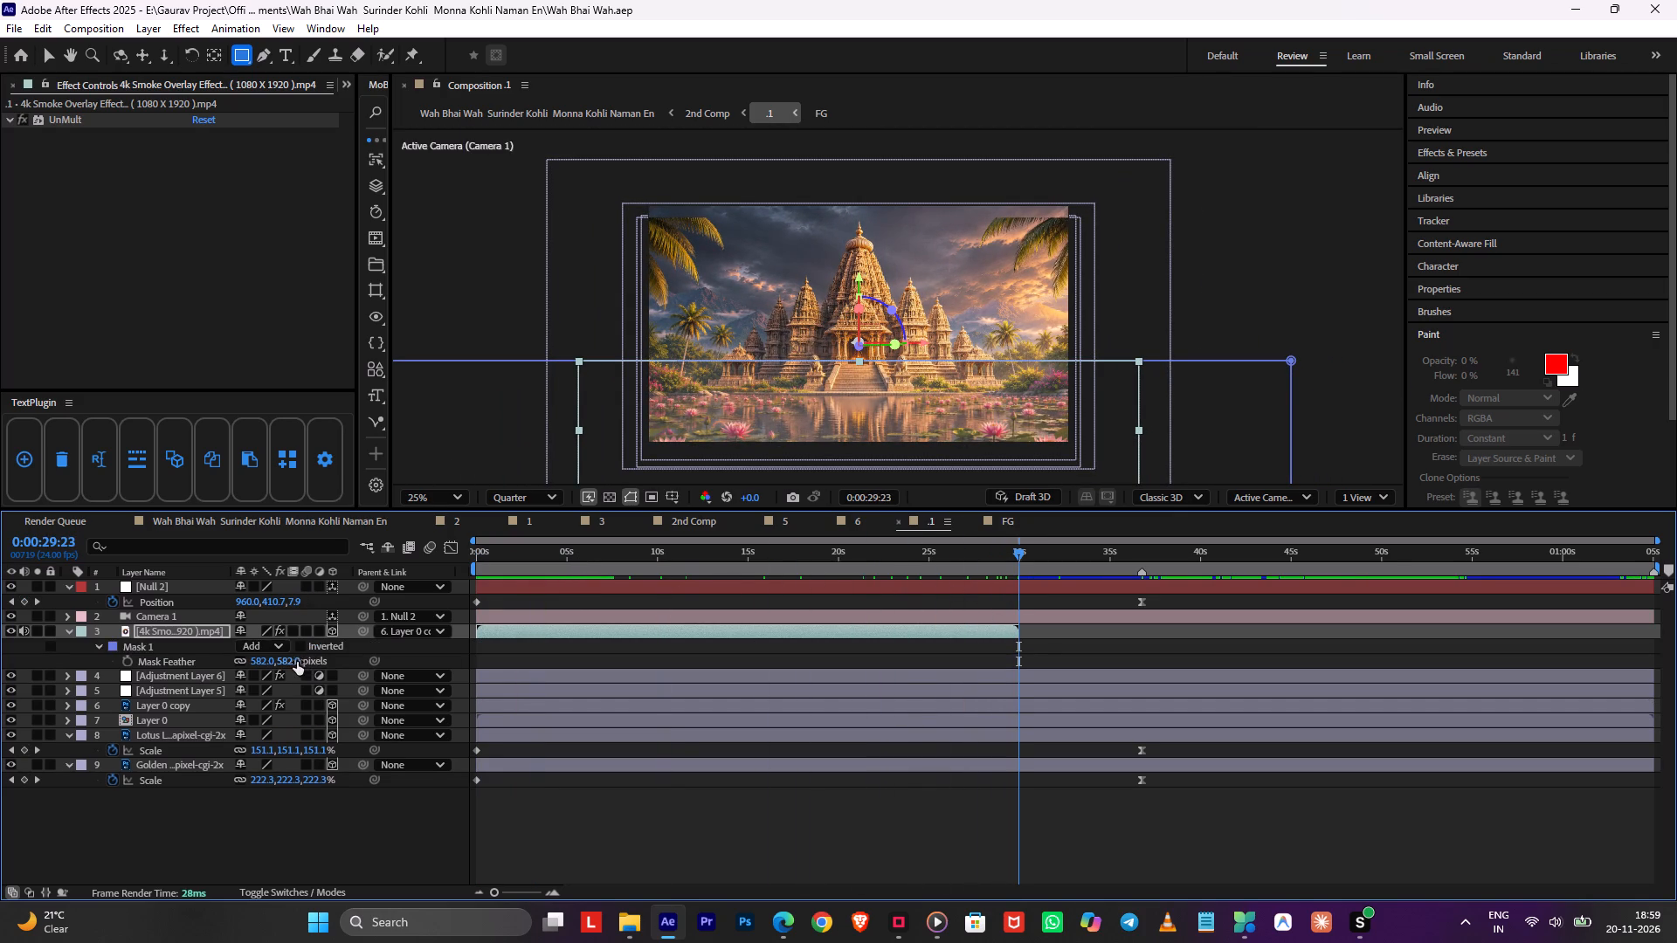
left_click_drag(296, 662, 448, 660)
left_click(658, 659)
Duplicate the smoke layer and shift the lower copy to start at about 0:00:25:09, overlapping the first clip's end.
left_click(723, 641)
left_click(733, 639)
left_click(734, 634)
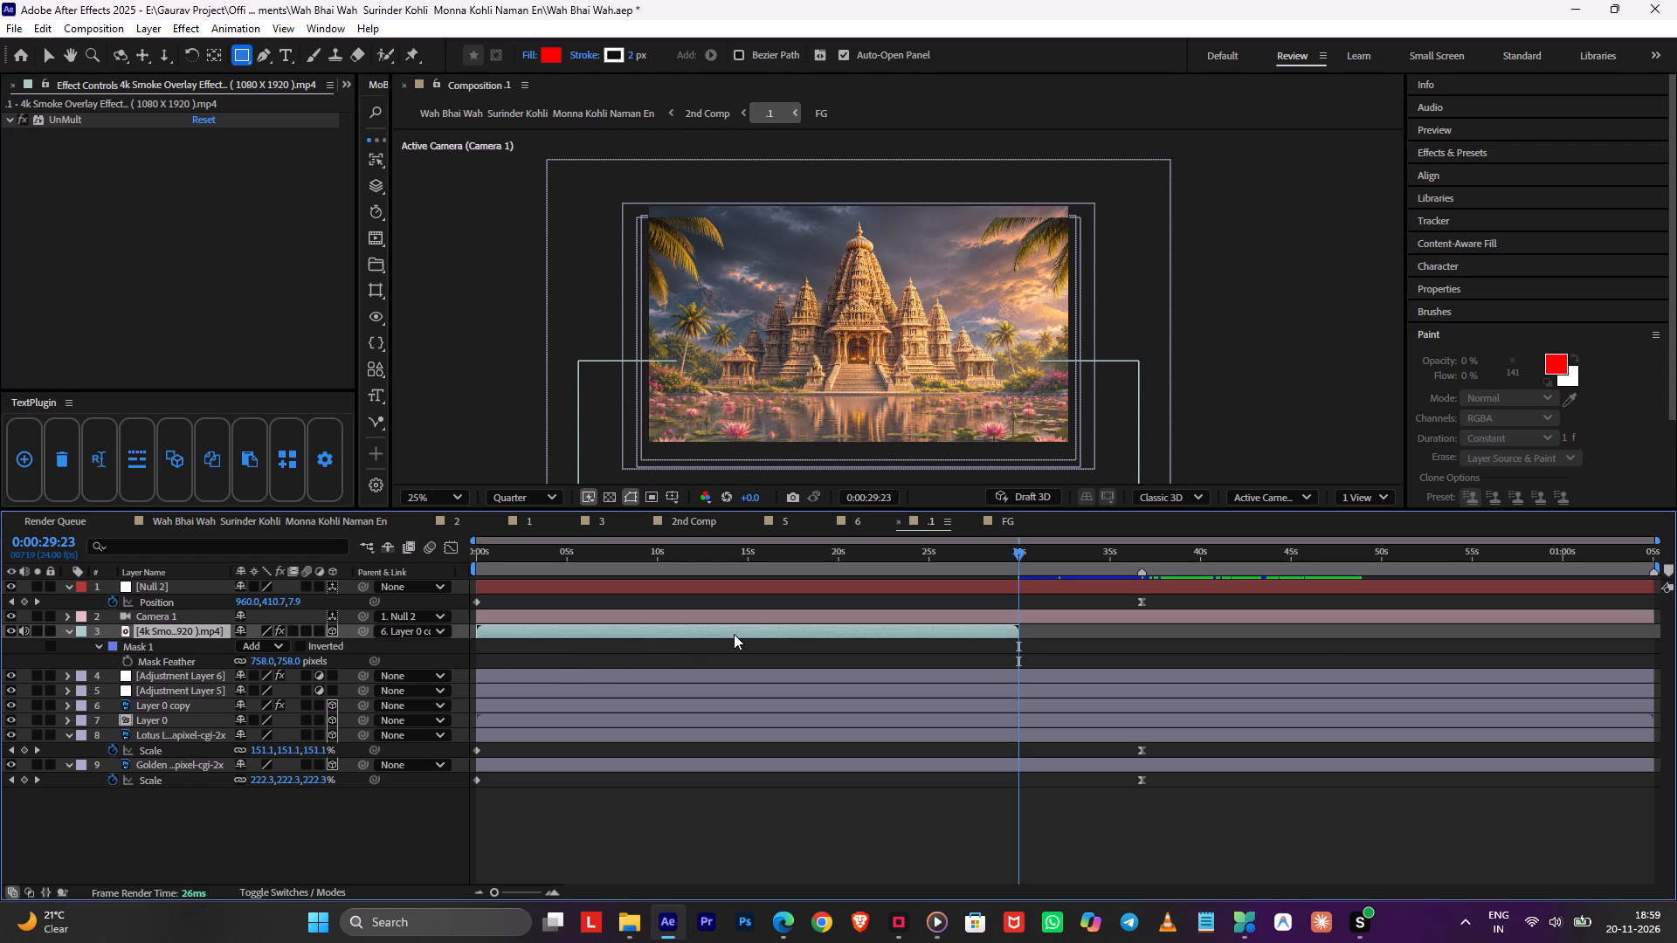
key("ctrl+d")
left_click(745, 644)
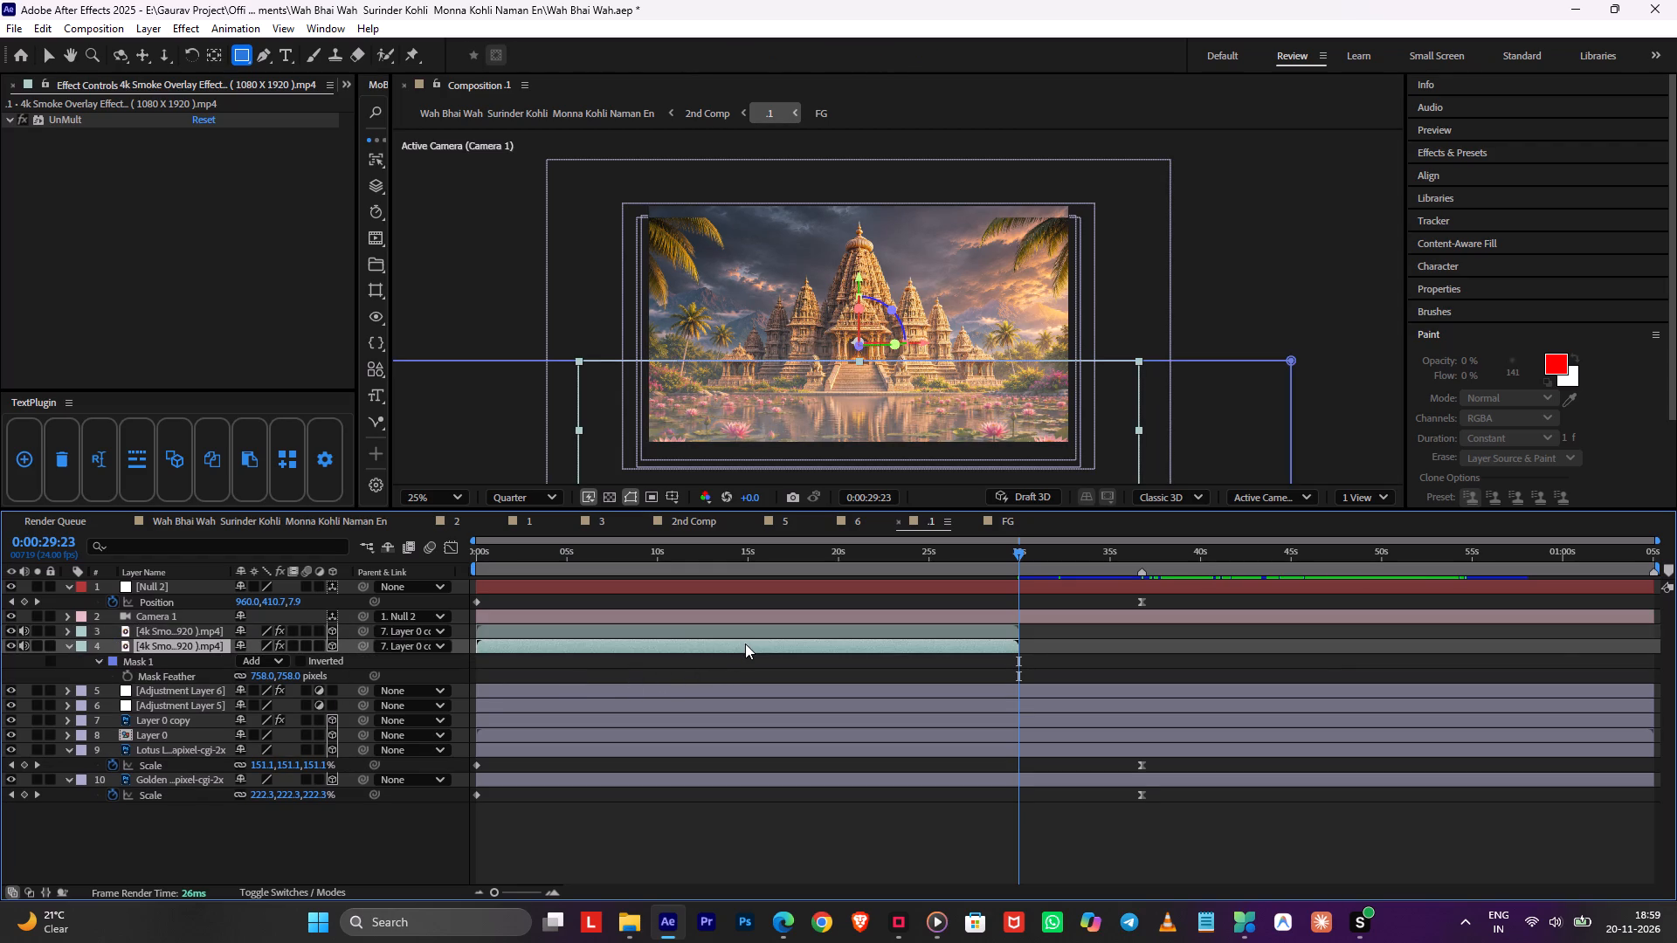
key("bracketleft")
left_click_drag(1046, 640, 963, 651)
Keyframe the upper smoke layer's opacity from 72% at about 0:00:25:09 down to 0% at 0:00:29:23.
left_click(963, 631)
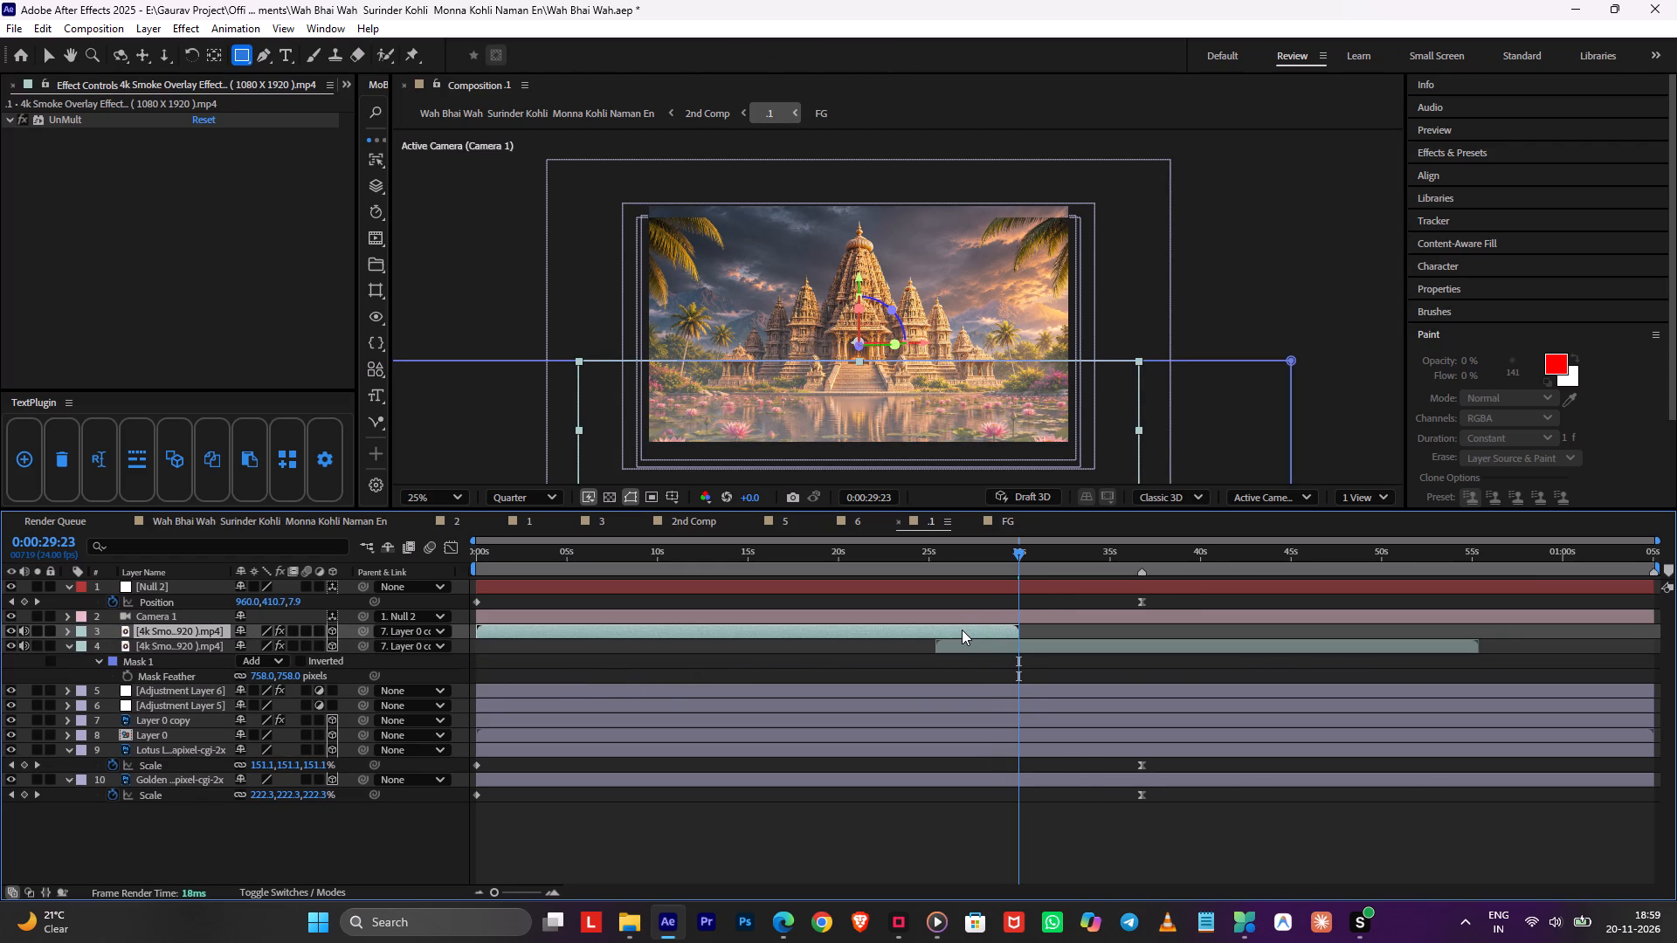
key("t")
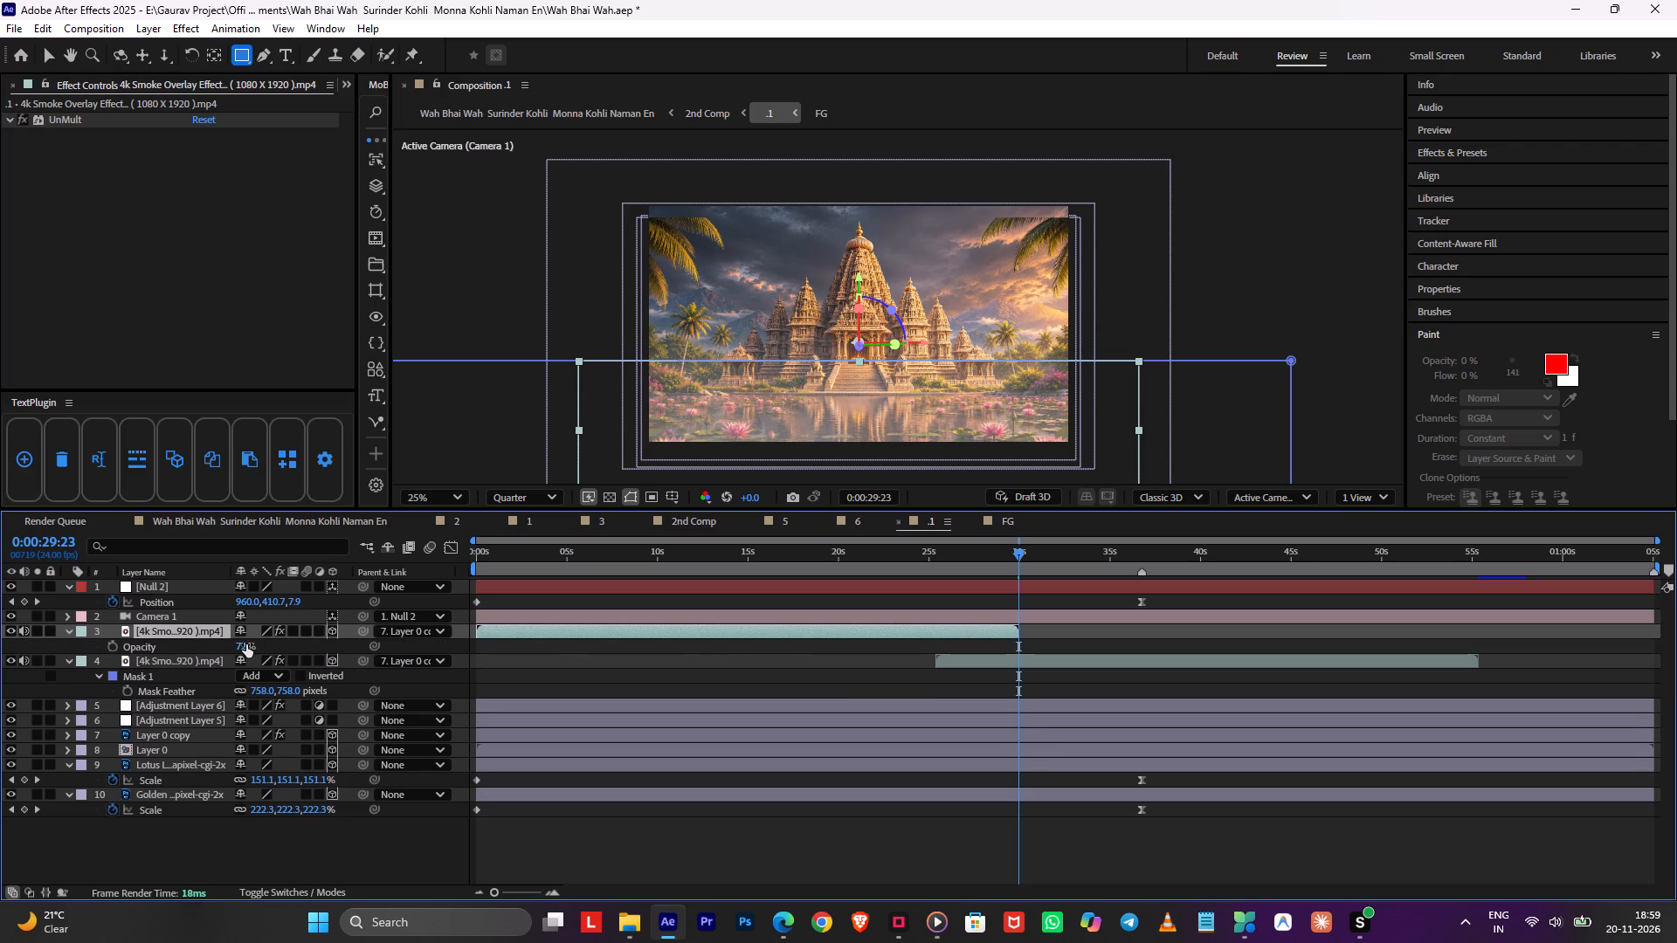
left_click(111, 645)
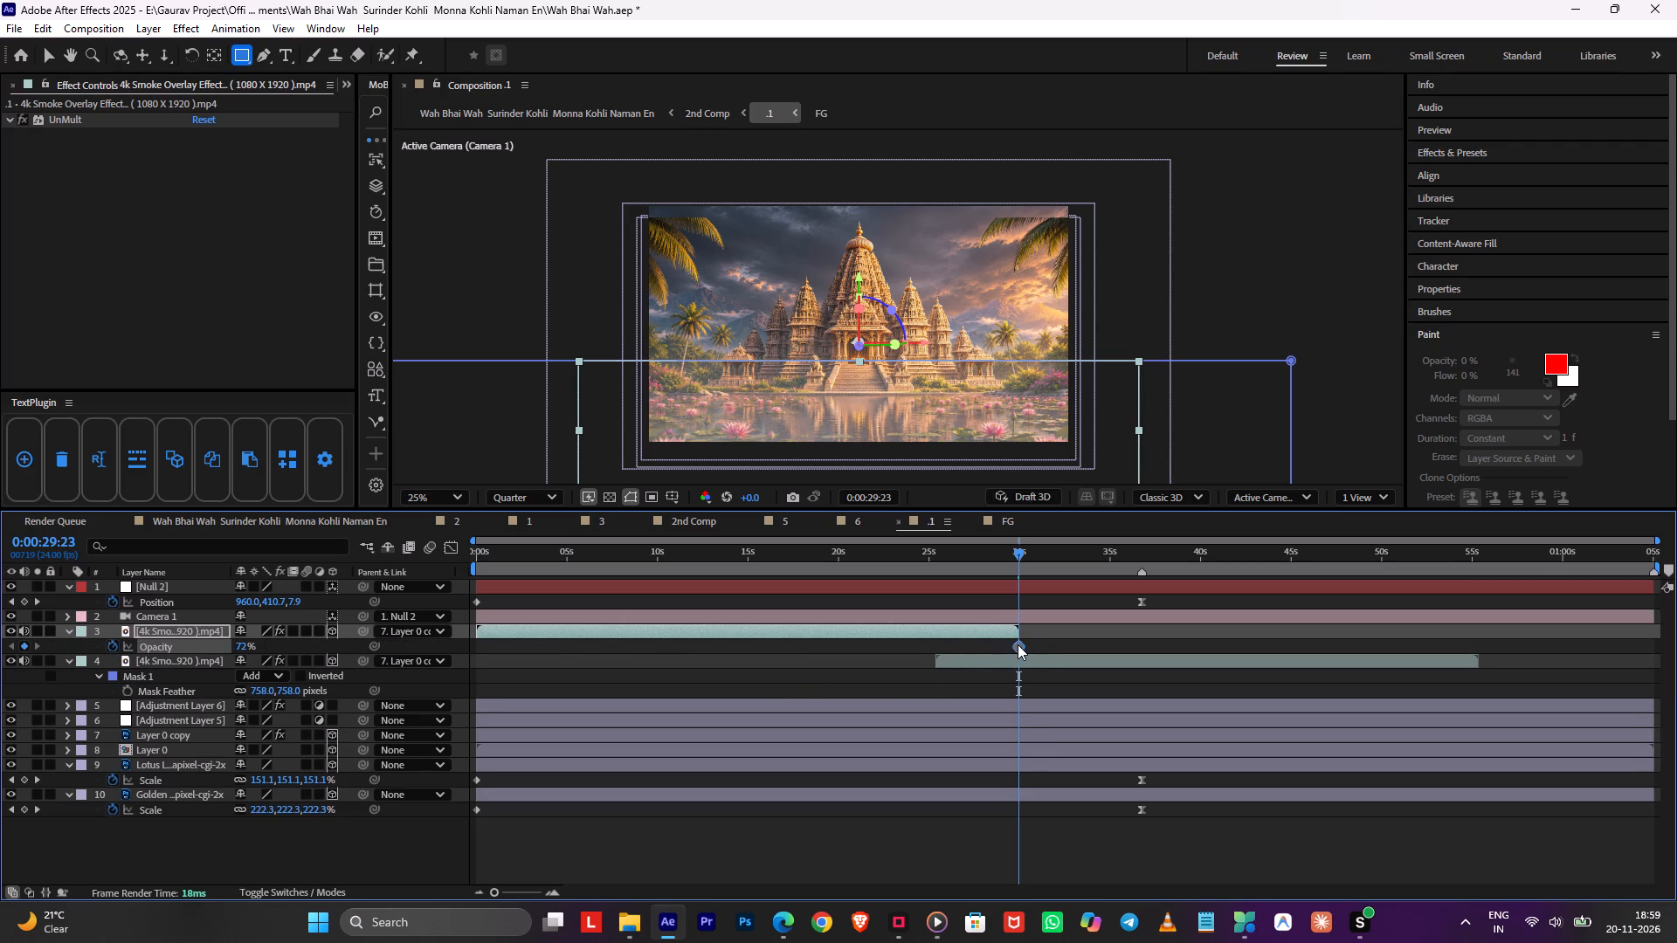
left_click_drag(1018, 644, 942, 653)
left_click_drag(244, 650, 0, 651)
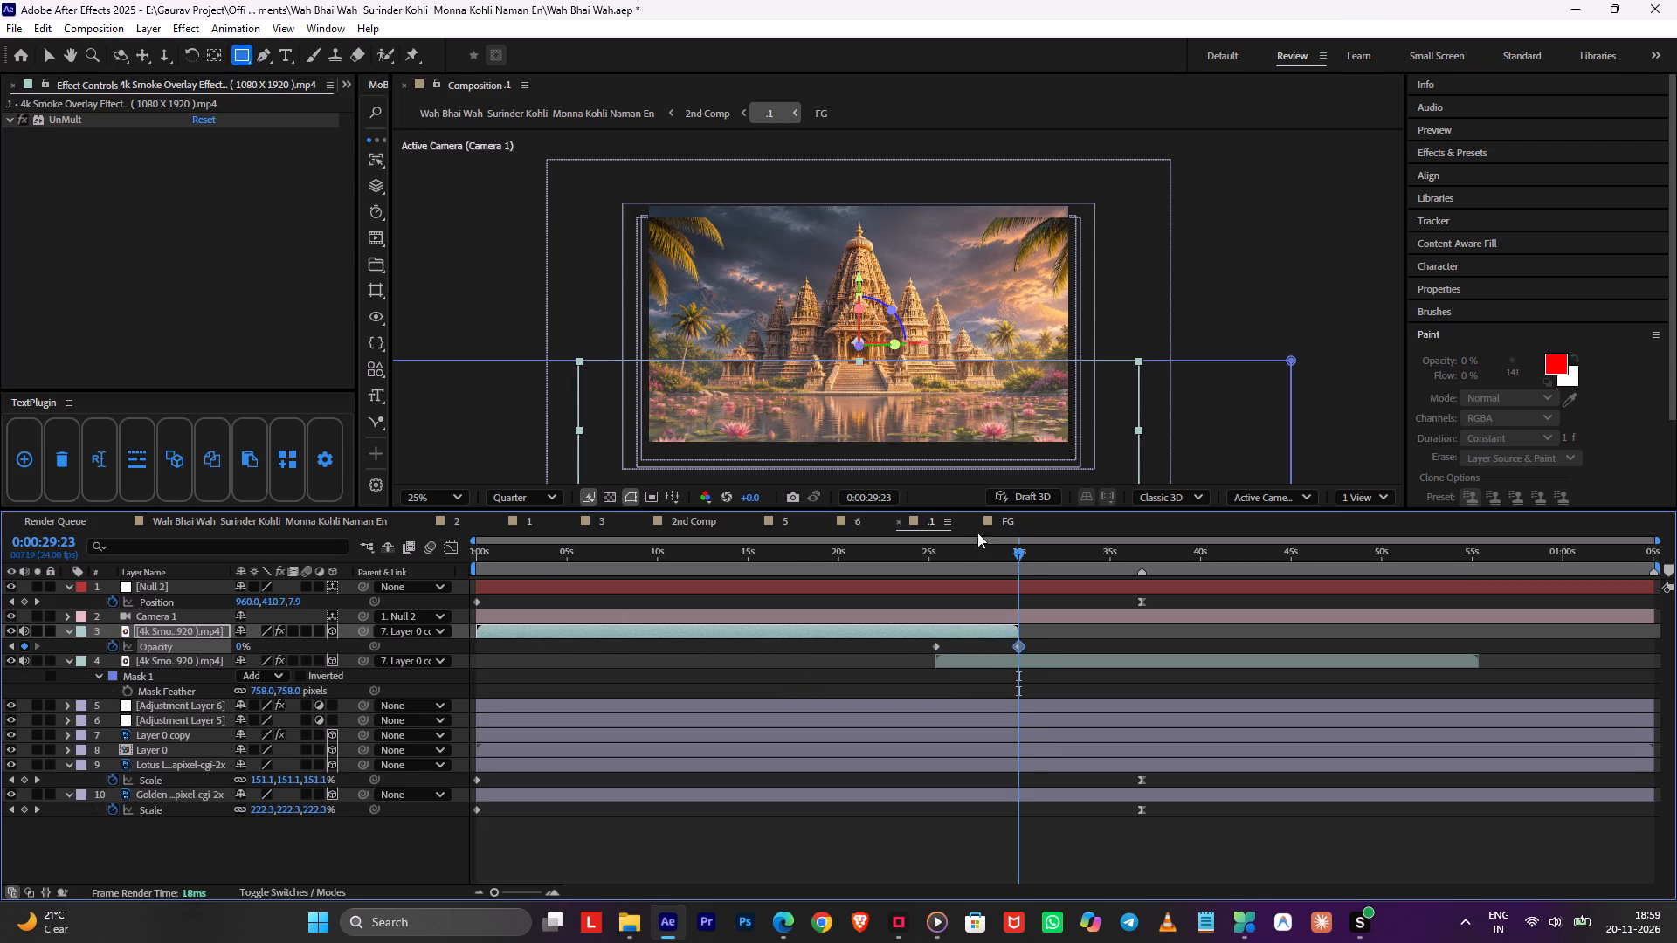
Paste the 0% opacity keyframe onto the lower smoke layer at 0:00:25:09 and set its opacity to 100% at 0:00:29:23.
left_click_drag(960, 553, 933, 563)
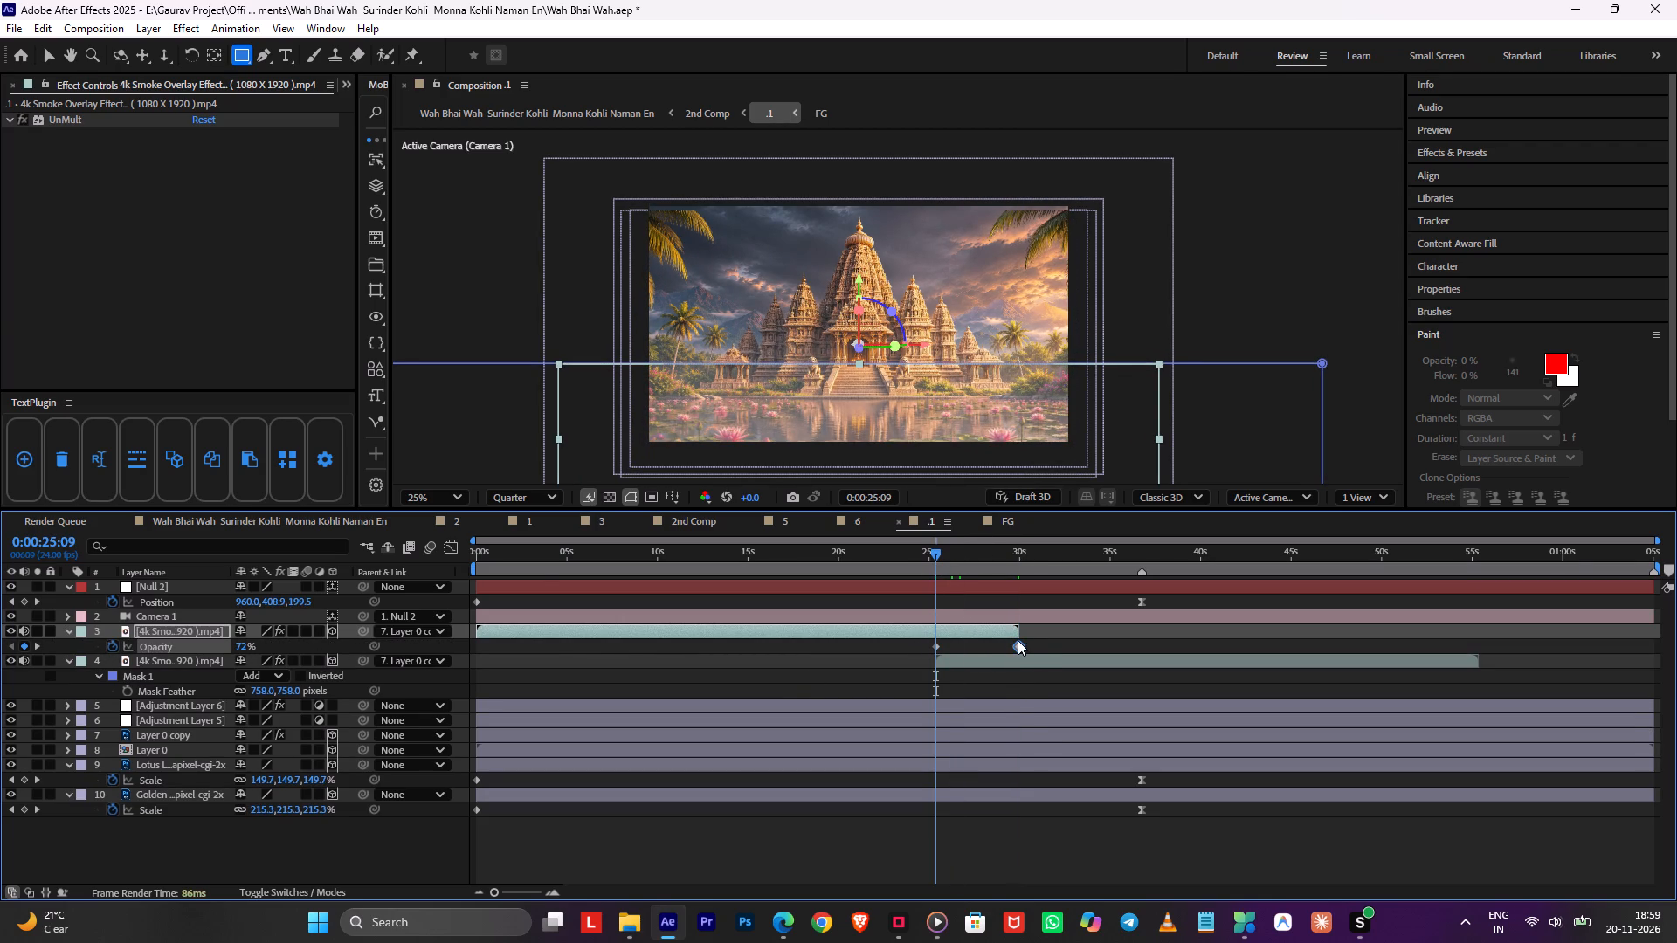
key("ctrl+c")
left_click(974, 657)
key("ctrl+v")
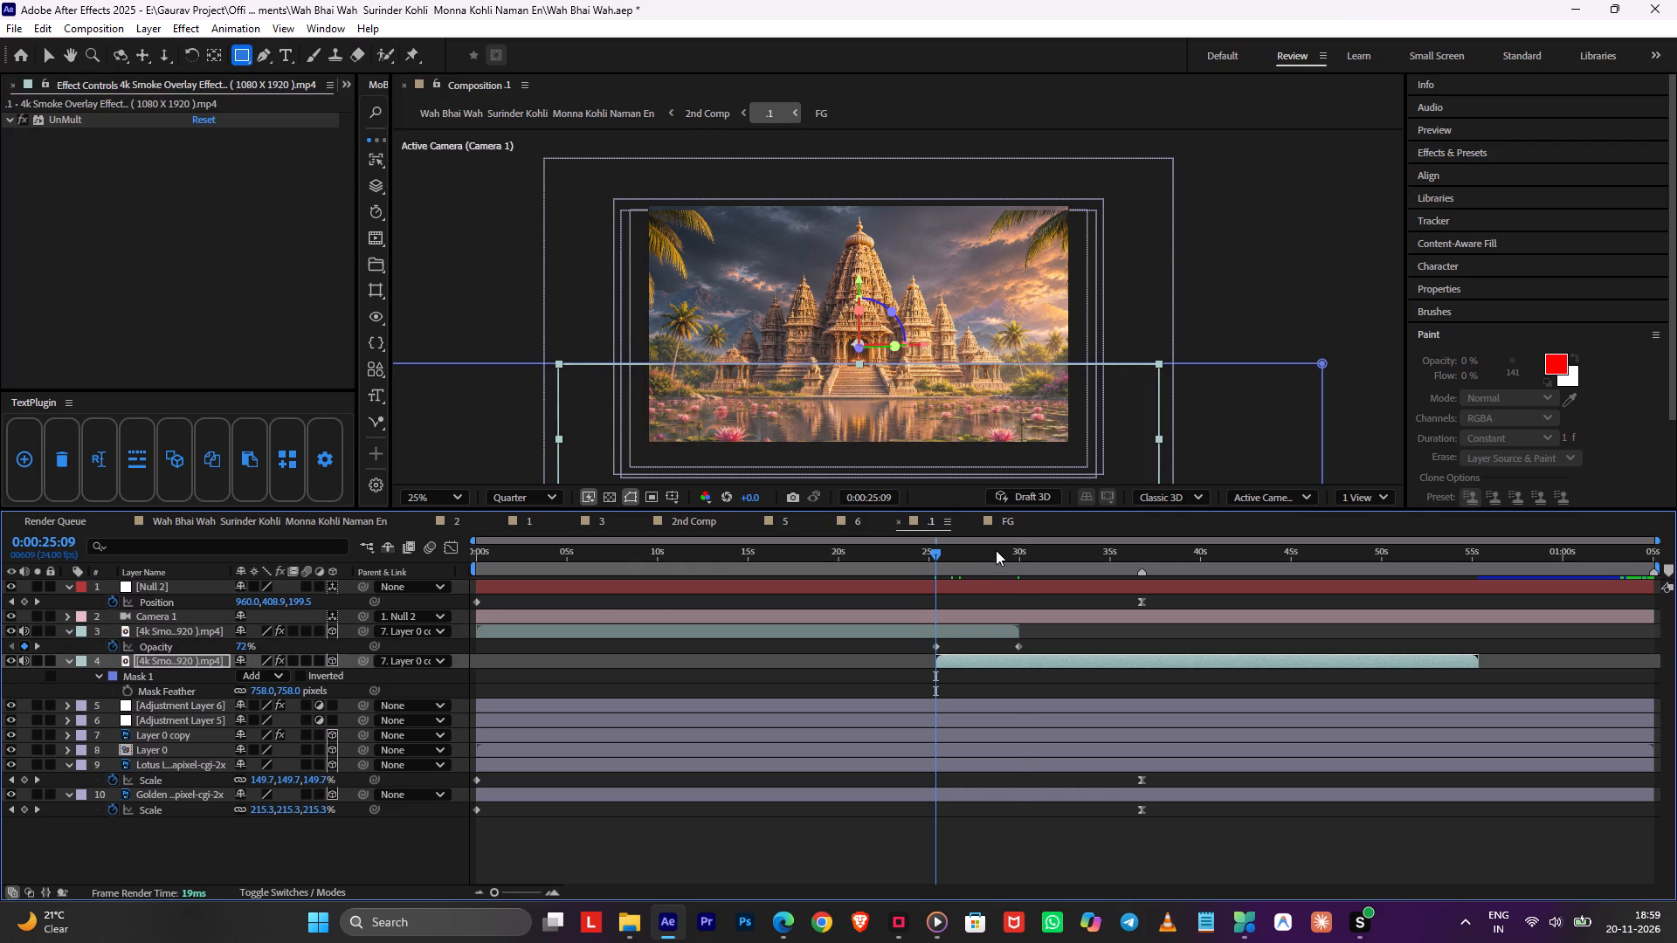
left_click_drag(1001, 554, 1025, 567)
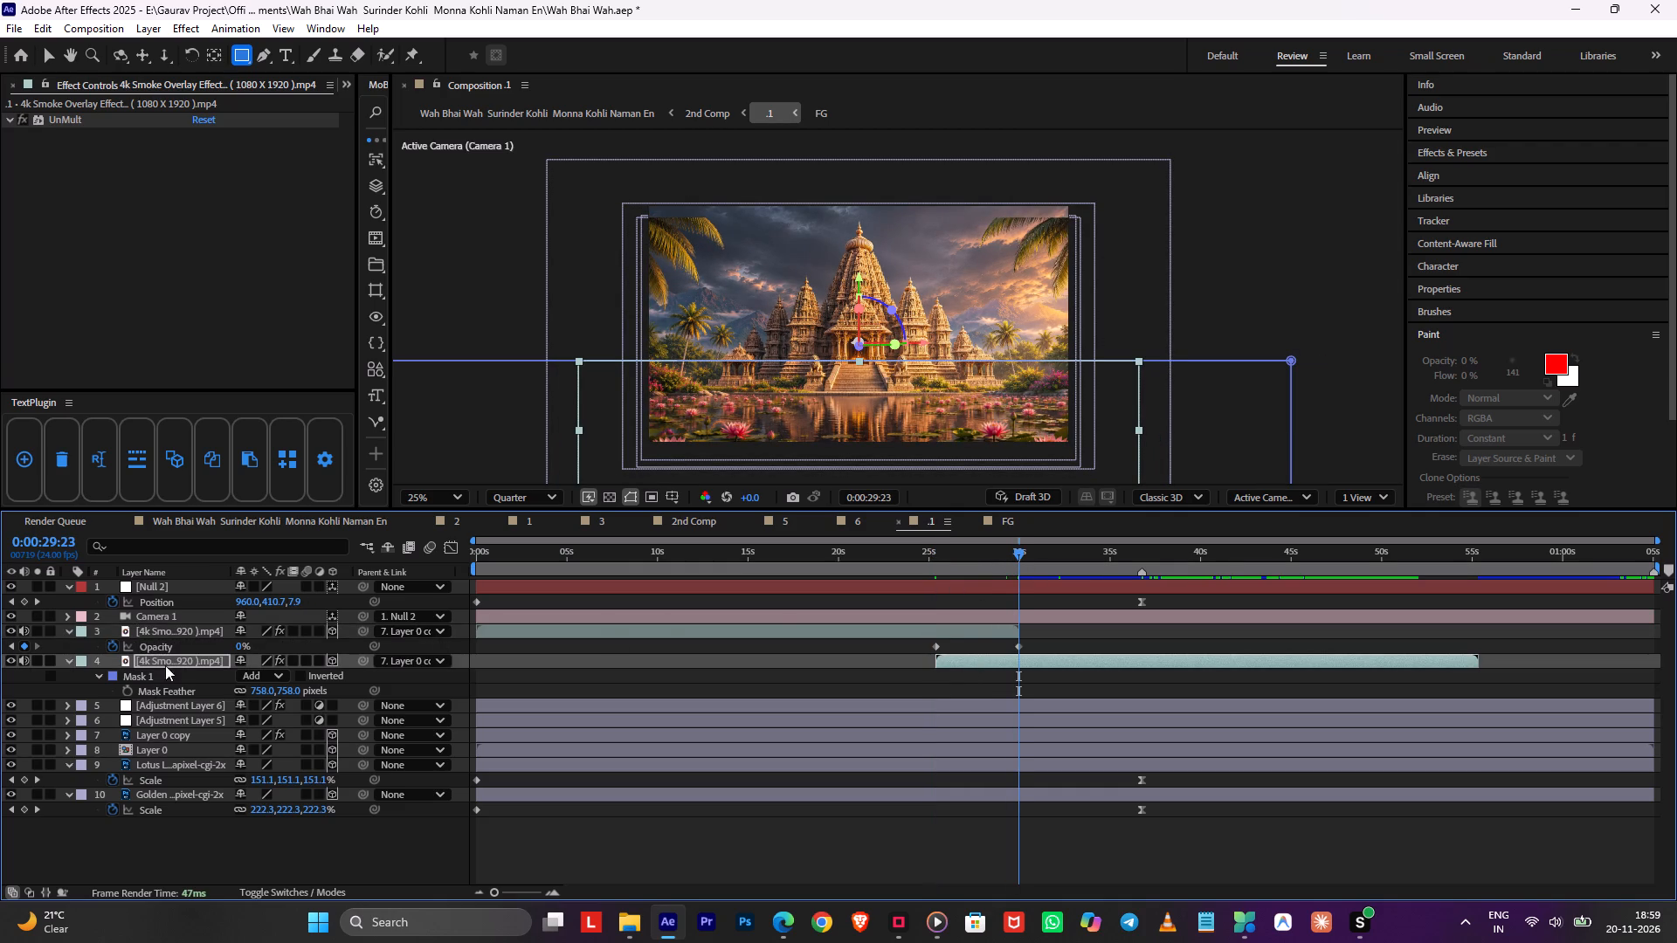
left_click(176, 650)
left_click(176, 675)
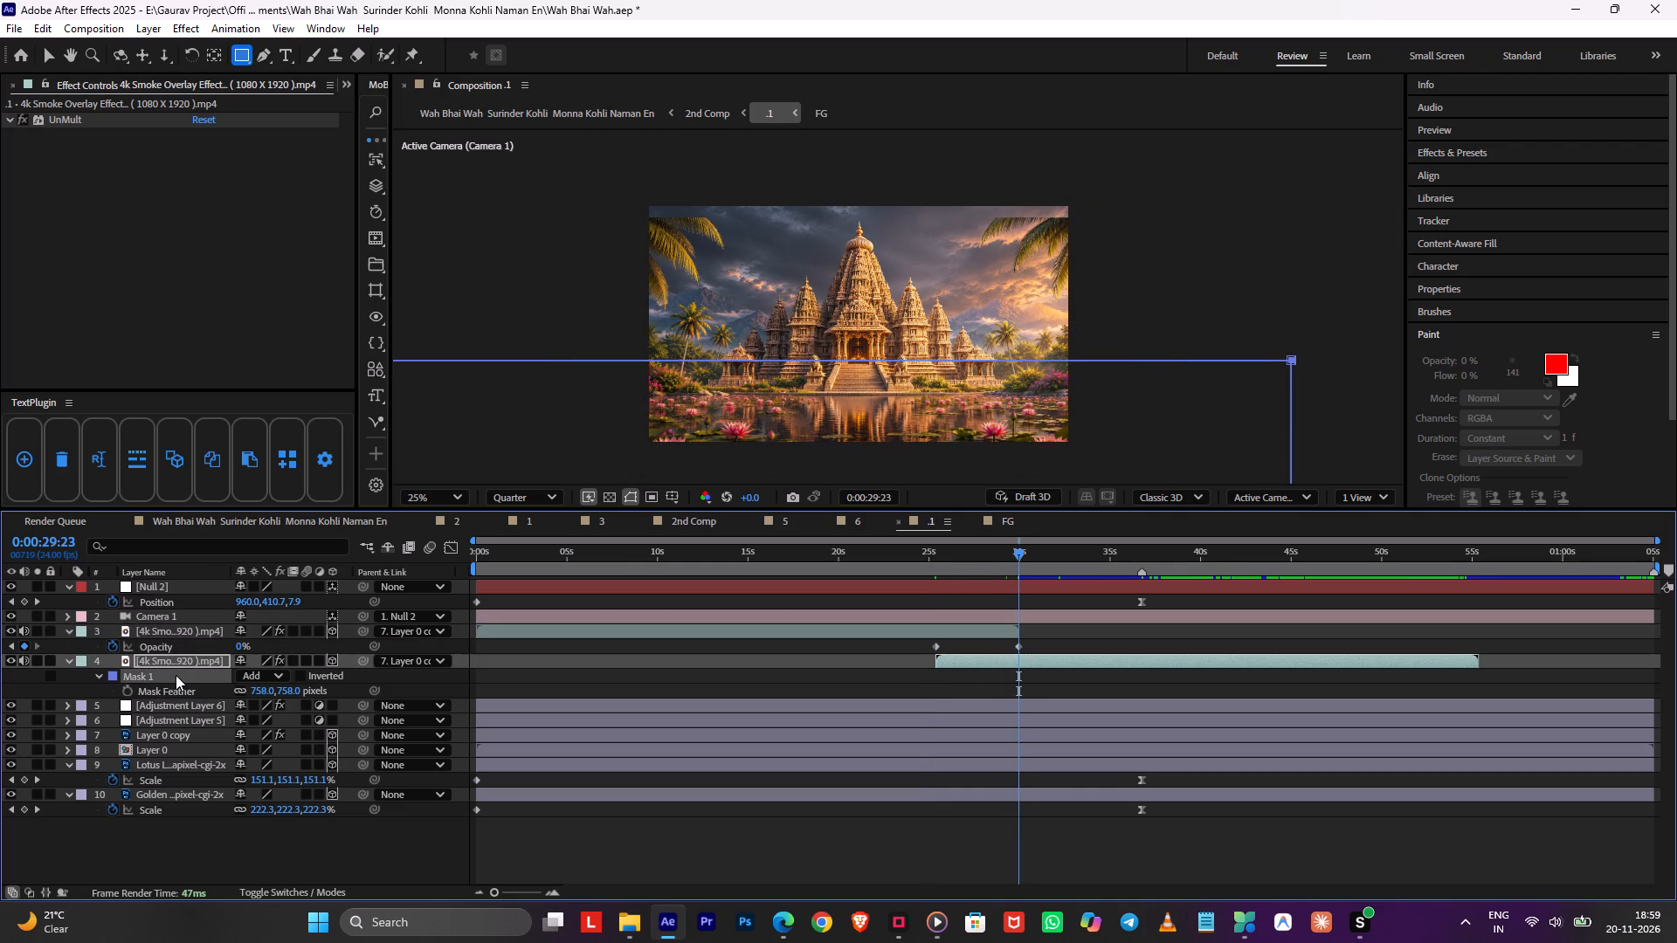
key("t")
left_click_drag(240, 679, 896, 685)
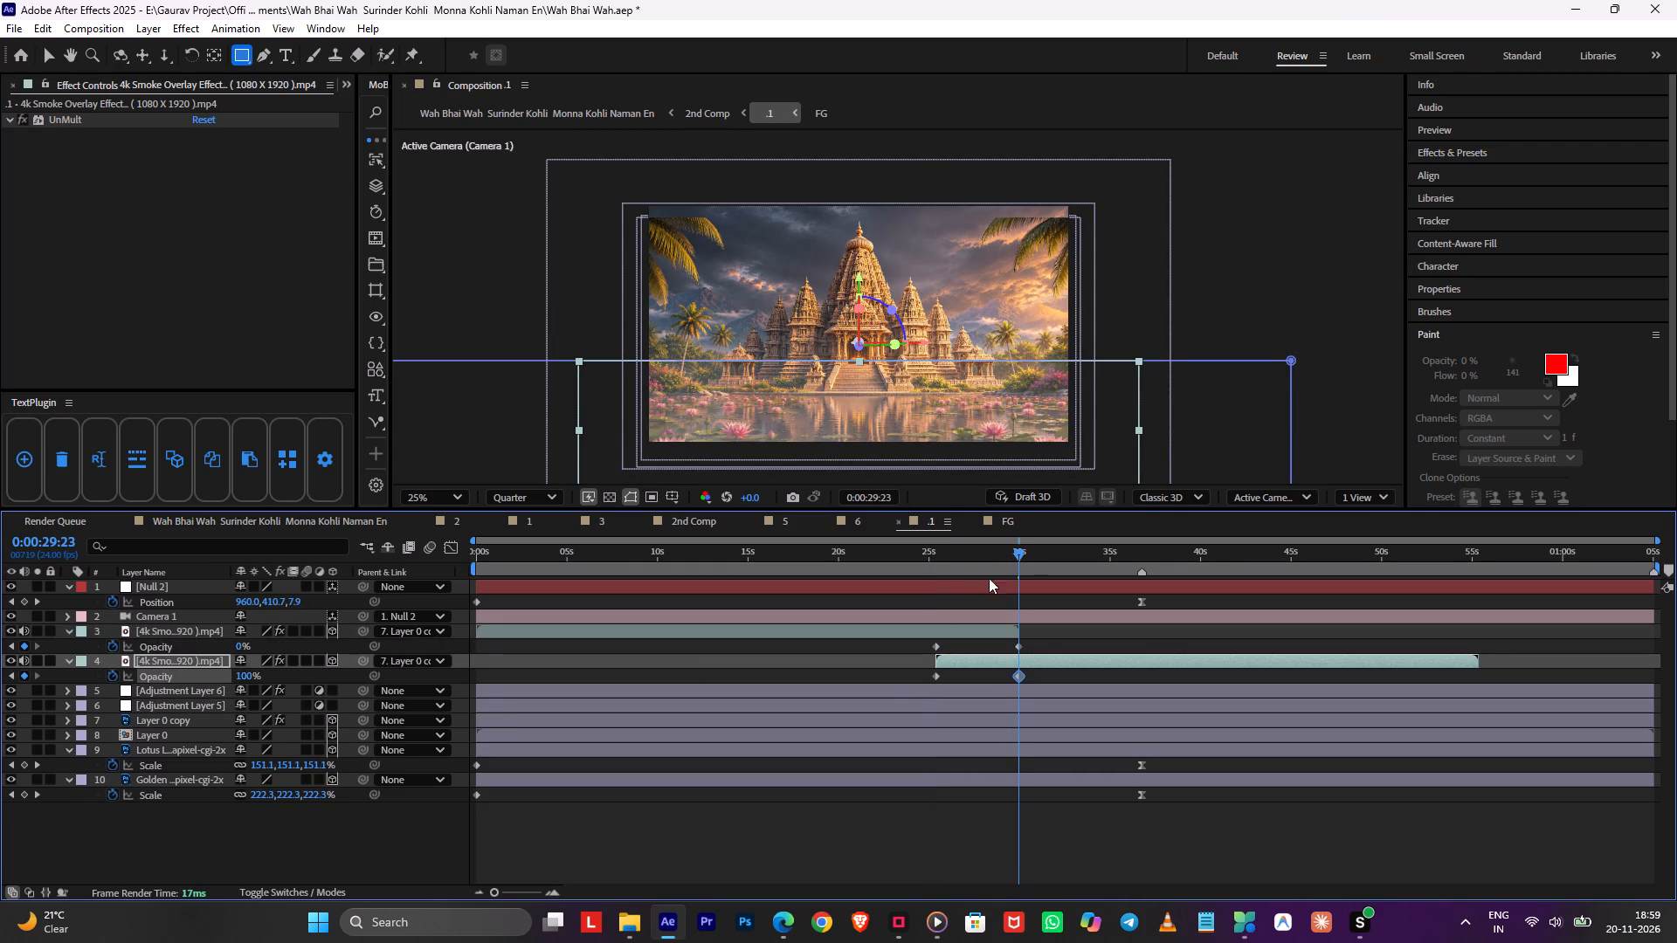
Preview the smoke crossfade from about 0:00:25:19 past 30 seconds and save the project.
left_click(1008, 553)
left_click_drag(1004, 558, 940, 580)
key("space")
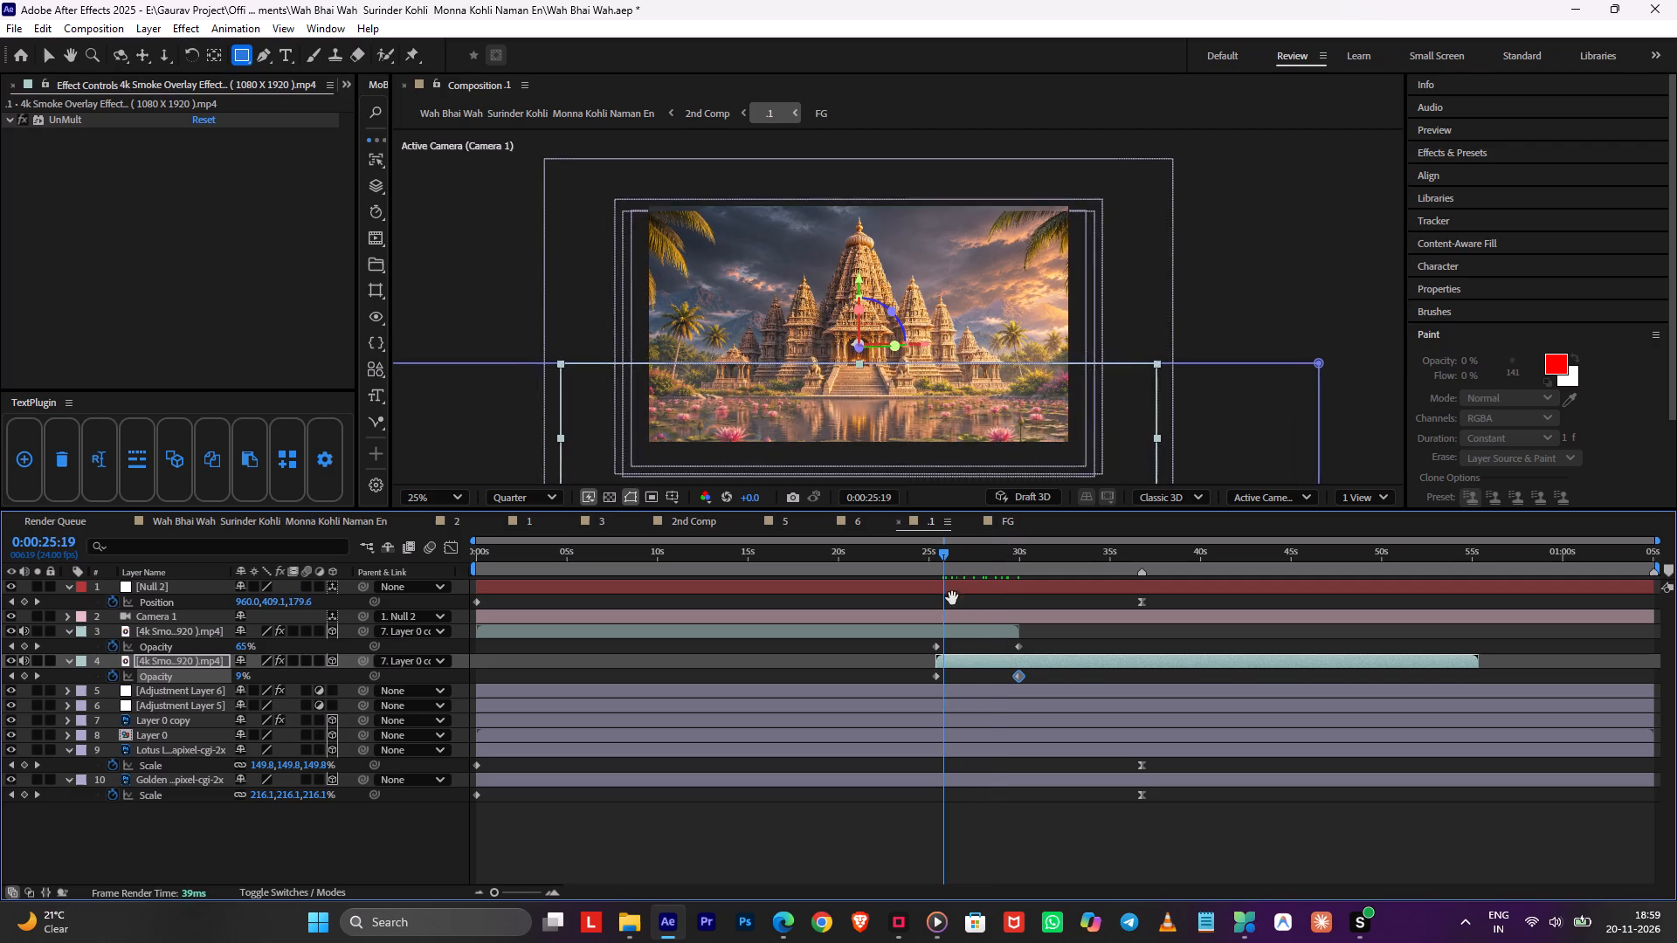
scroll(1018, 411, "up", 1)
middle_click_drag(1018, 411, 1030, 322)
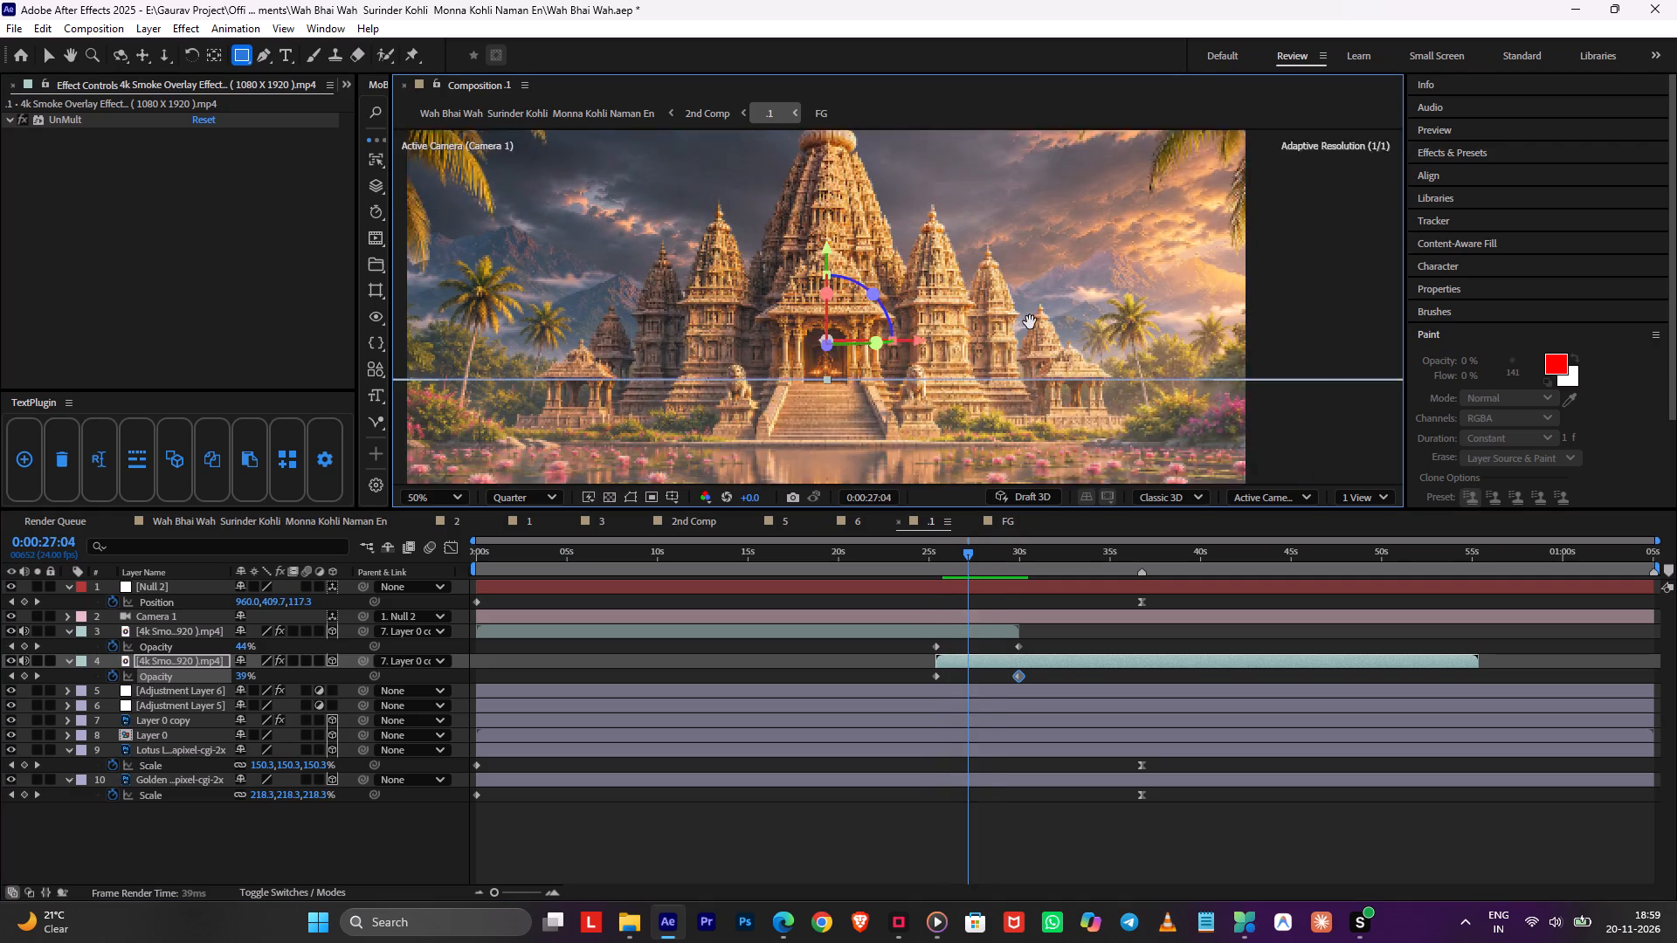
middle_click_drag(1030, 322, 1030, 320)
left_click(1096, 639)
scroll(1096, 635, "down", 1, "alt")
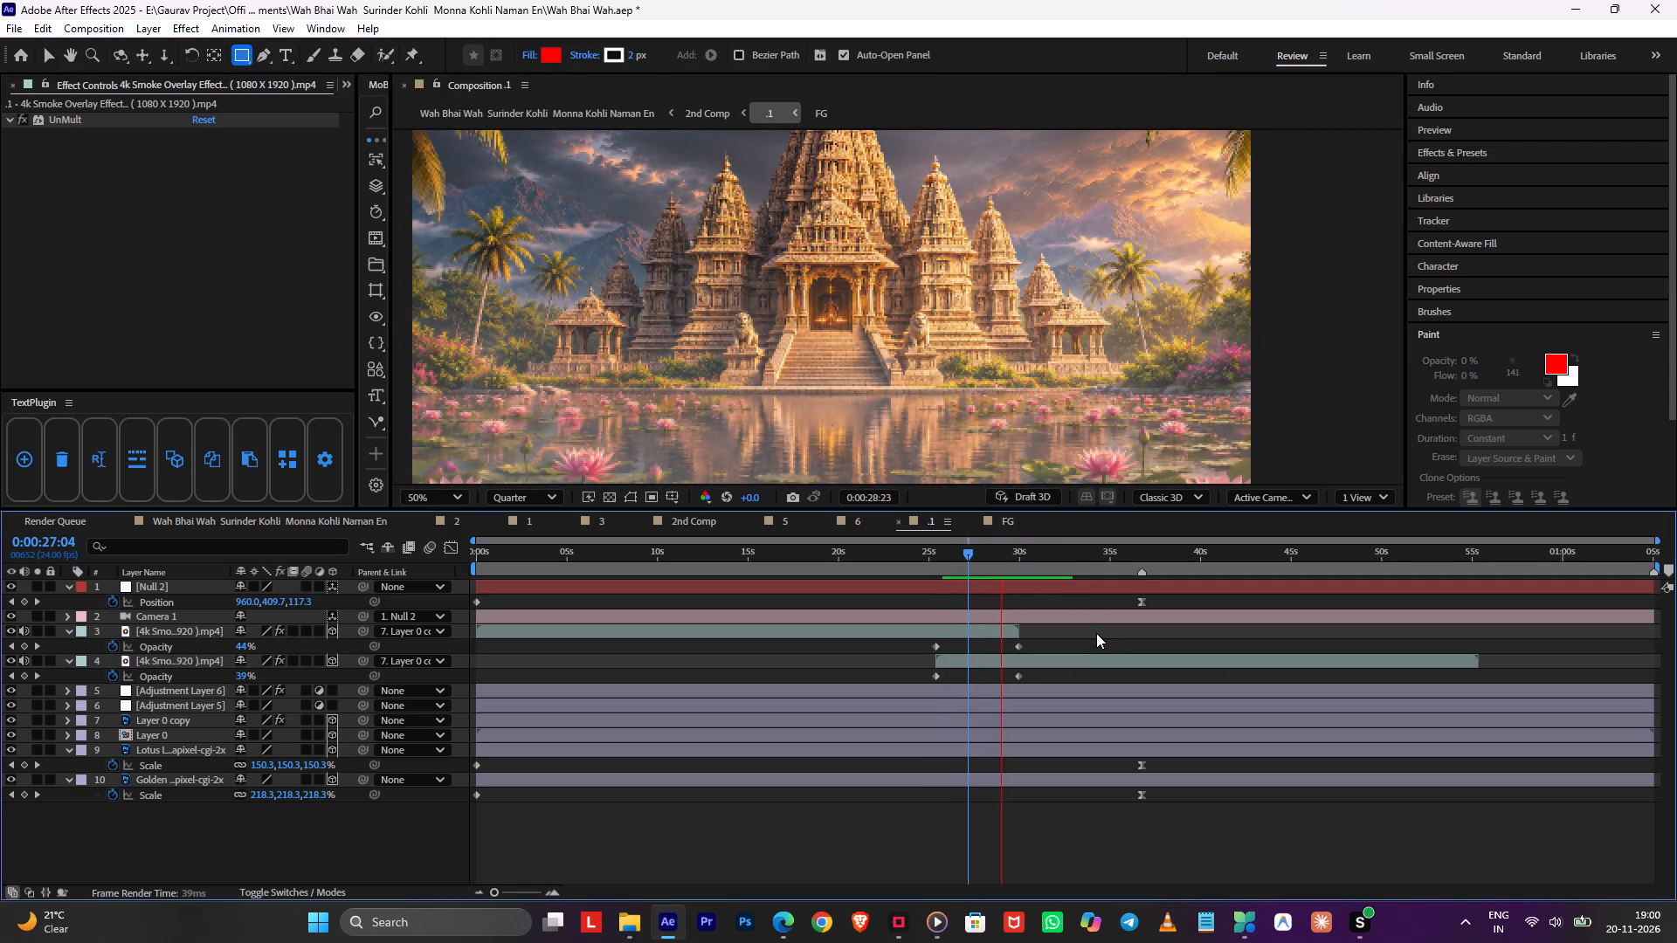
key("ctrl+s")
scroll(1105, 322, "down", 1)
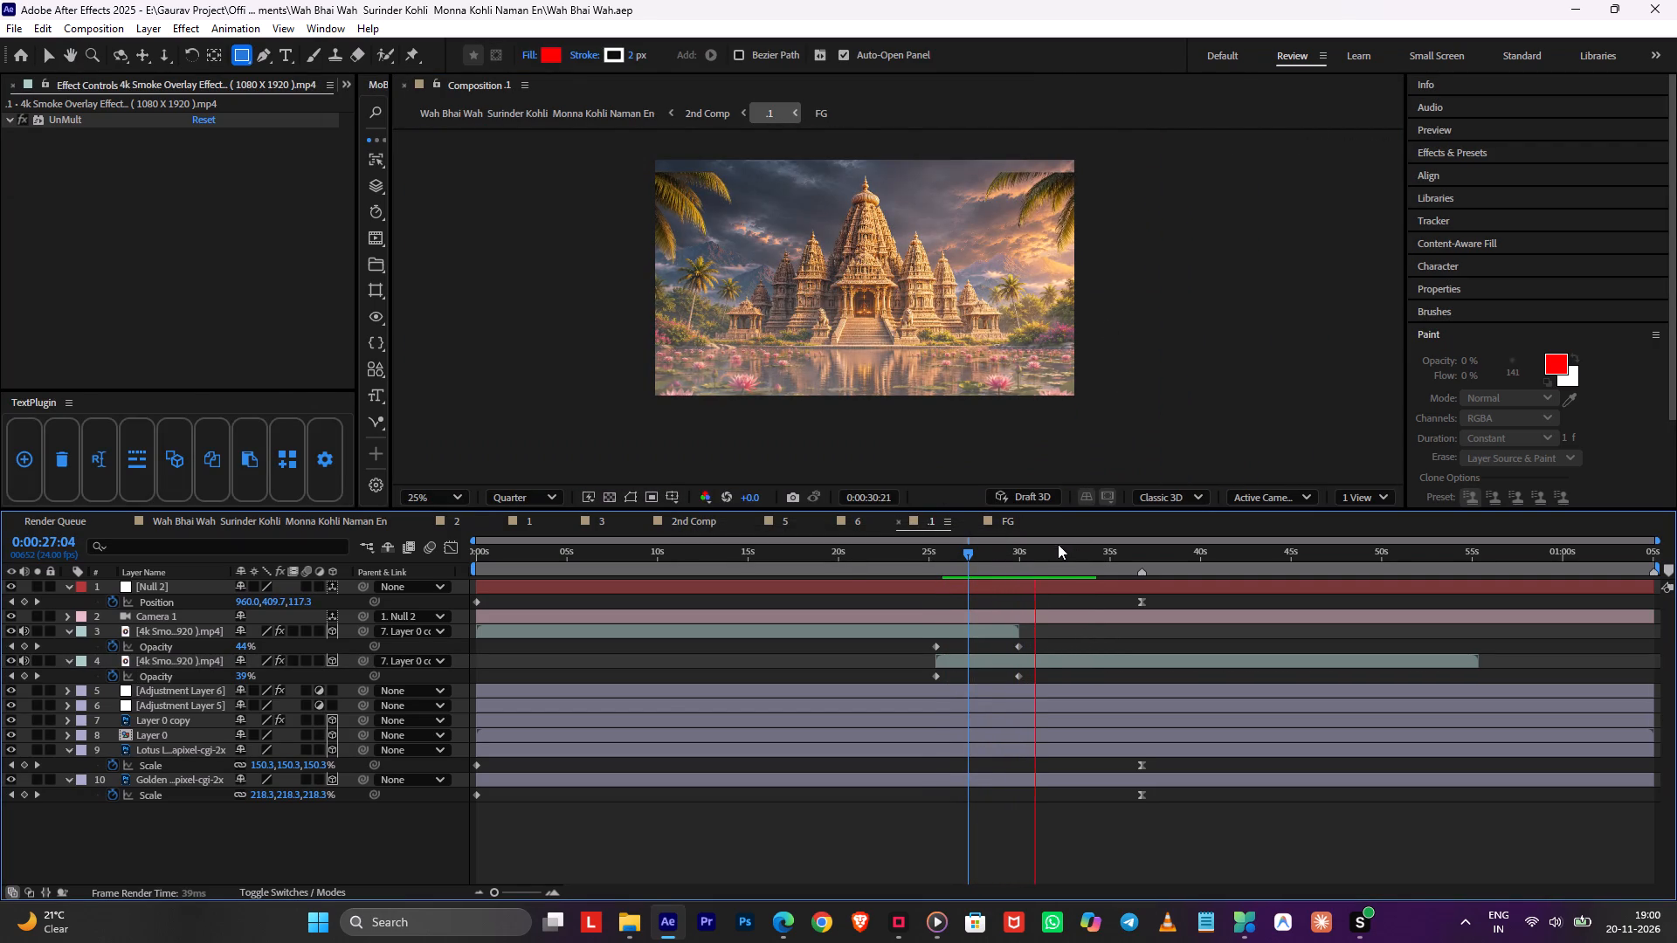
left_click_drag(1050, 561, 1059, 560)
Switch to 2nd Comp and check the temple shot there, going back to its start.
key("Tab")
left_click(975, 558)
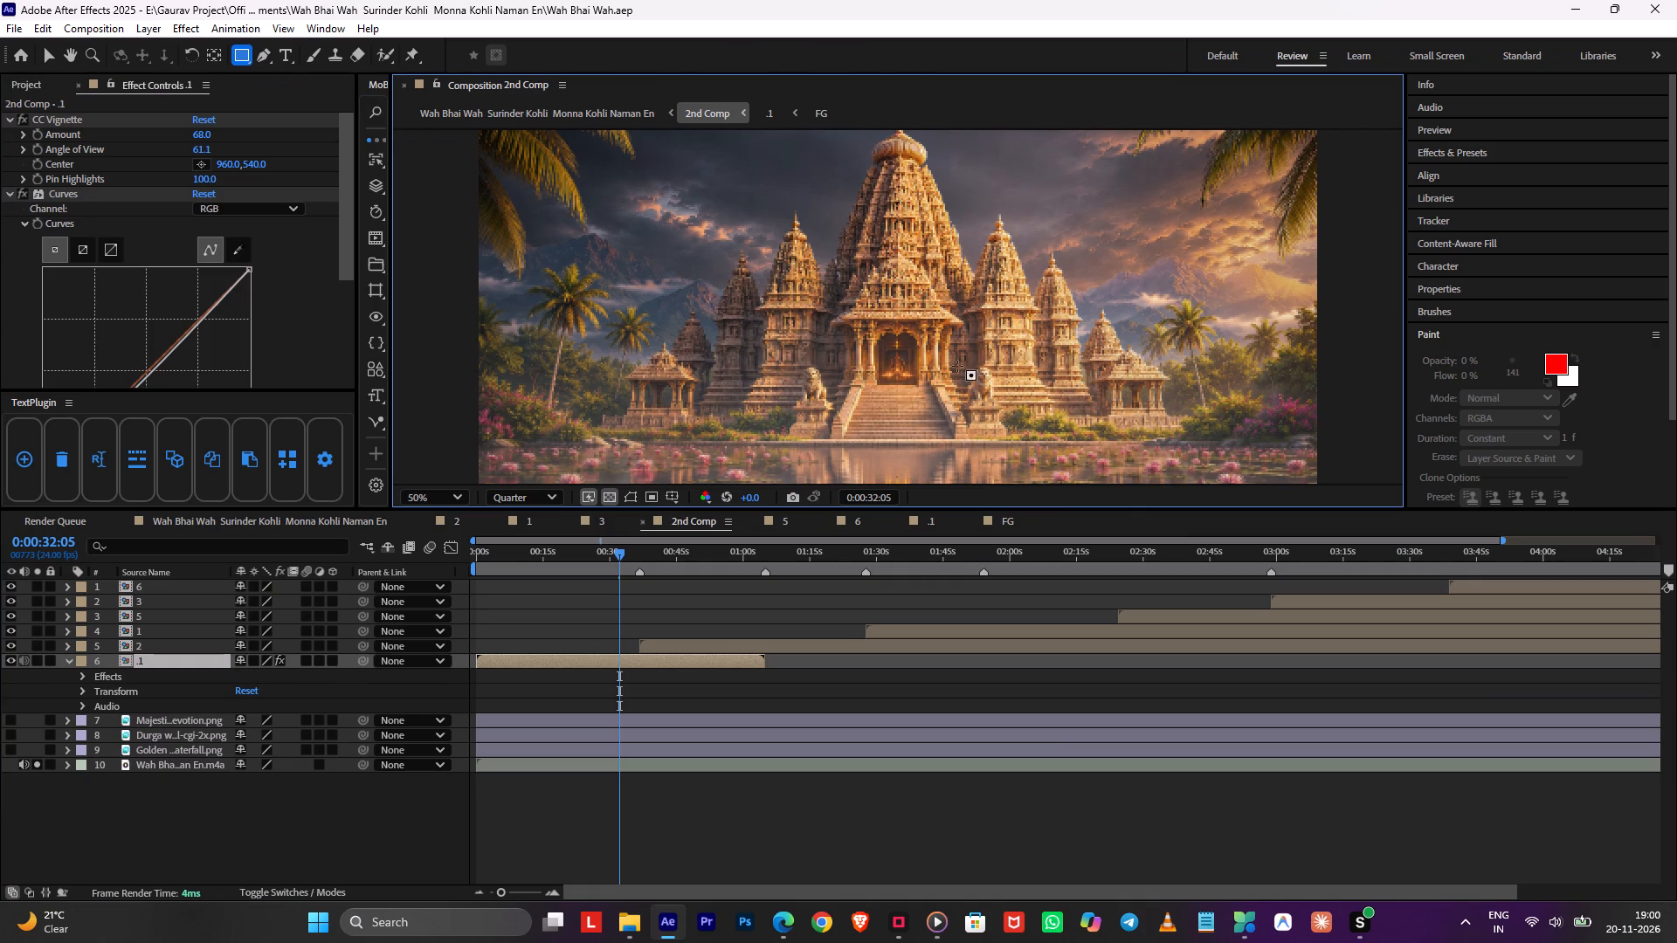
scroll(966, 348, "down", 1)
key("v")
middle_click_drag(933, 361, 937, 353)
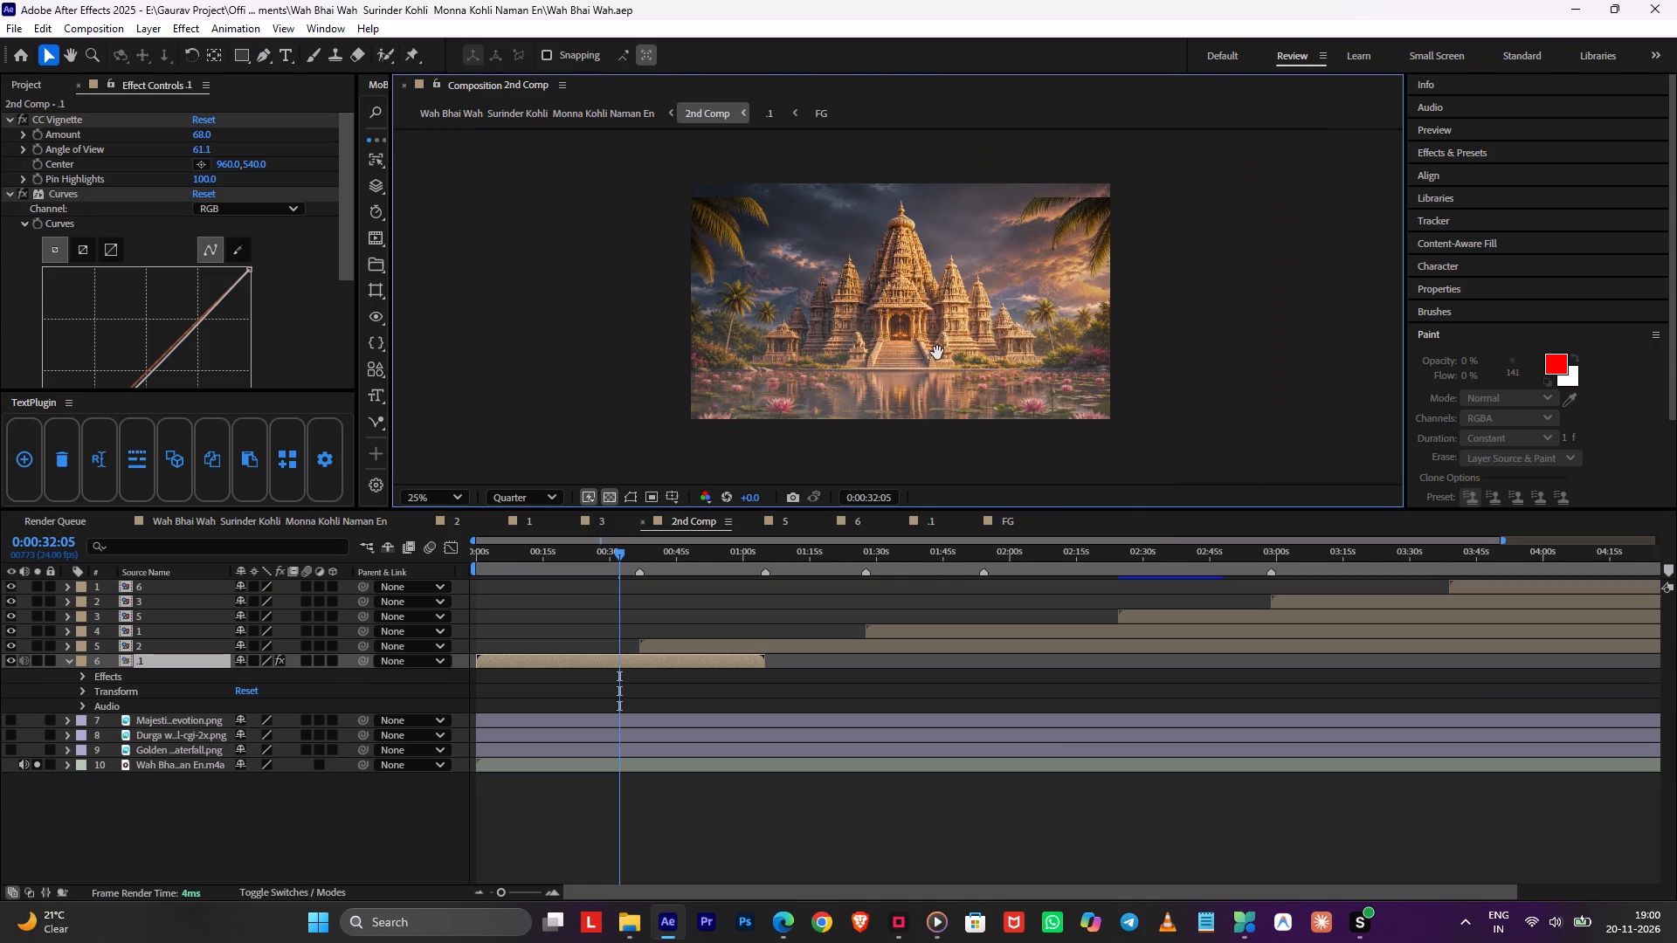
middle_click_drag(937, 353, 938, 351)
left_click_drag(597, 553, 352, 582)
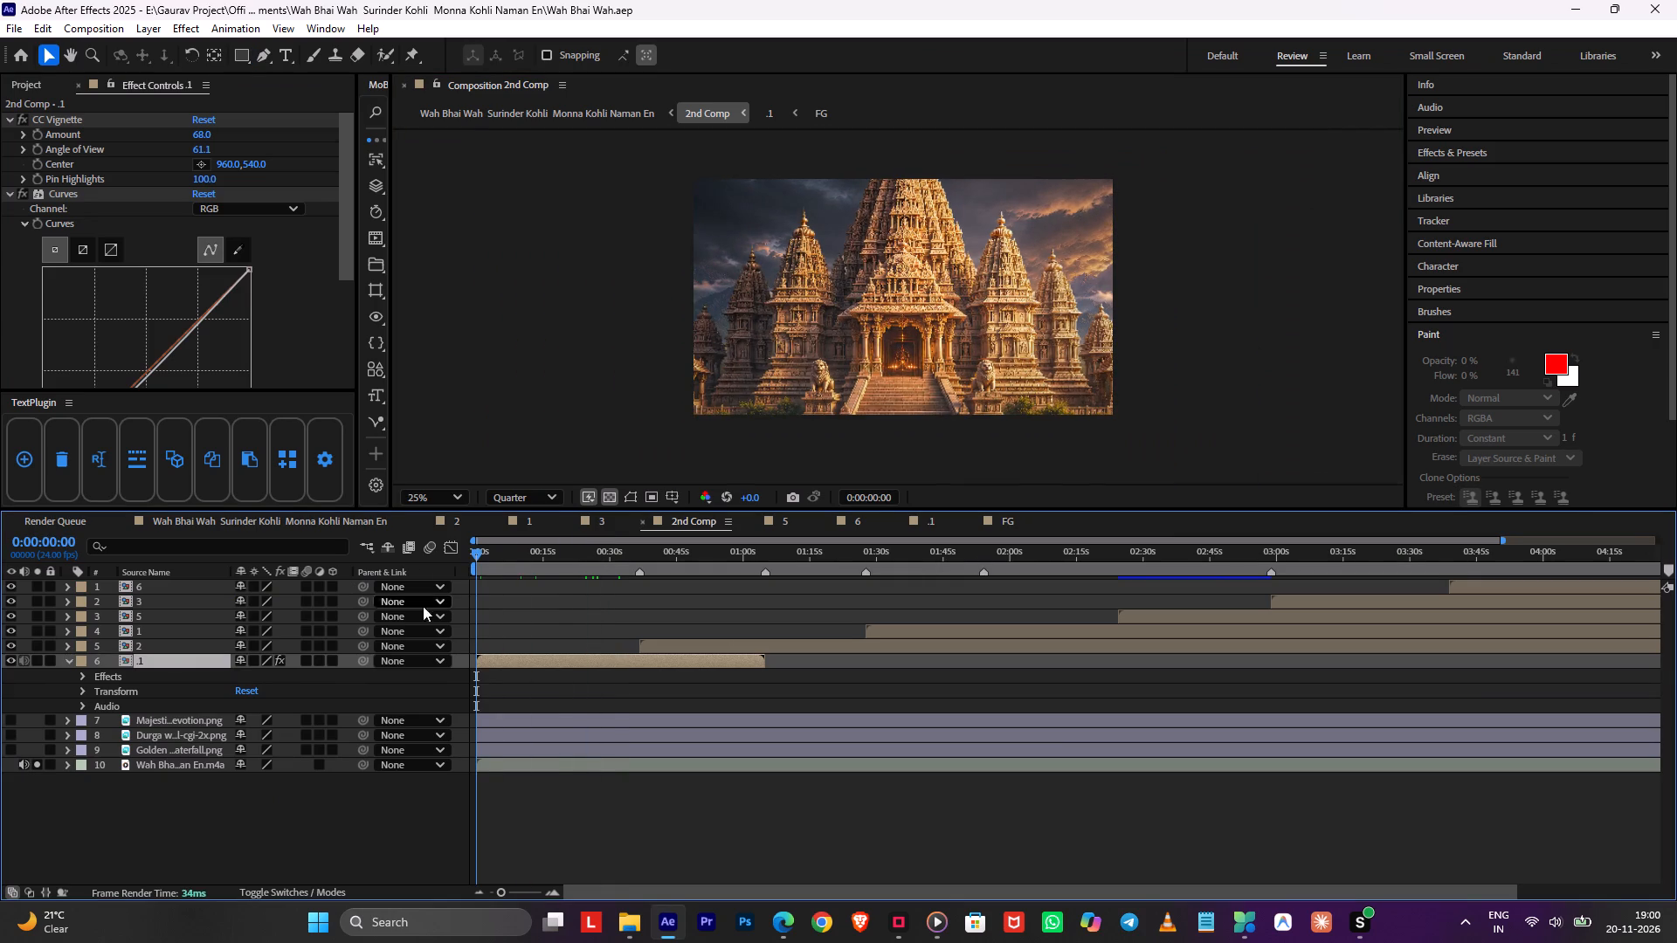
left_click(533, 559)
Switch to File Explorer and look through the overlays, Data and Particles folders for further overlay footage.
left_click(628, 916)
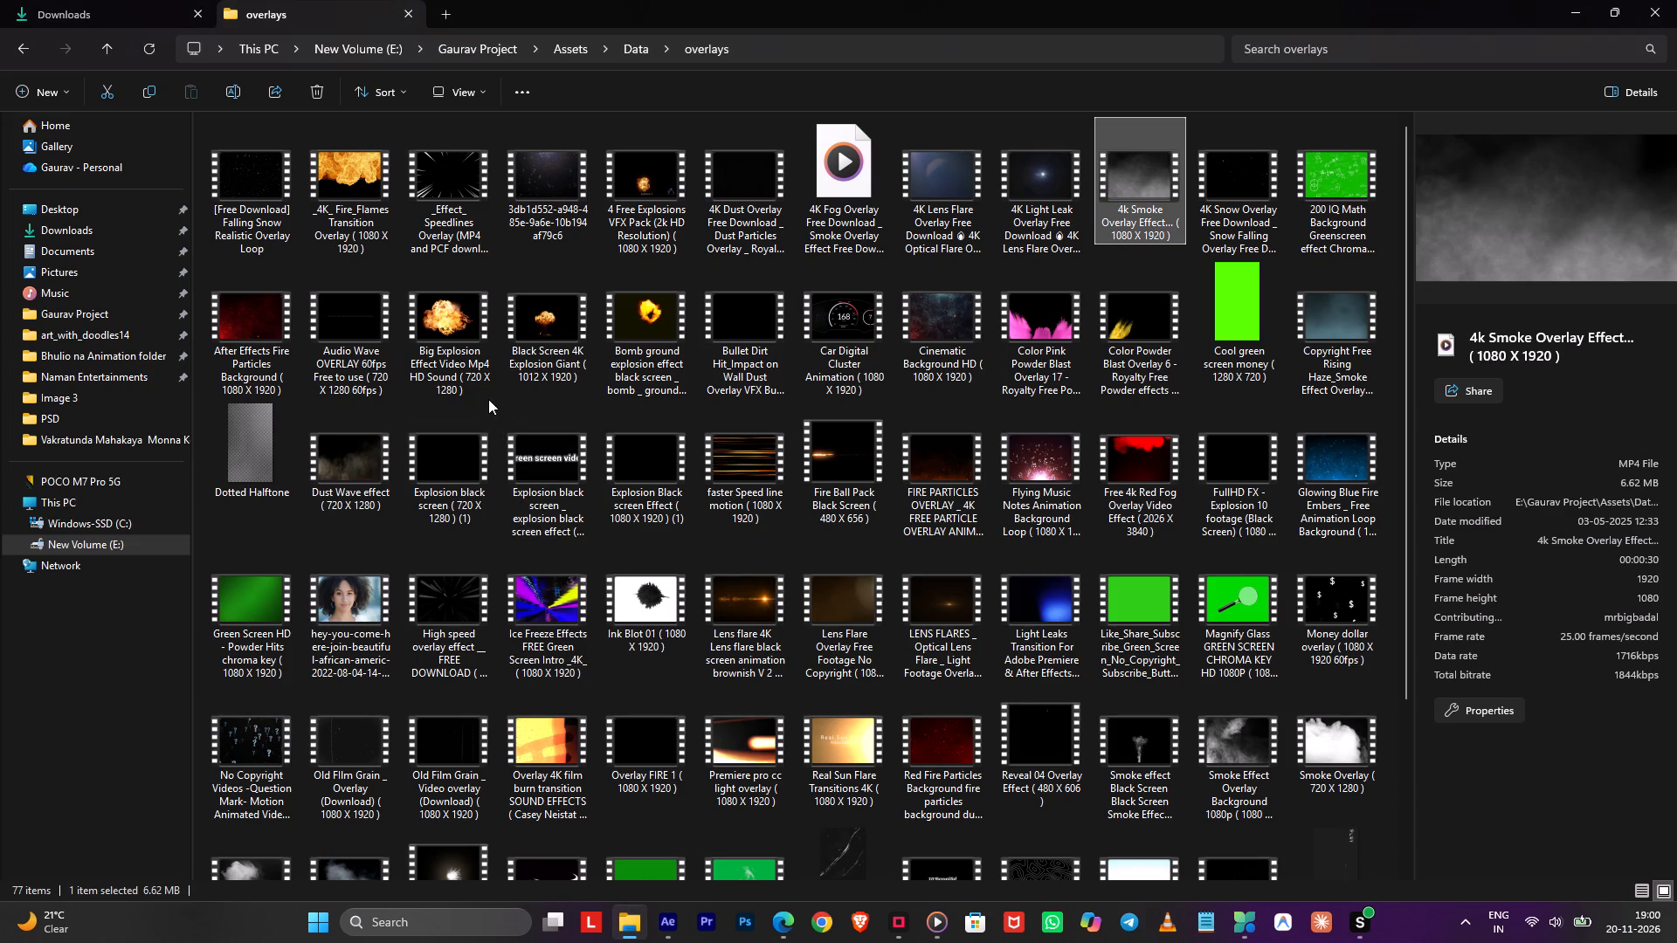
left_click(637, 723)
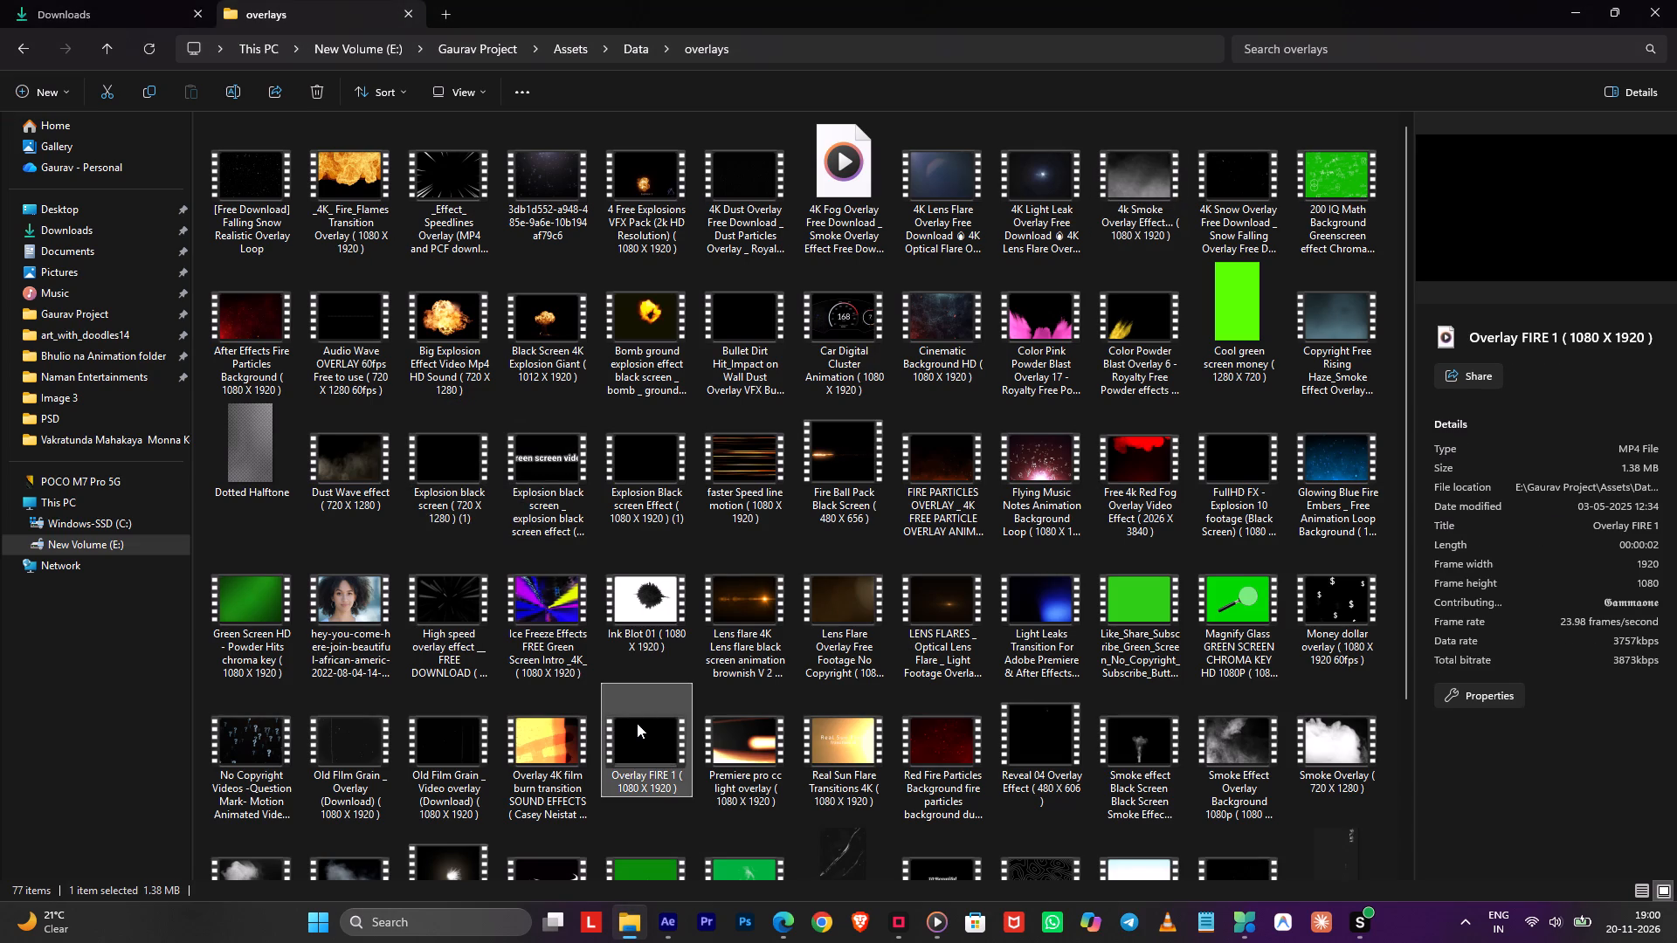
scroll(637, 723, "down", 2)
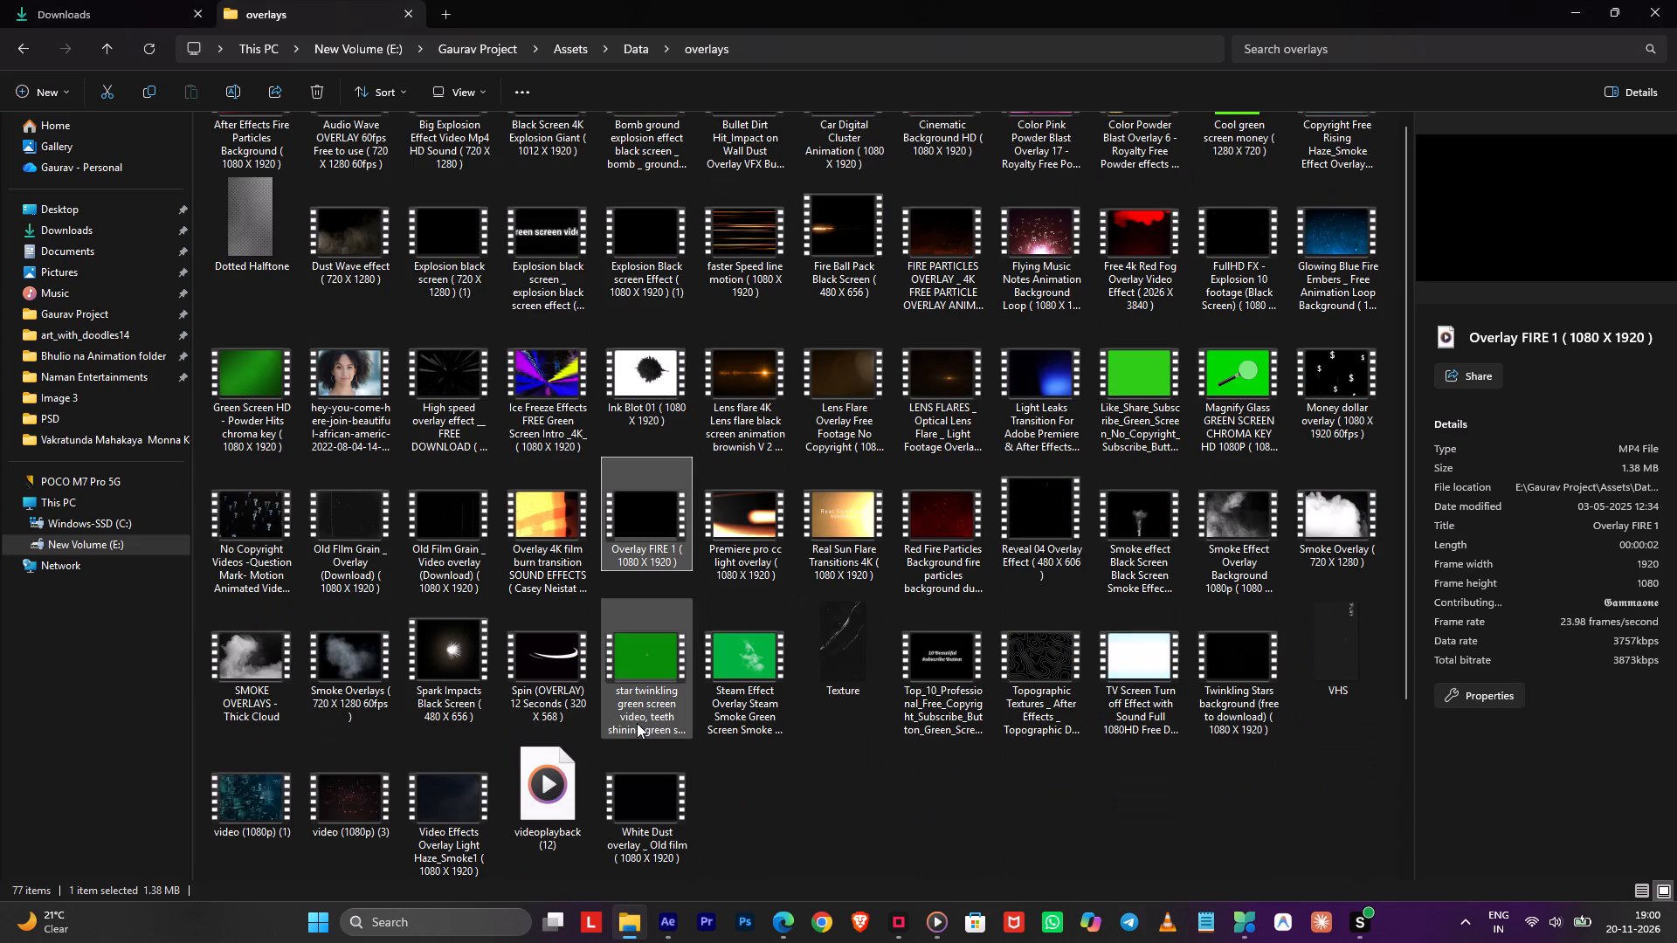
left_click(624, 713)
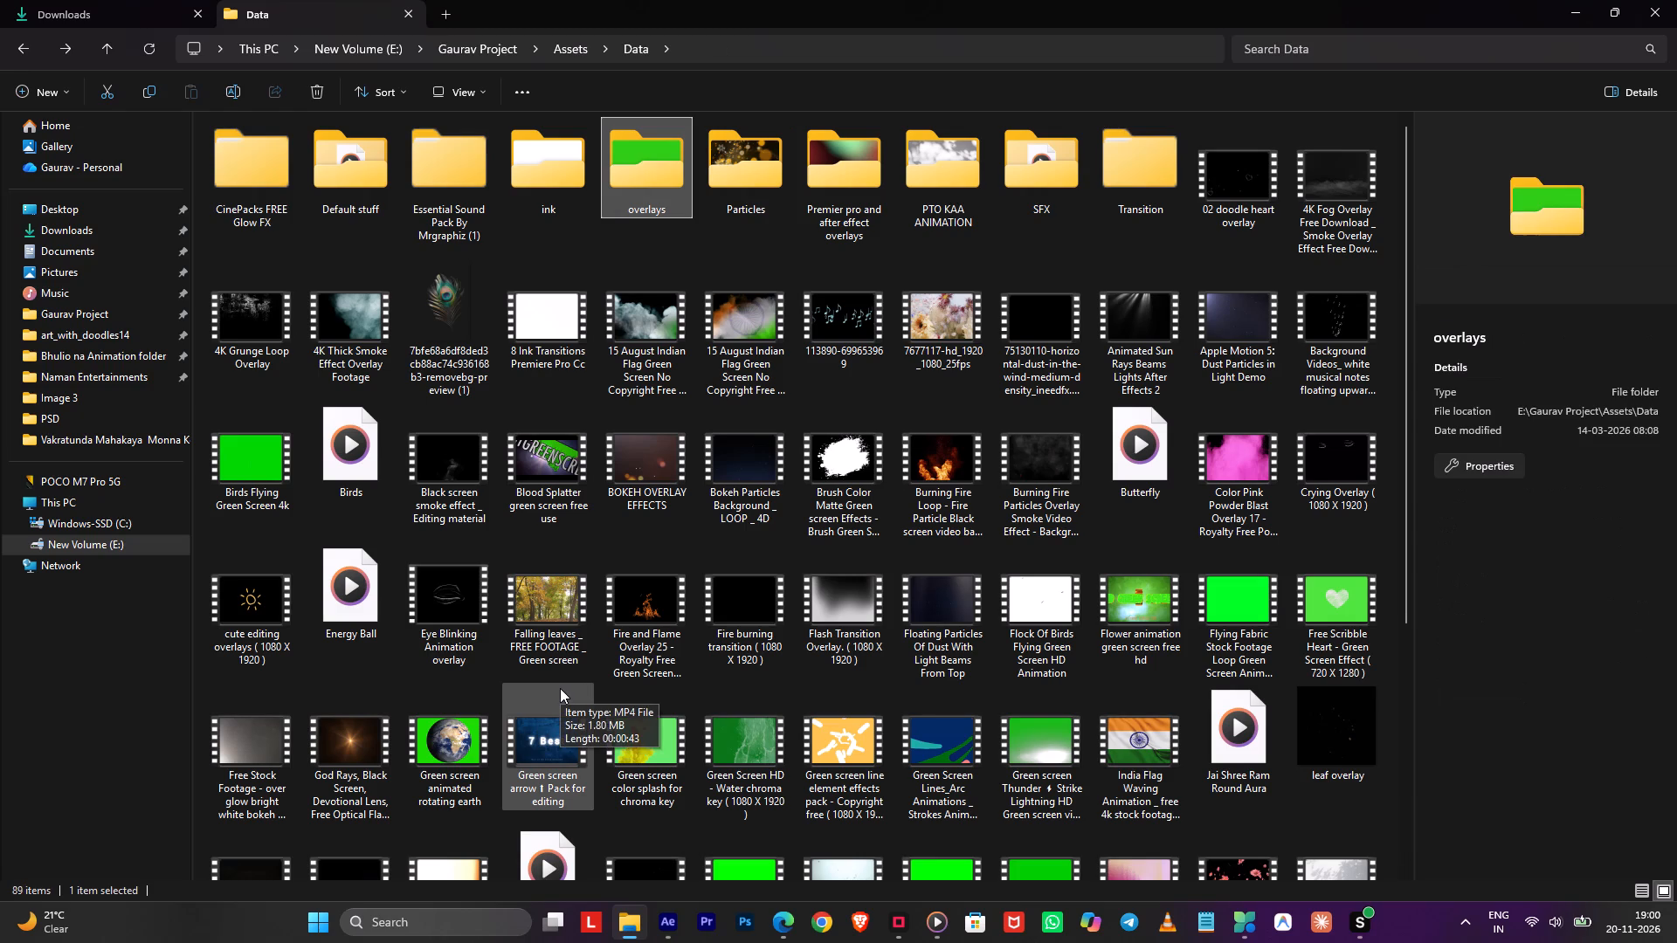
scroll(628, 630, "down", 1)
scroll(628, 630, "up", 3)
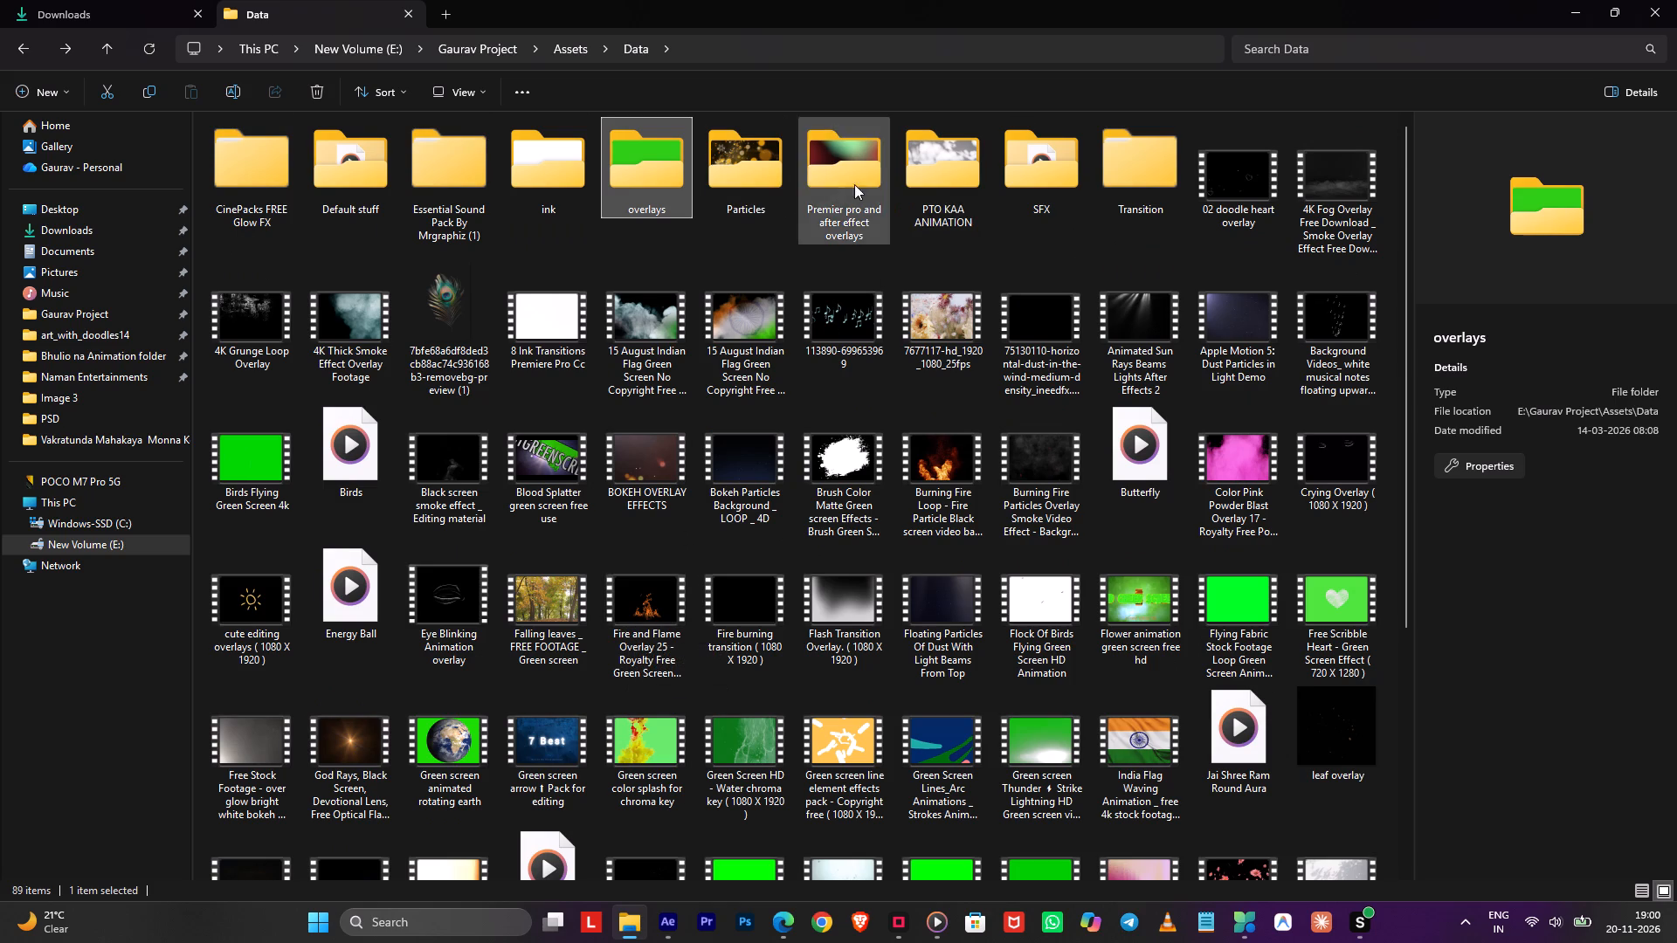
double_click(790, 182)
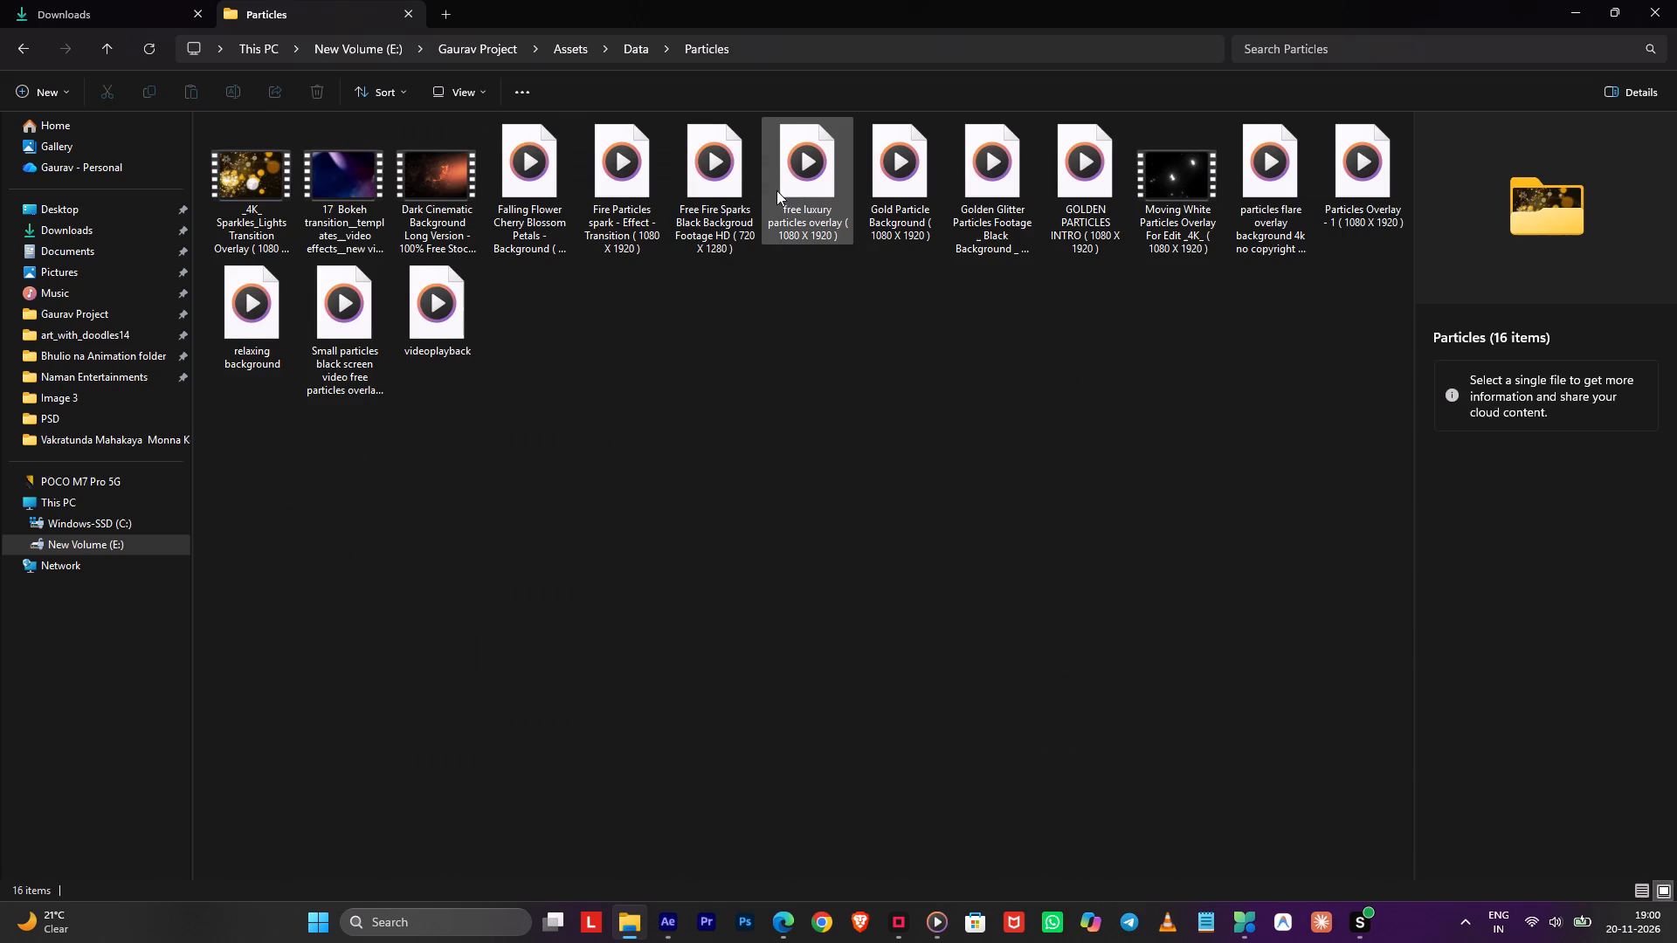
left_click(1091, 645)
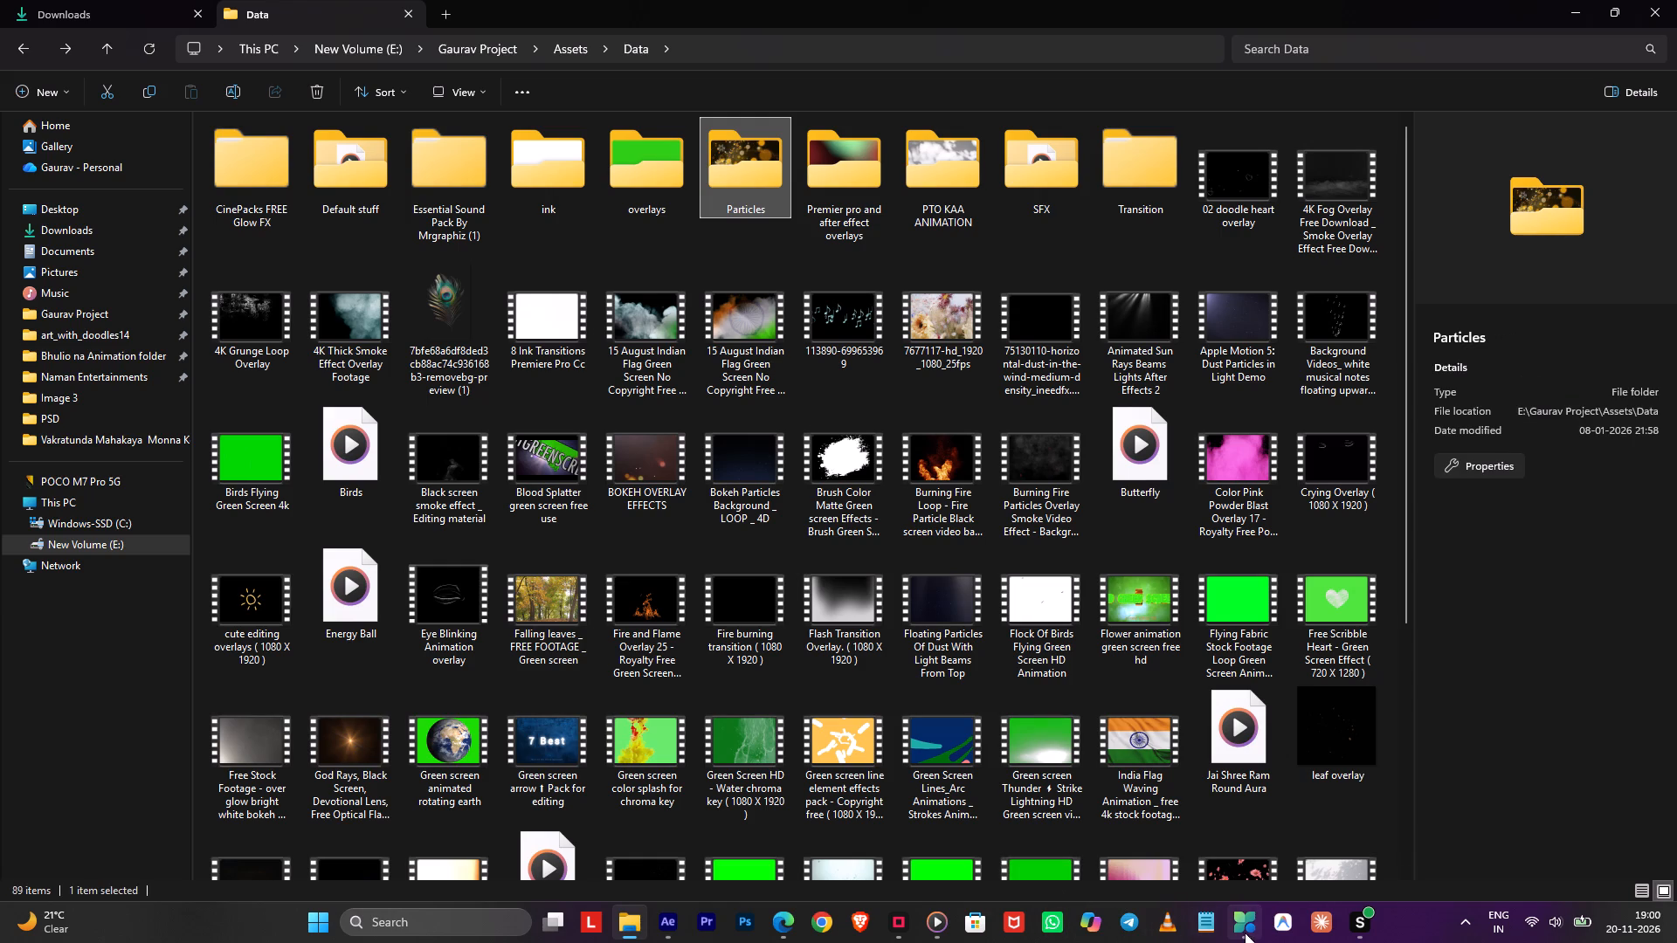
Switch to Microsoft PC Manager and run PC boost.
left_click(1246, 933)
left_click(1357, 589)
left_click(1361, 577)
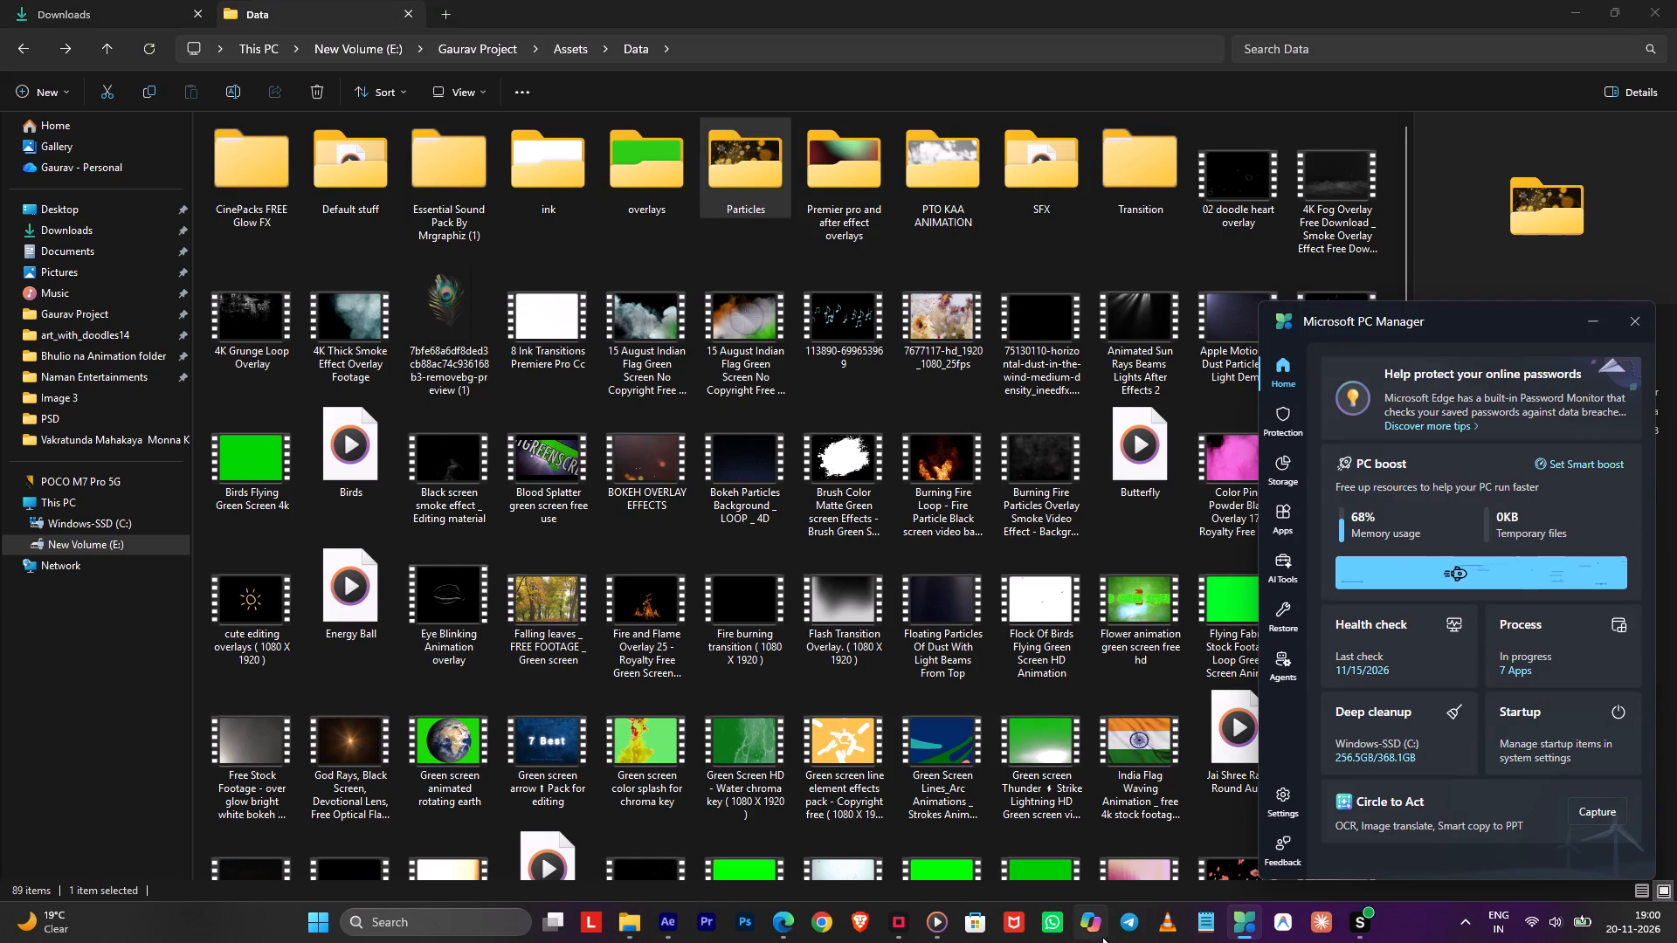
Switch to WhatsApp.
left_click(1065, 926)
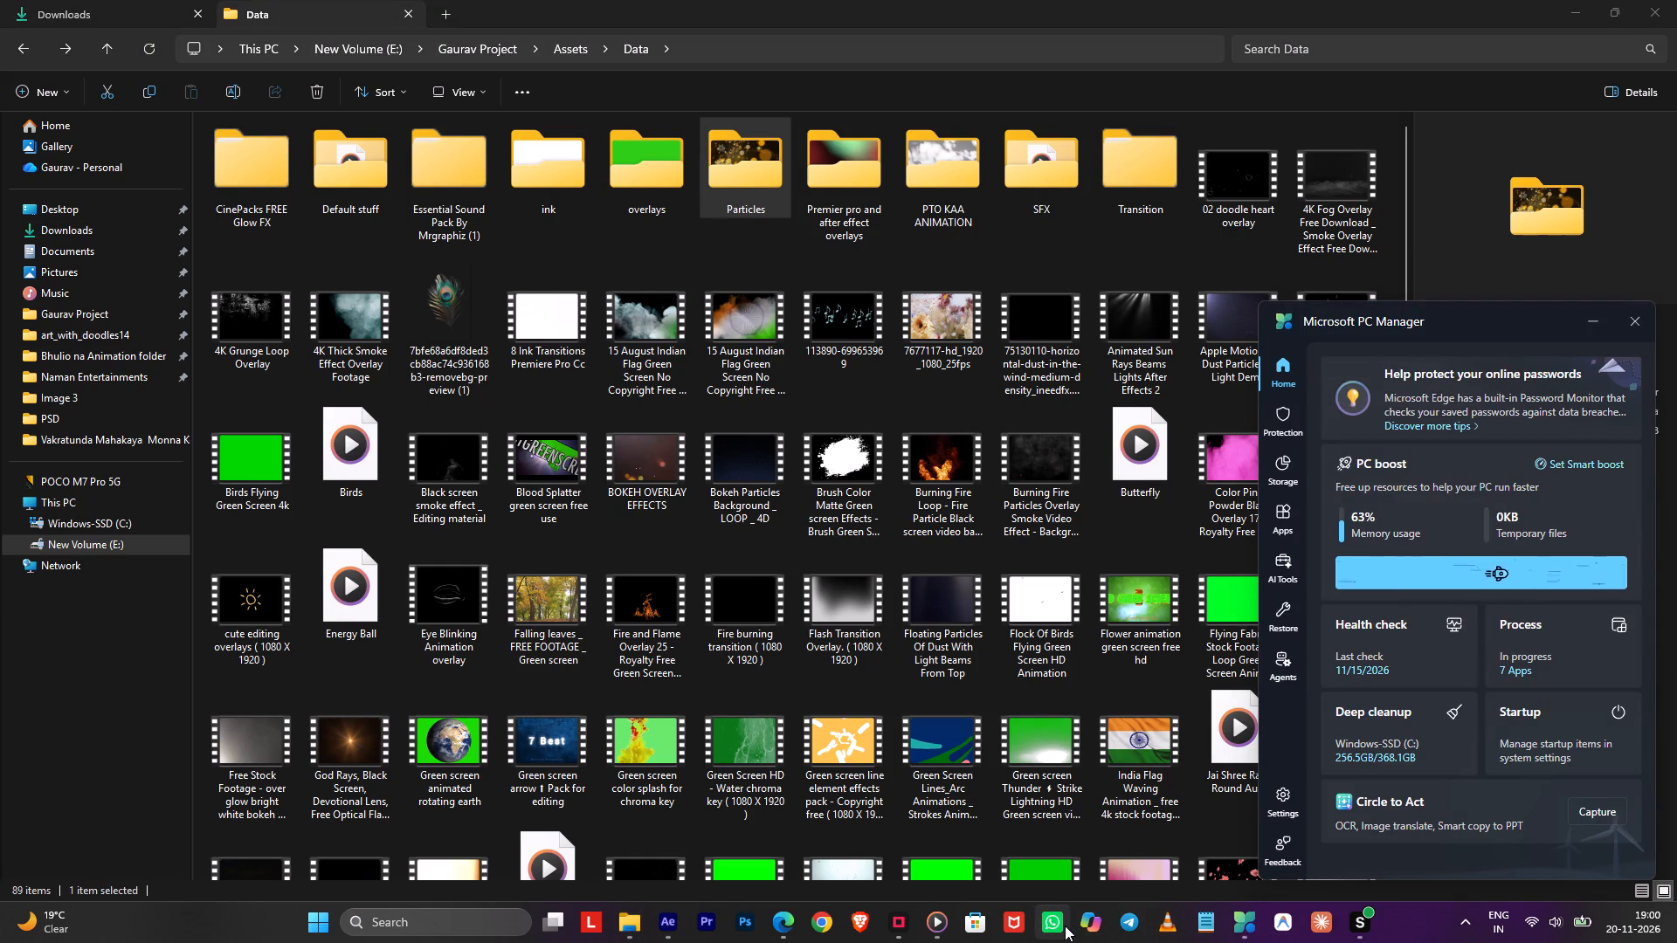
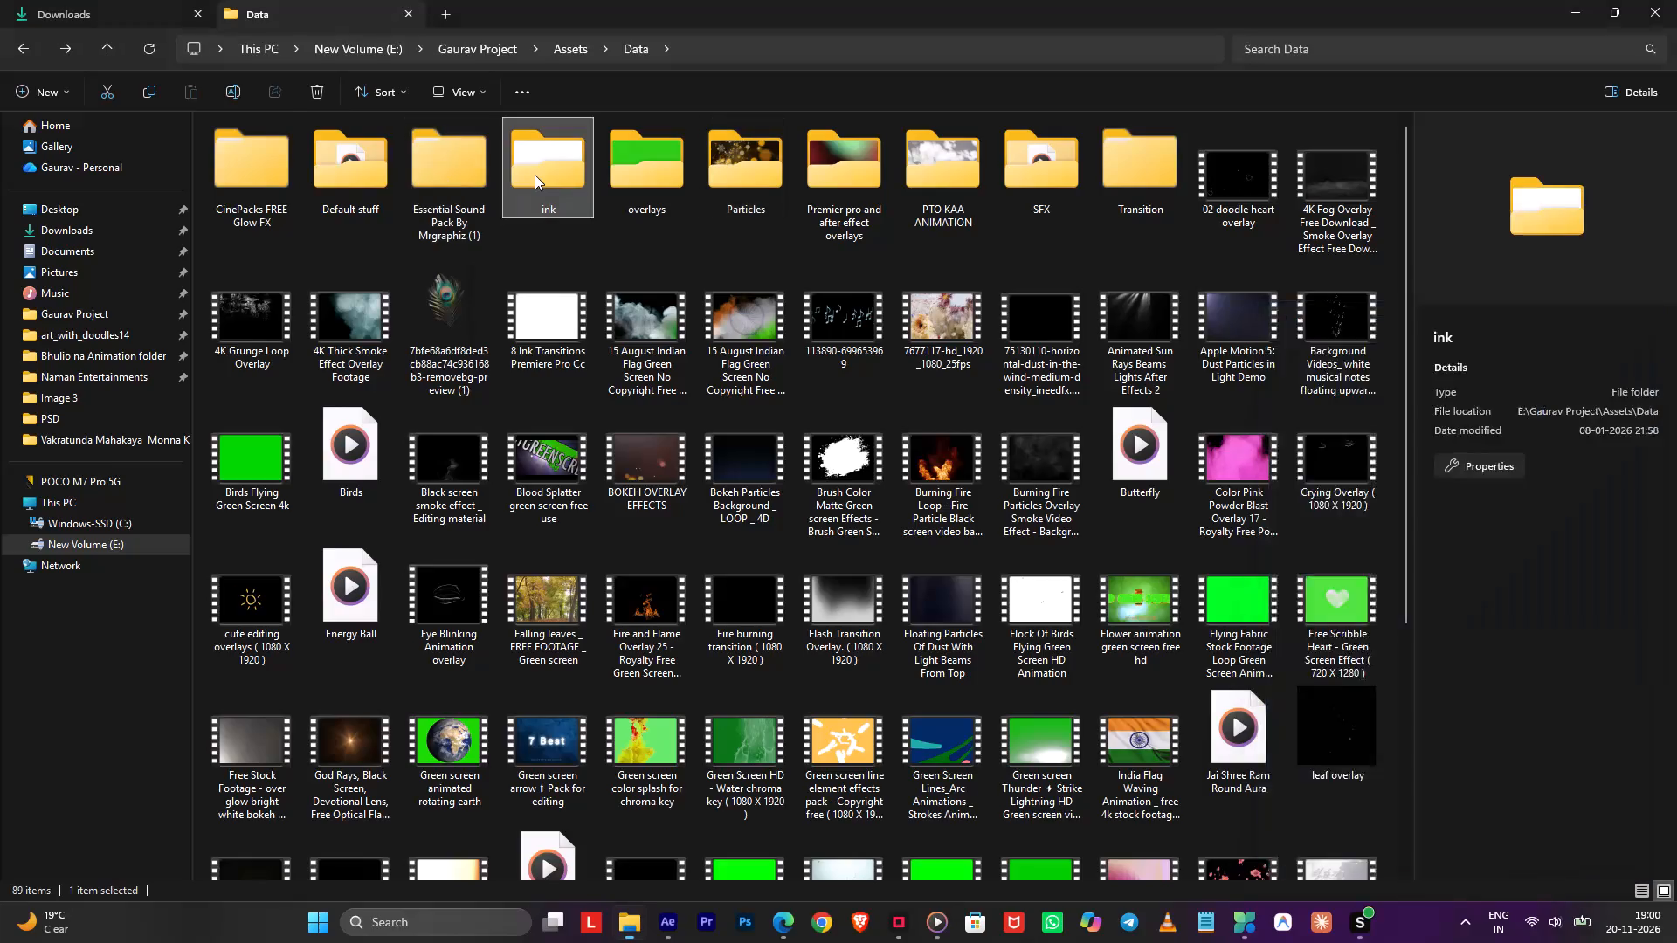
Look through the ink, overlays, Texture and Video Assets folders for suitable overlay footage.
left_click(521, 265)
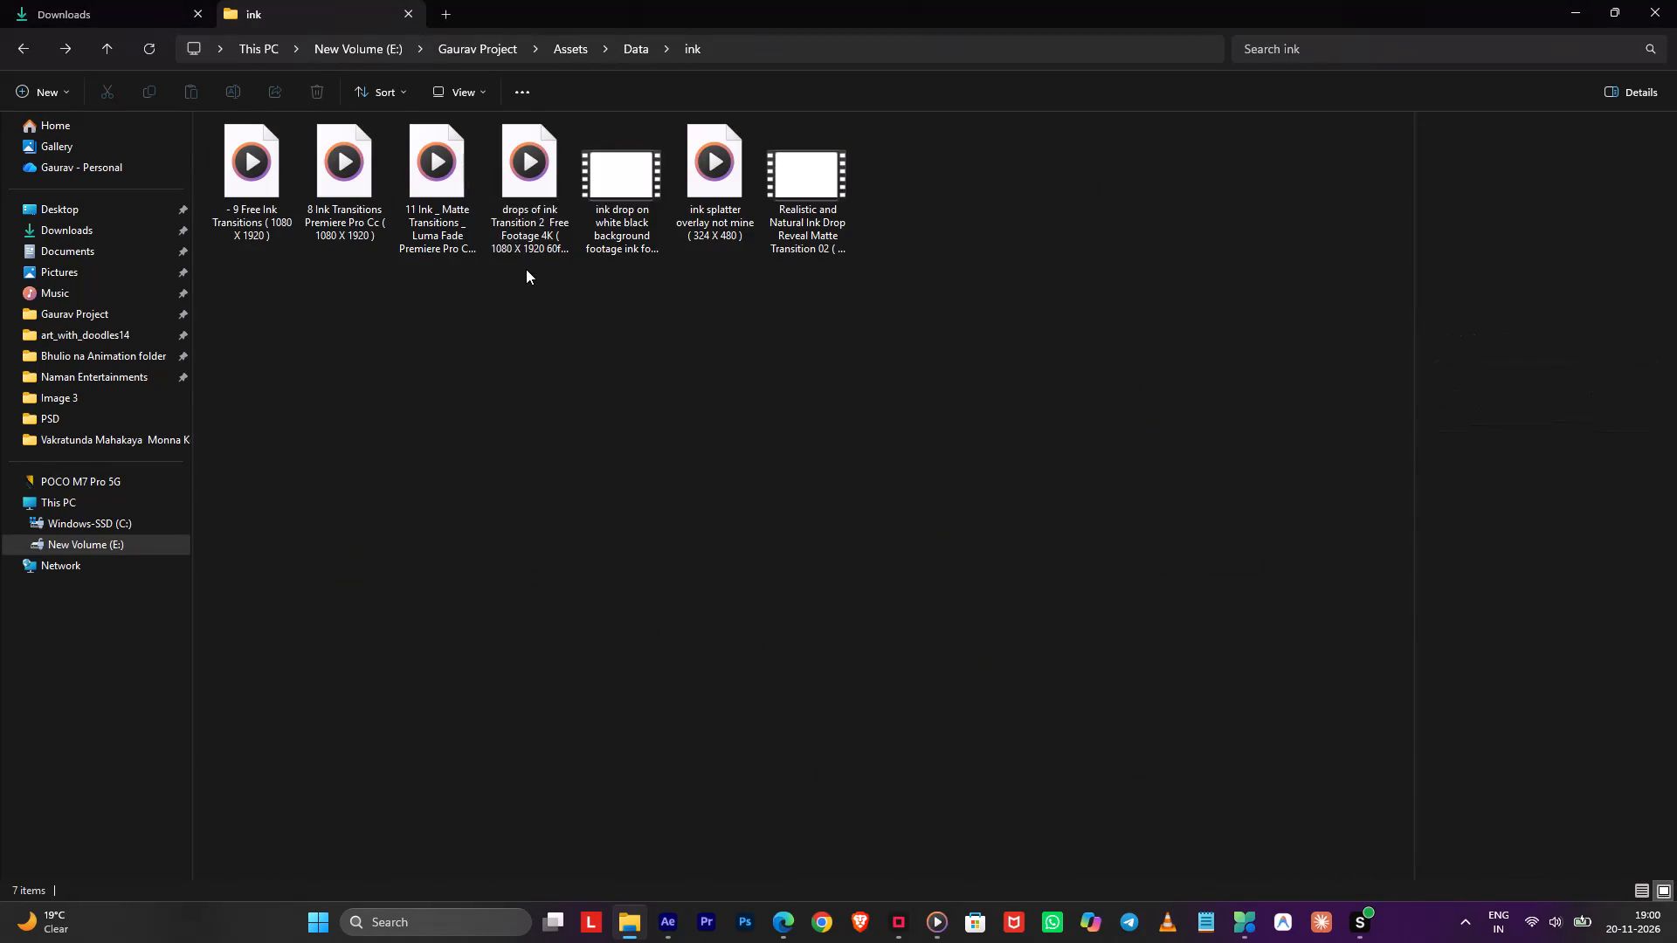
double_click(666, 184)
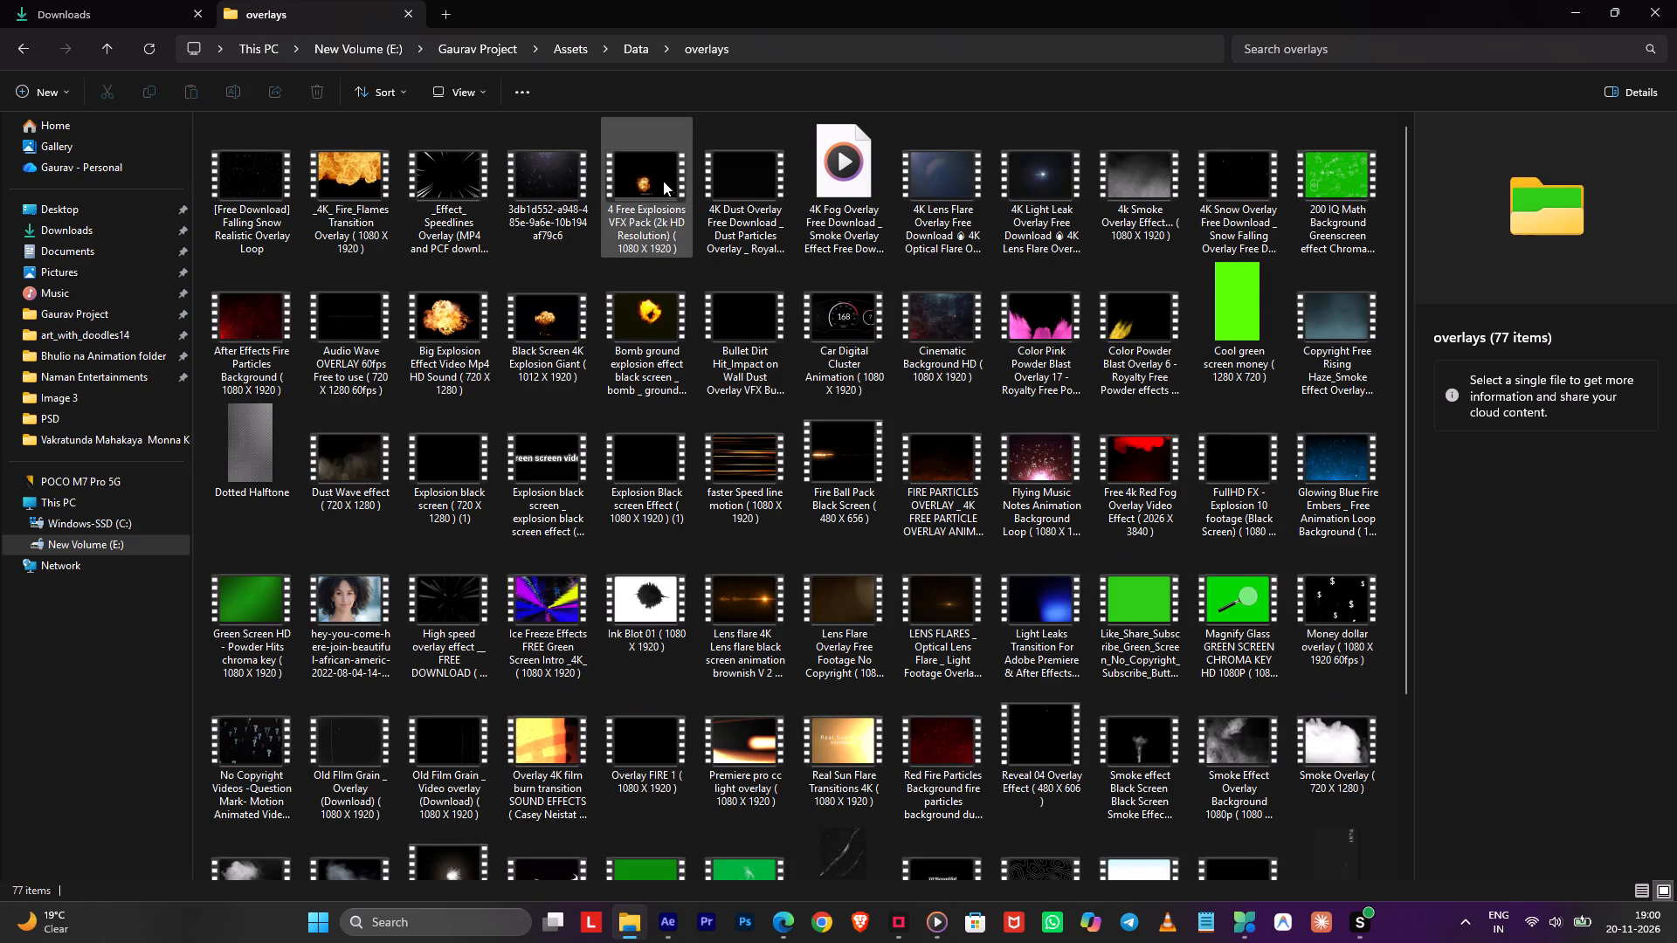
left_click(255, 187)
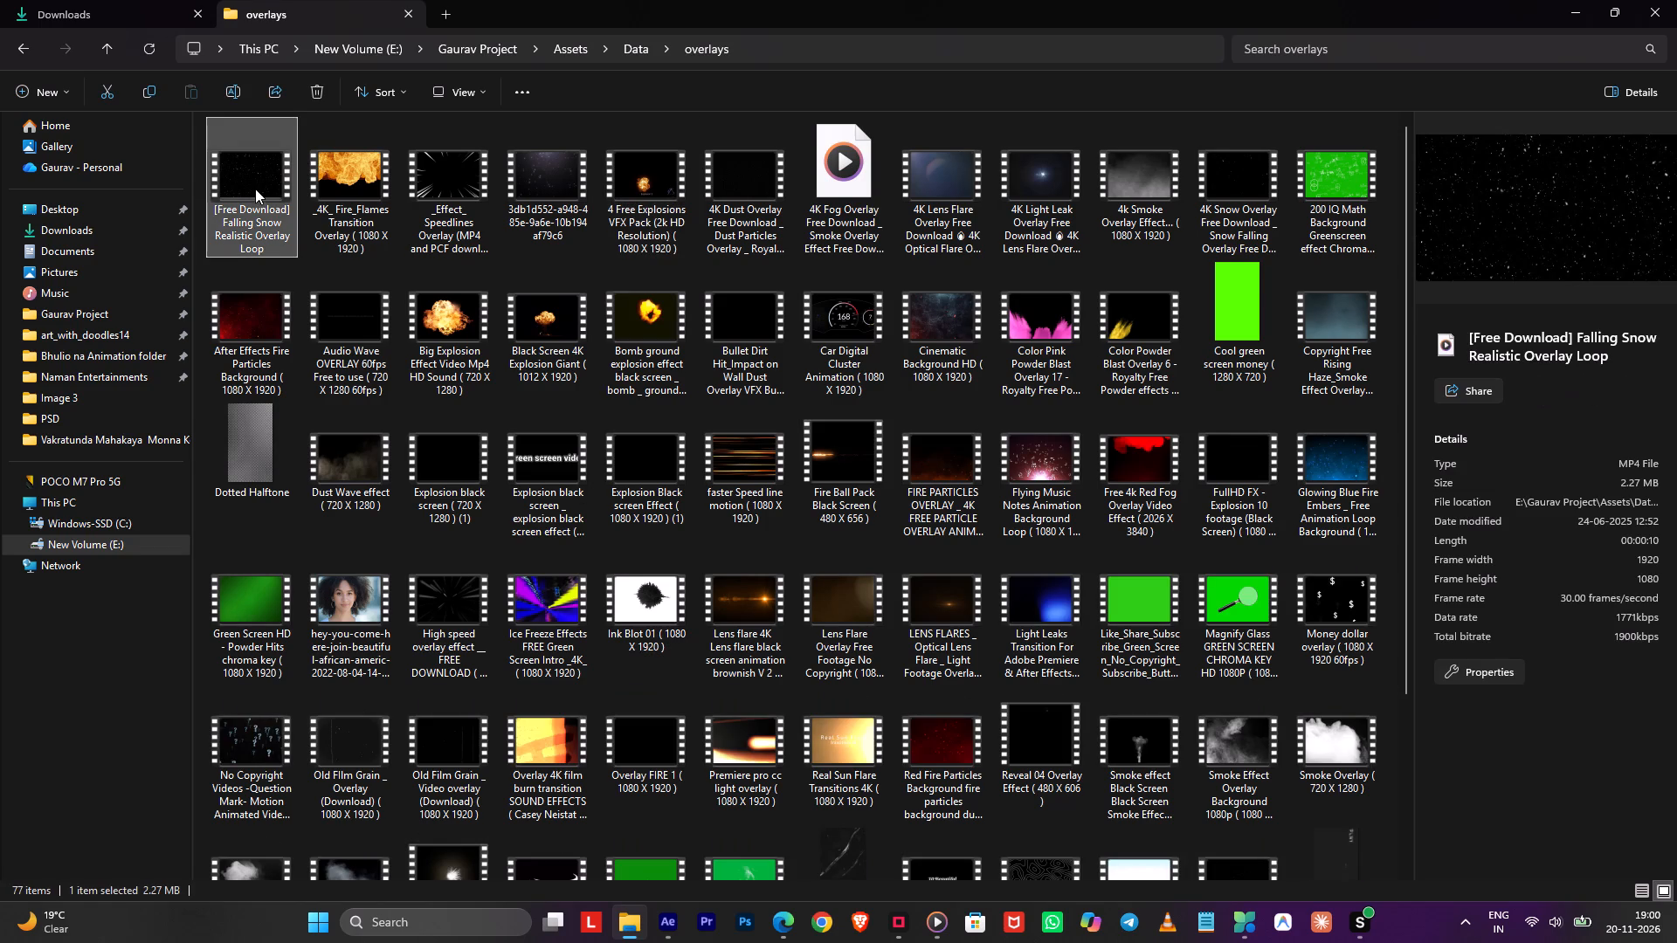
scroll(750, 461, "down", 1)
left_click(734, 456)
left_click(722, 452)
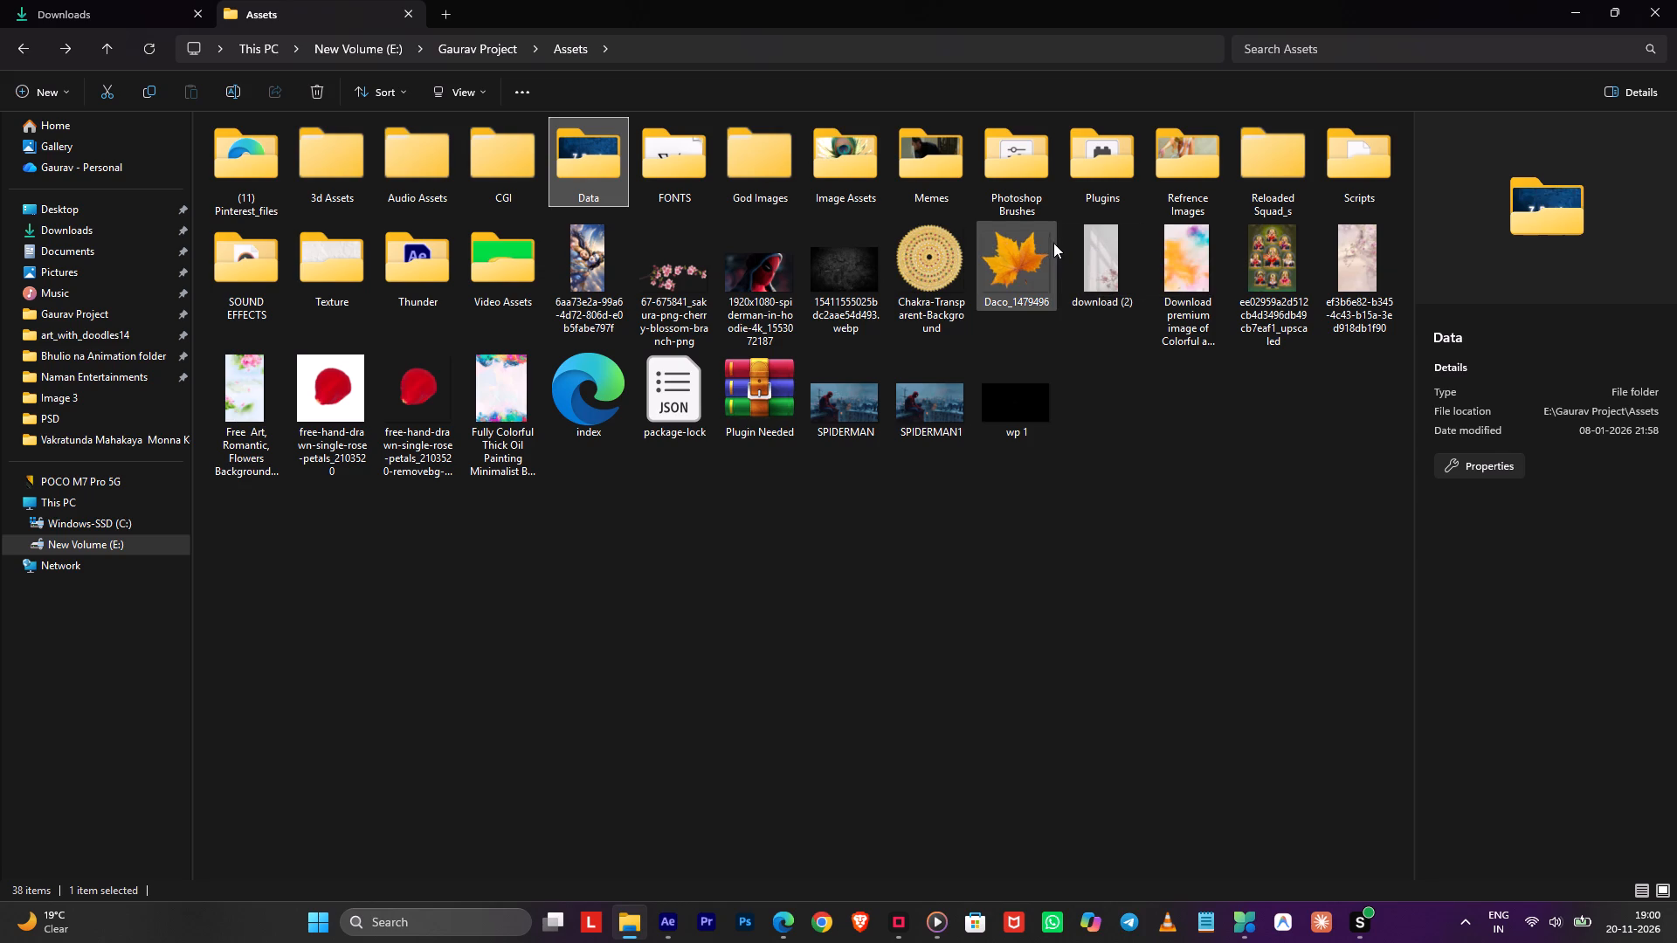
double_click(310, 276)
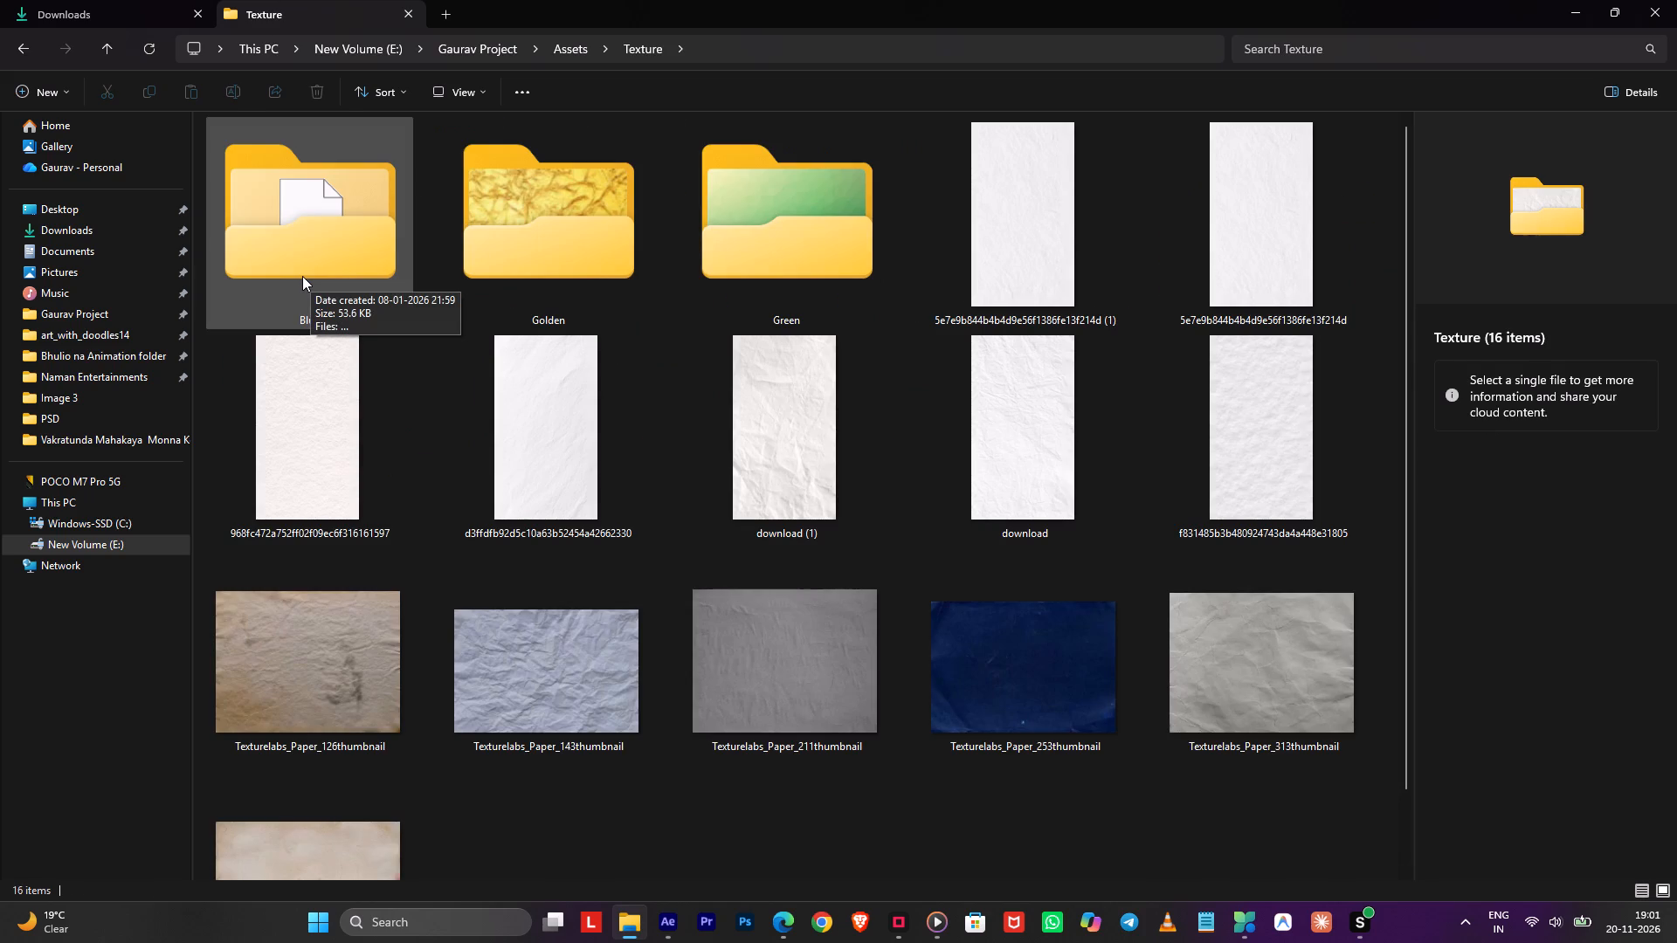
left_click(302, 276)
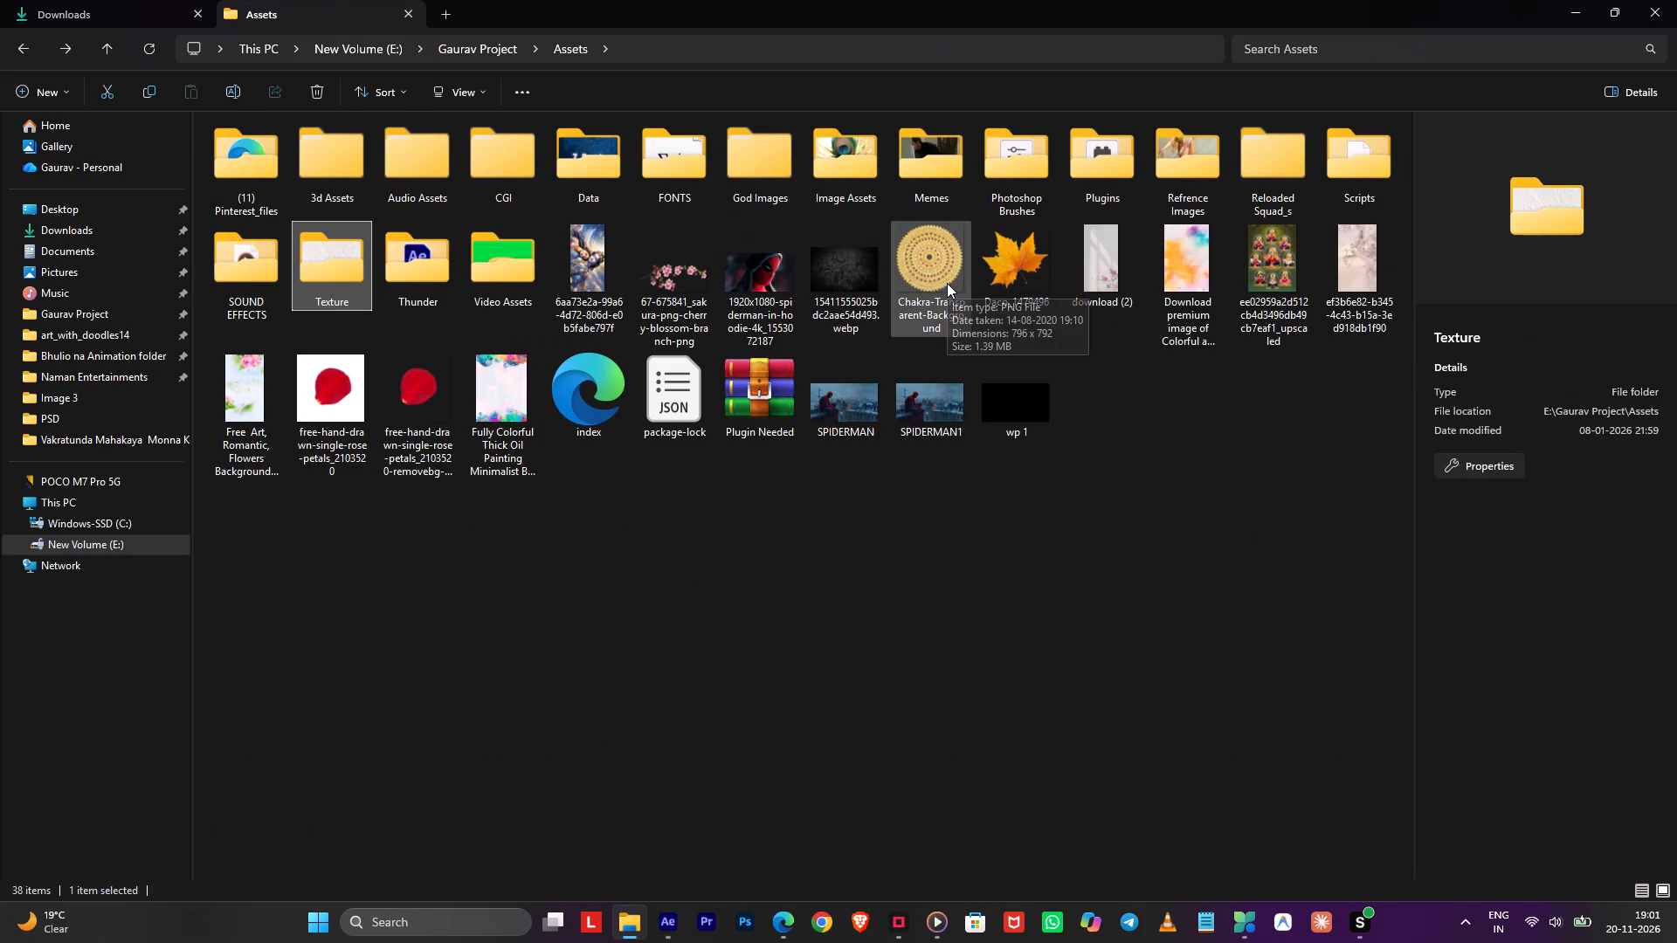
double_click(519, 286)
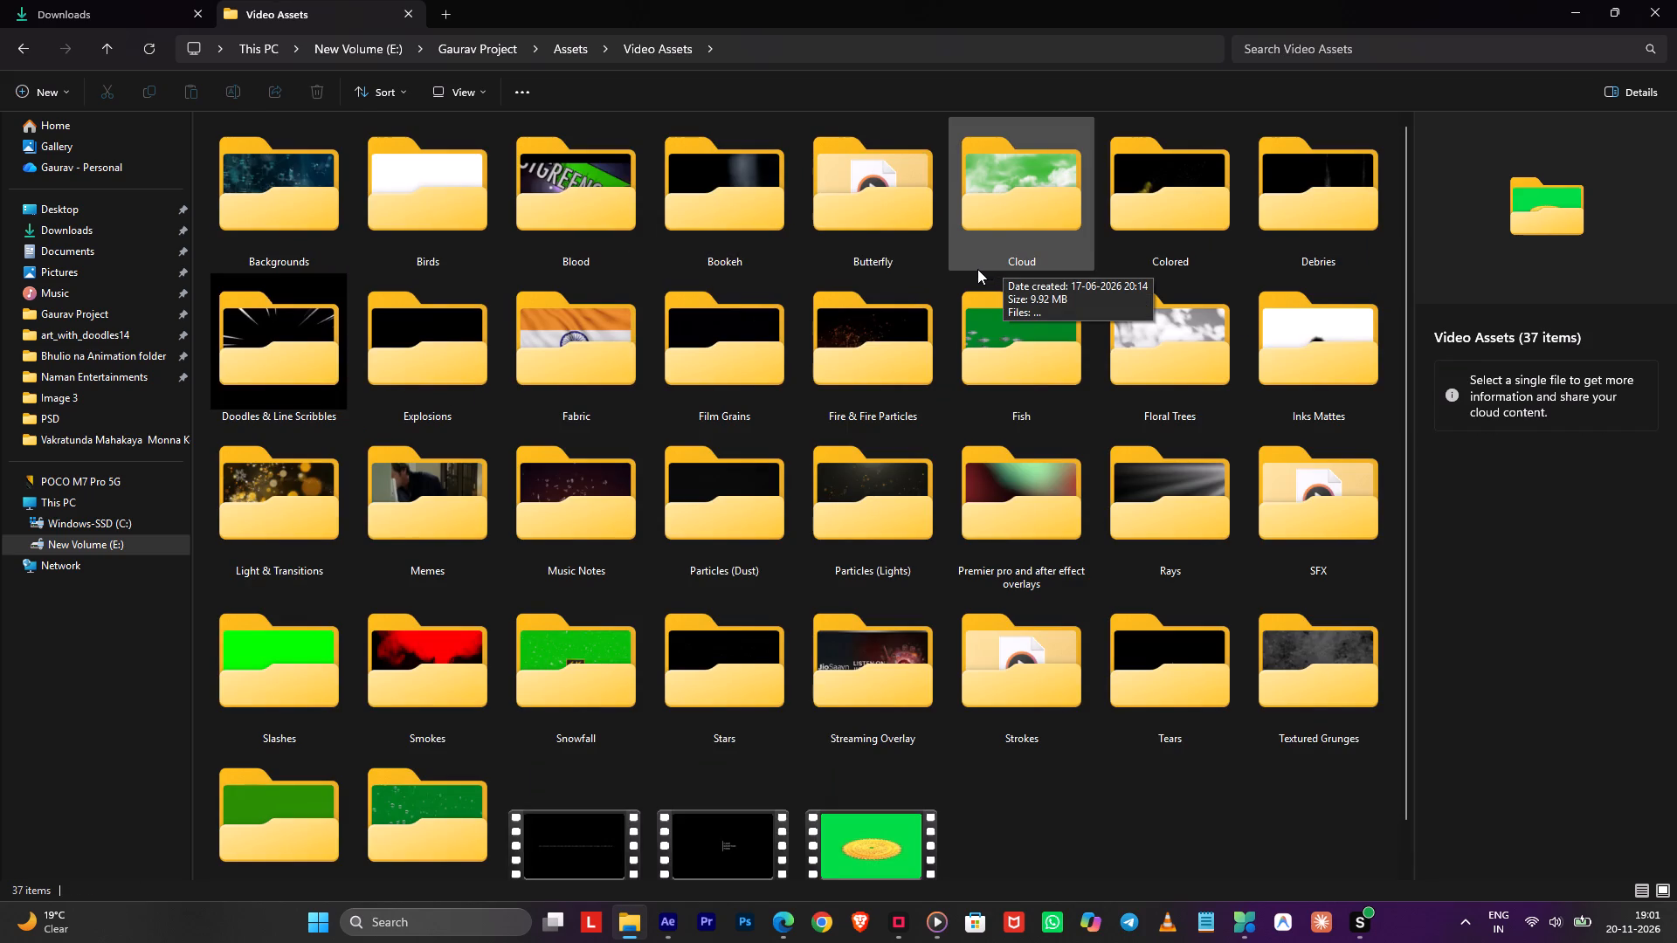
scroll(1102, 671, "down", 1)
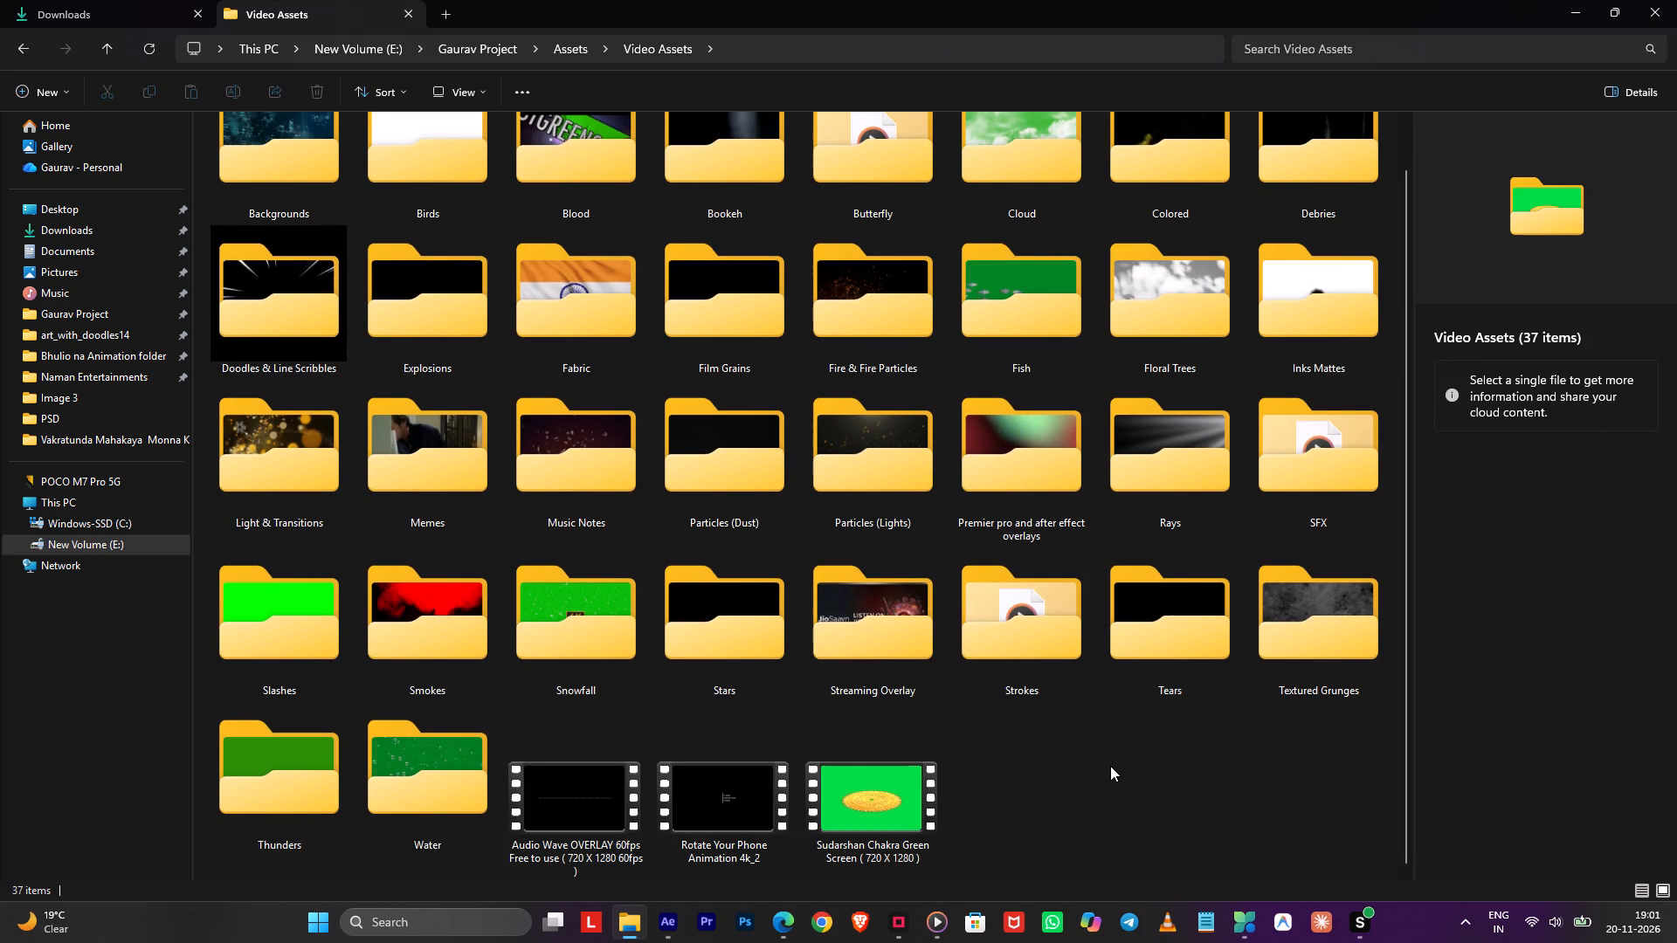
Examine the first clips in the Particles (Dust) folder of Video Assets as candidate dust overlays.
double_click(768, 491)
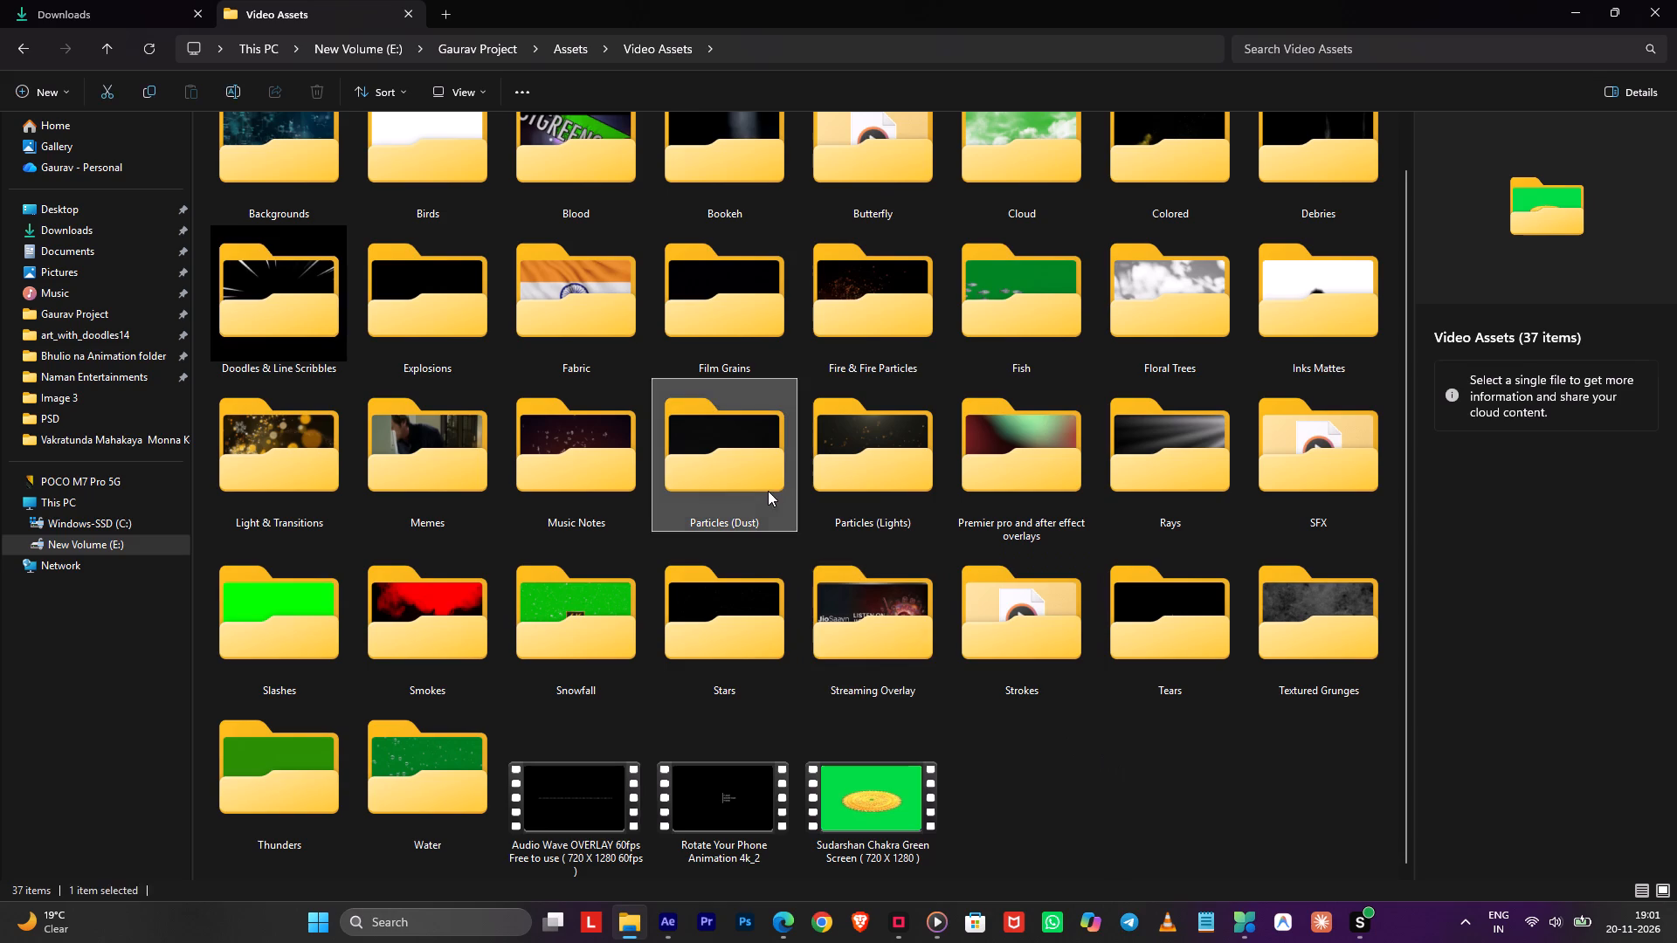
left_click(449, 179)
left_click(377, 178)
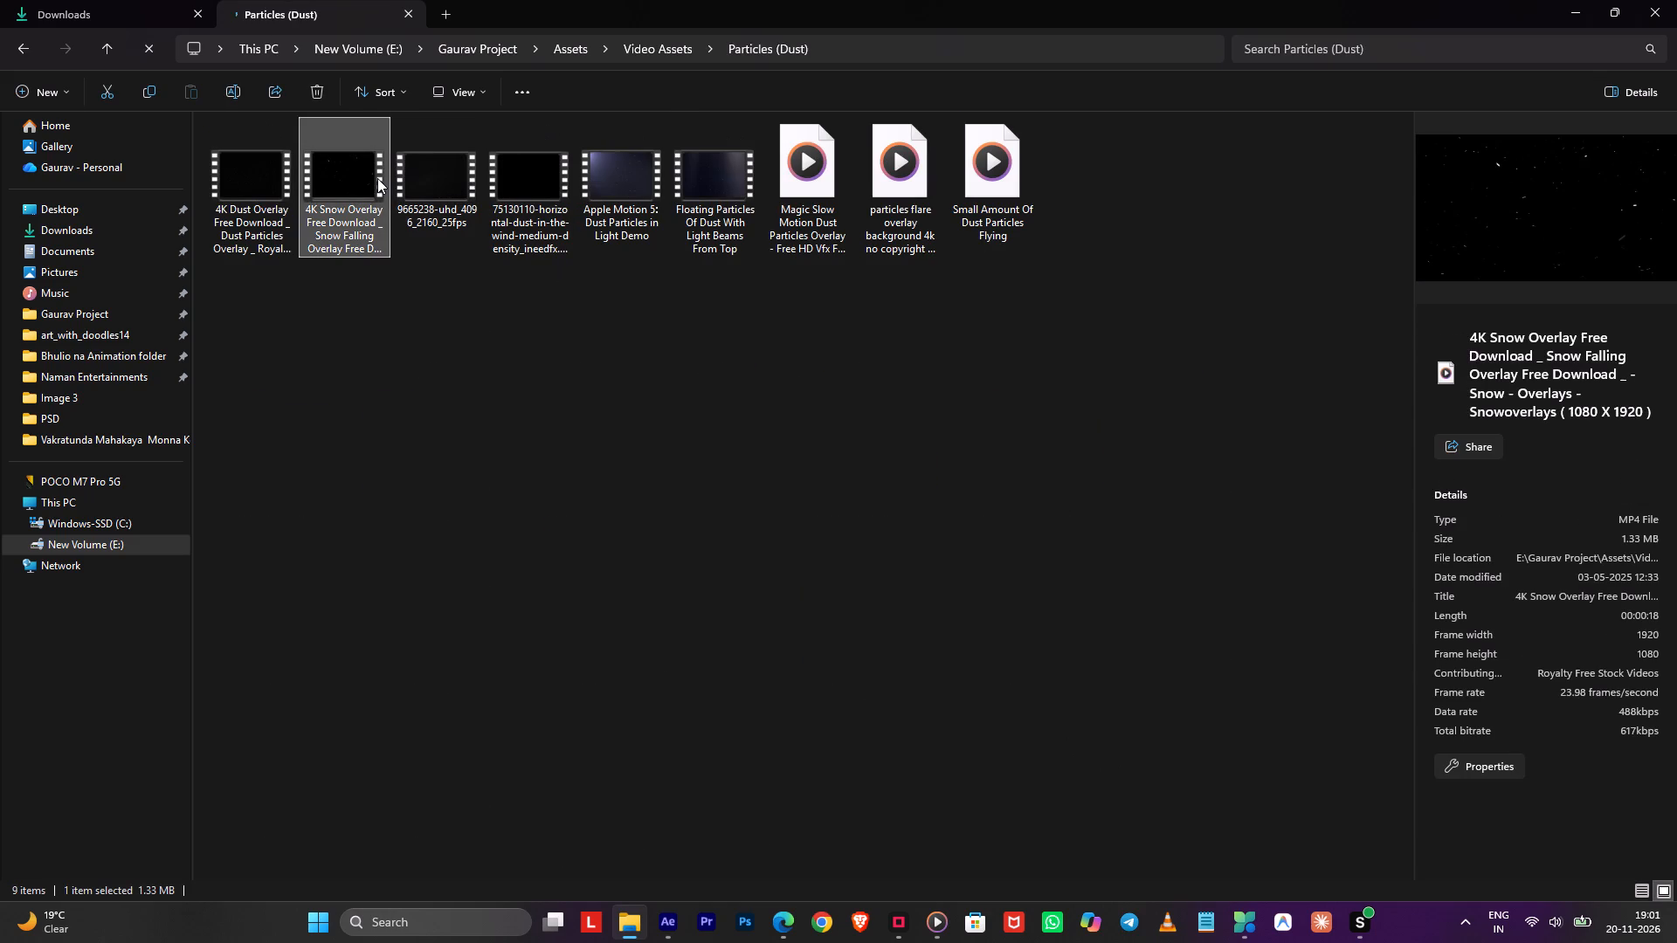
left_click(287, 182)
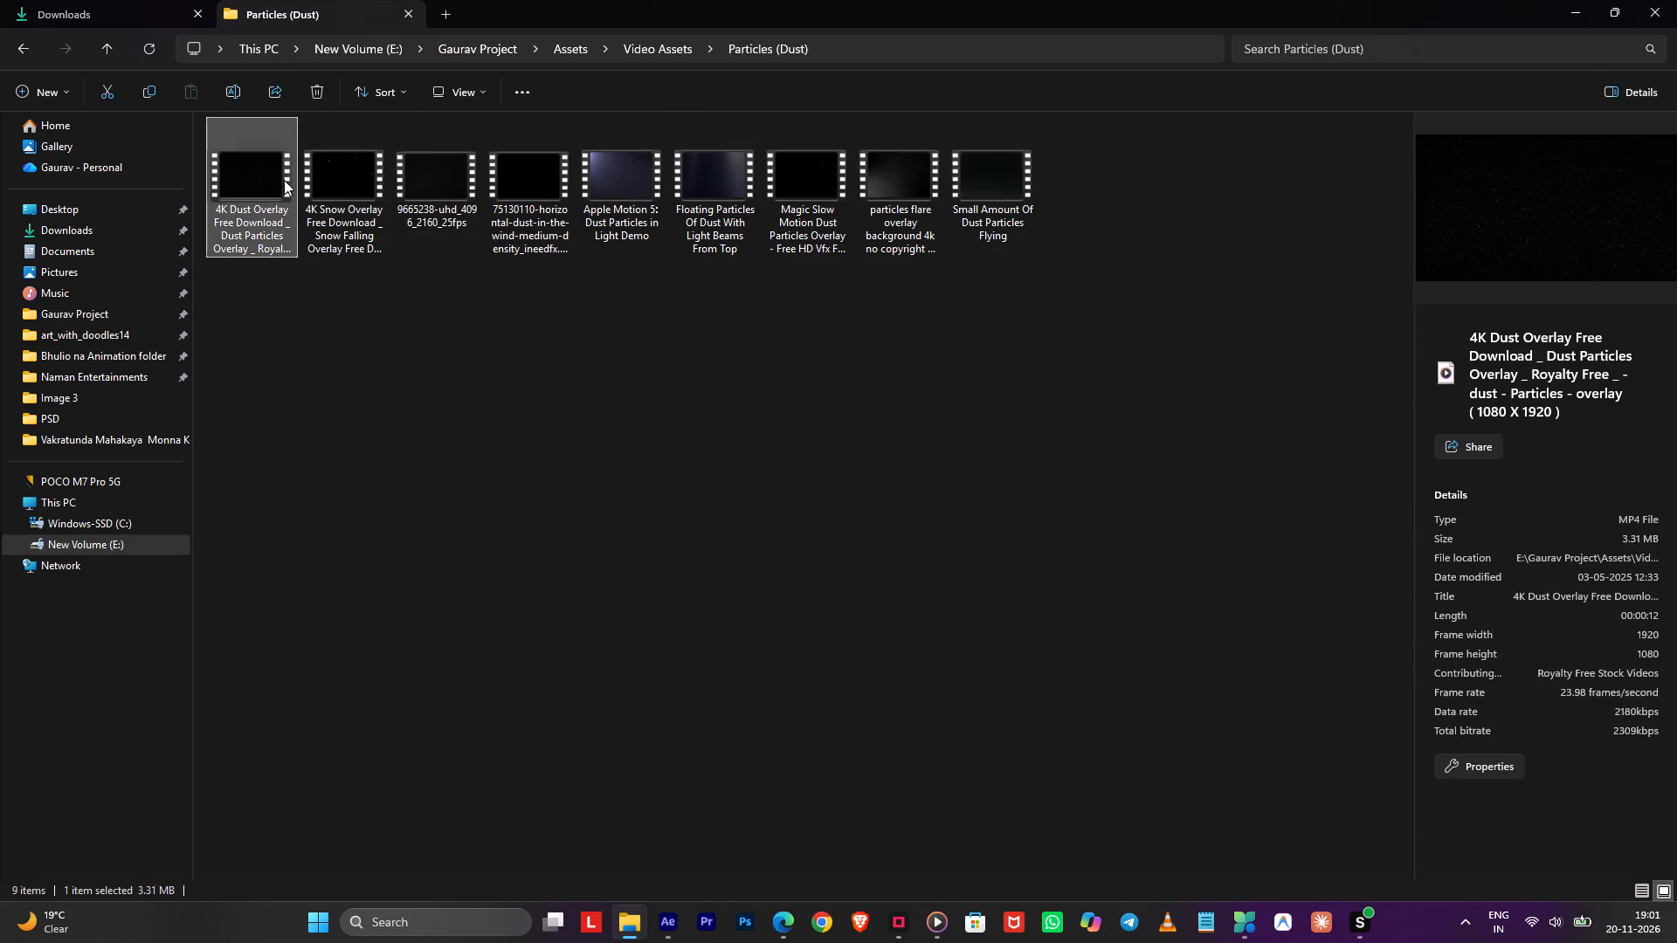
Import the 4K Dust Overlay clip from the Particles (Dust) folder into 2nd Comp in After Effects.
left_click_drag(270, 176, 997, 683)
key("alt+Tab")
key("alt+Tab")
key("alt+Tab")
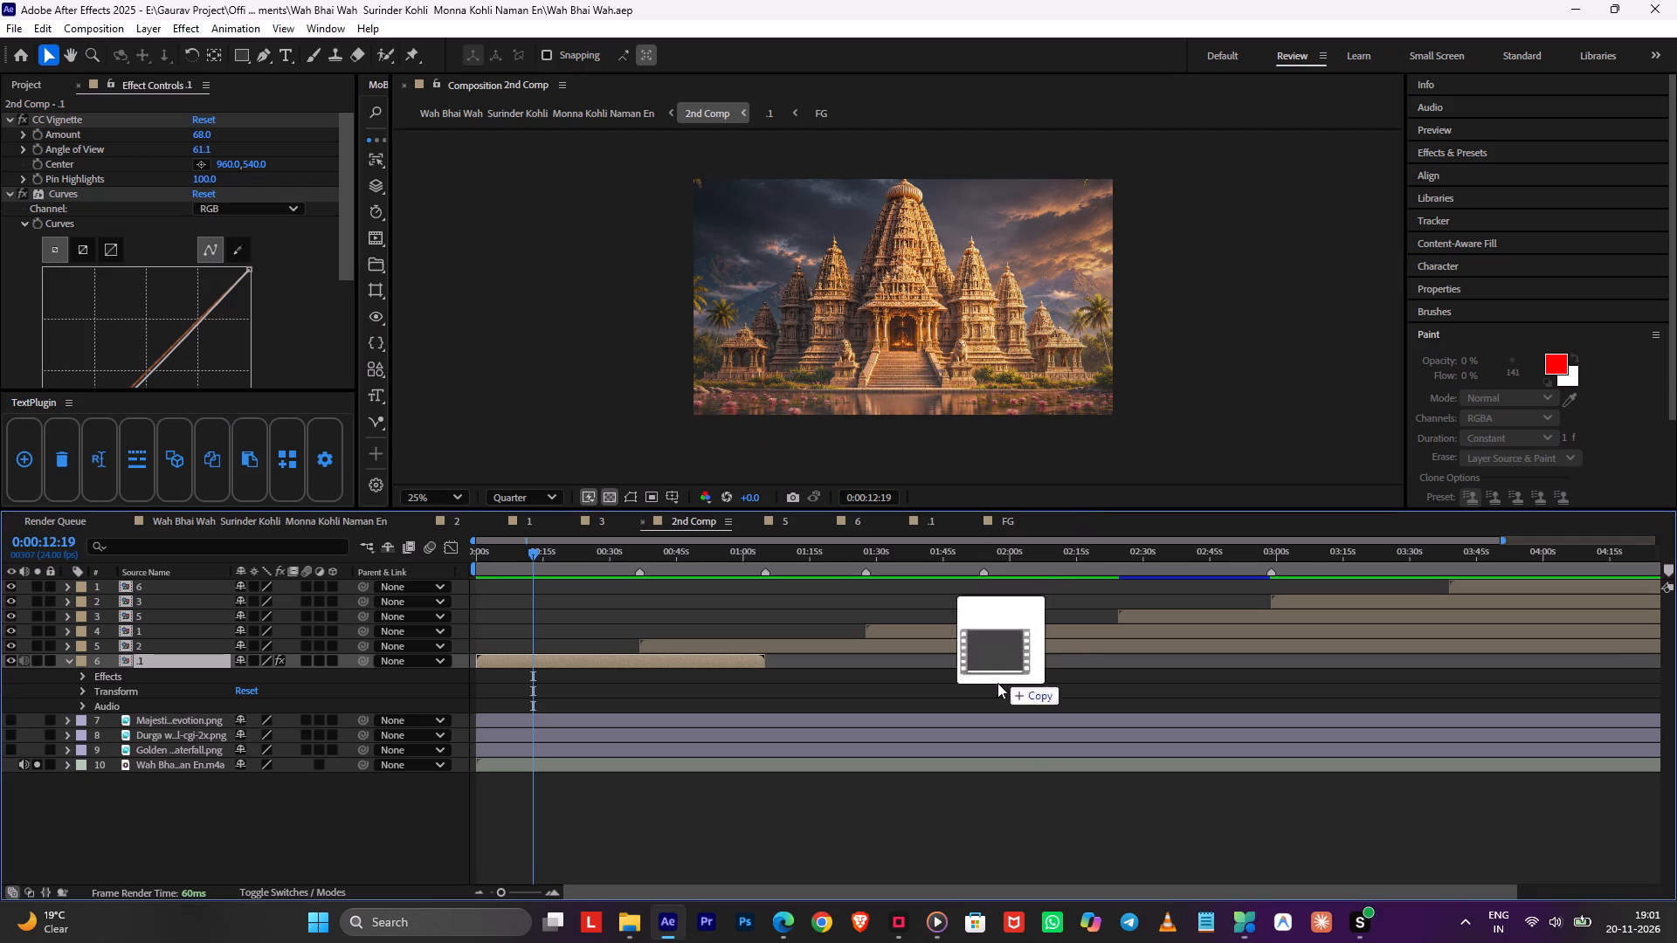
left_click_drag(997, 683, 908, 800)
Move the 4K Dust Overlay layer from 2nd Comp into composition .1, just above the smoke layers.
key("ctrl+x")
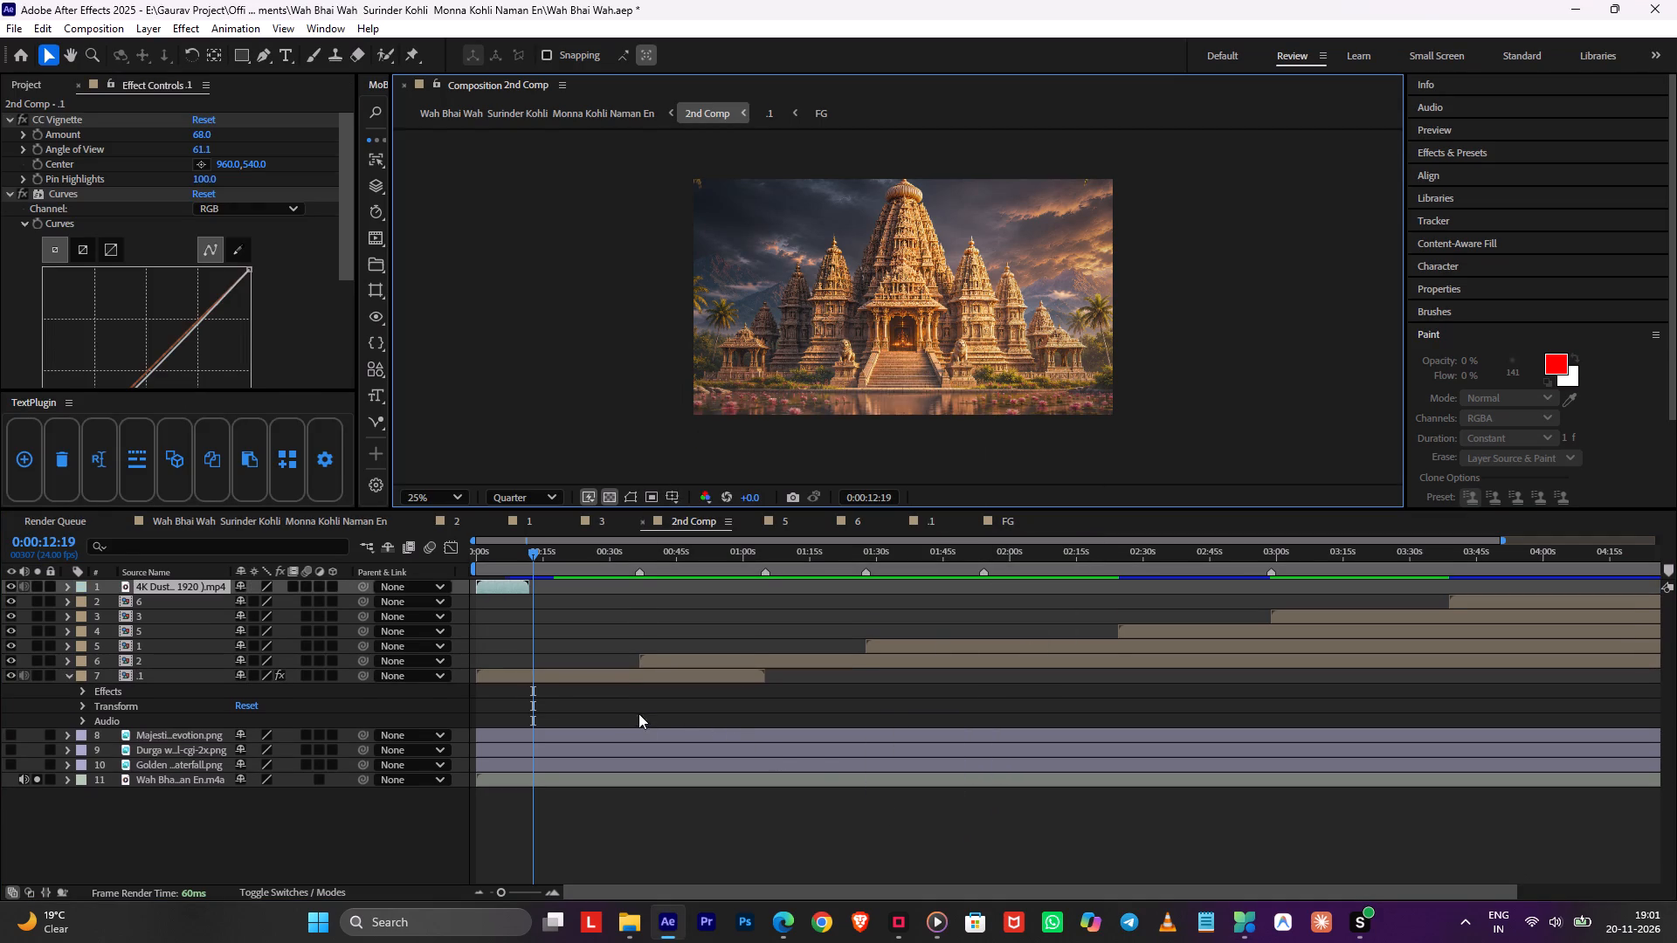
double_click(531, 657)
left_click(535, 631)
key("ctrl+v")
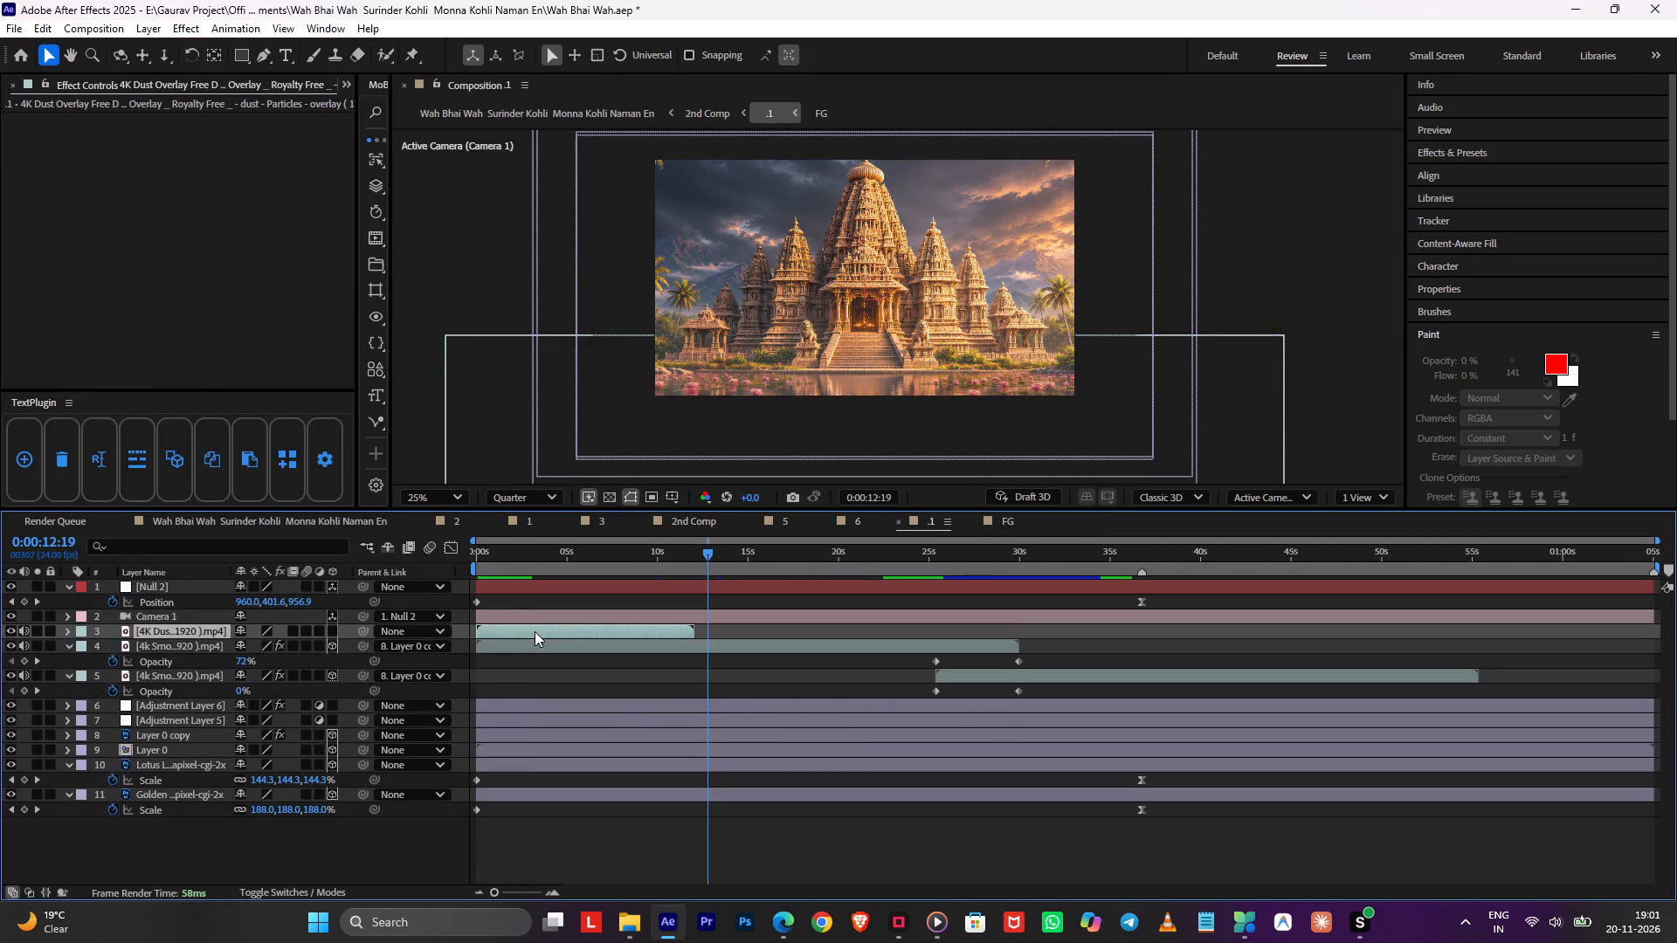
Preview the dust overlay in composition .1 from its start.
left_click(525, 555)
left_click_drag(525, 557, 447, 566)
key("space")
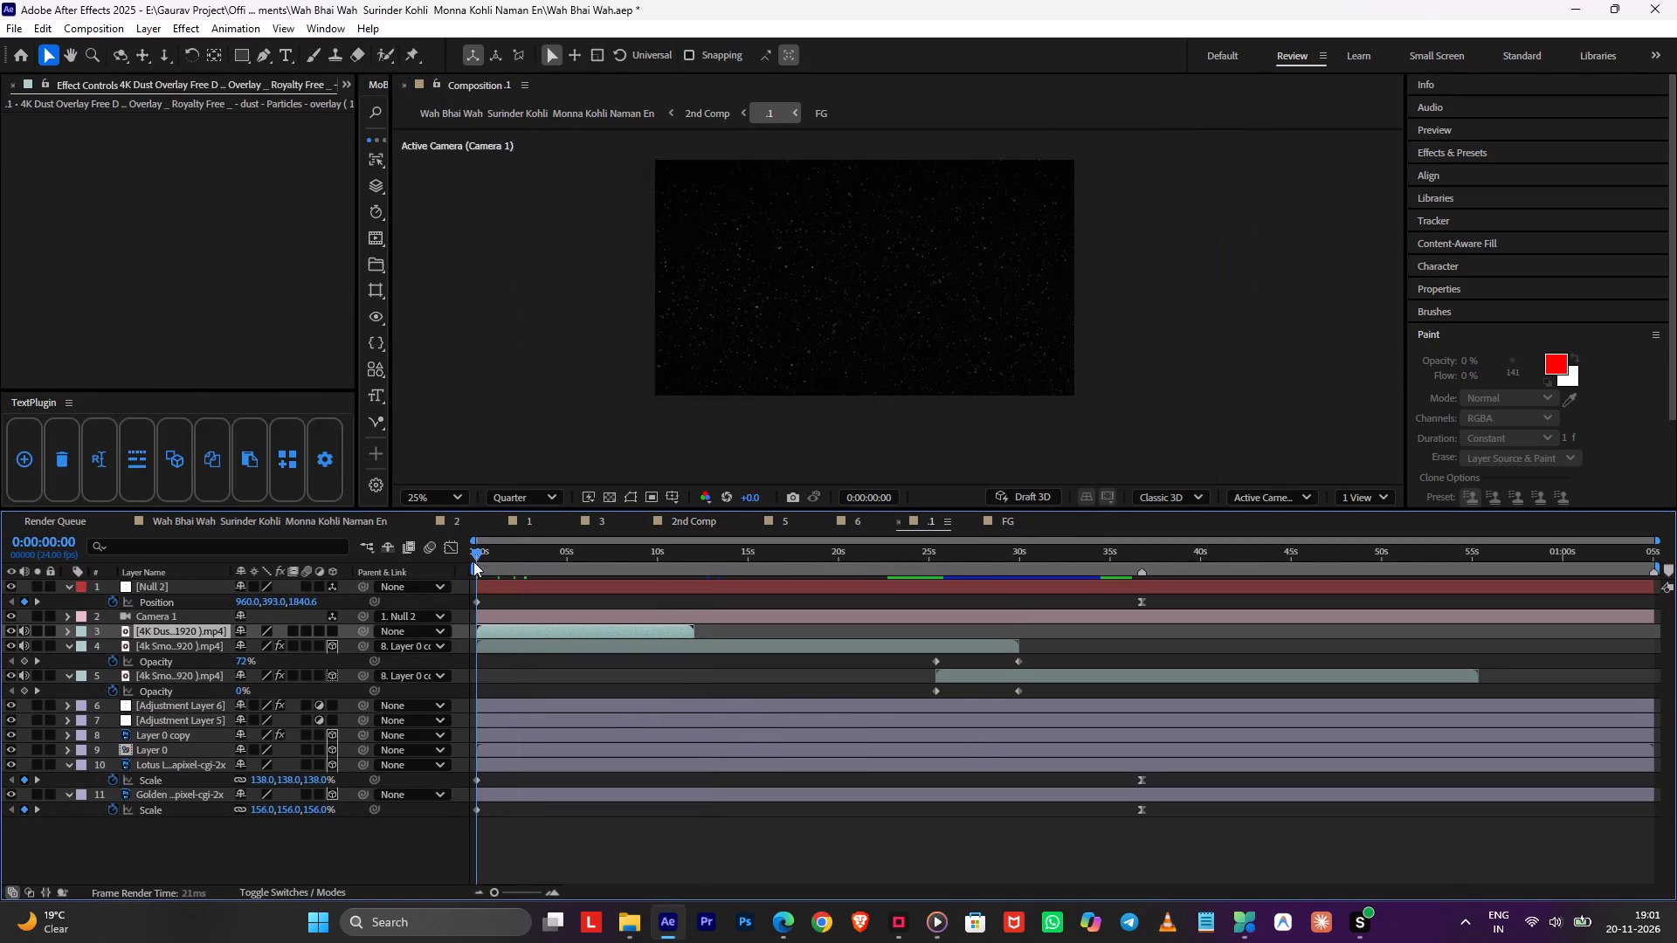
scroll(900, 378, "up", 1)
key("space")
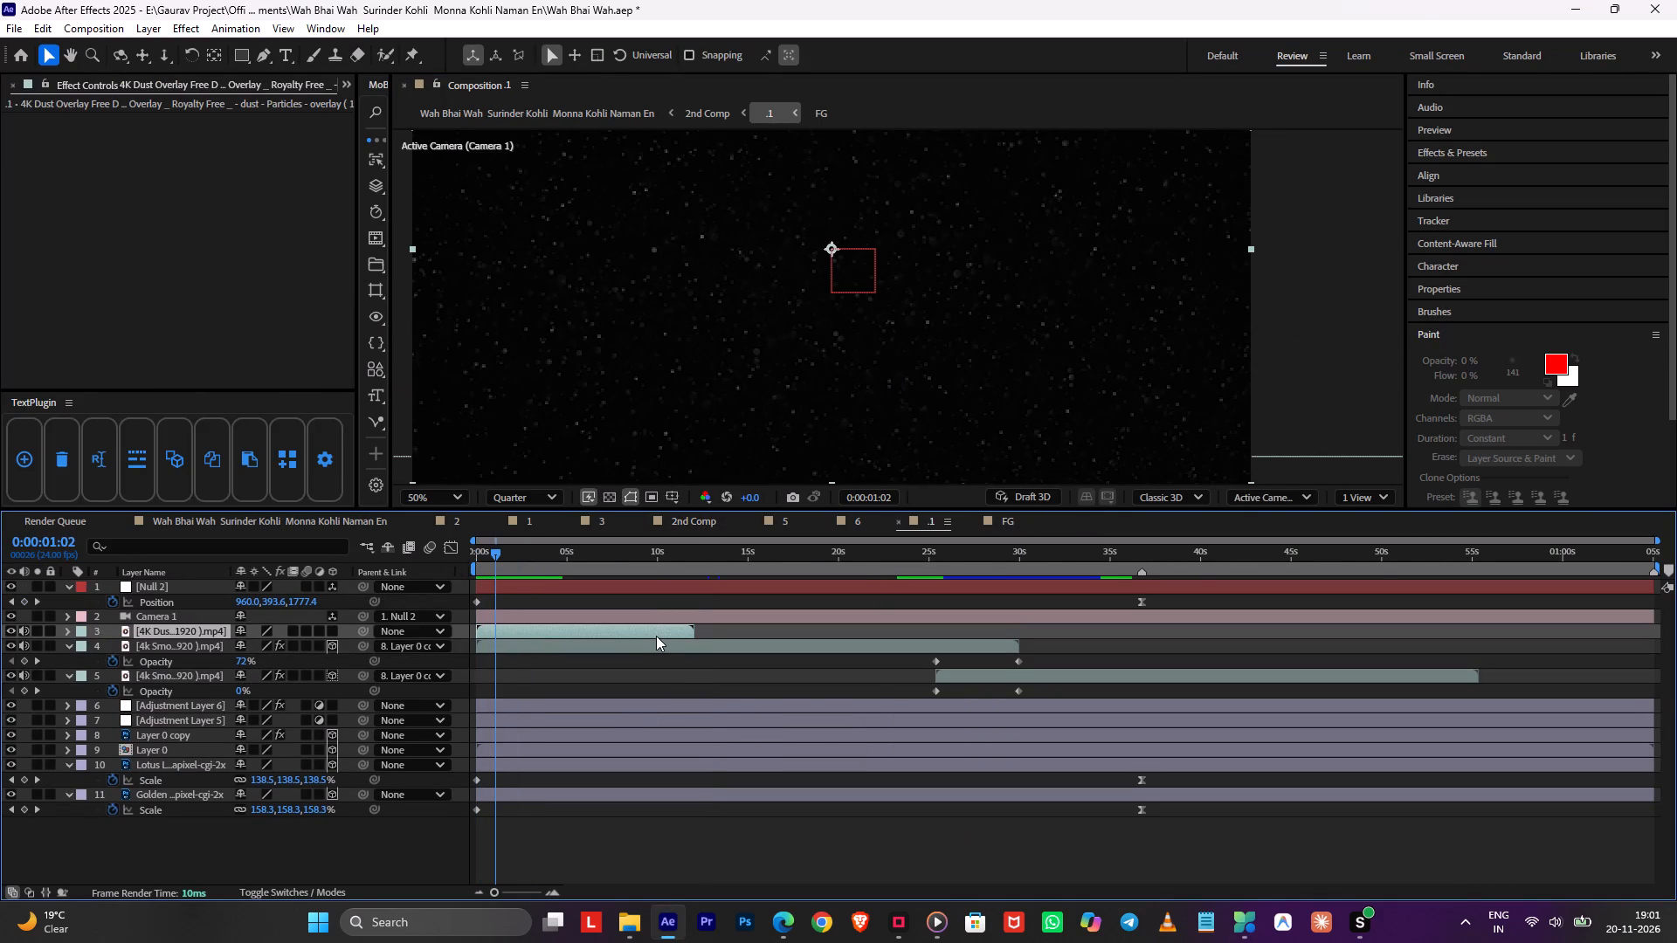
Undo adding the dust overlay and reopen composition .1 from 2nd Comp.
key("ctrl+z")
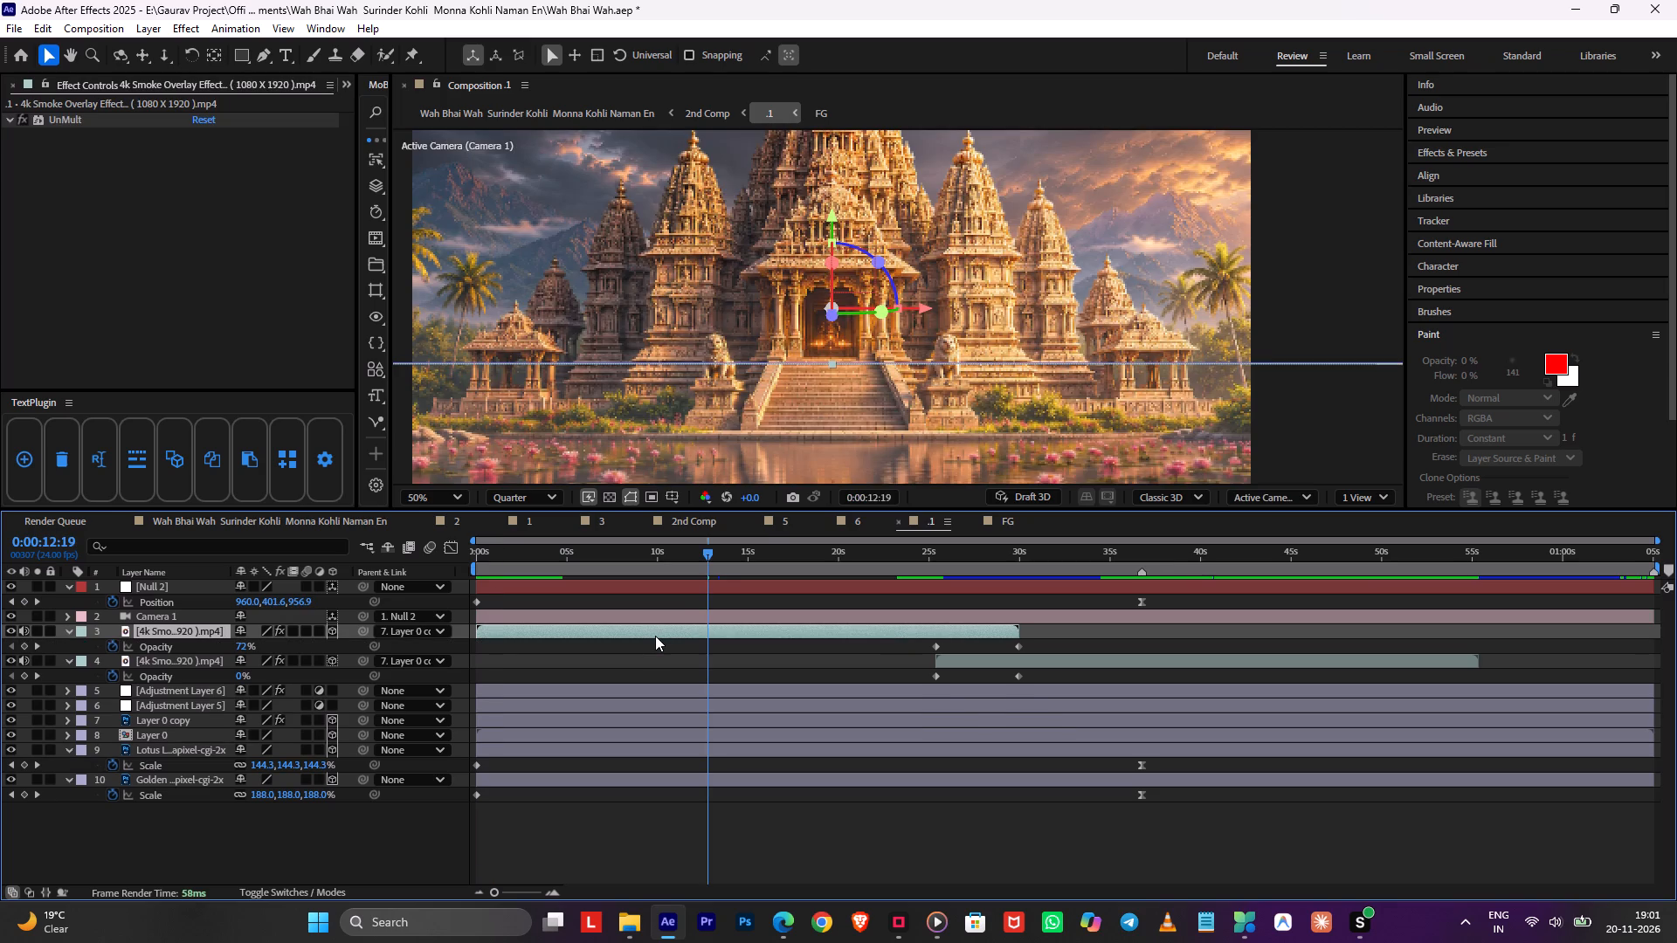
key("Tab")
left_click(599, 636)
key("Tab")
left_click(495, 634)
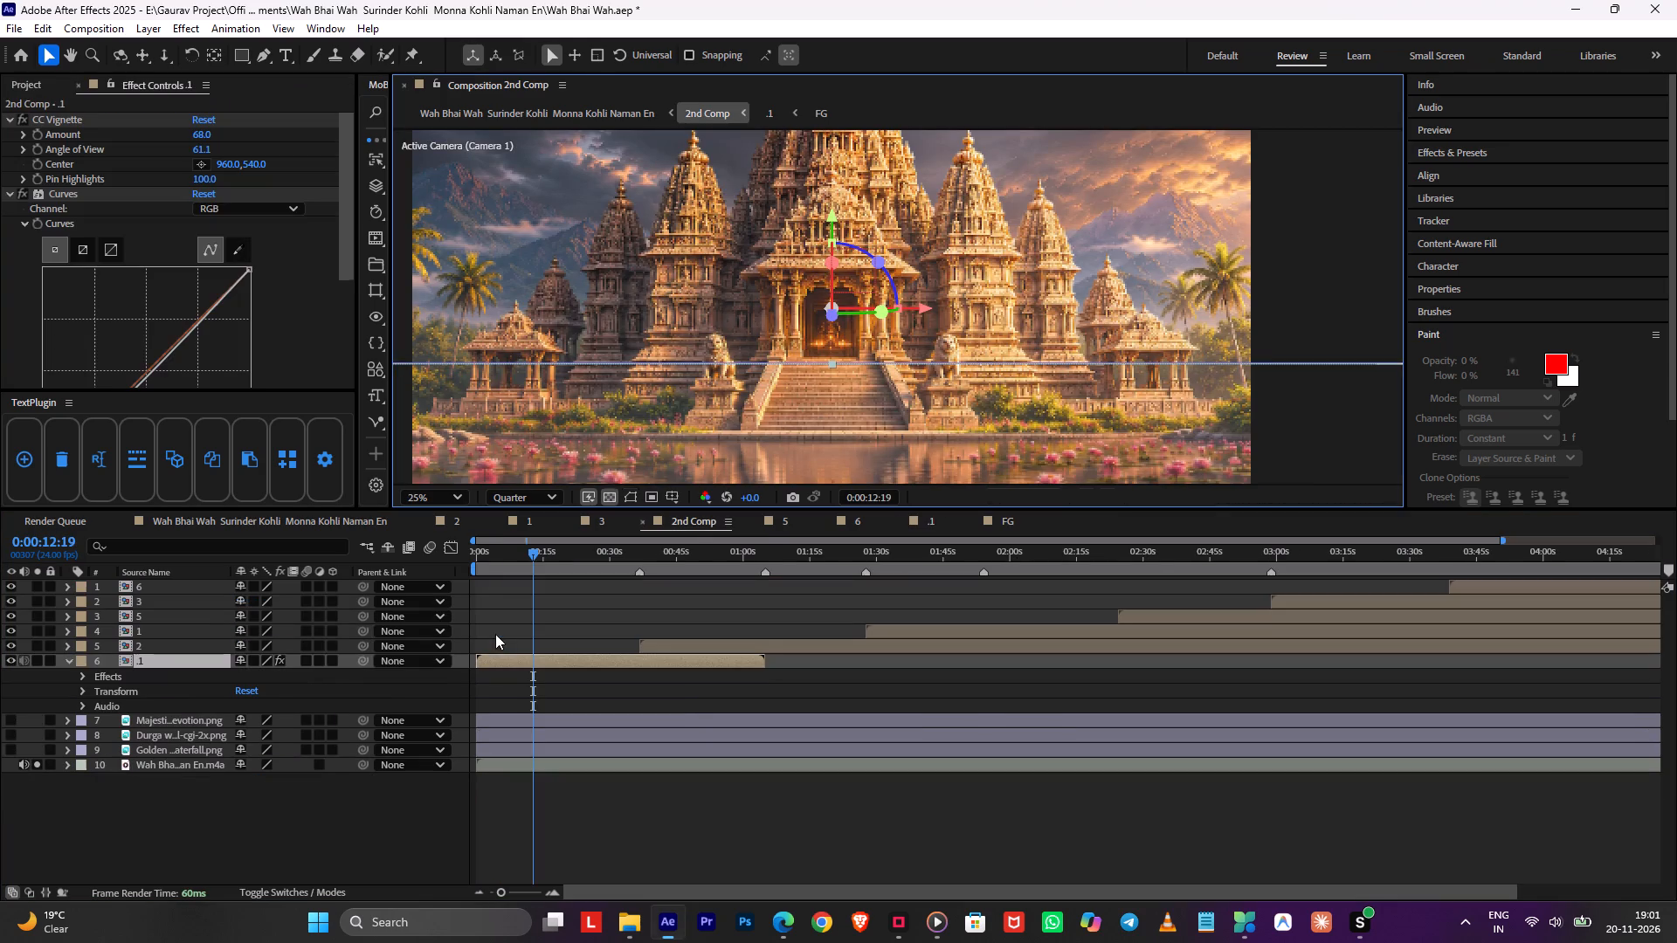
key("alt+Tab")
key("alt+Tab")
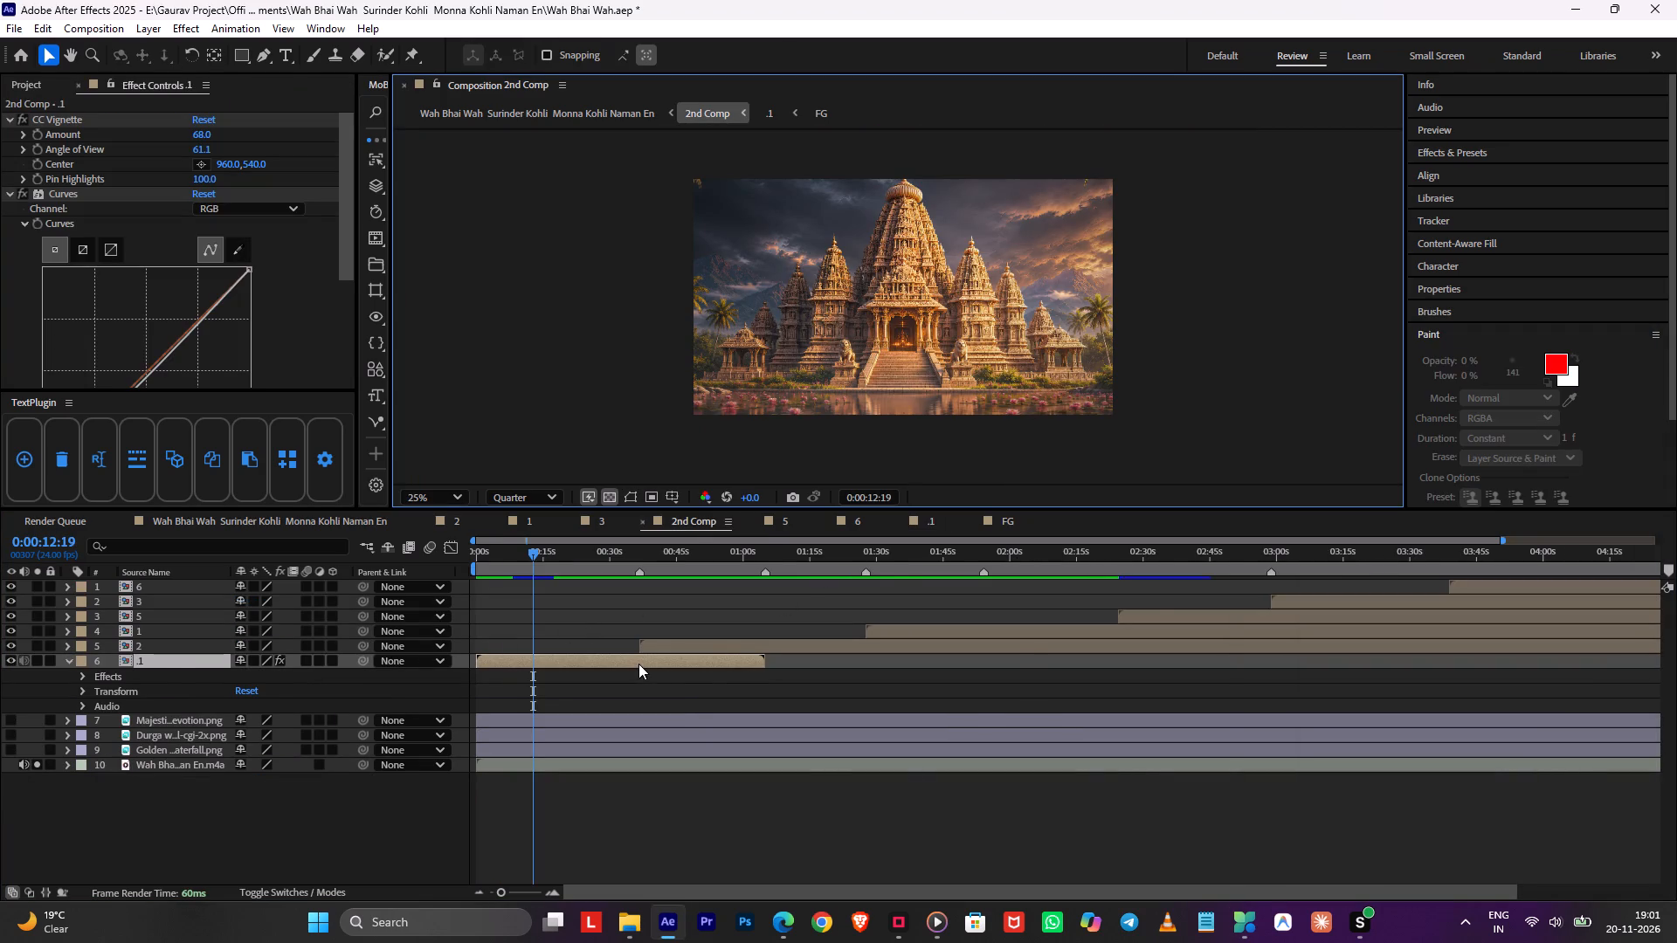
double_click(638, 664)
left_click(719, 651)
Switch to File Explorer and compare the remaining dust clips in the Particles (Dust) folder.
key("alt+Tab")
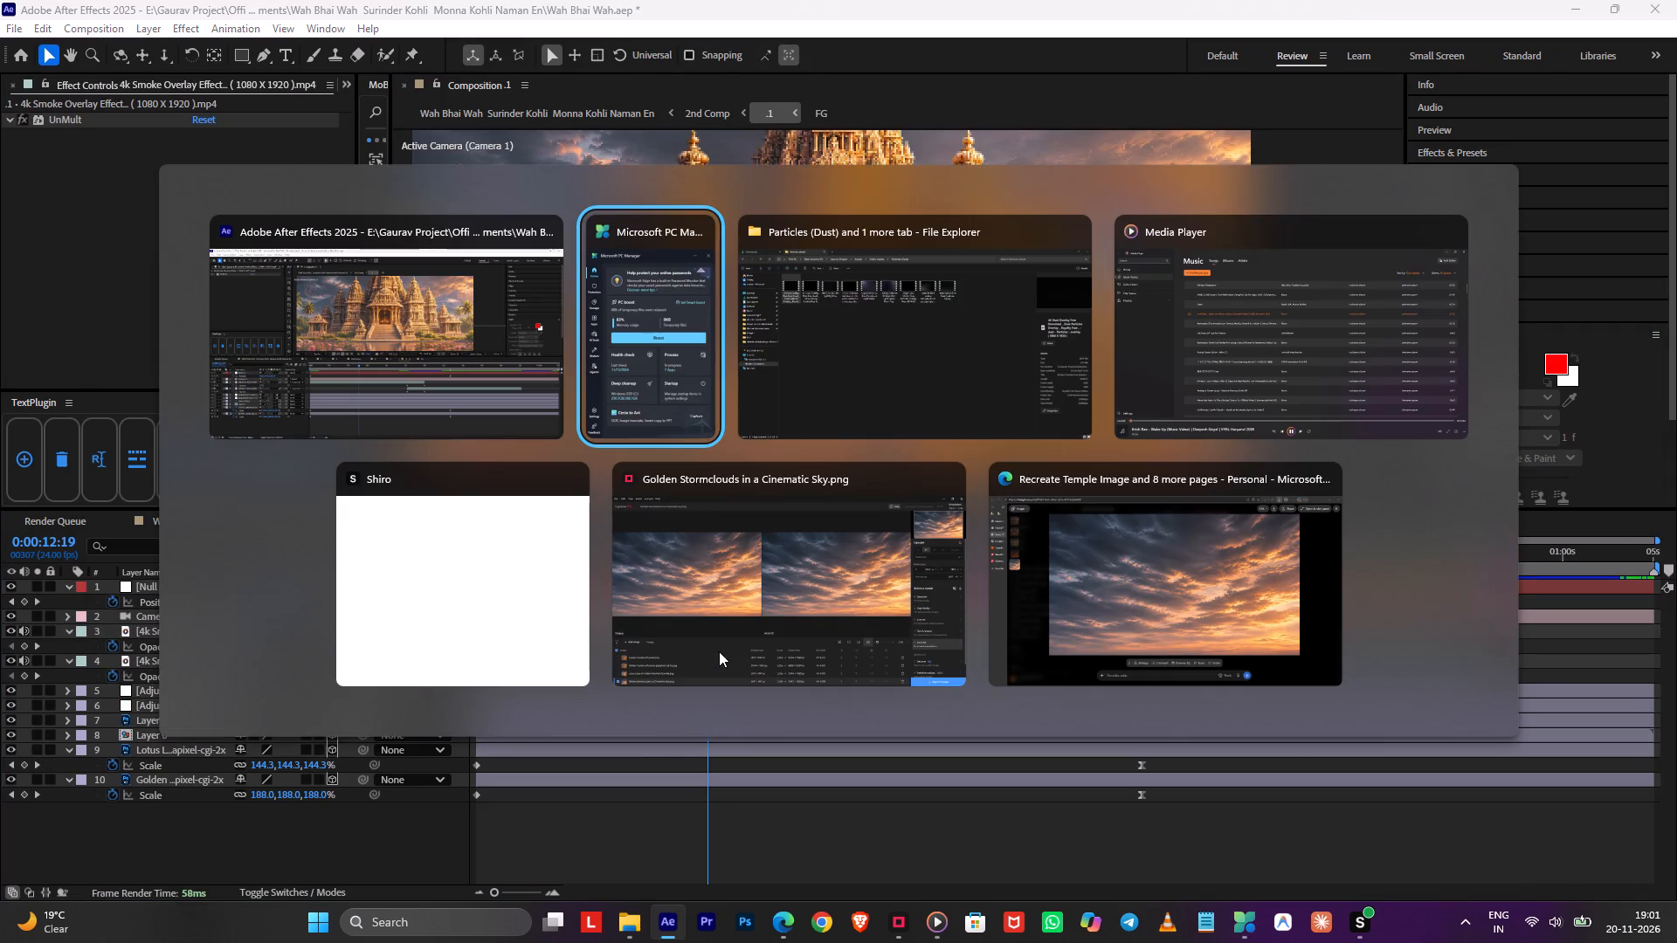
key("alt+Tab")
left_click(547, 208)
left_click(650, 204)
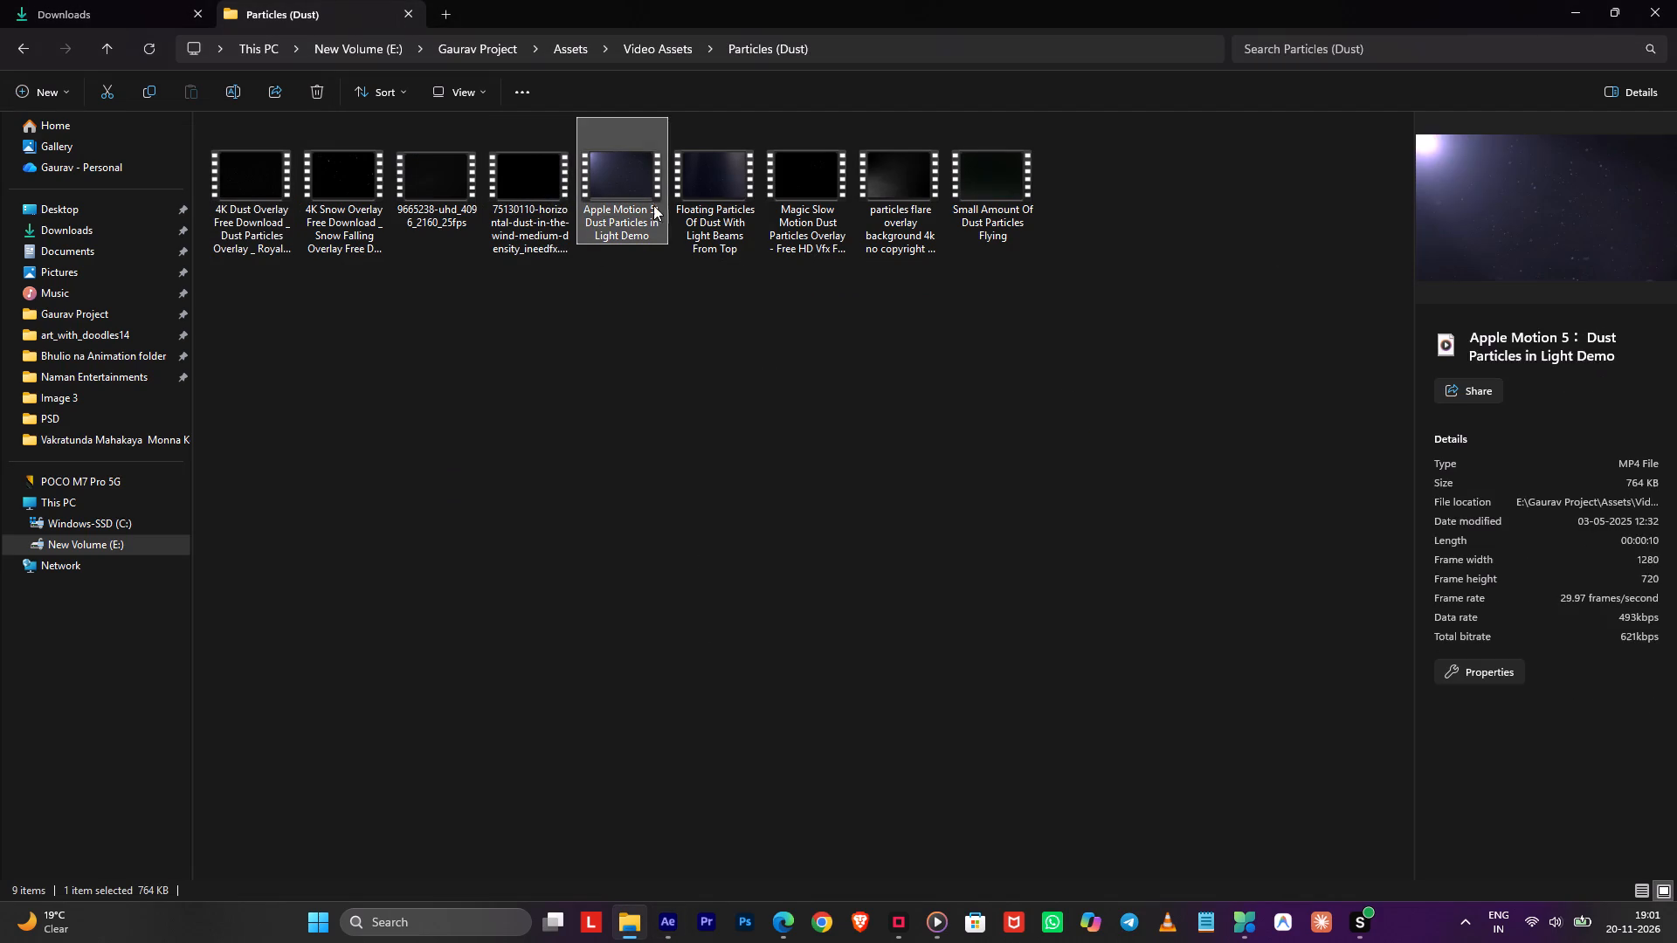
left_click(738, 205)
left_click(803, 207)
left_click(872, 203)
left_click(991, 209)
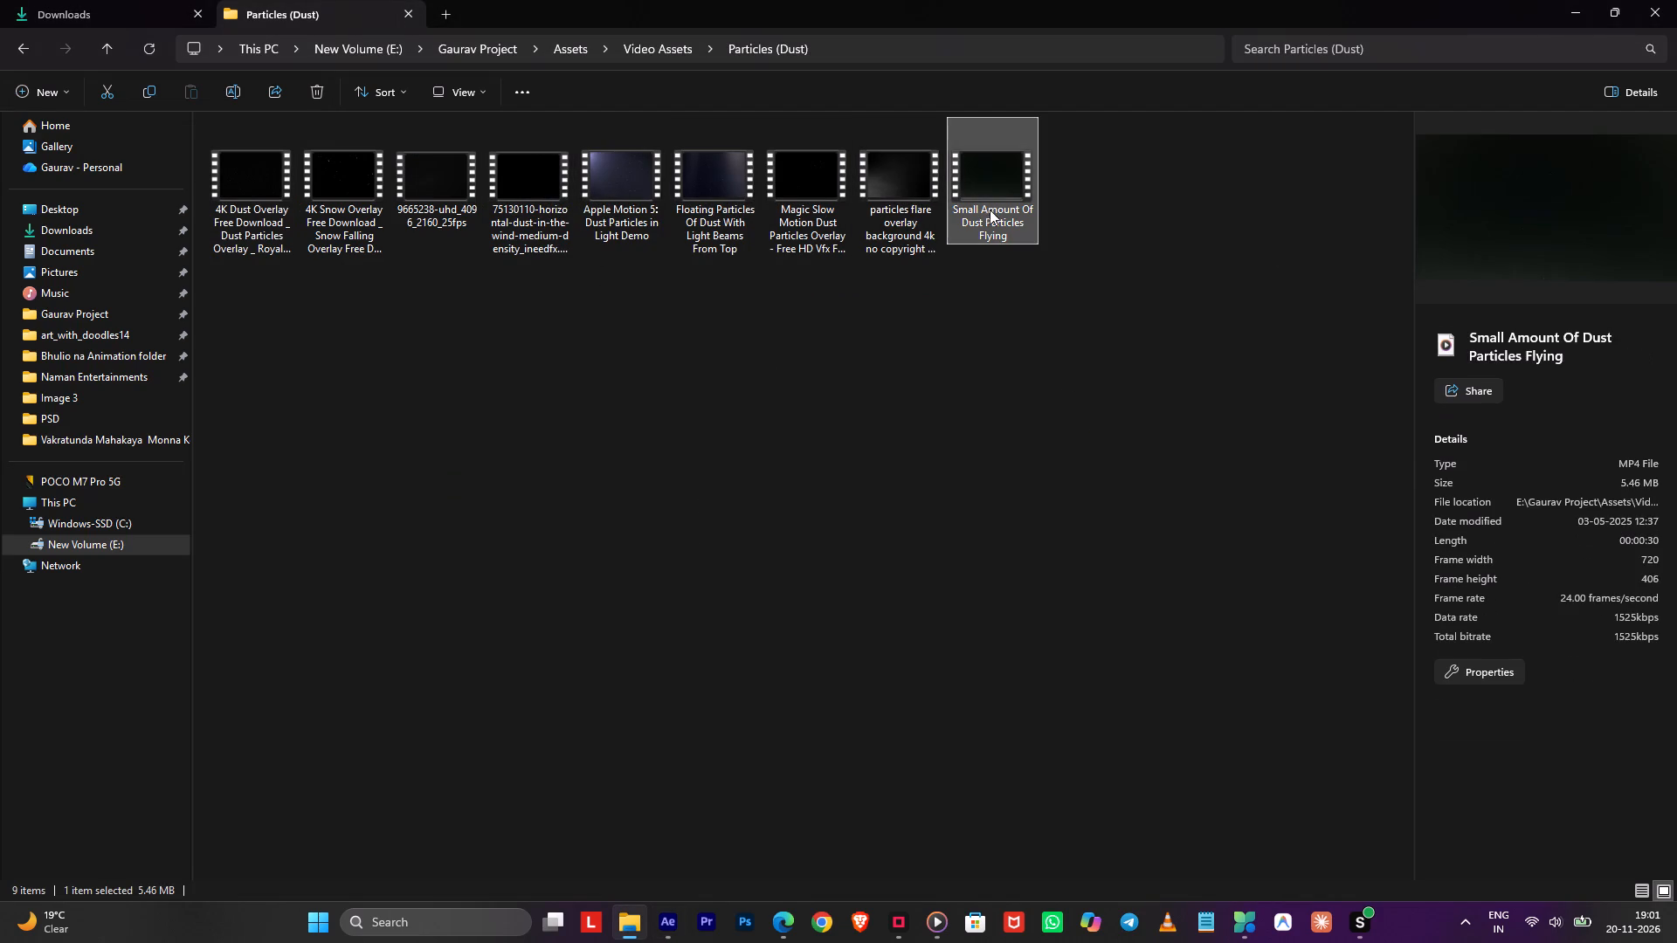
left_click(885, 215)
left_click(811, 217)
left_click(493, 208)
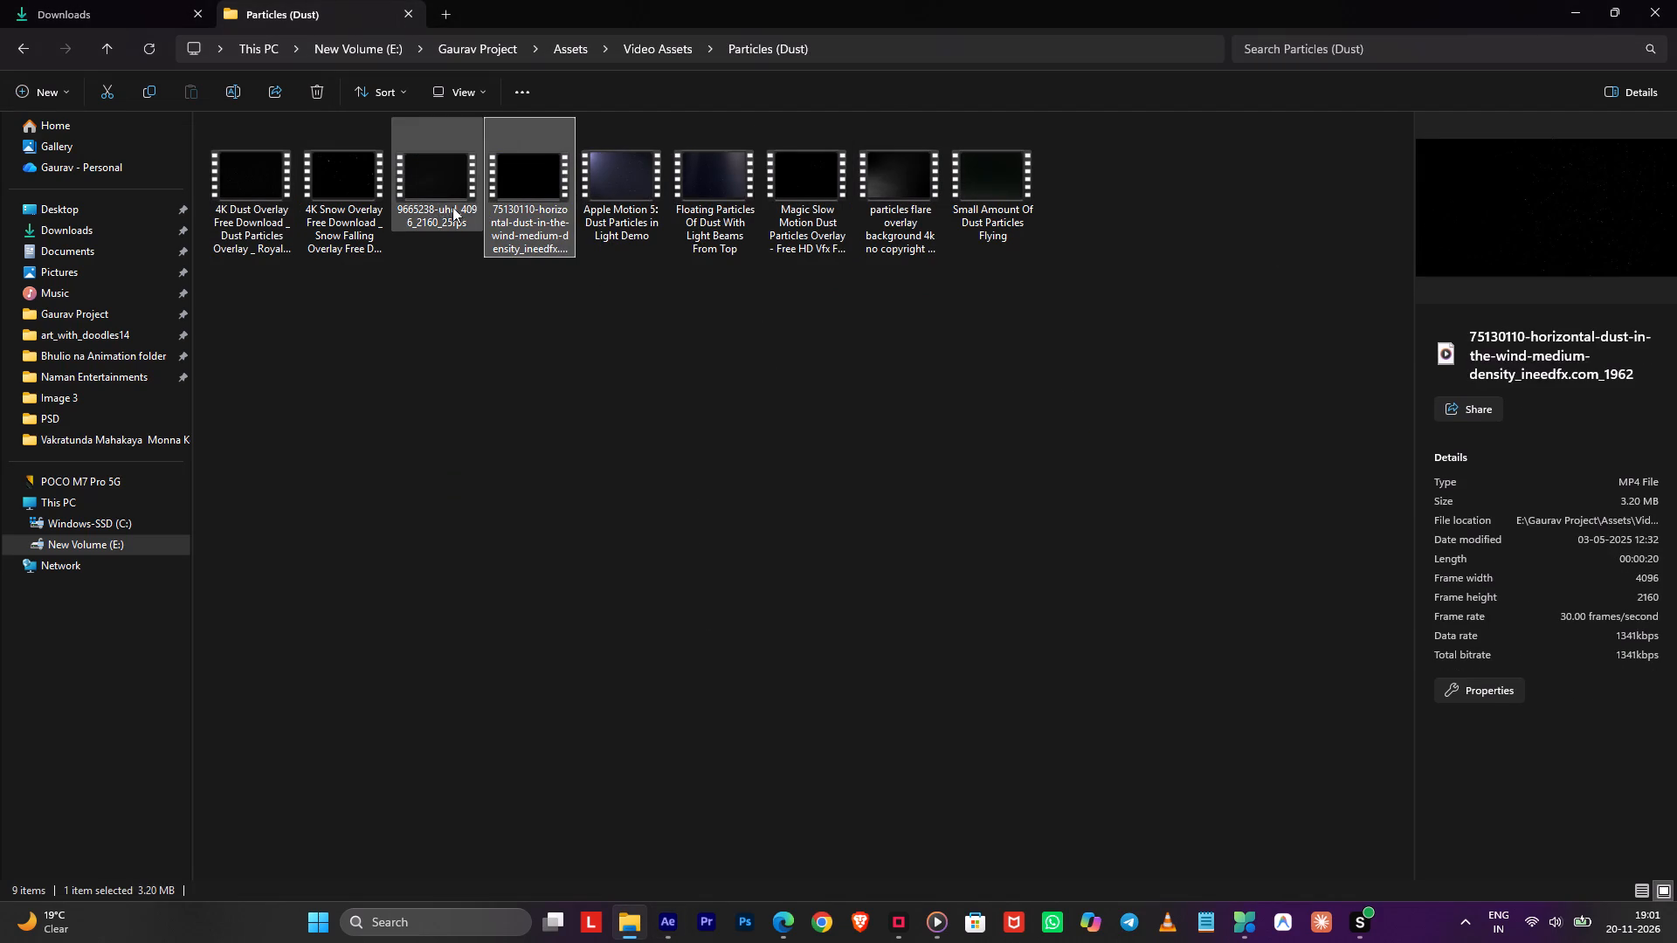
left_click(424, 203)
left_click(390, 203)
left_click(358, 203)
left_click_drag(442, 286, 475, 299)
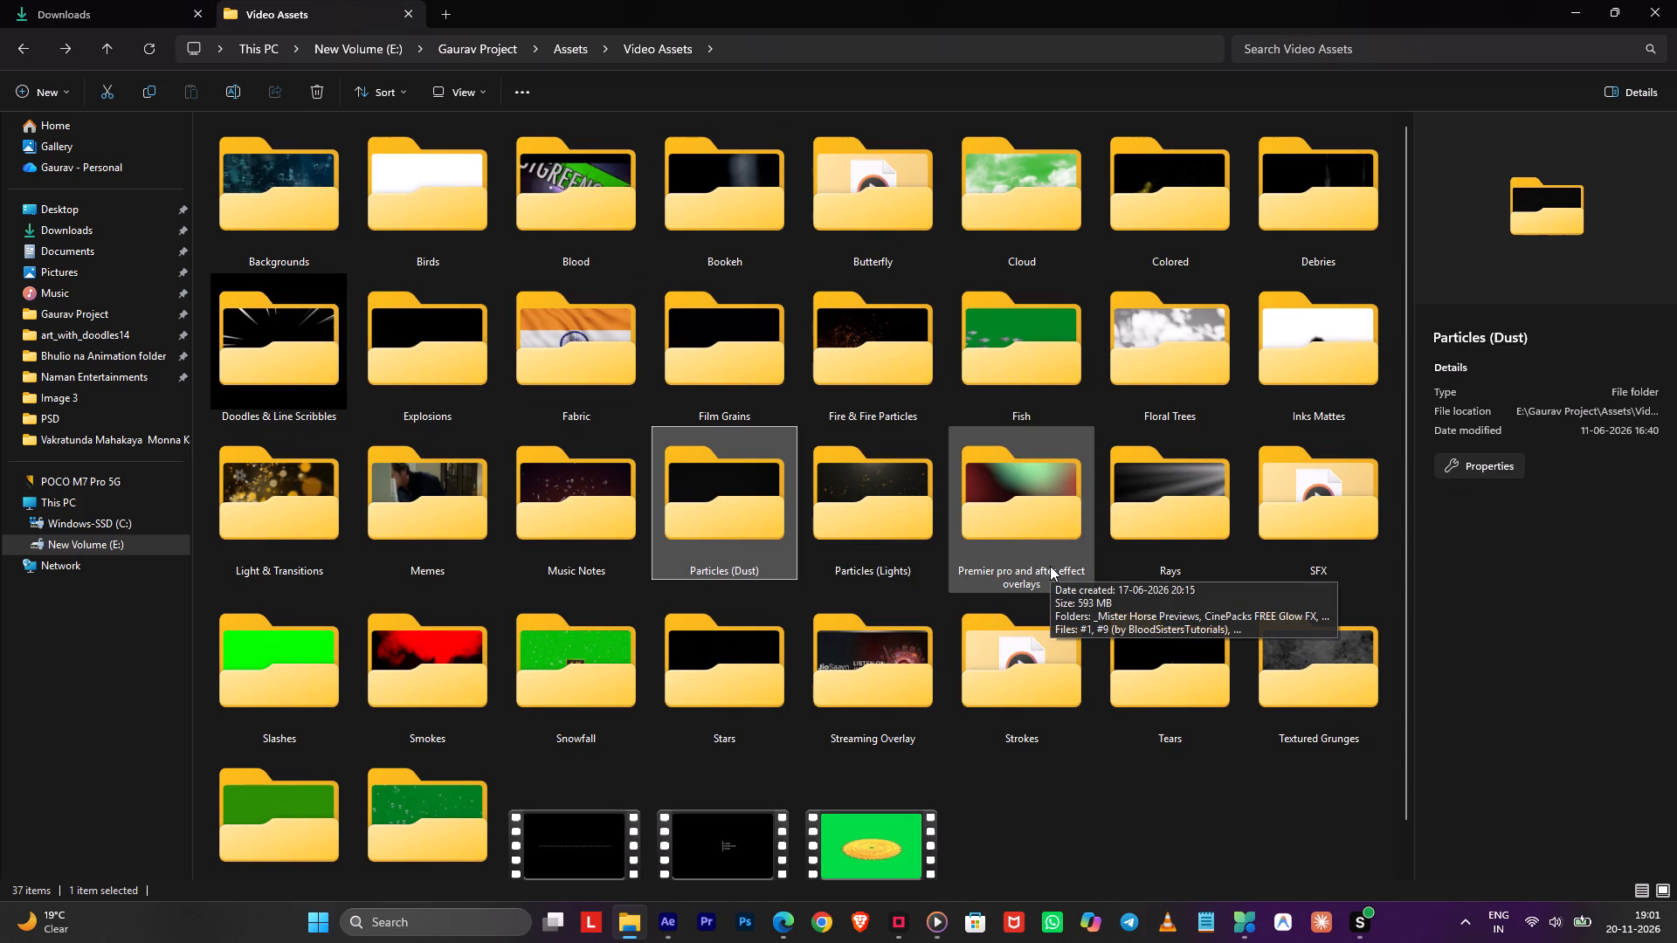
Open the Film Grains folder in Video Assets and examine its White Dust and Old Film Grain clips.
double_click(743, 369)
left_click(417, 205)
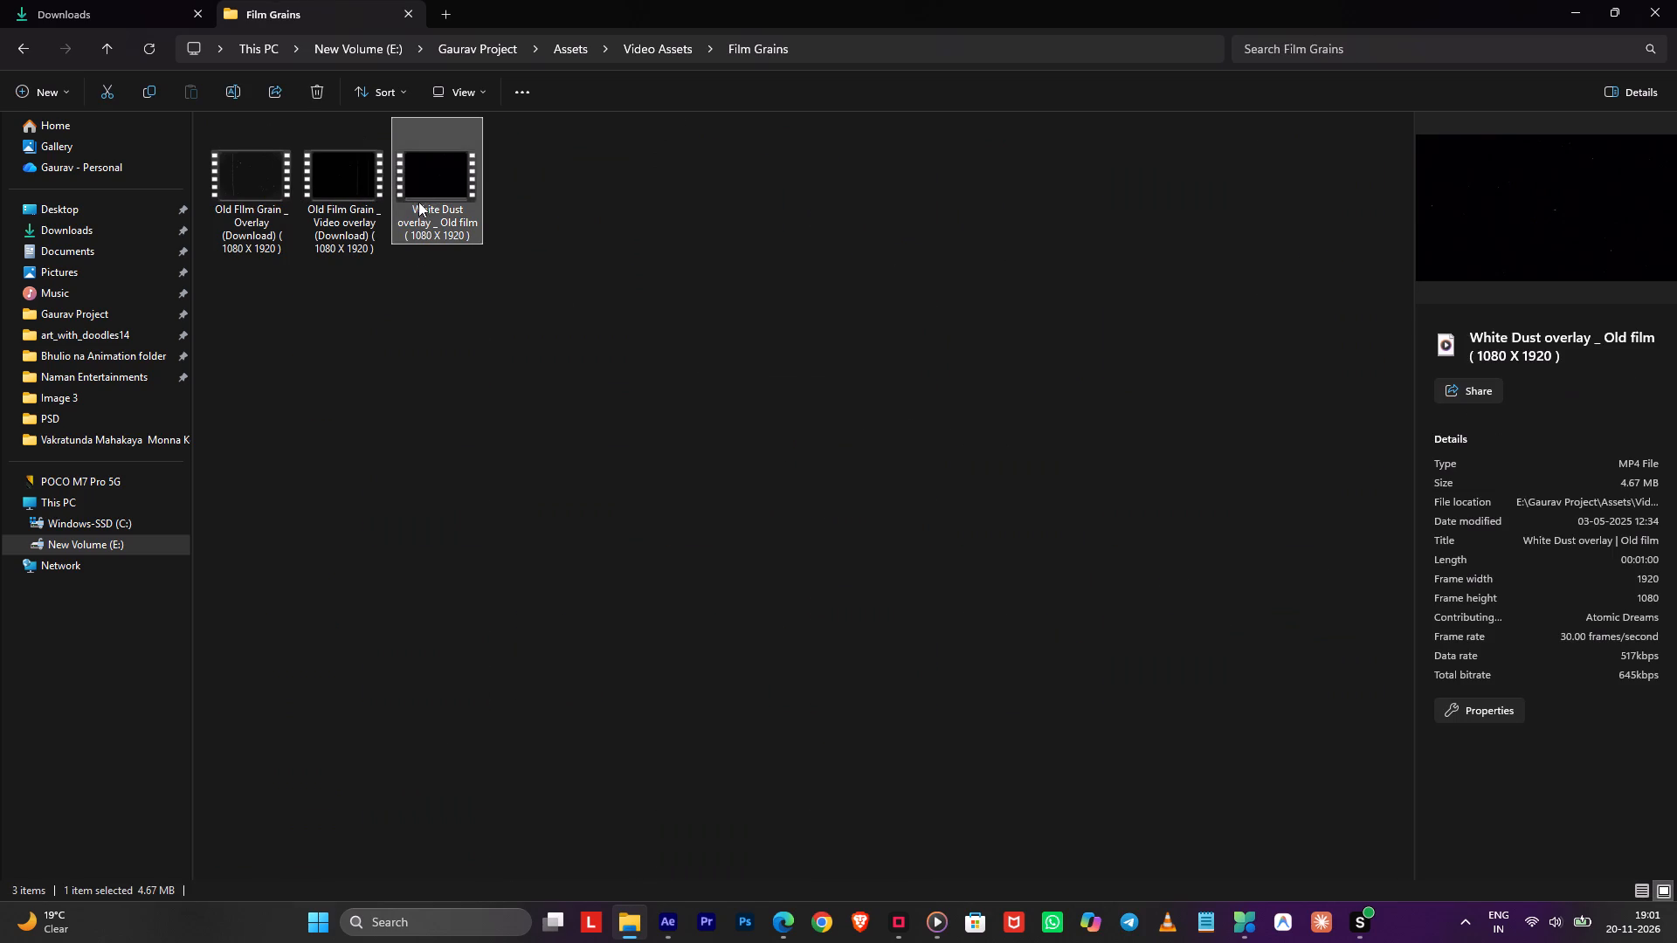
left_click(291, 198)
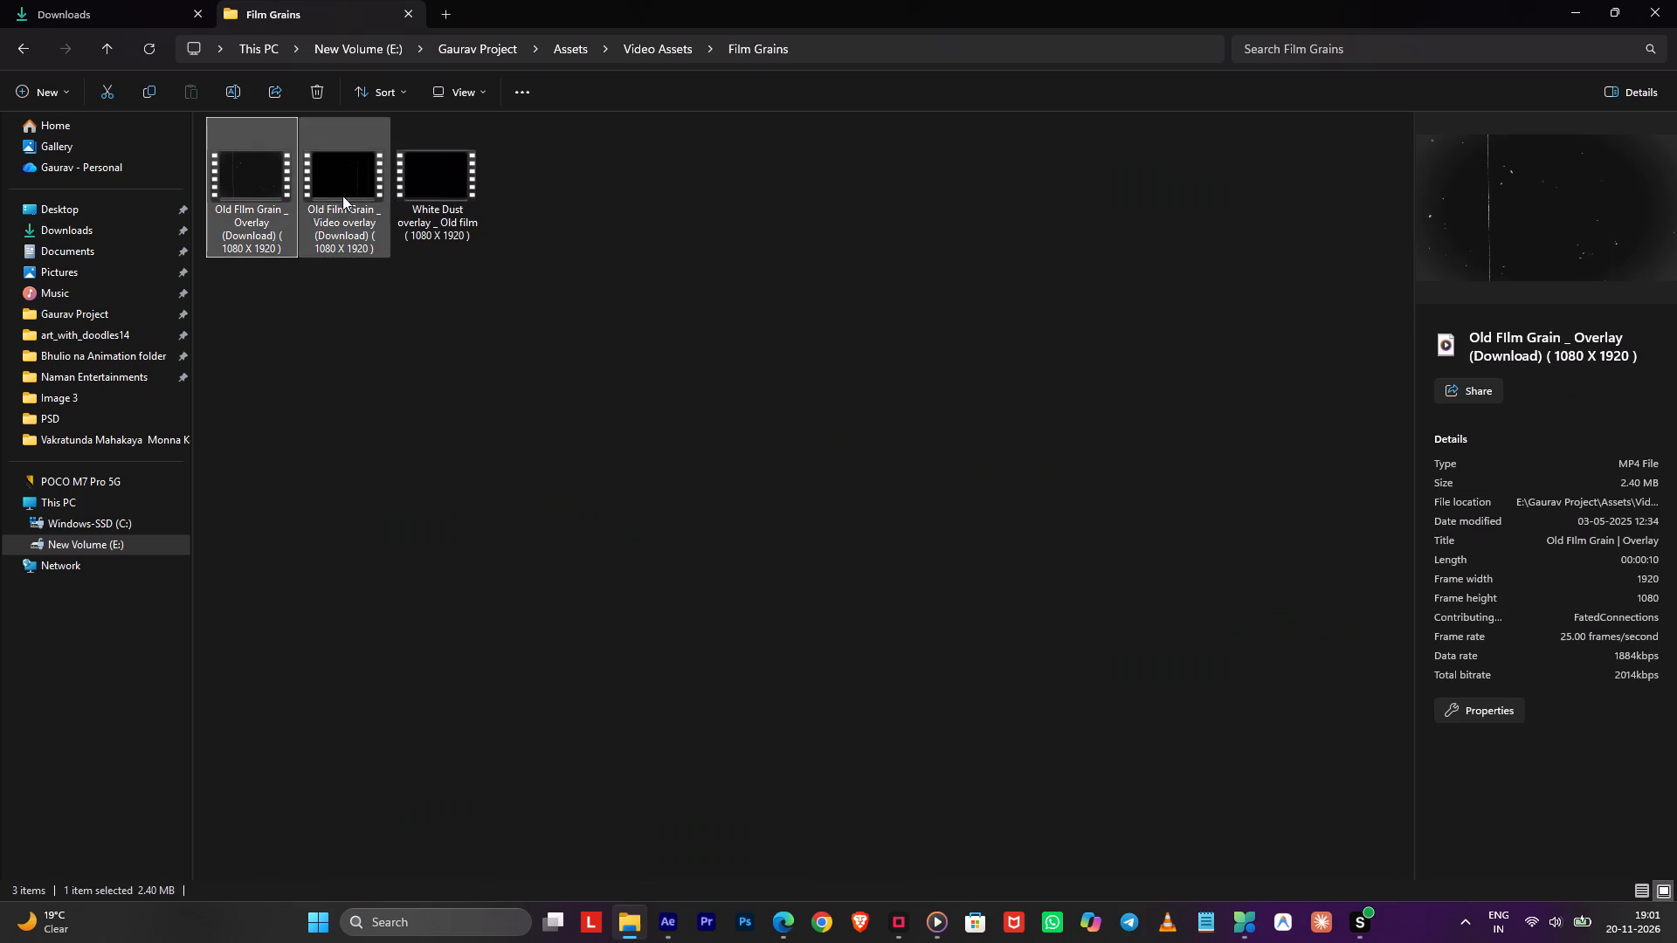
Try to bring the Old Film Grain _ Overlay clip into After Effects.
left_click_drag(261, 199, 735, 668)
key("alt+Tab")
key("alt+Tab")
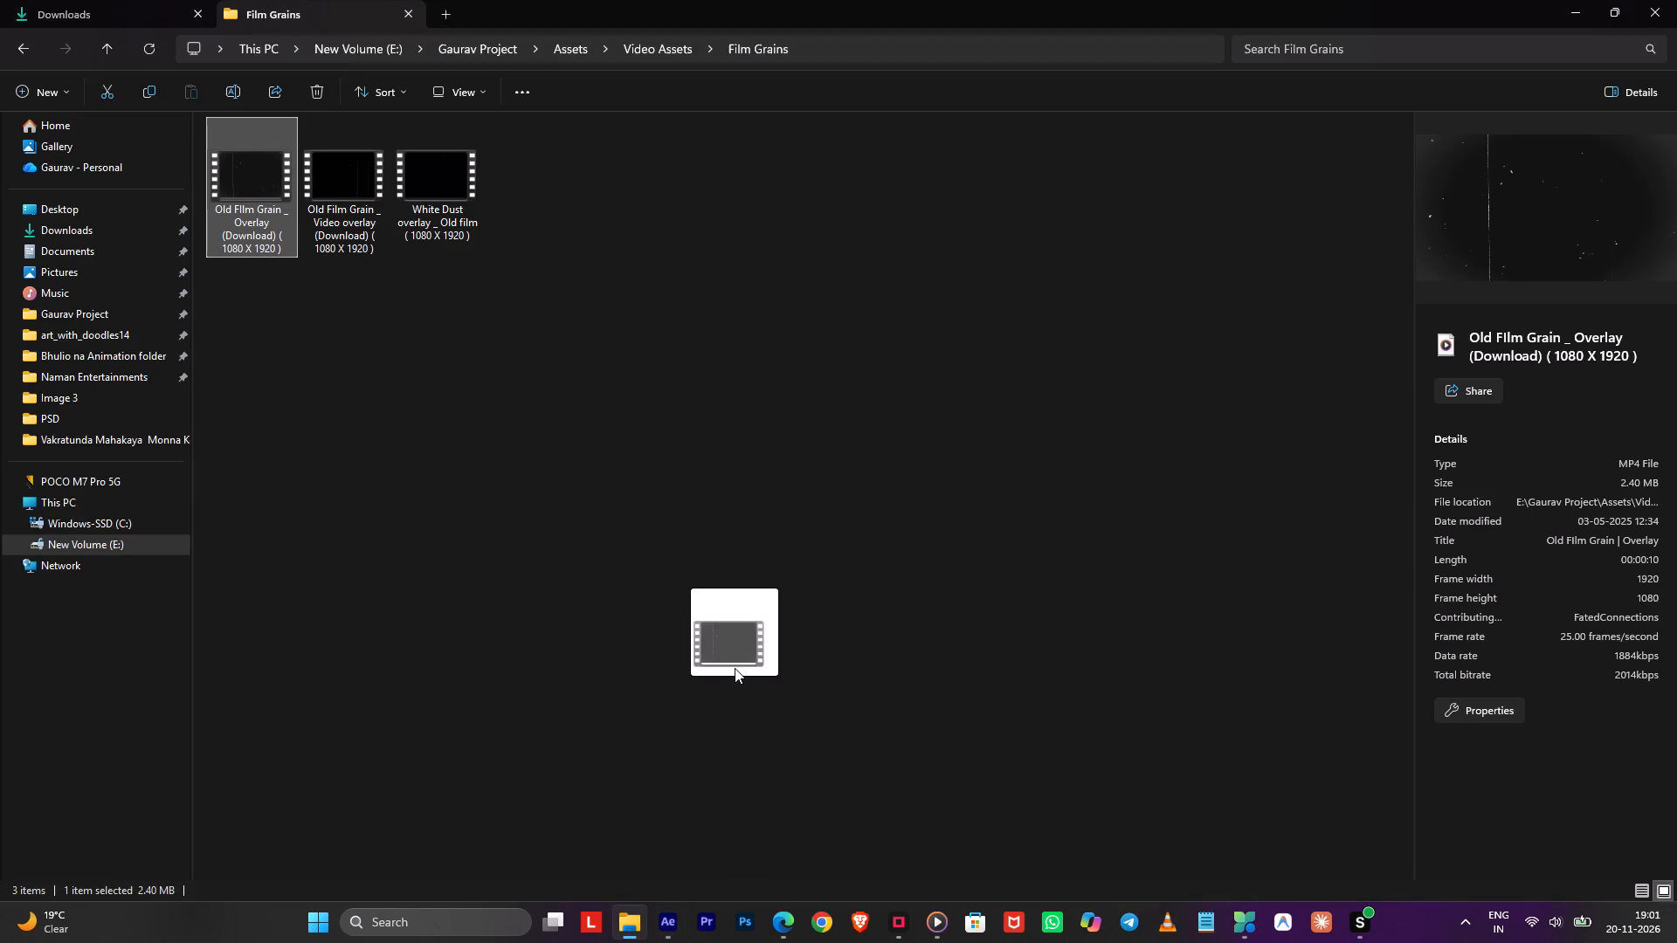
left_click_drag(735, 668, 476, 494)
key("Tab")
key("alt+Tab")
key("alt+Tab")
Play the Old Film Grain and White Dust overlay clips in Media Player to judge their look.
double_click(351, 206)
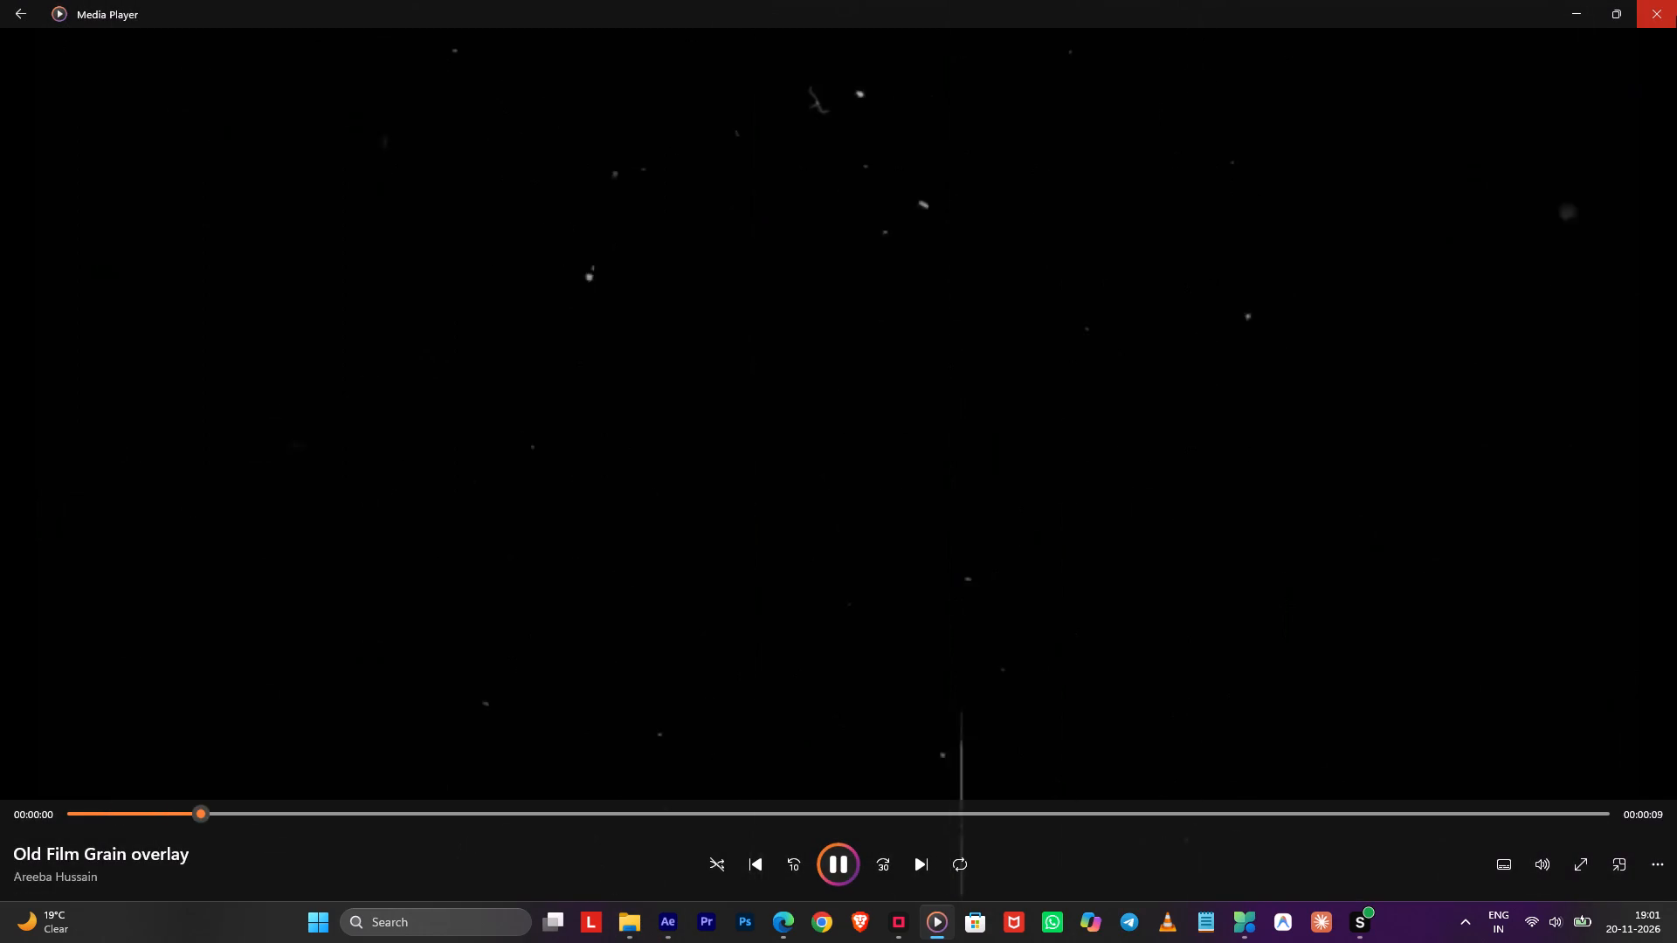
left_click(1676, 16)
double_click(268, 190)
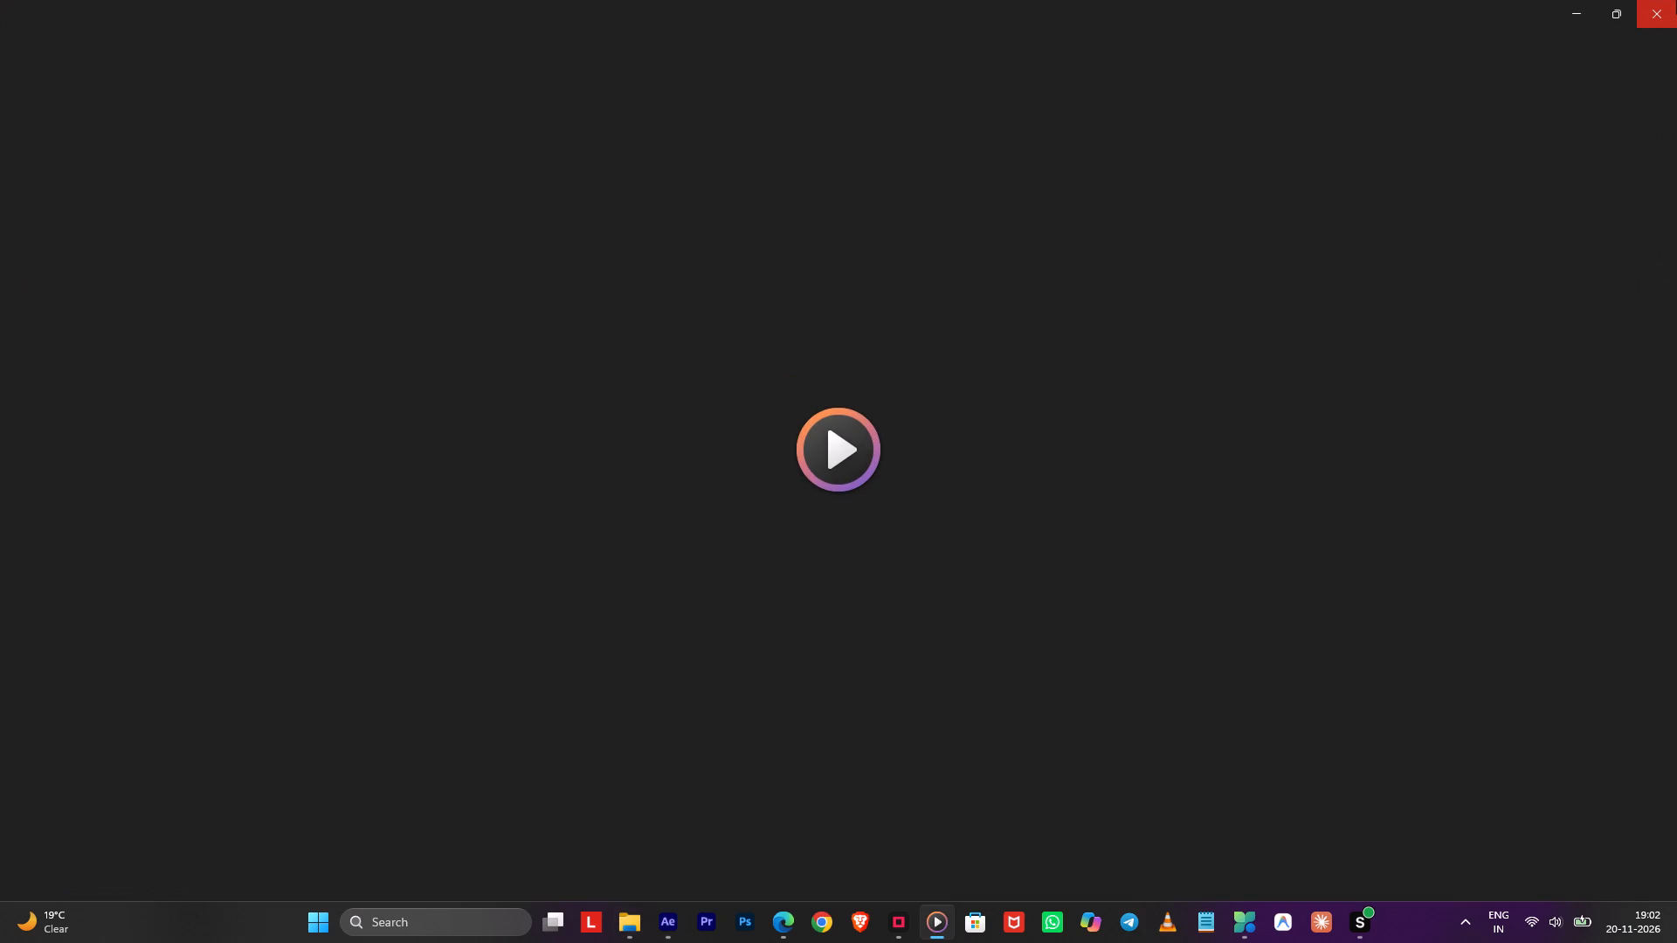
left_click(1676, 0)
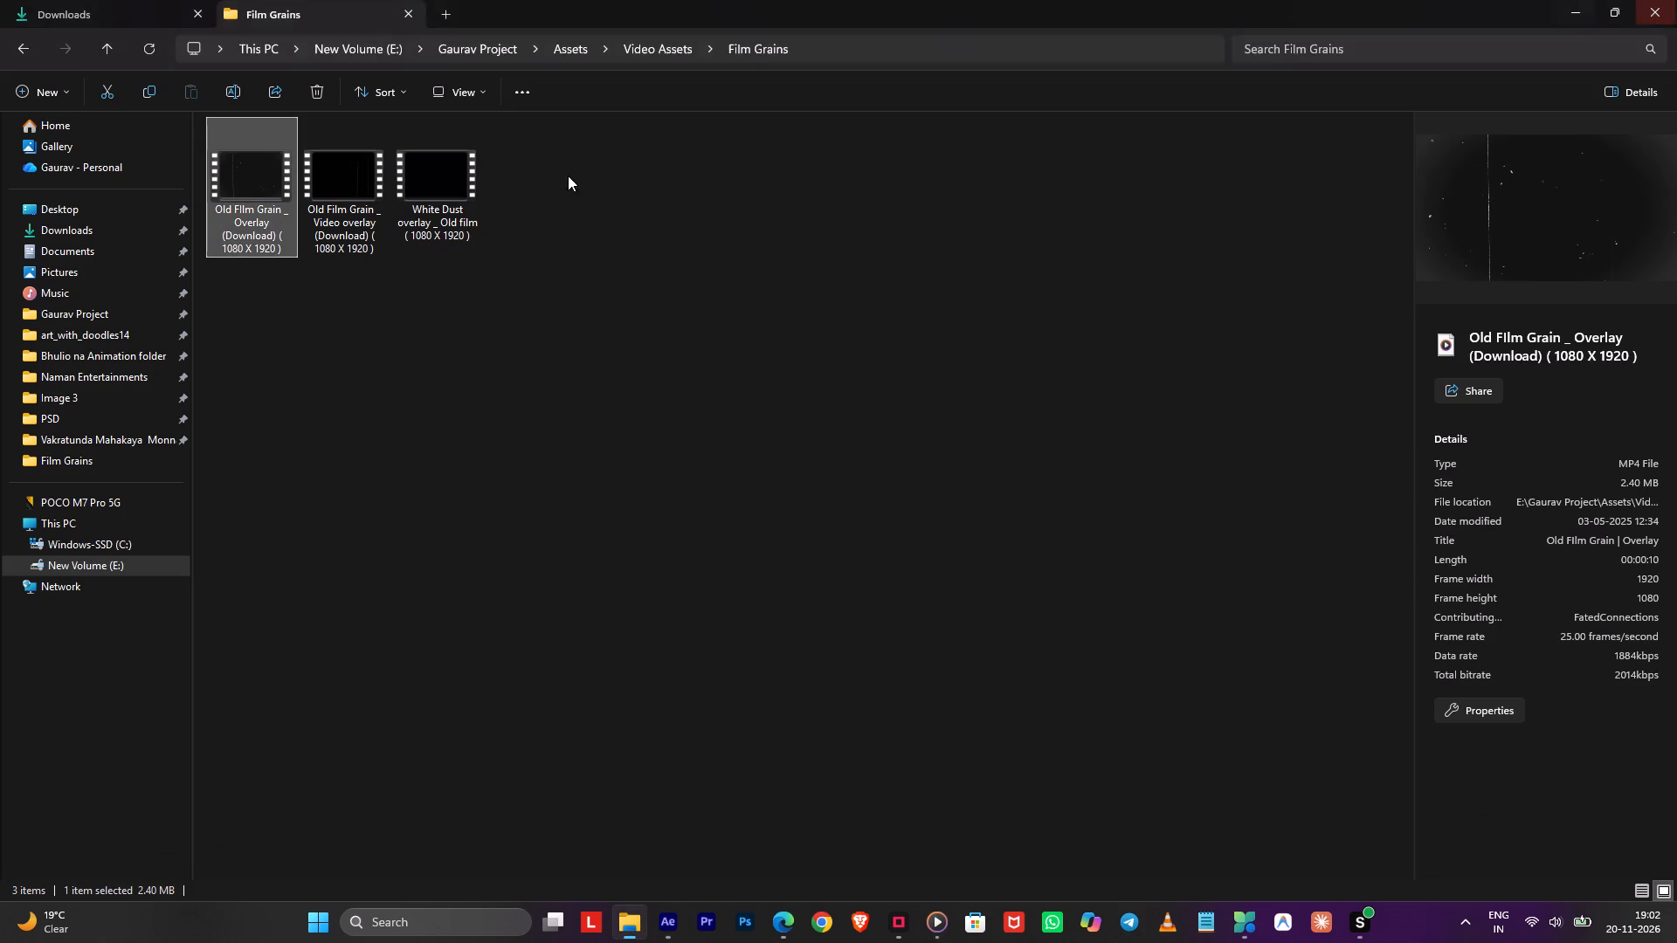
double_click(393, 184)
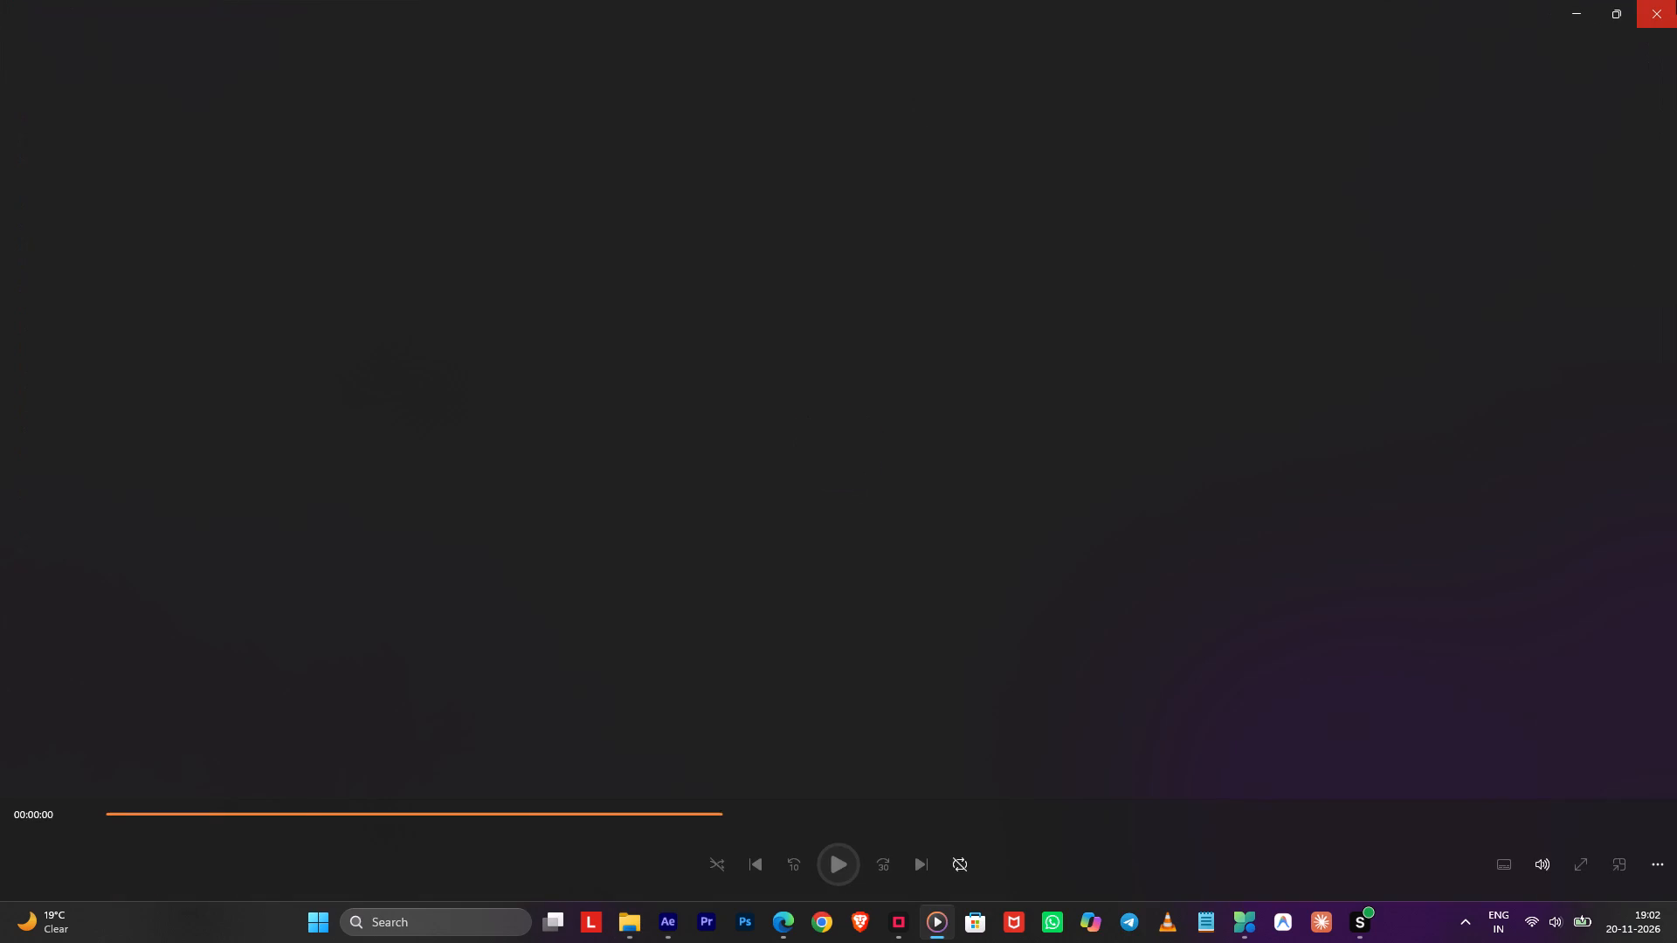
left_click(1657, 5)
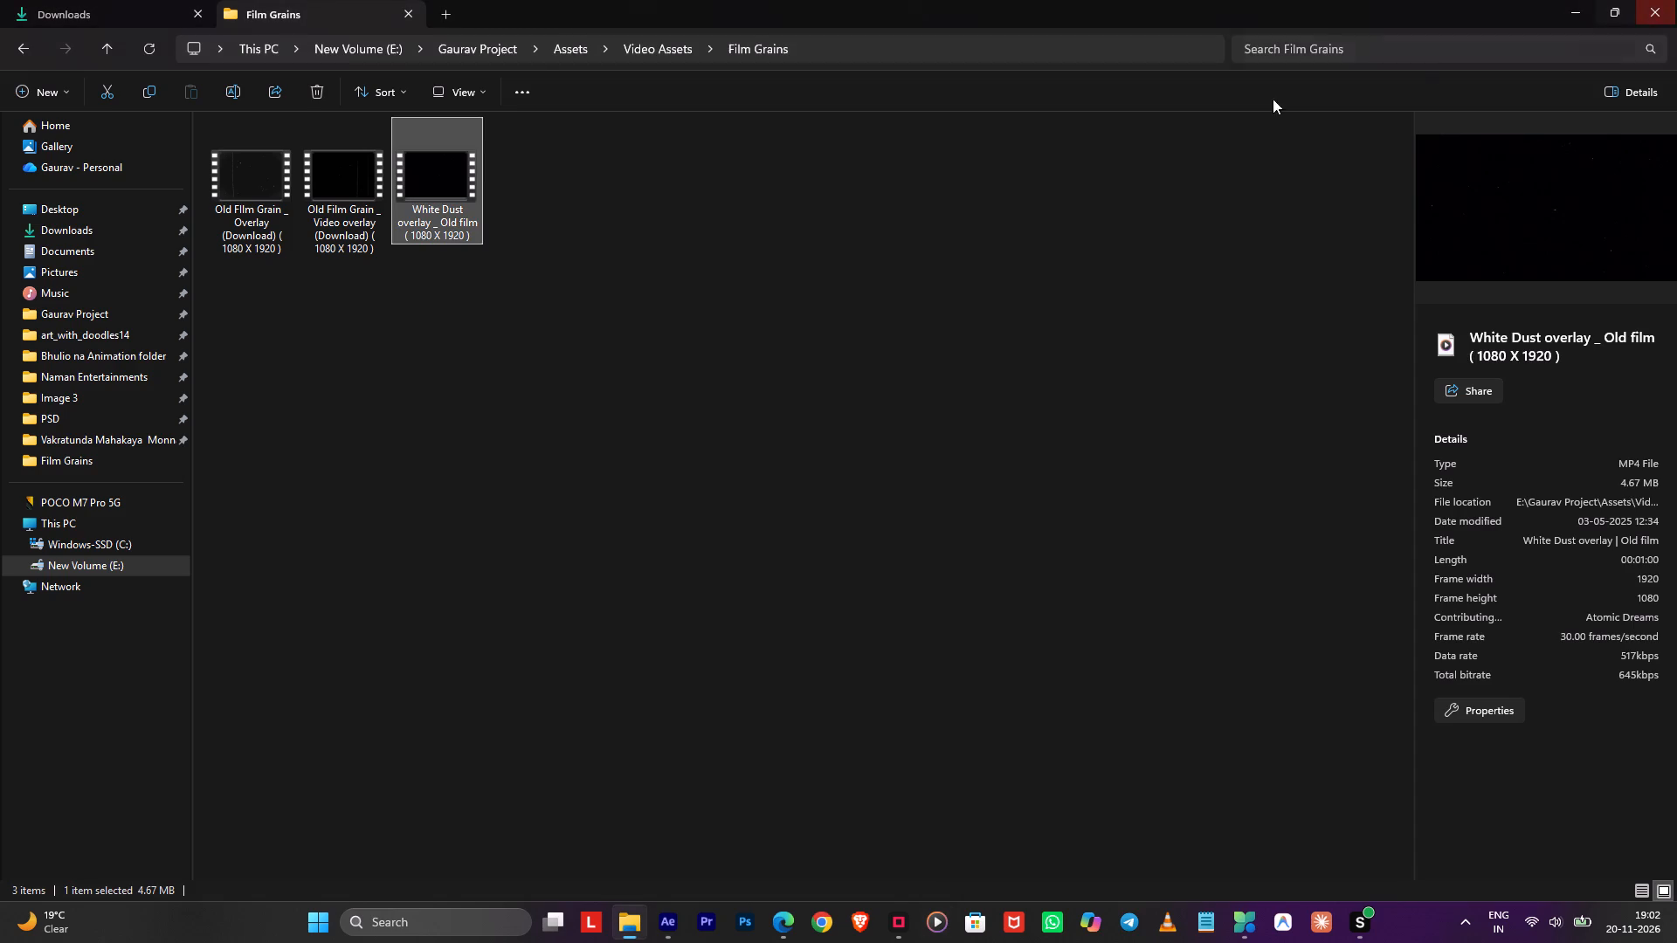
Import the Old Film Grain _ Overlay (Download) clip from the Film Grains folder into composition .1 in After Effects.
left_click(357, 171)
left_click(254, 172)
left_click_drag(226, 173, 946, 582)
key("alt+Tab")
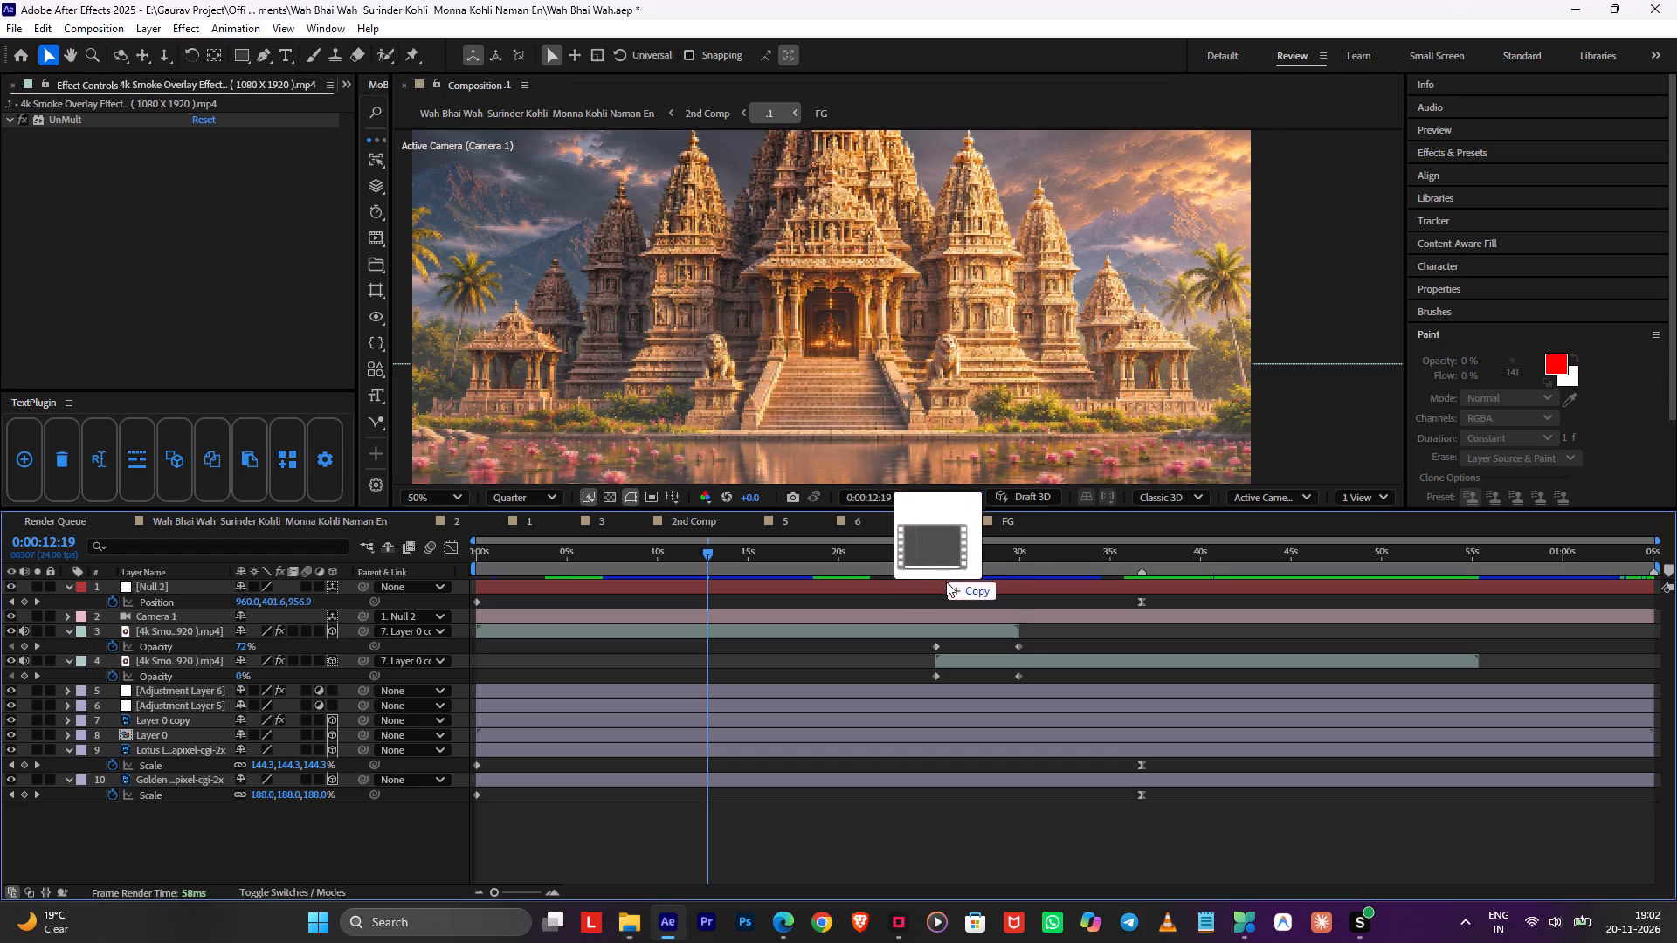
left_click_drag(946, 582, 915, 740)
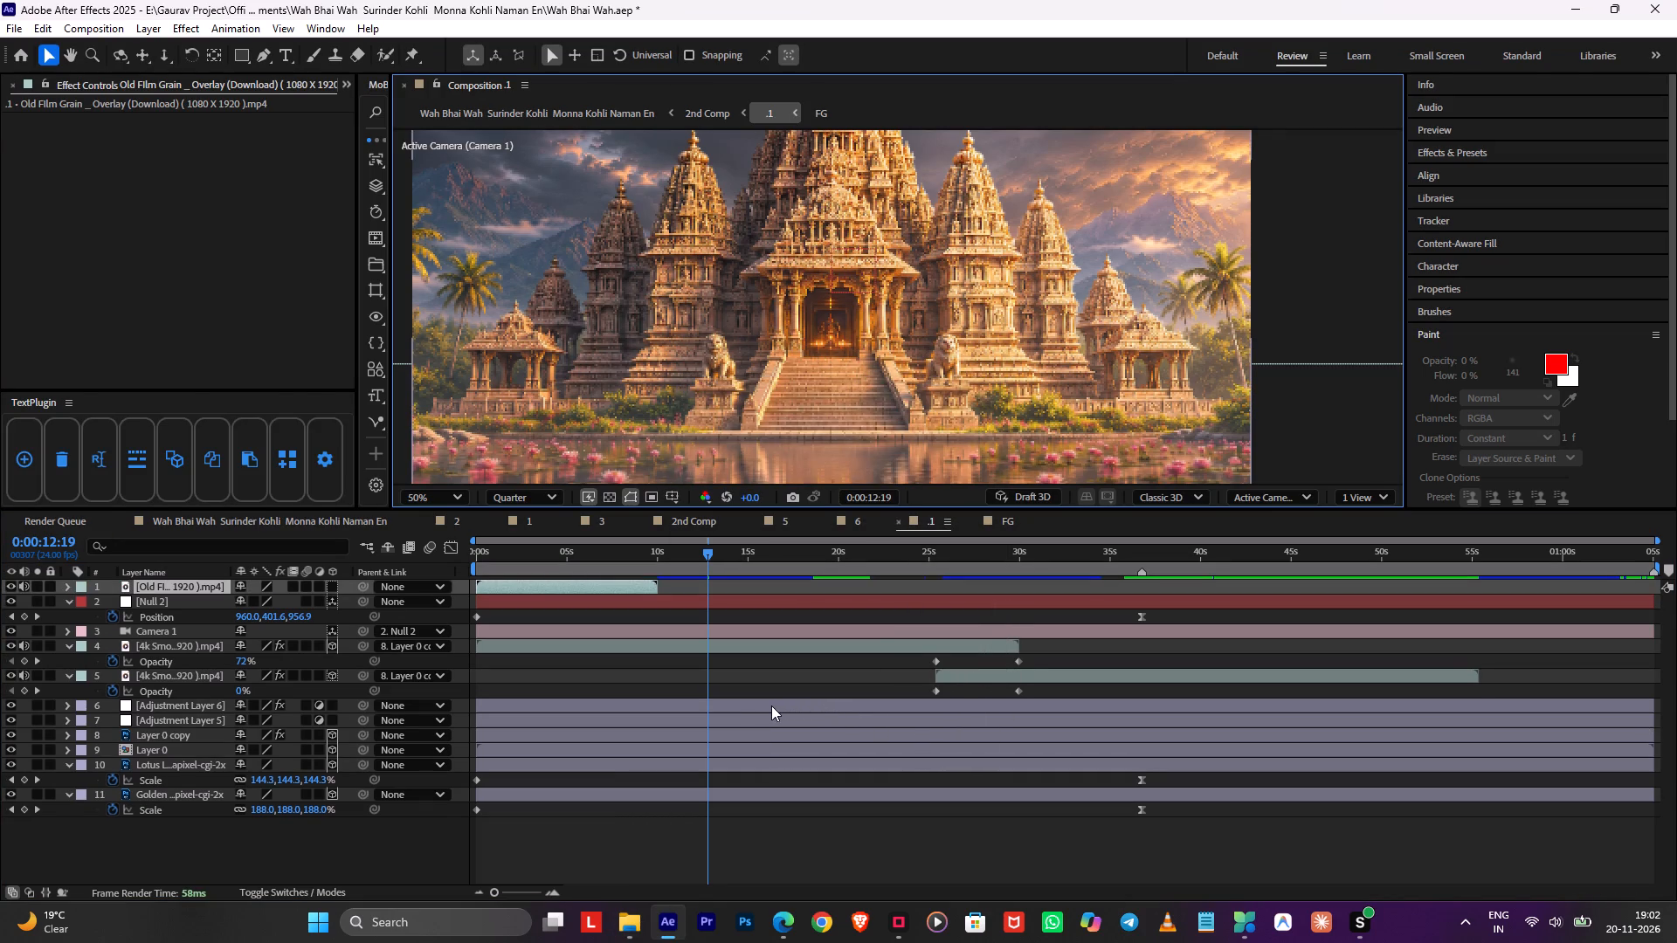
Move the Old Film Grain overlay from composition .1 to the start of 2nd Comp and place it above all layers.
key("ctrl+x")
key("Tab")
left_click(521, 687)
left_click_drag(518, 561, 395, 577)
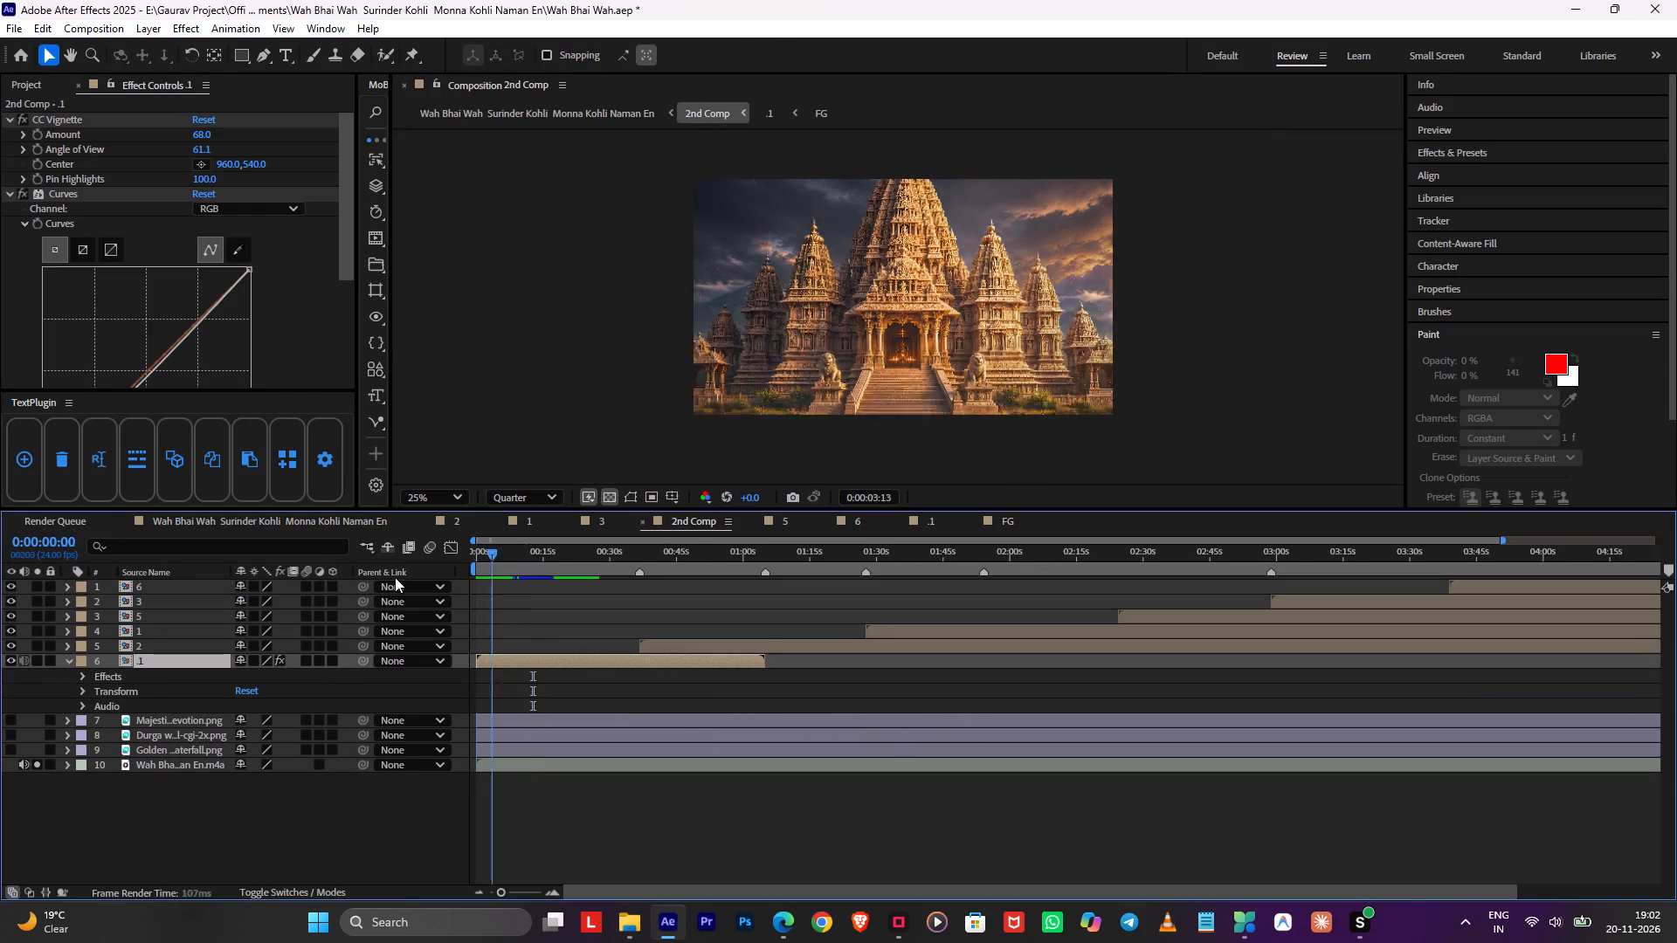
left_click_drag(395, 577, 333, 584)
key("ctrl+v")
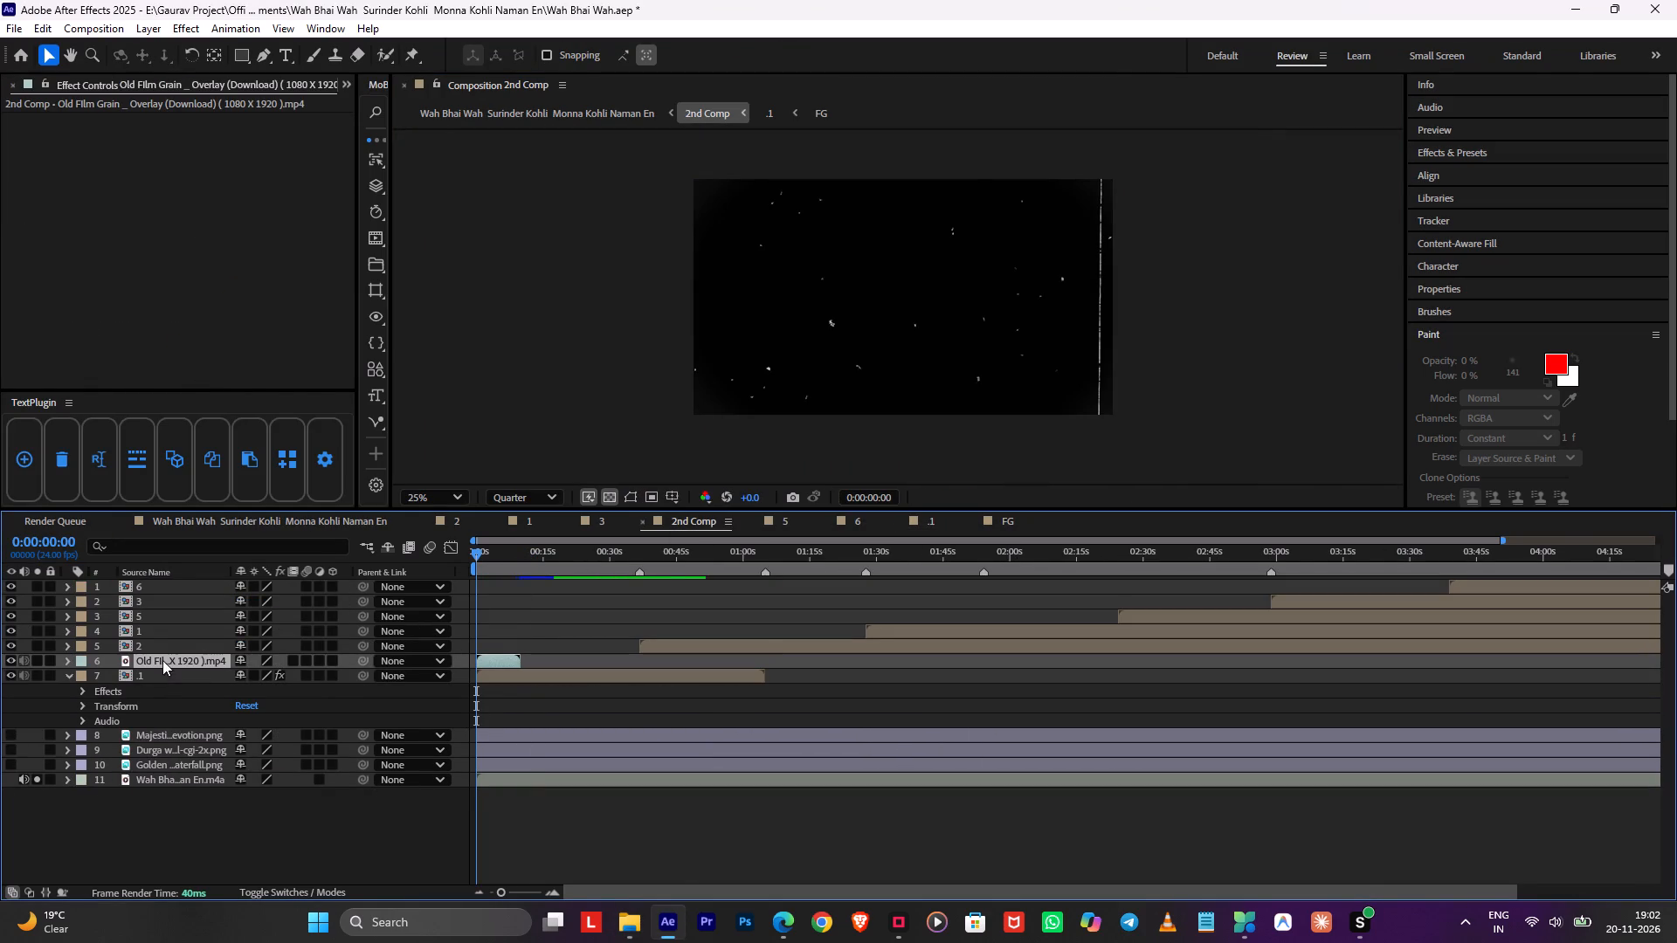
left_click_drag(162, 660, 189, 582)
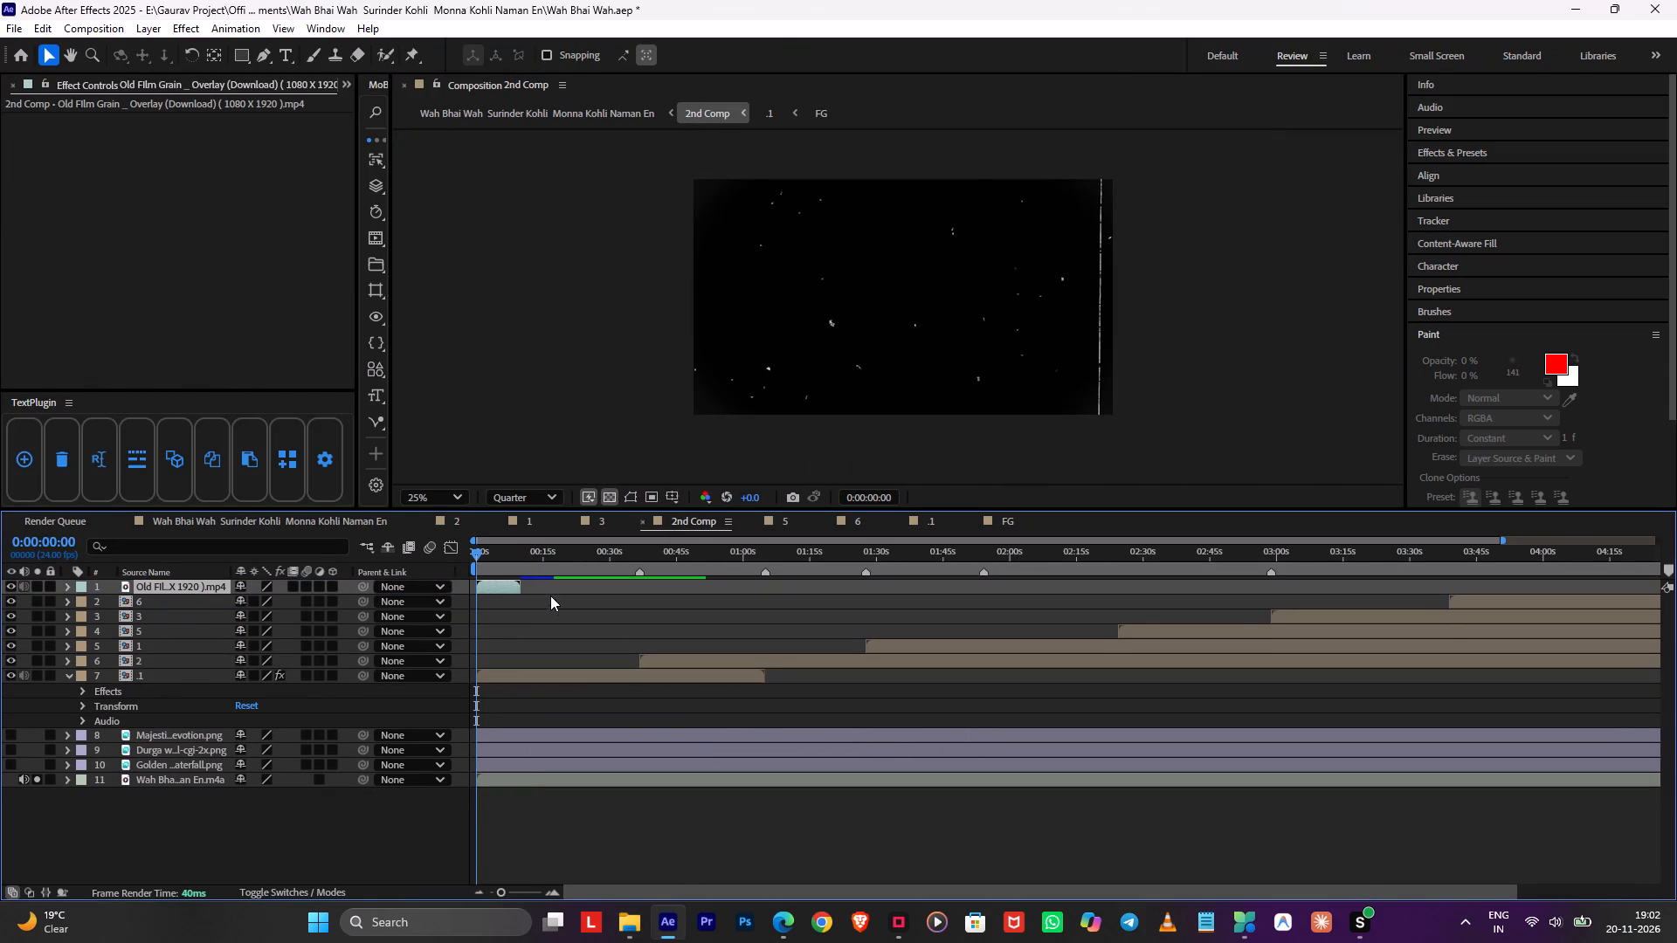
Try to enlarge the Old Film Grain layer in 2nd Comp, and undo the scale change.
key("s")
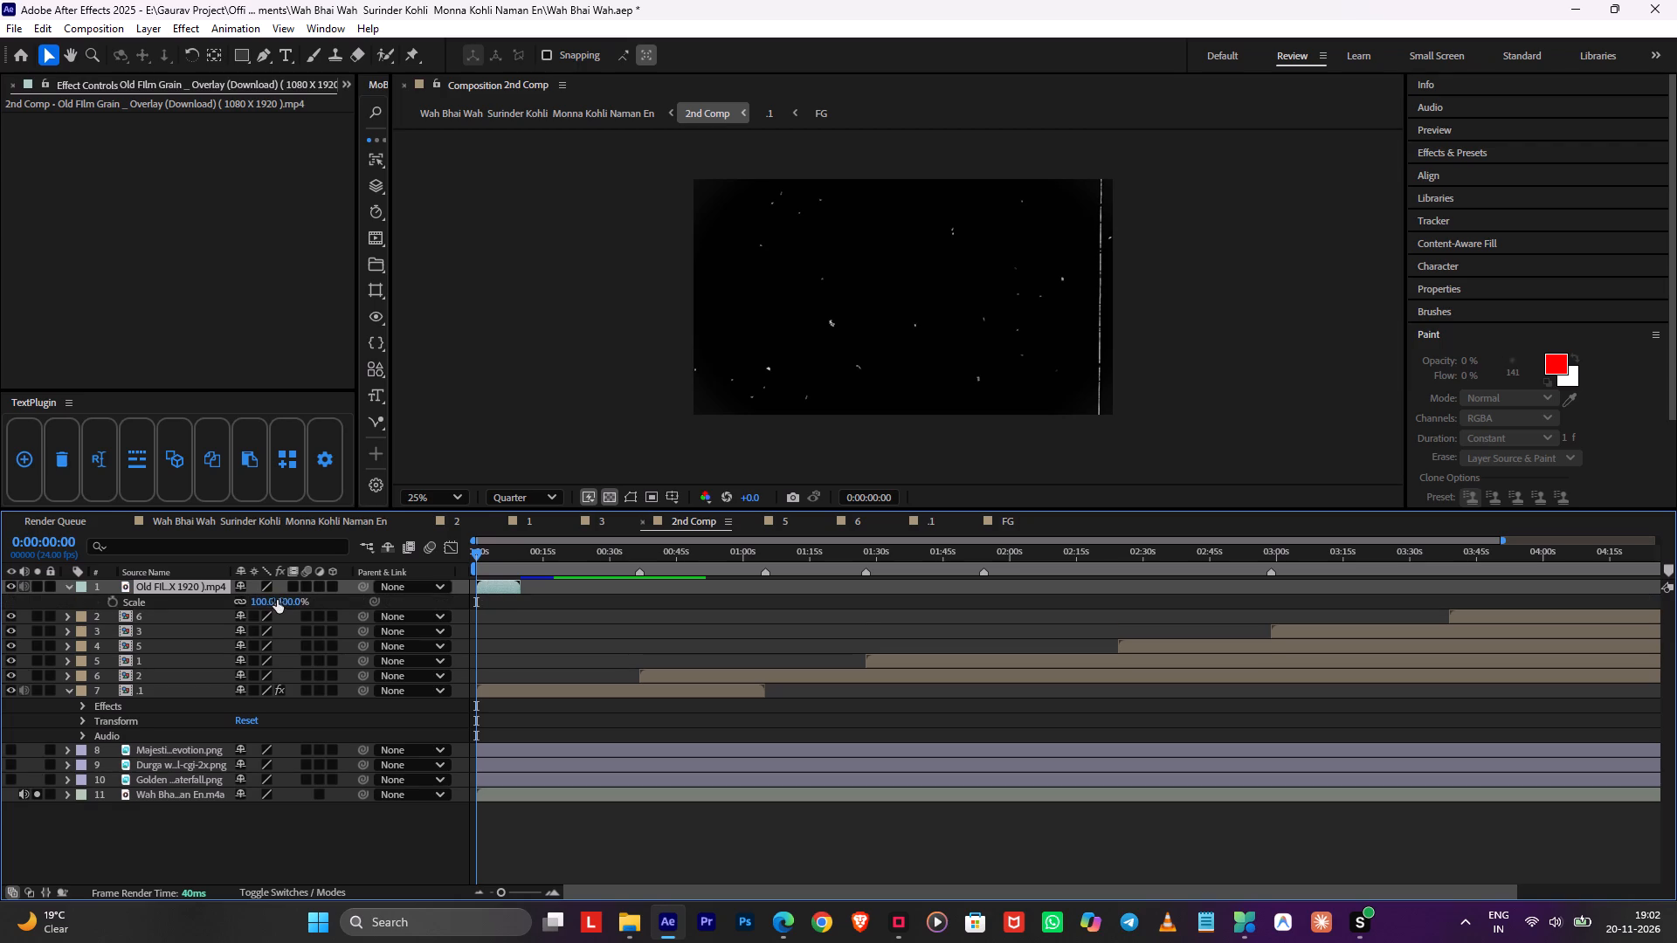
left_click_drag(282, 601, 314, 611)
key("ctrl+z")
Apply the UnMult effect to the Old Film Grain layer and preview the overlay on the temple shot.
key("space")
type("unm")
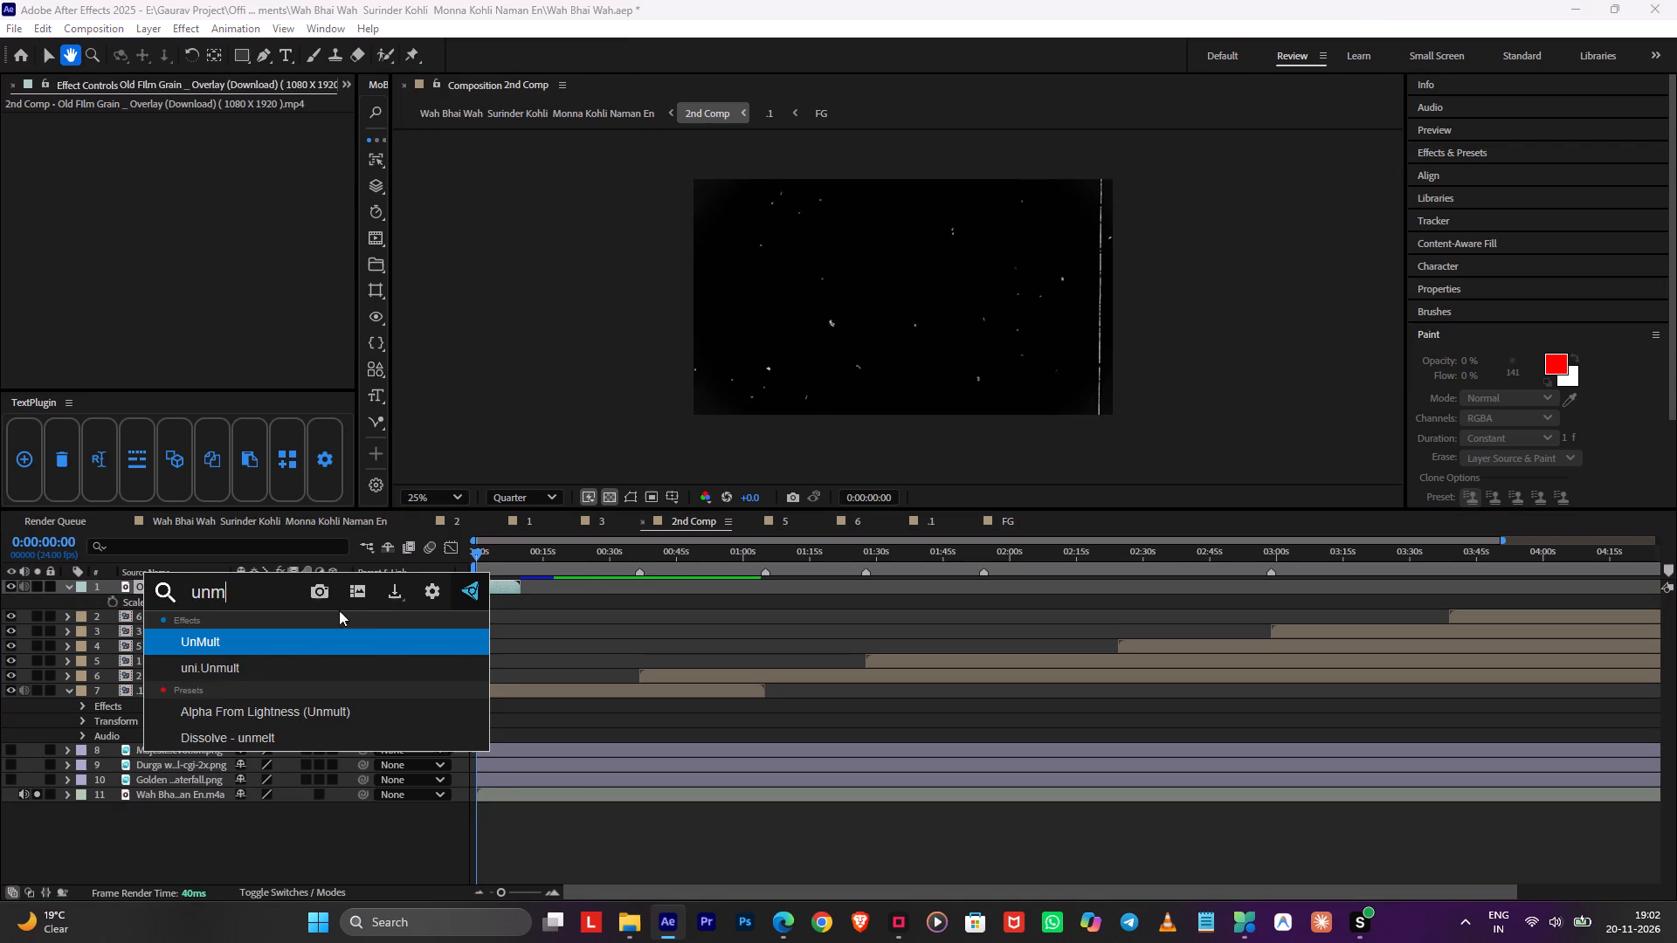
left_click(286, 638)
key("space")
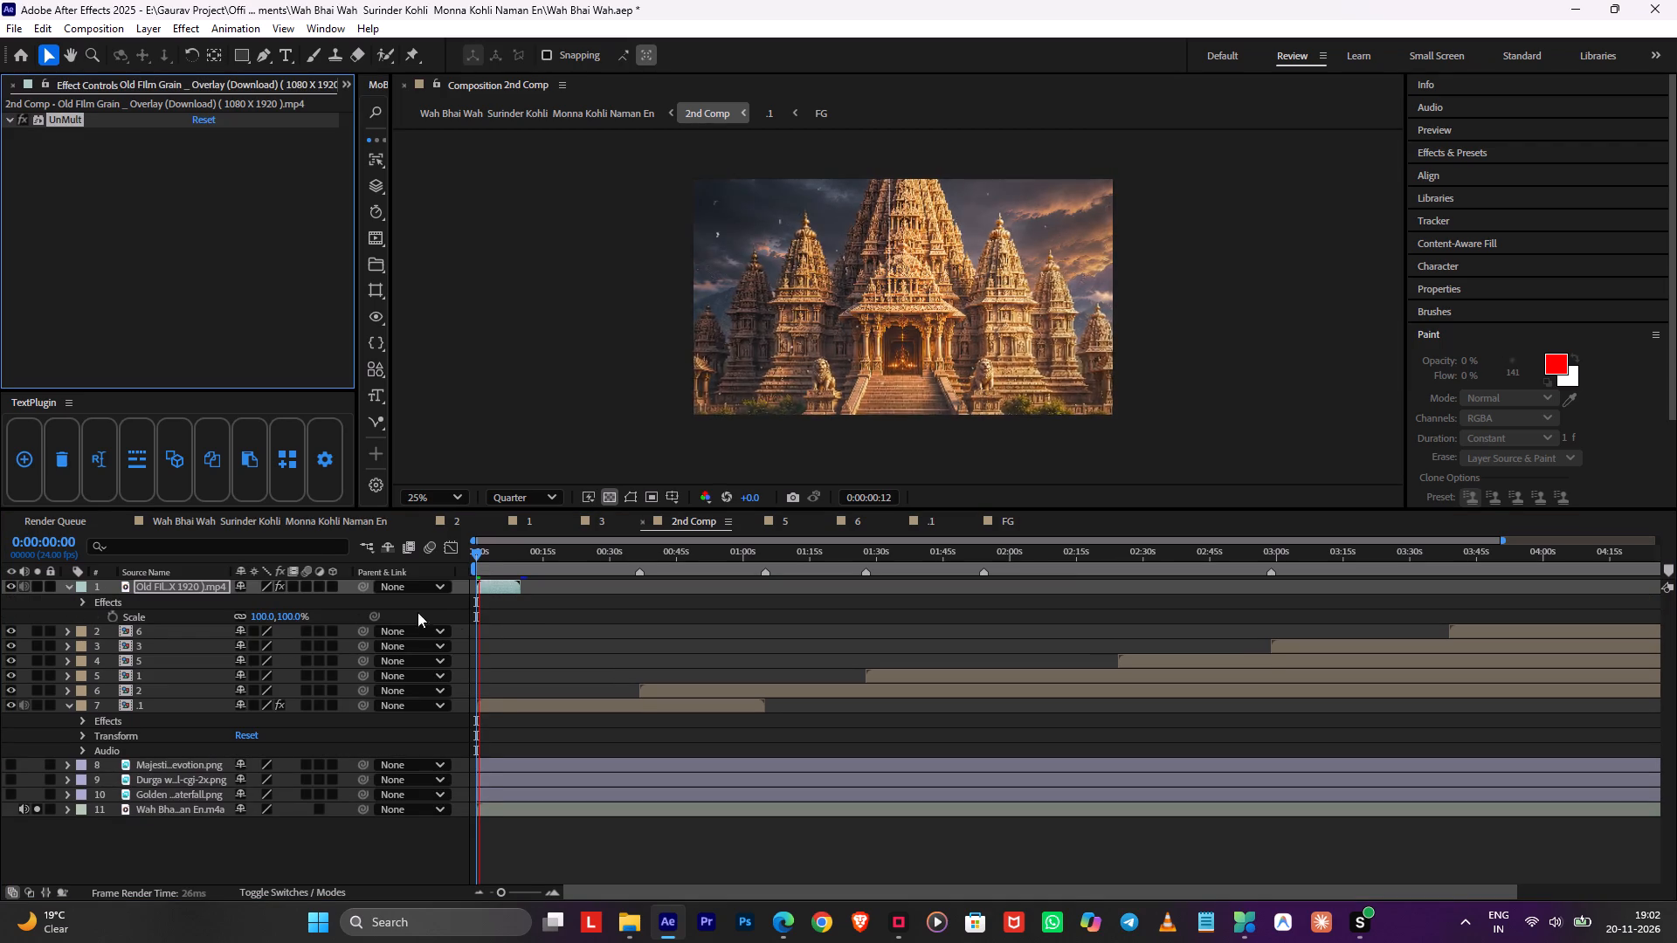
key("space")
Scale the Old Film Grain layer up to 303%.
key("s")
key("s")
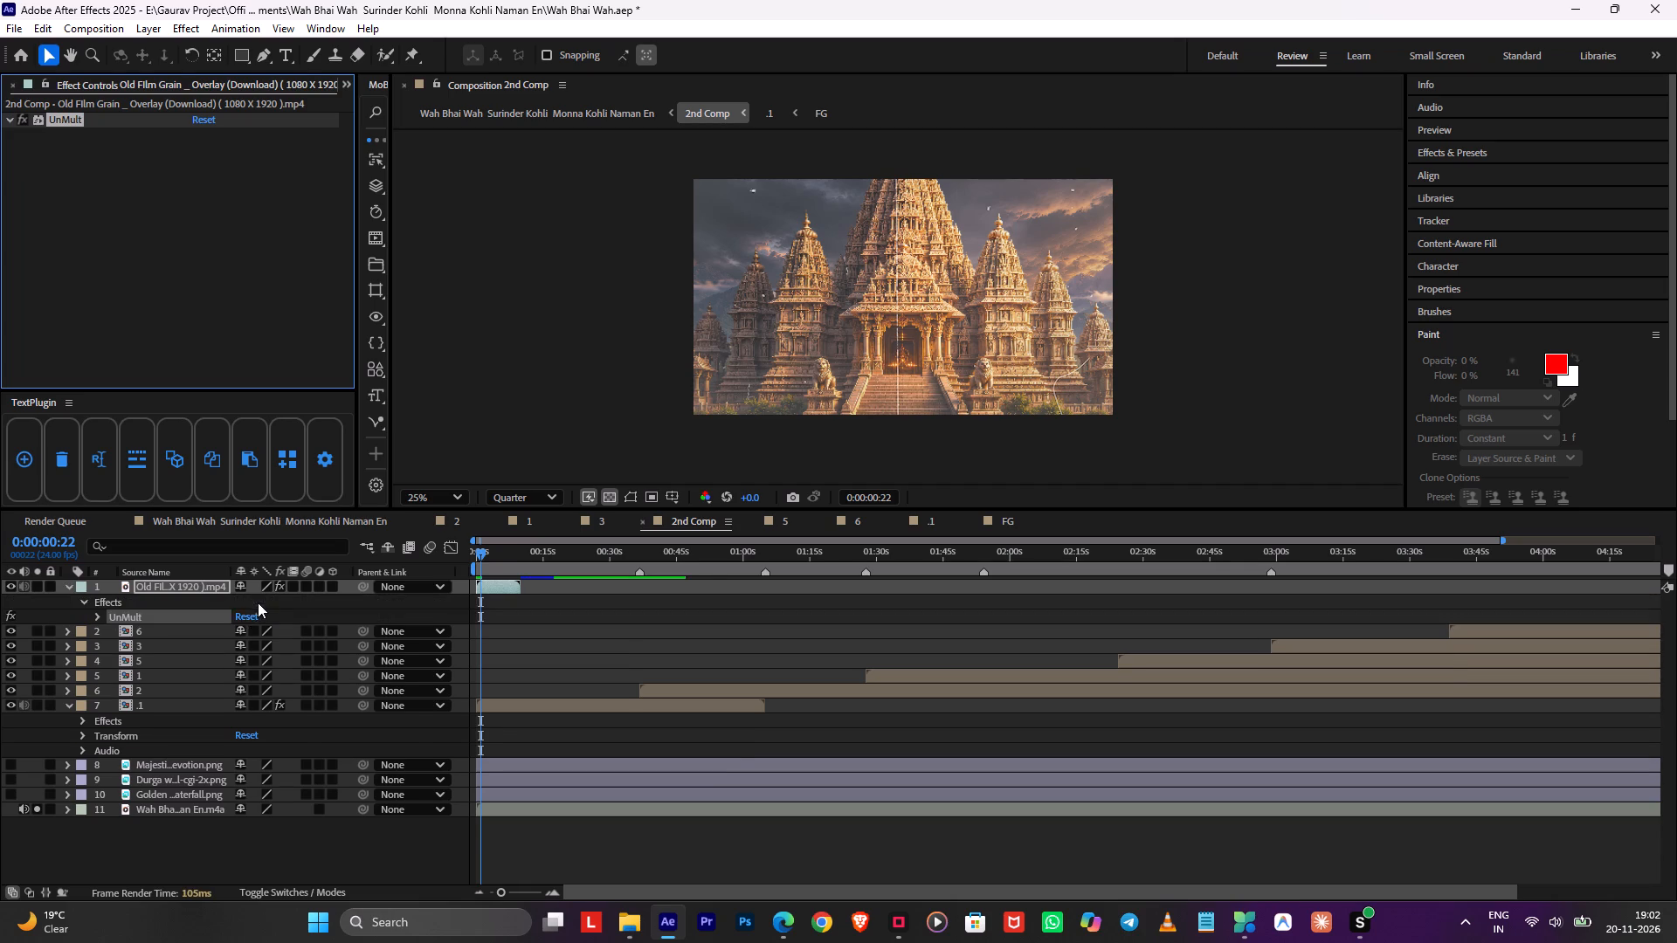
key("s")
left_click_drag(260, 602, 282, 602)
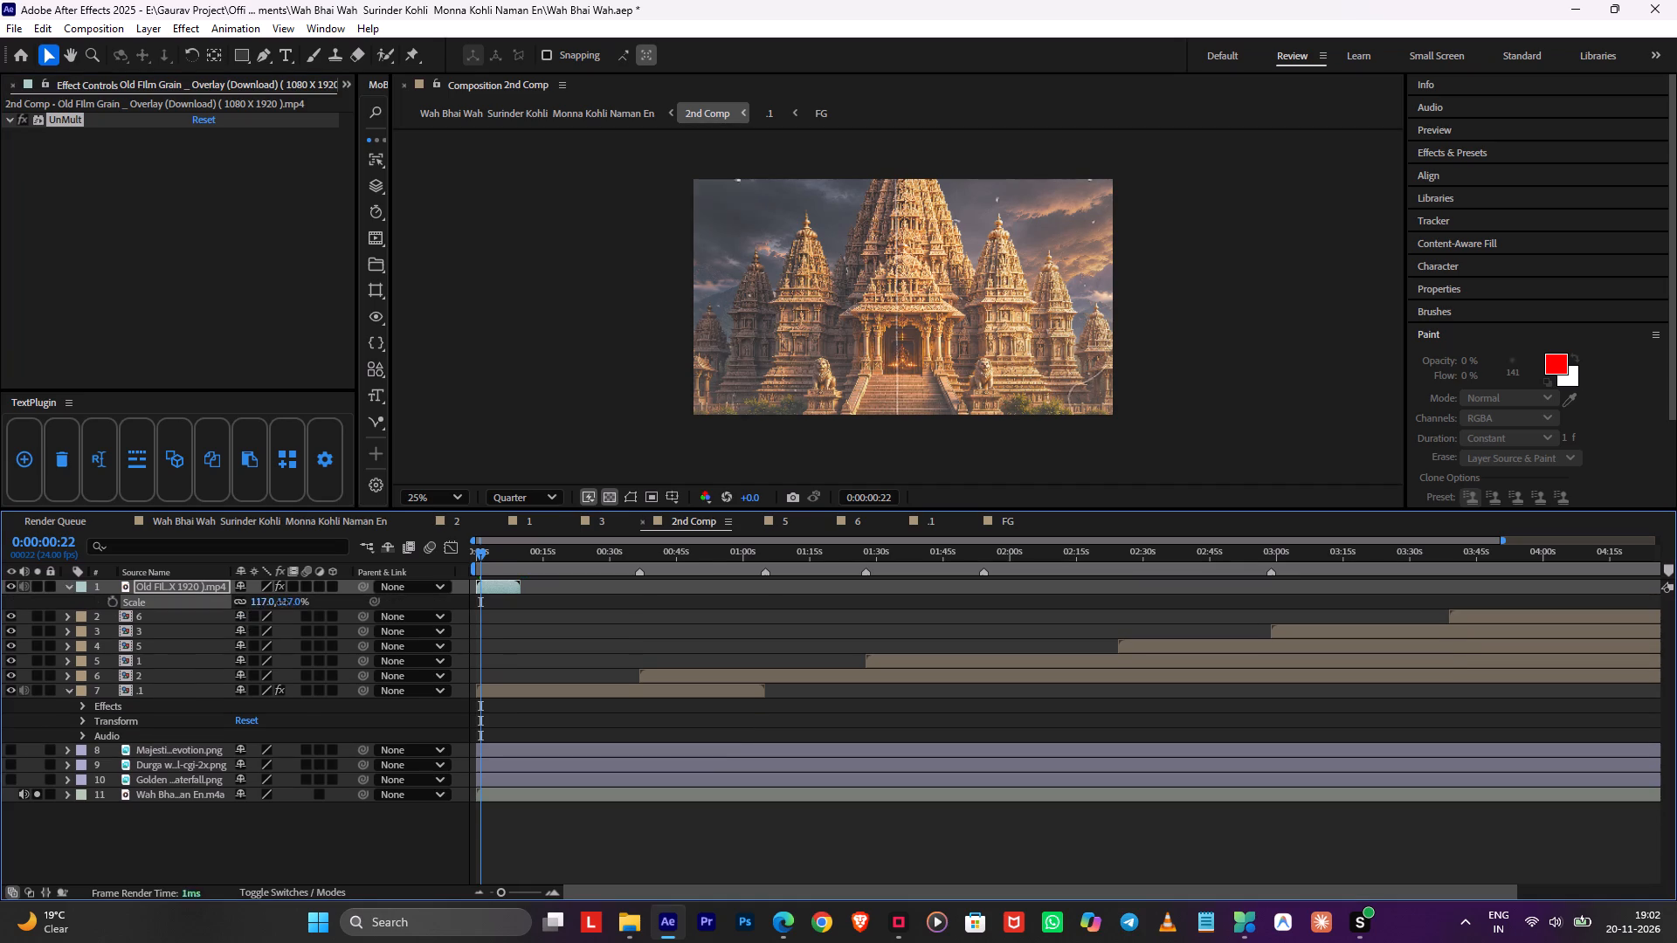
left_click_drag(282, 602, 431, 596)
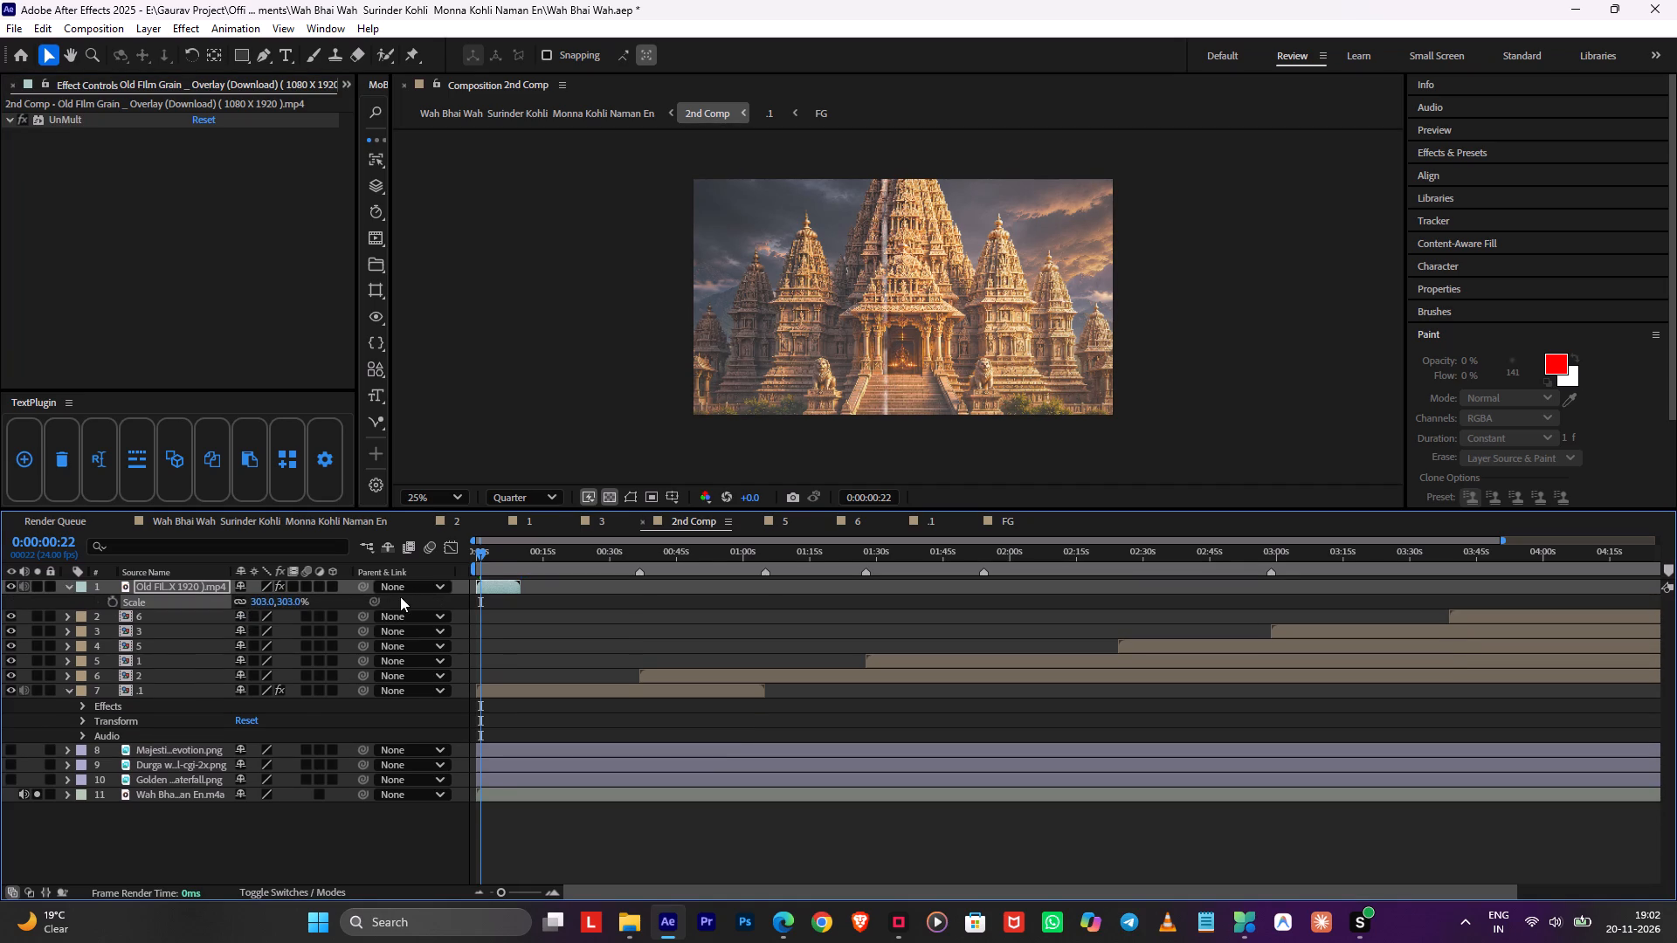
Lower the Old Film Grain layer's opacity to 30%, save the project and preview the result.
key("t")
left_click_drag(239, 596, 146, 602)
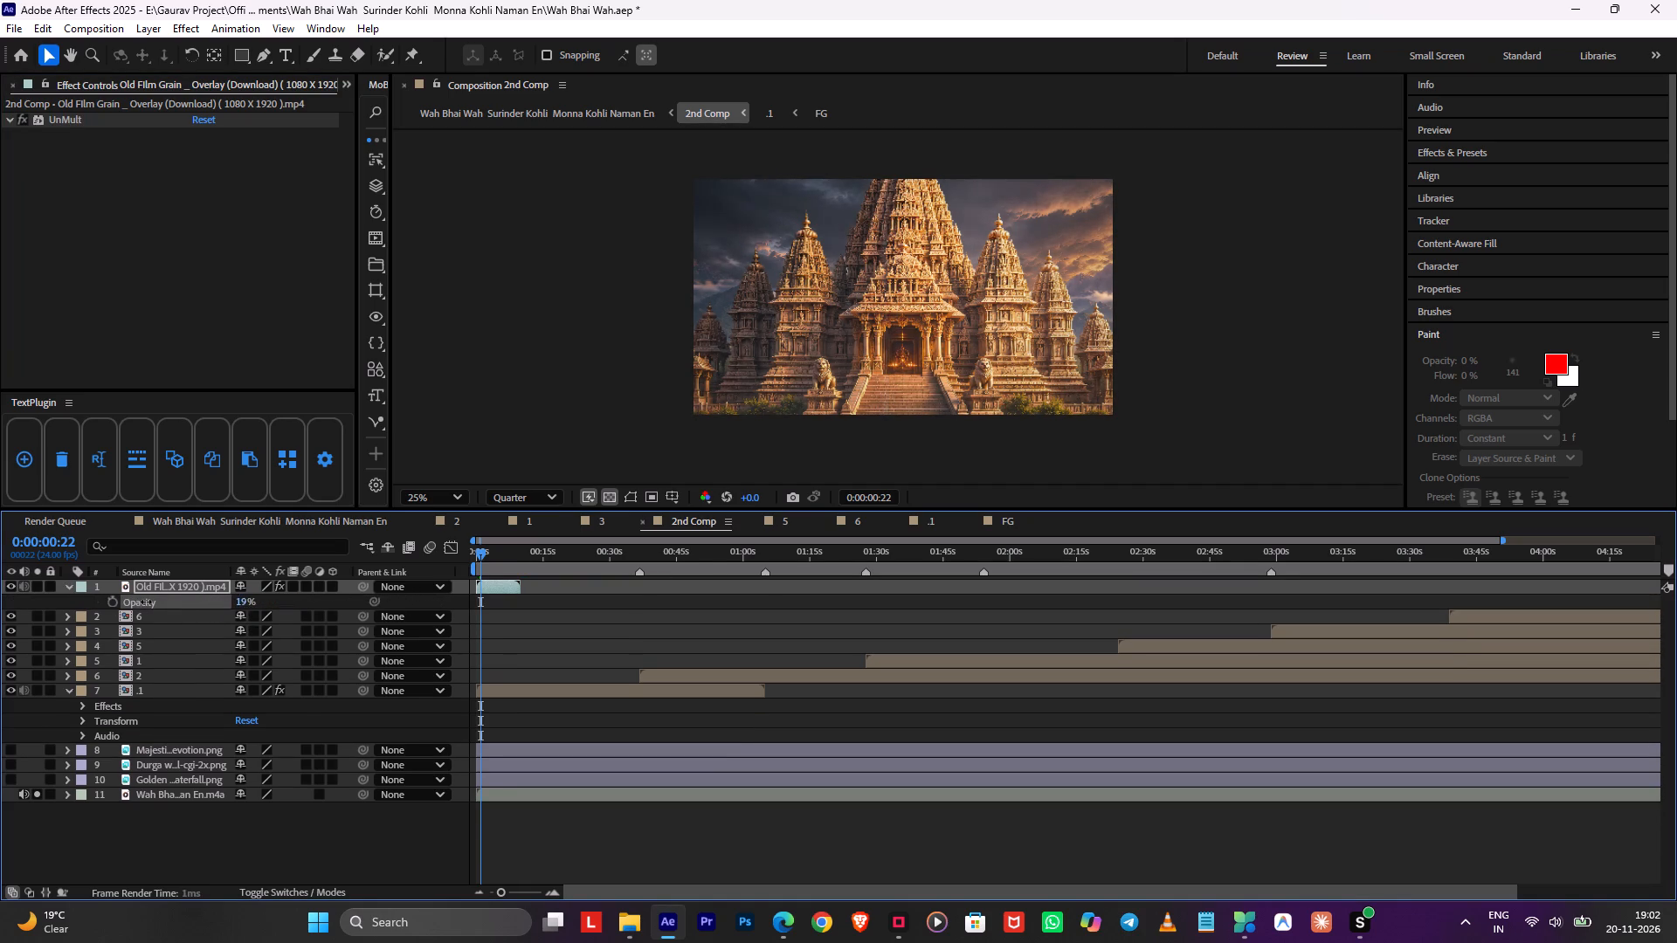
left_click_drag(146, 602, 154, 602)
key("space")
key("ctrl+s")
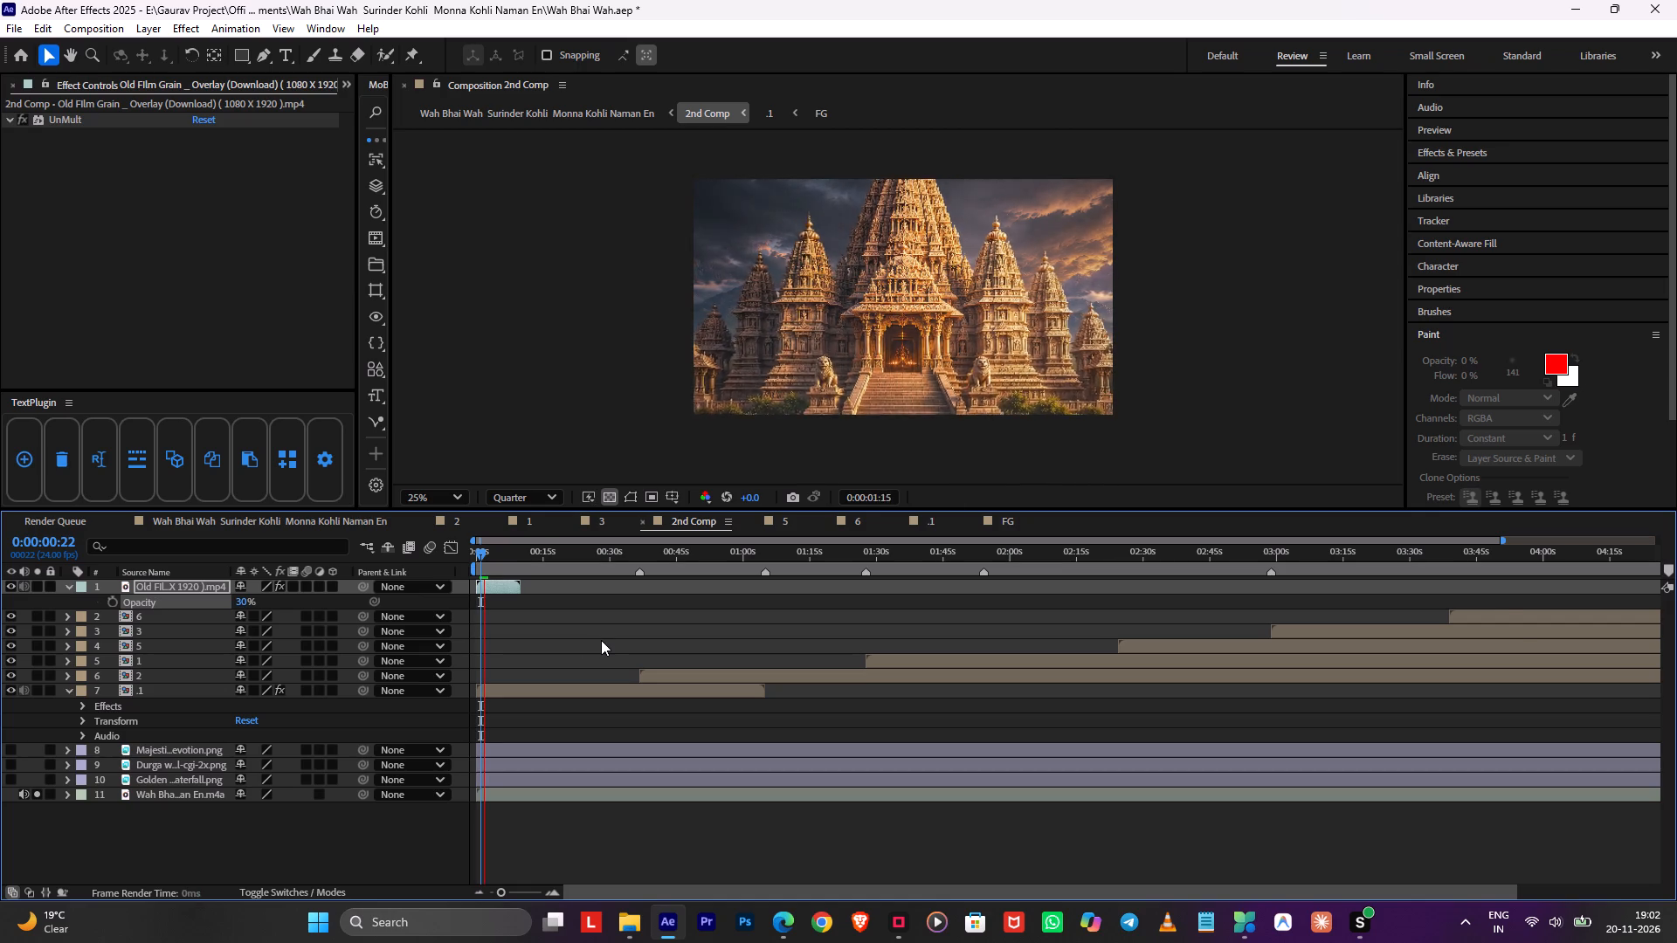
key("space")
Time-stretch the Old Film Grain layer by 250%, holding its in-point, and preview the slowed overlay.
right_click(514, 590)
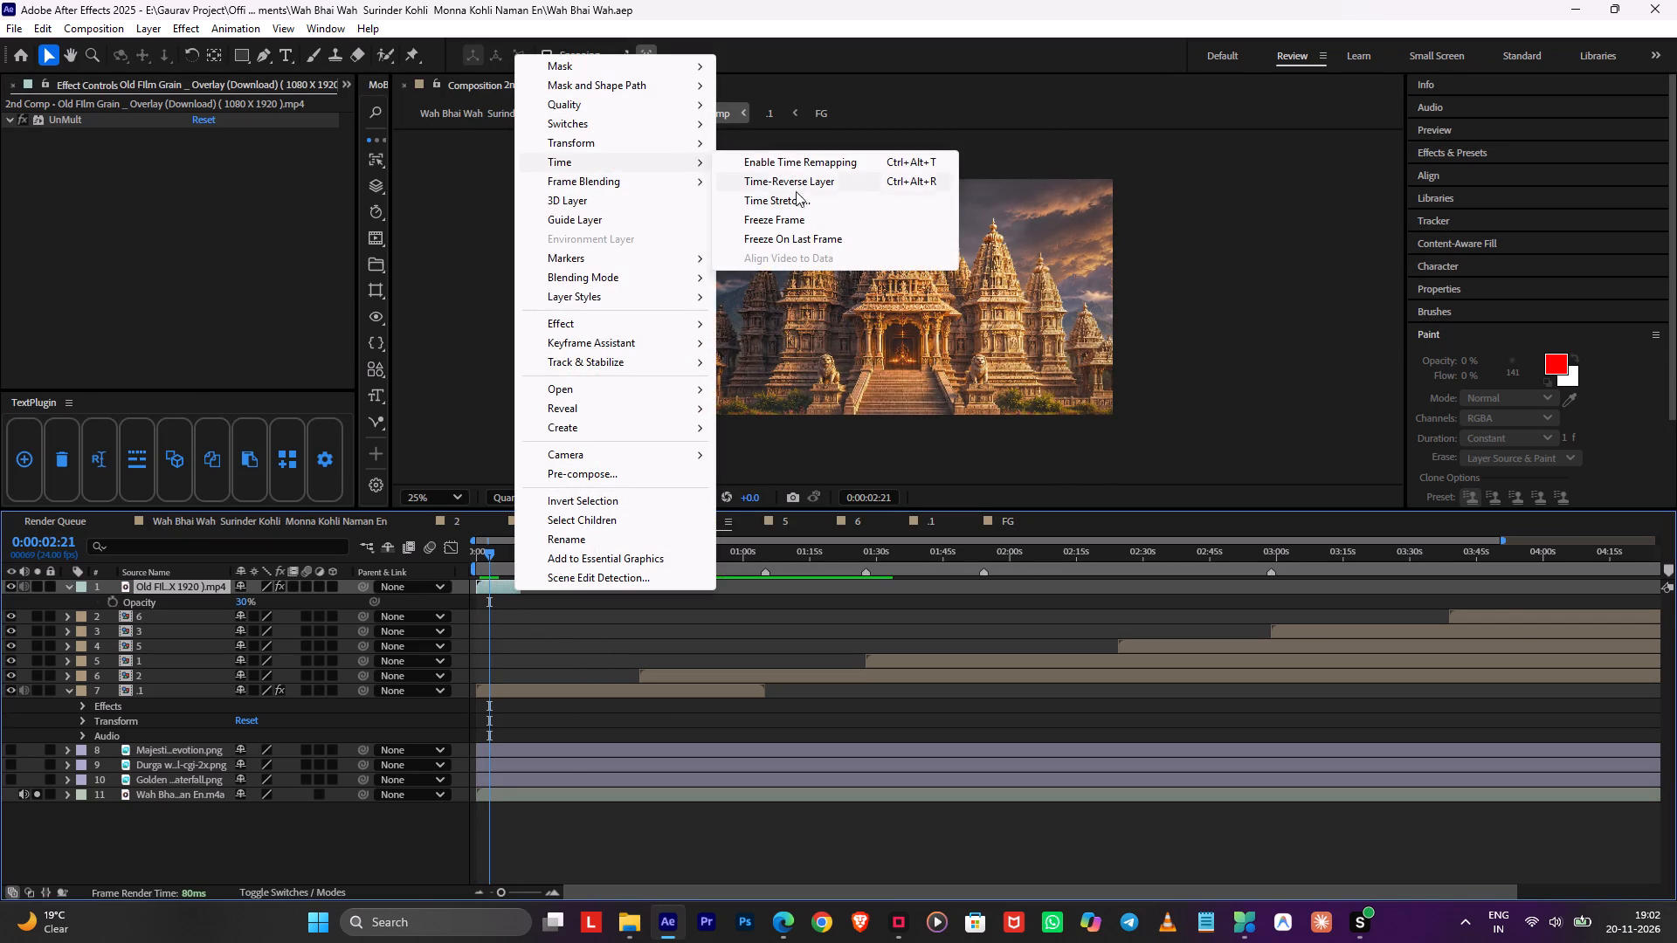
left_click(796, 197)
key("2")
key("5")
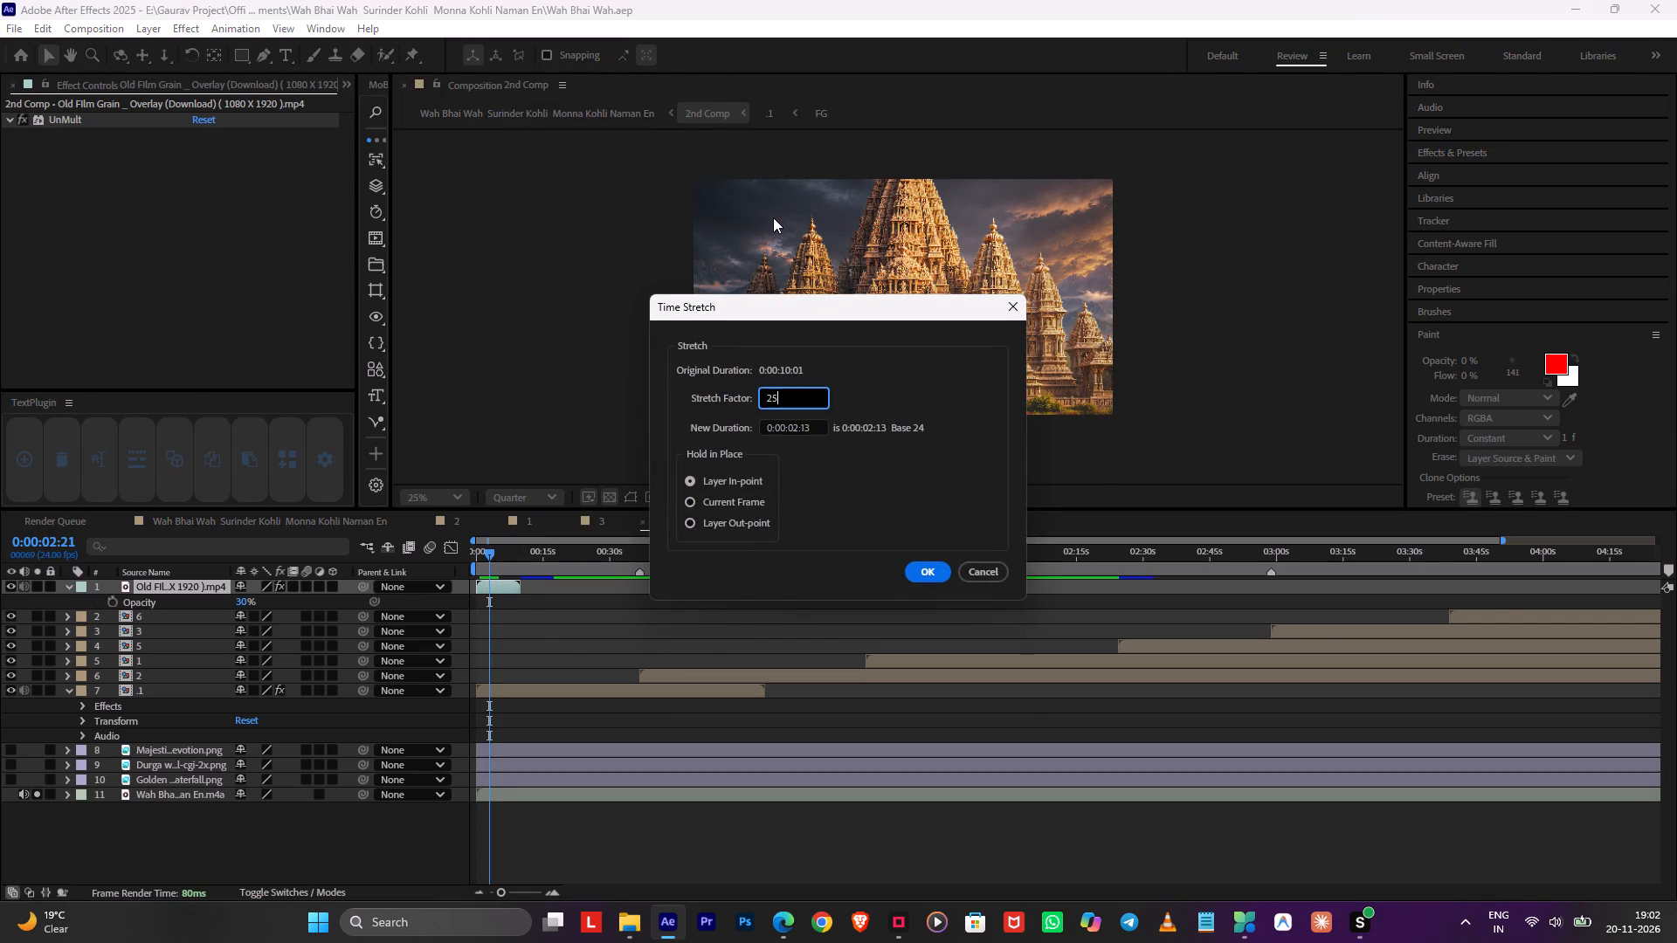
key("0")
key("0")
key("BackSpace")
left_click(914, 568)
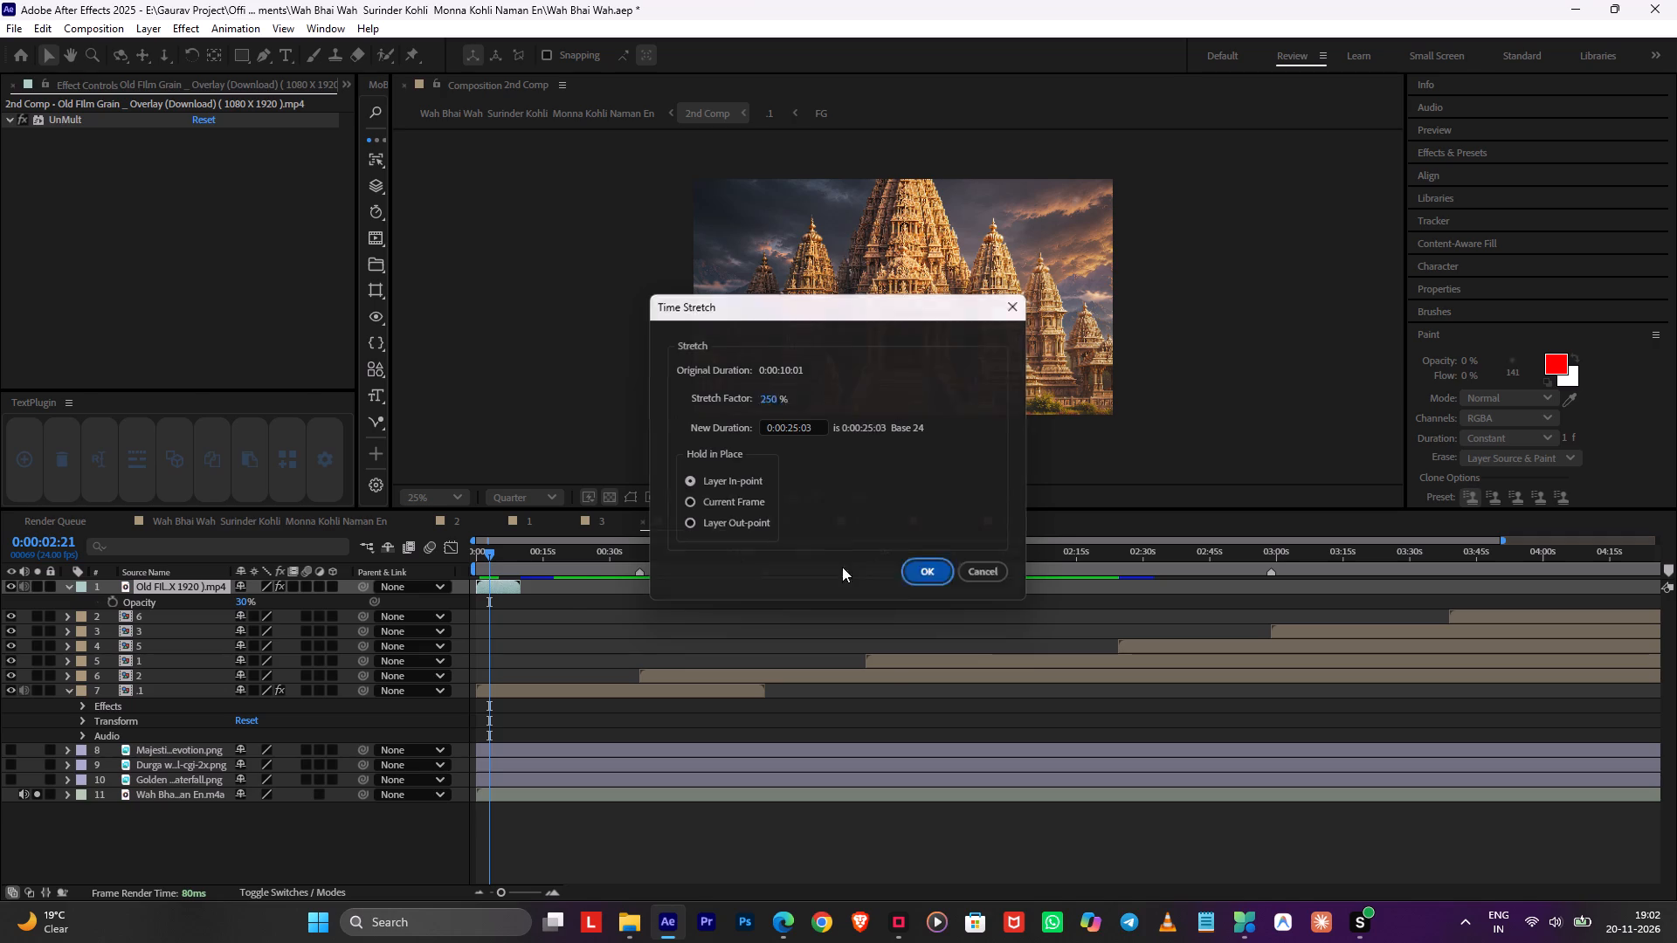
left_click(561, 609)
key("space")
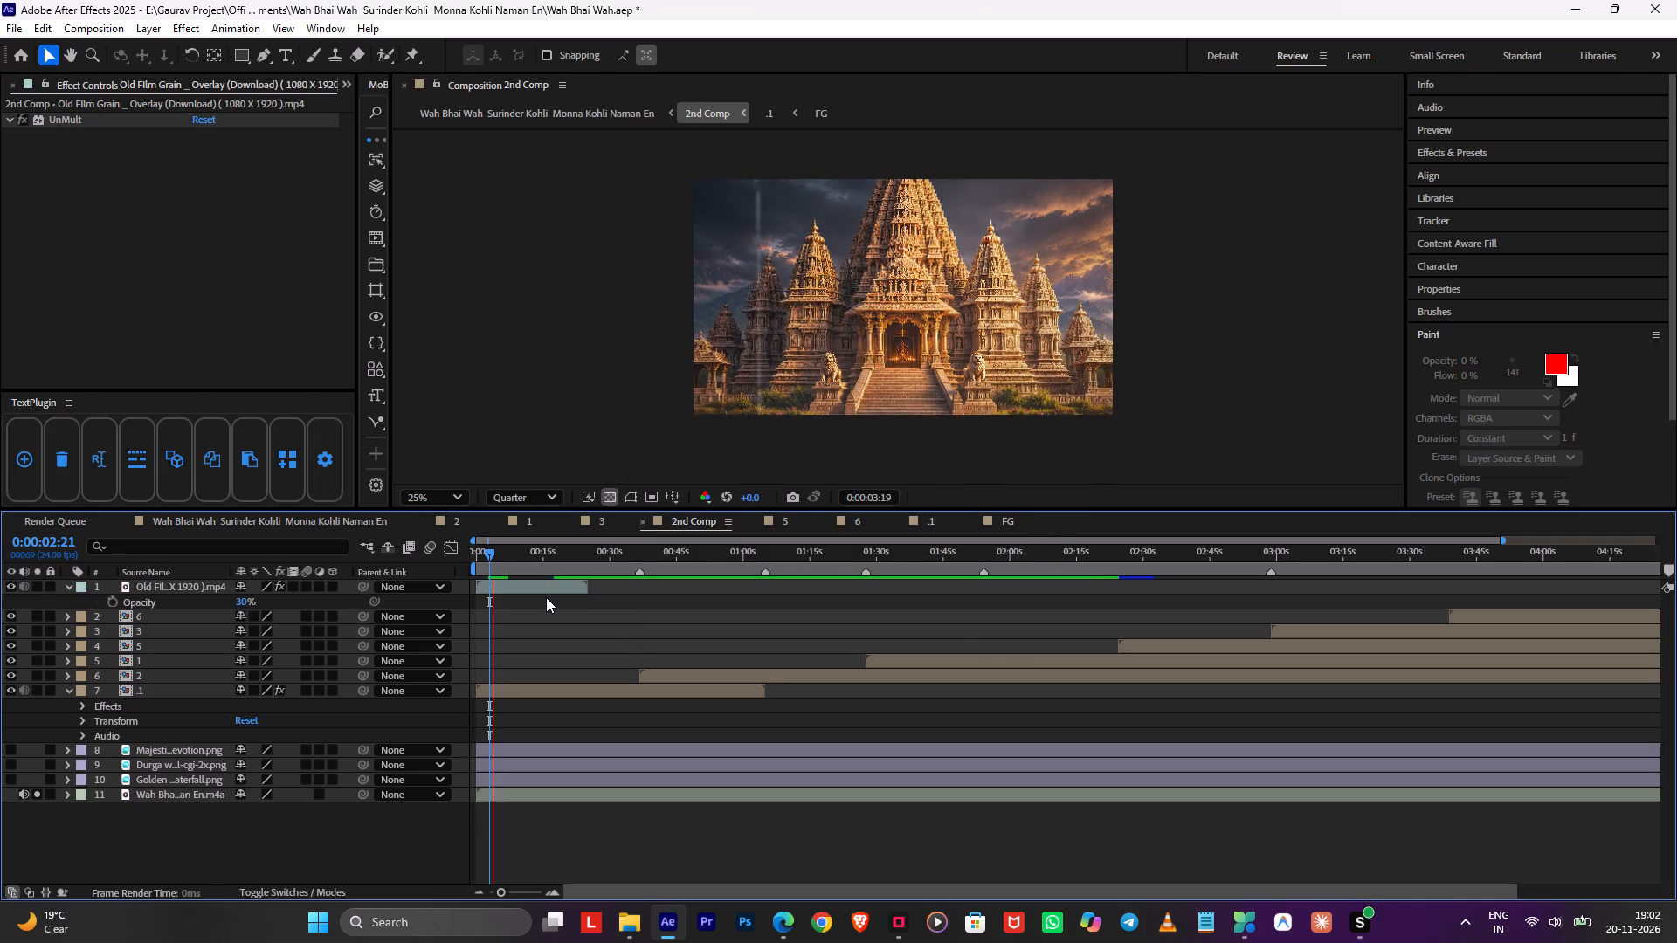
key("space")
Switch to File Explorer and look through Film Grains and the Video Assets folders, including Slashes and Strokes, for another overlay.
key("alt+Tab")
left_click(349, 239)
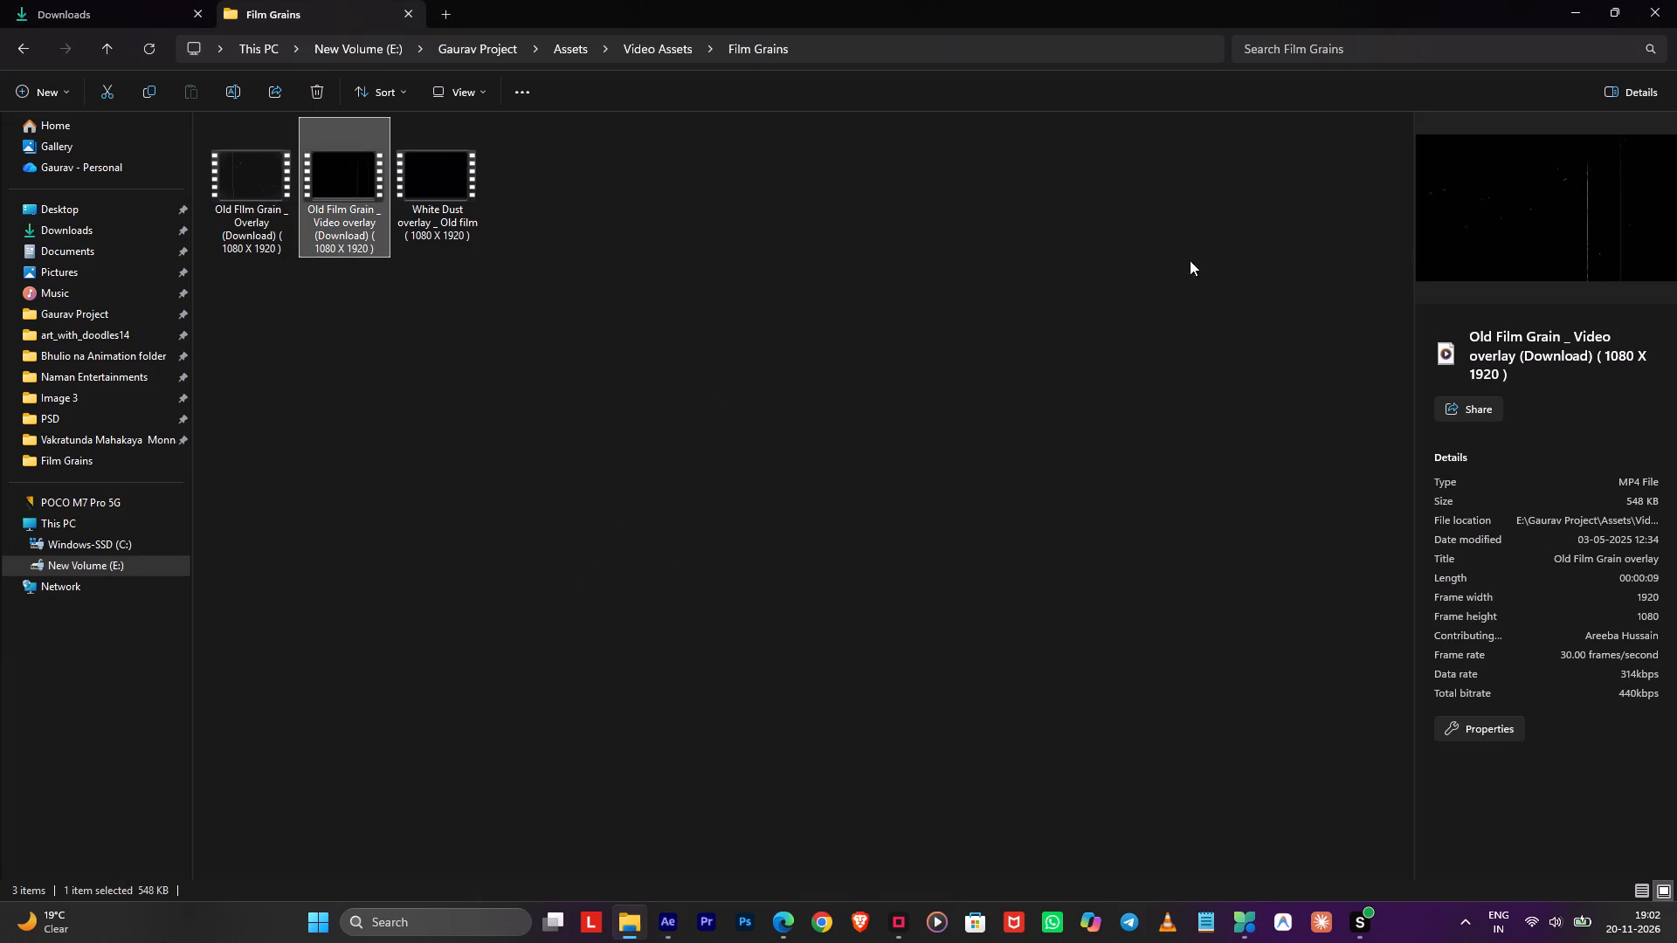
left_click(666, 36)
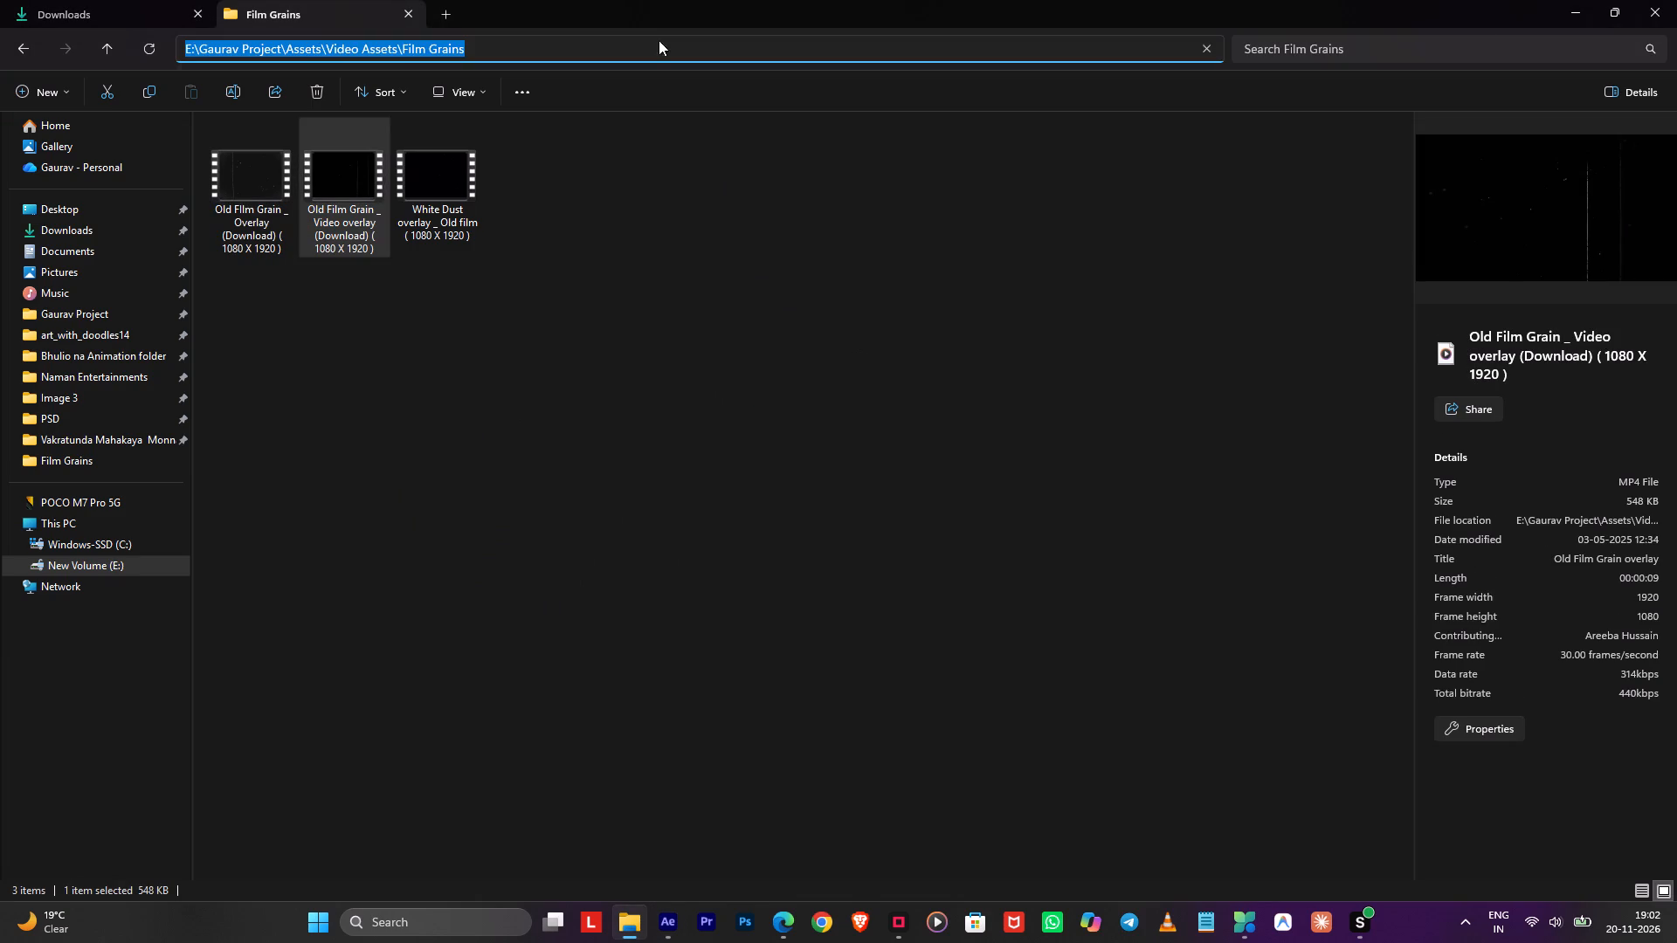
left_click(574, 261)
left_click(642, 38)
left_click(632, 256)
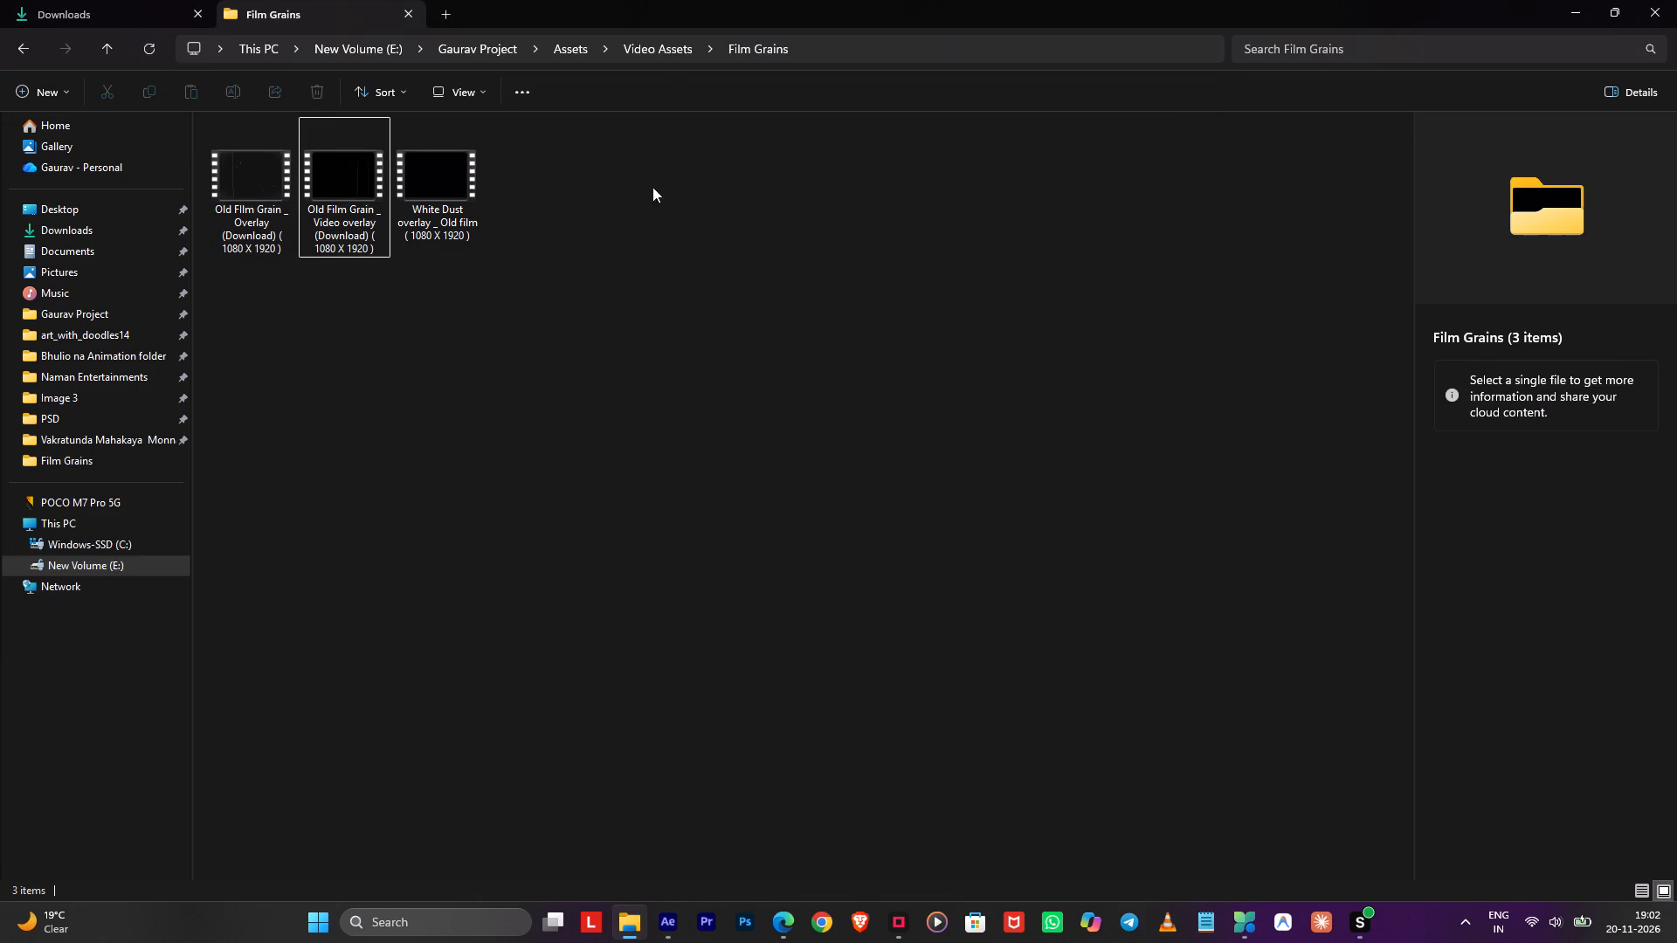
left_click(658, 60)
left_click(646, 251)
left_click(650, 47)
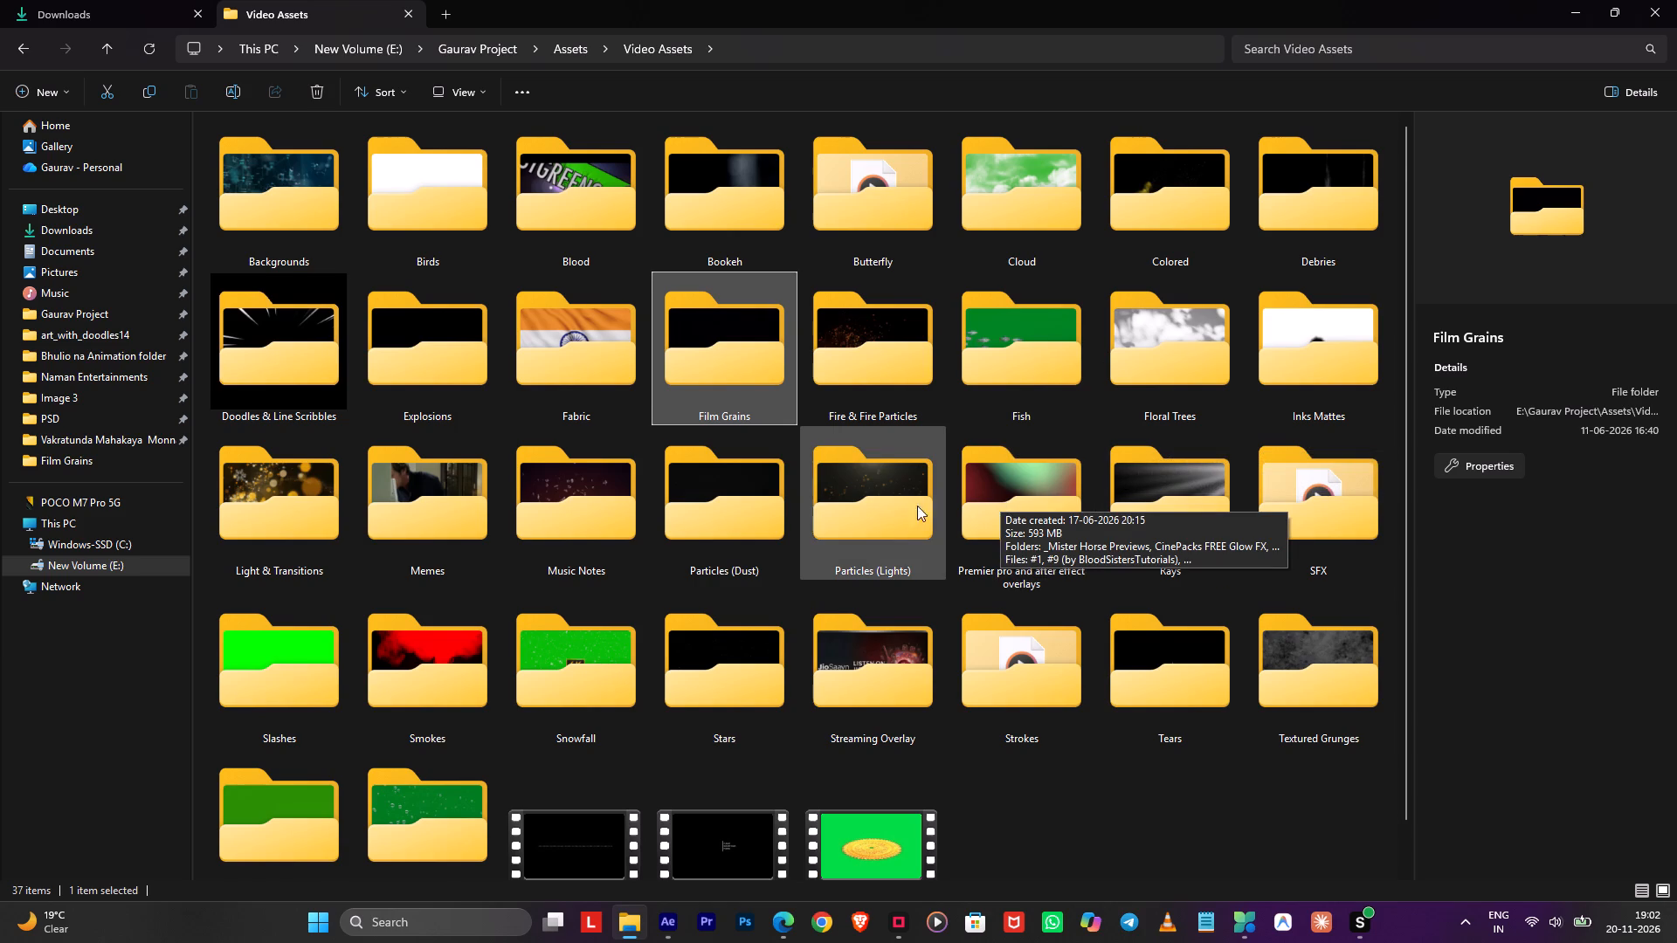
scroll(887, 513, "down", 1)
double_click(304, 612)
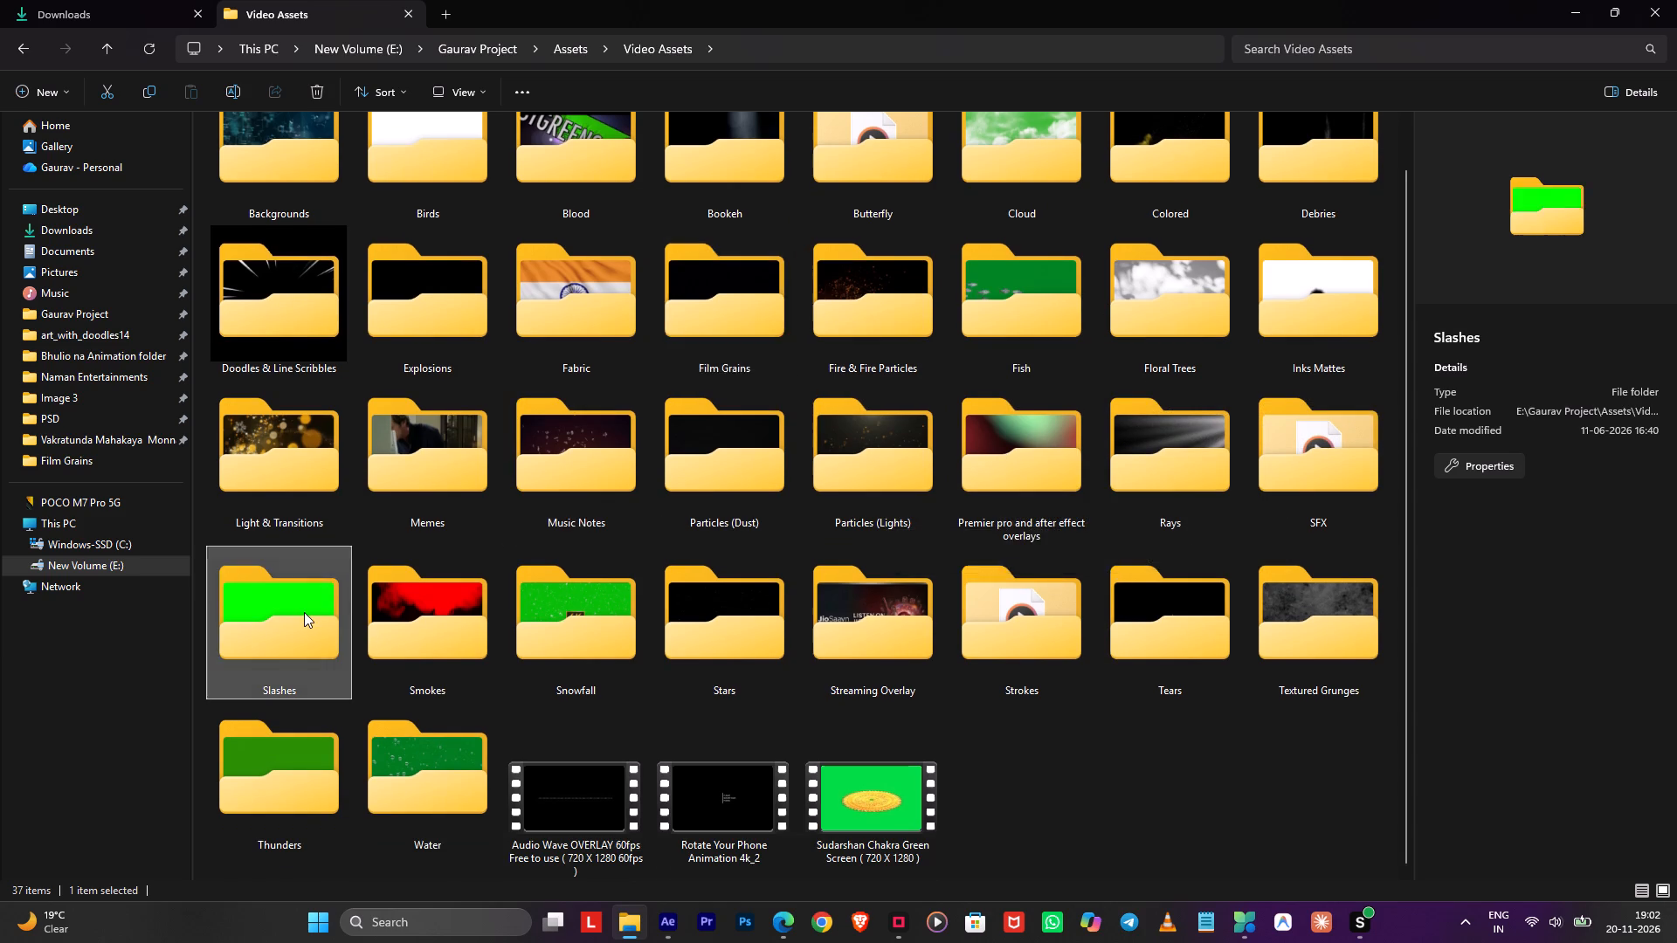
left_click(993, 513)
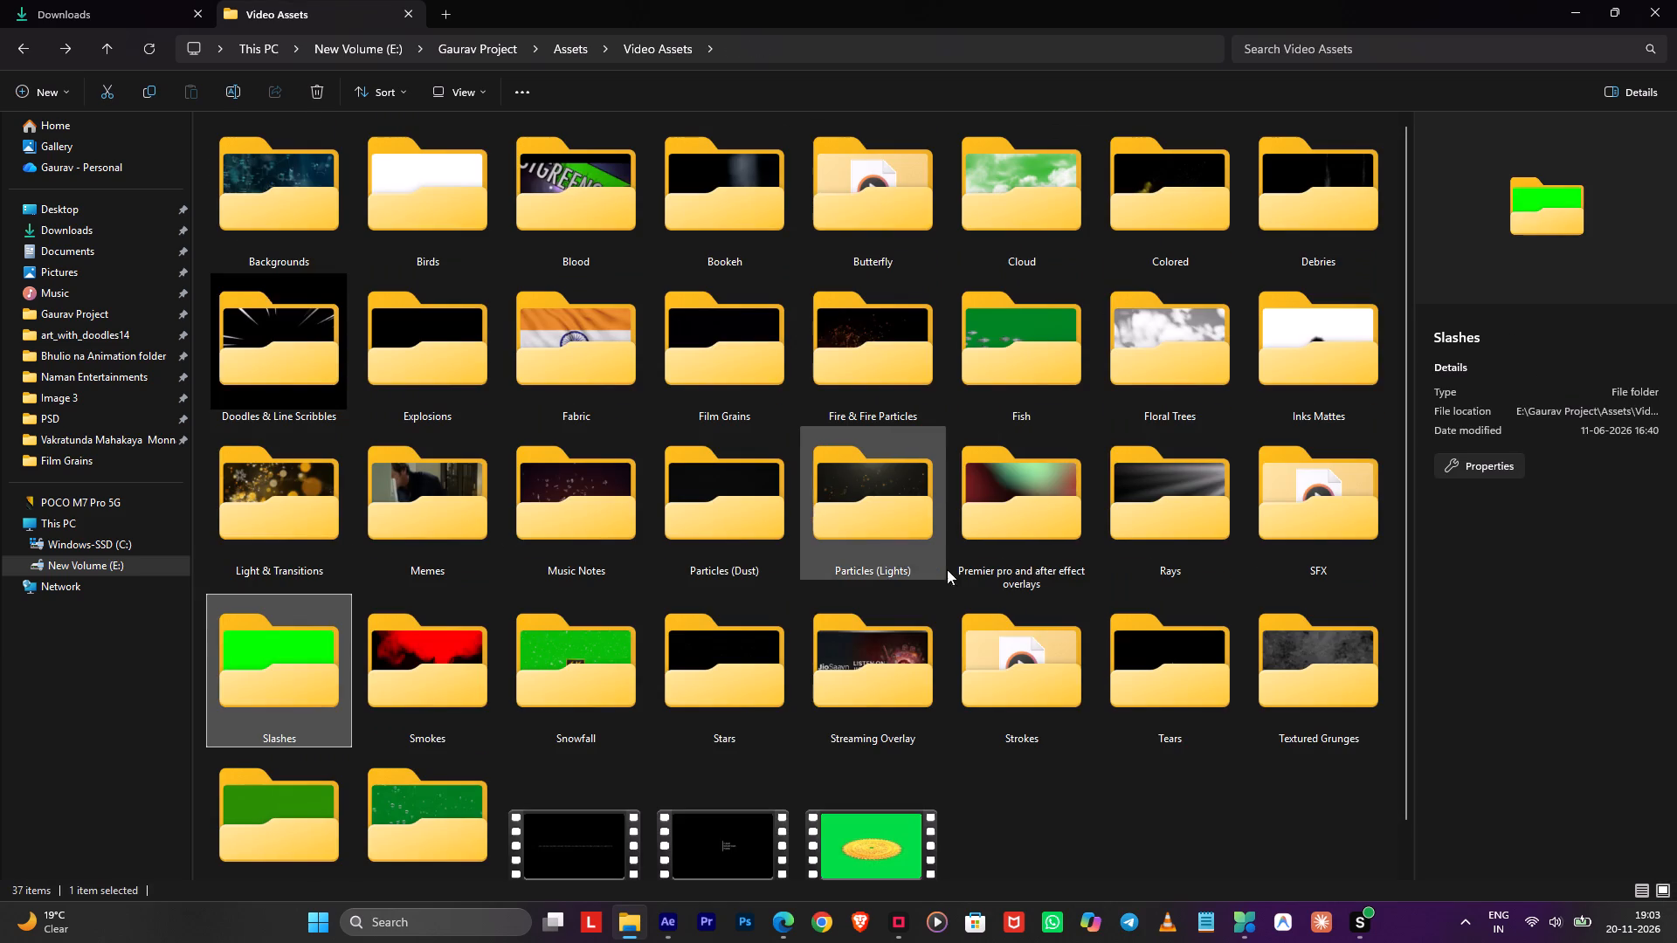
double_click(1000, 685)
left_click(985, 677)
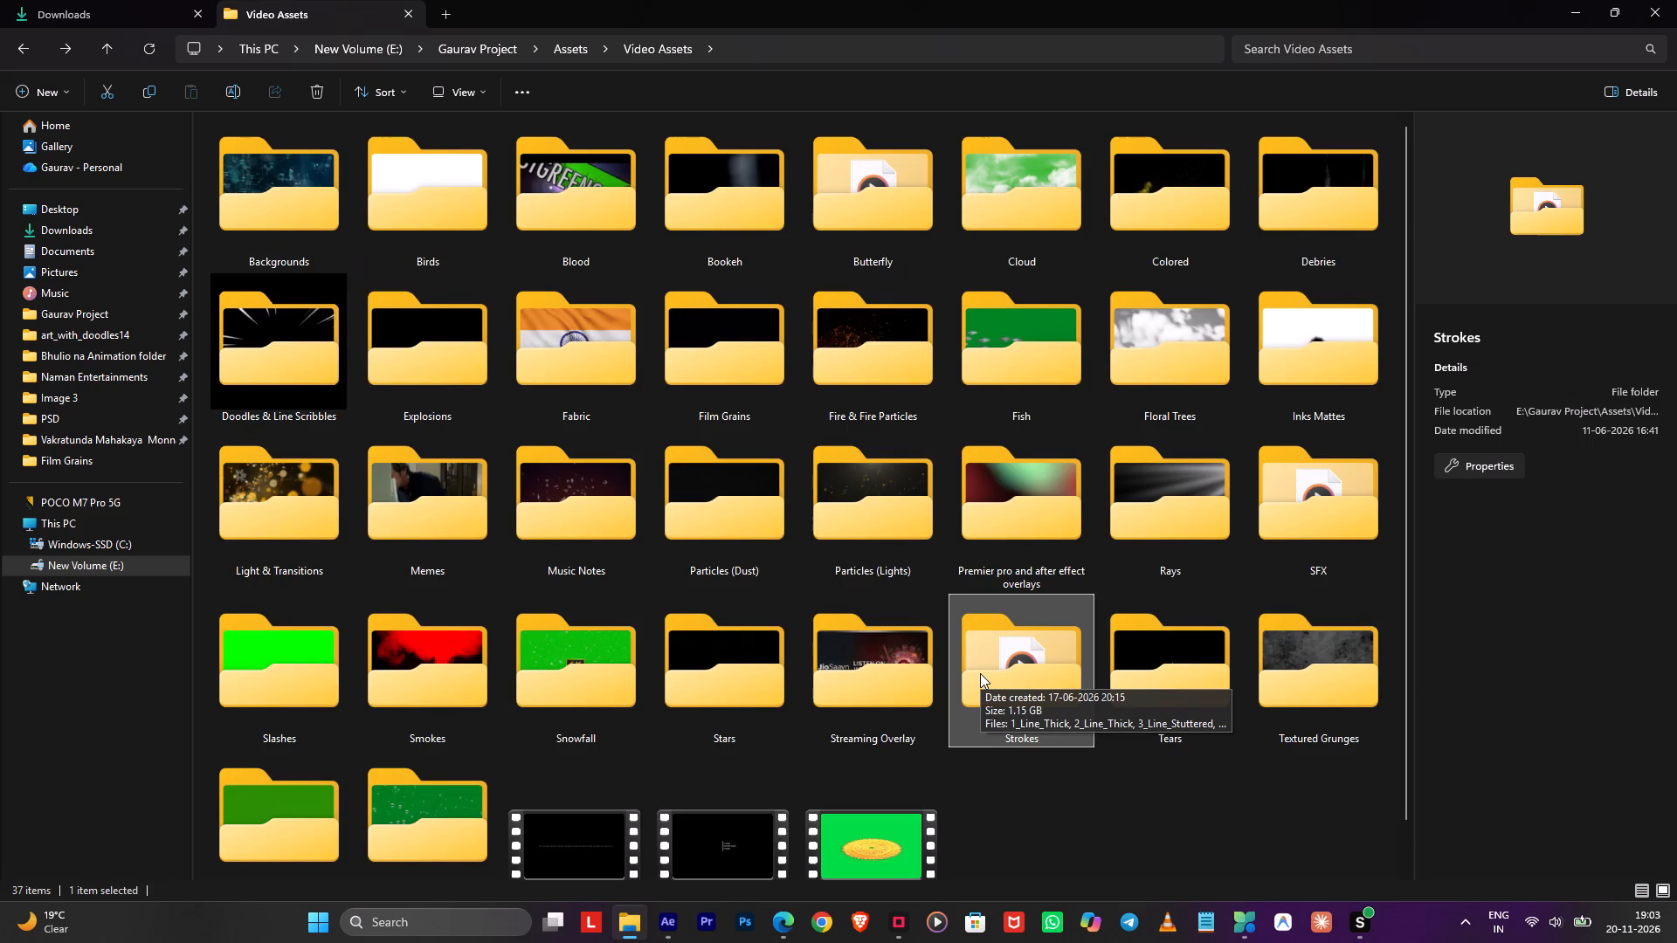
scroll(977, 672, "down", 2)
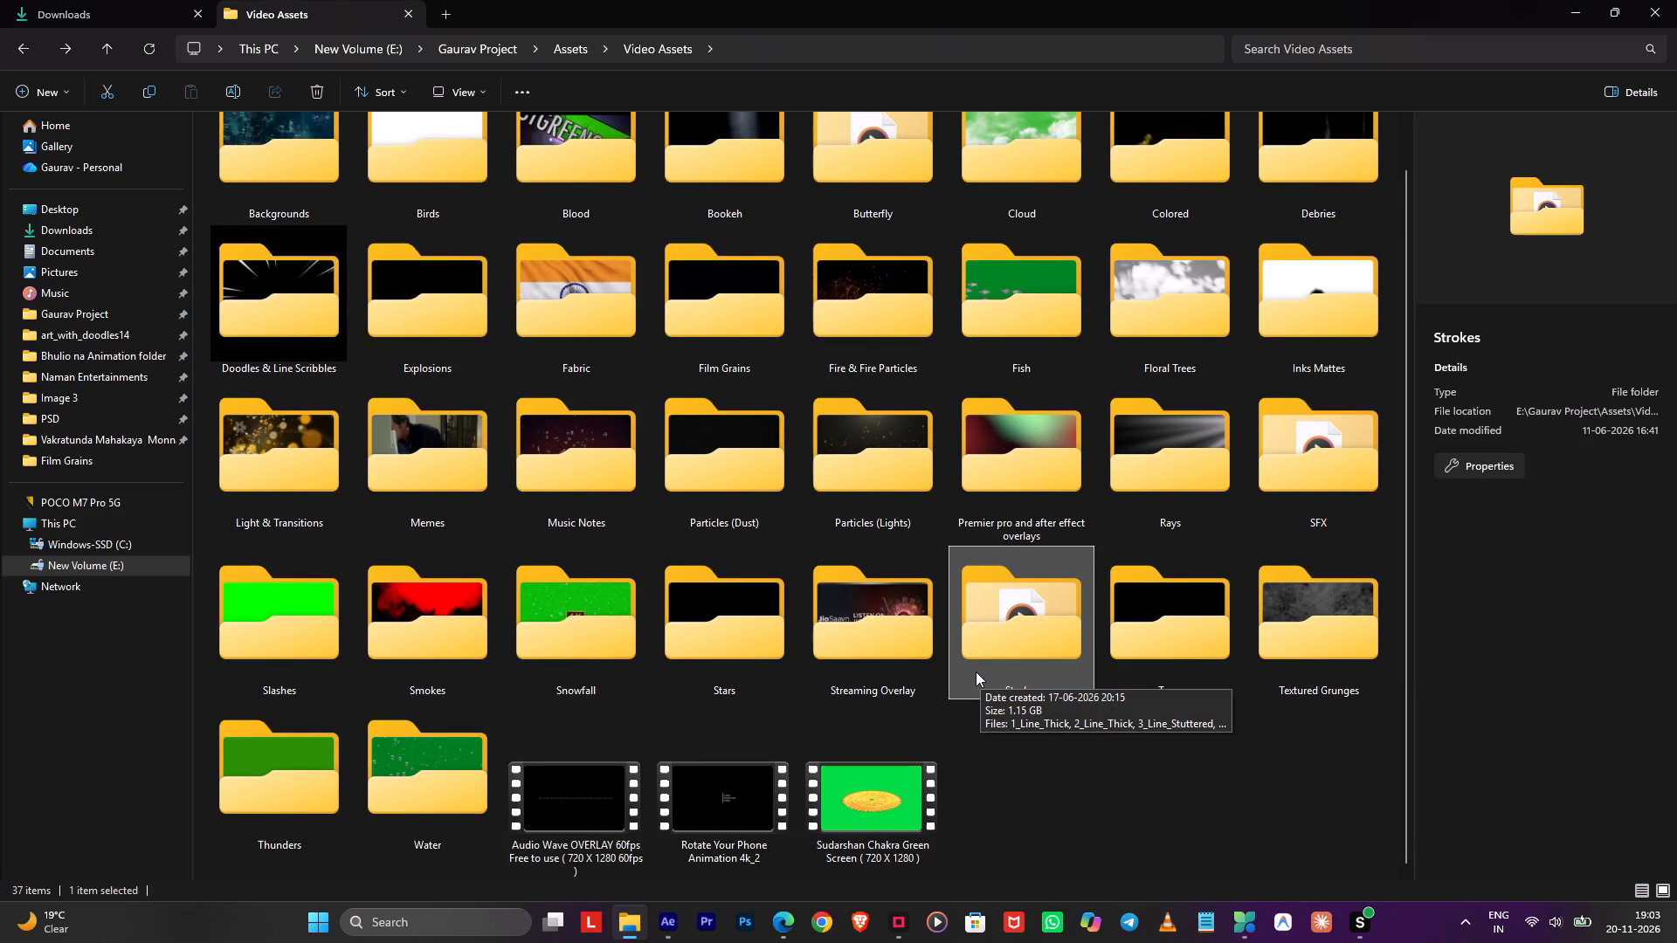
left_click(959, 661)
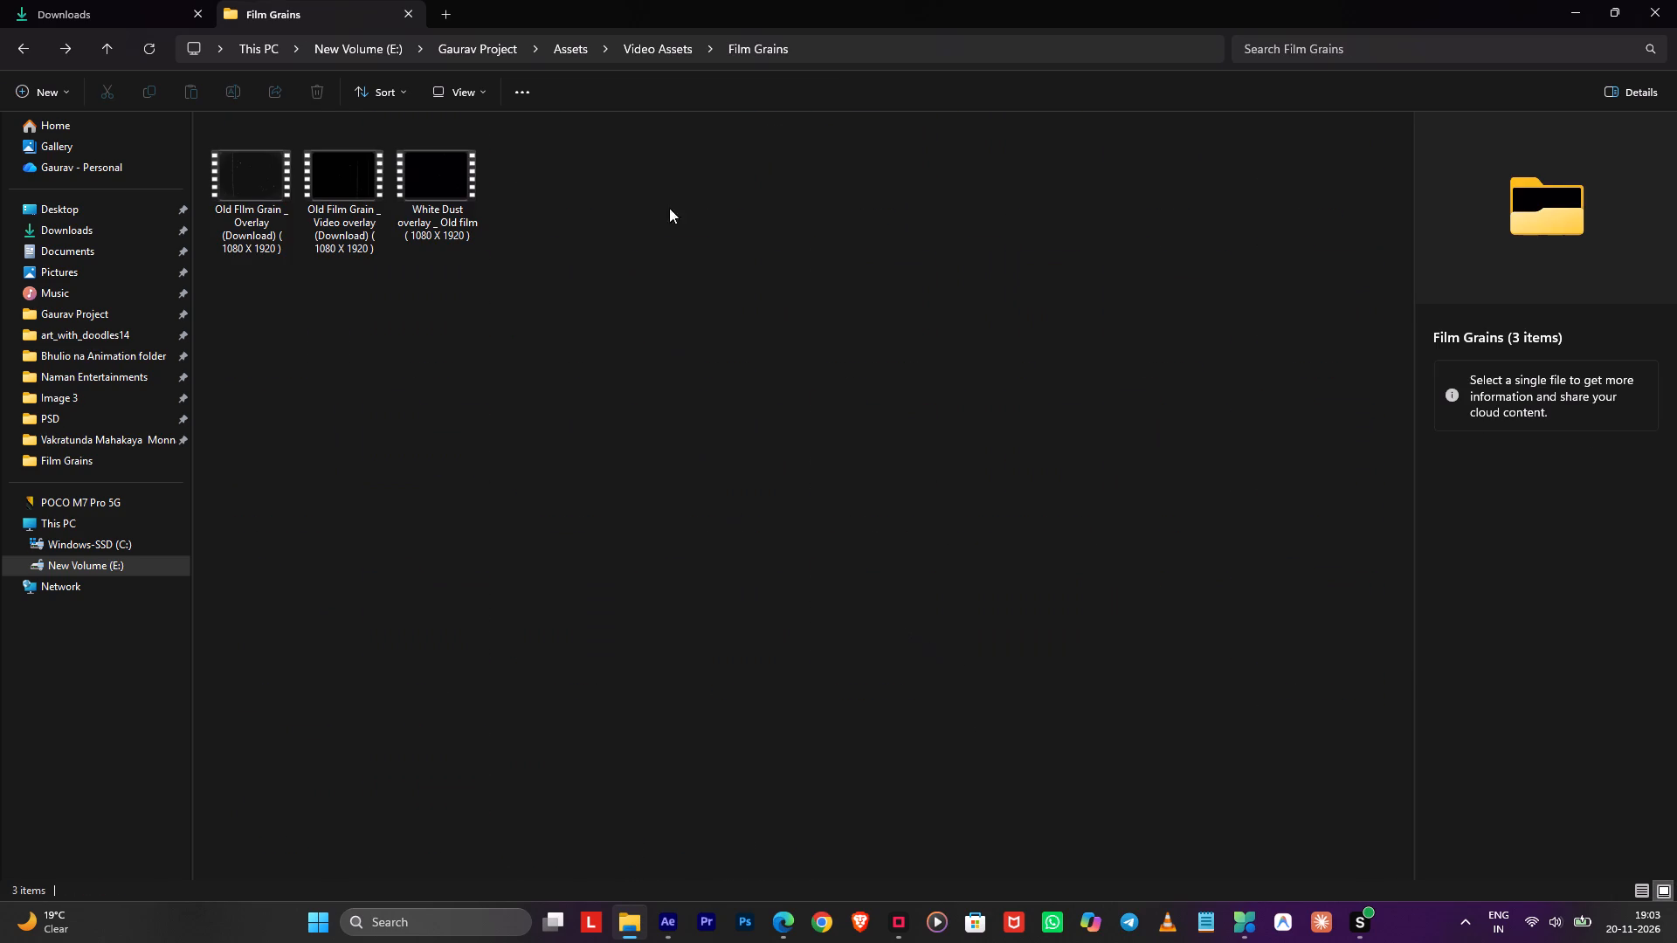
Check the Assets folder and its Texture subfolder for overlay material, and return to Video Assets.
left_click(584, 49)
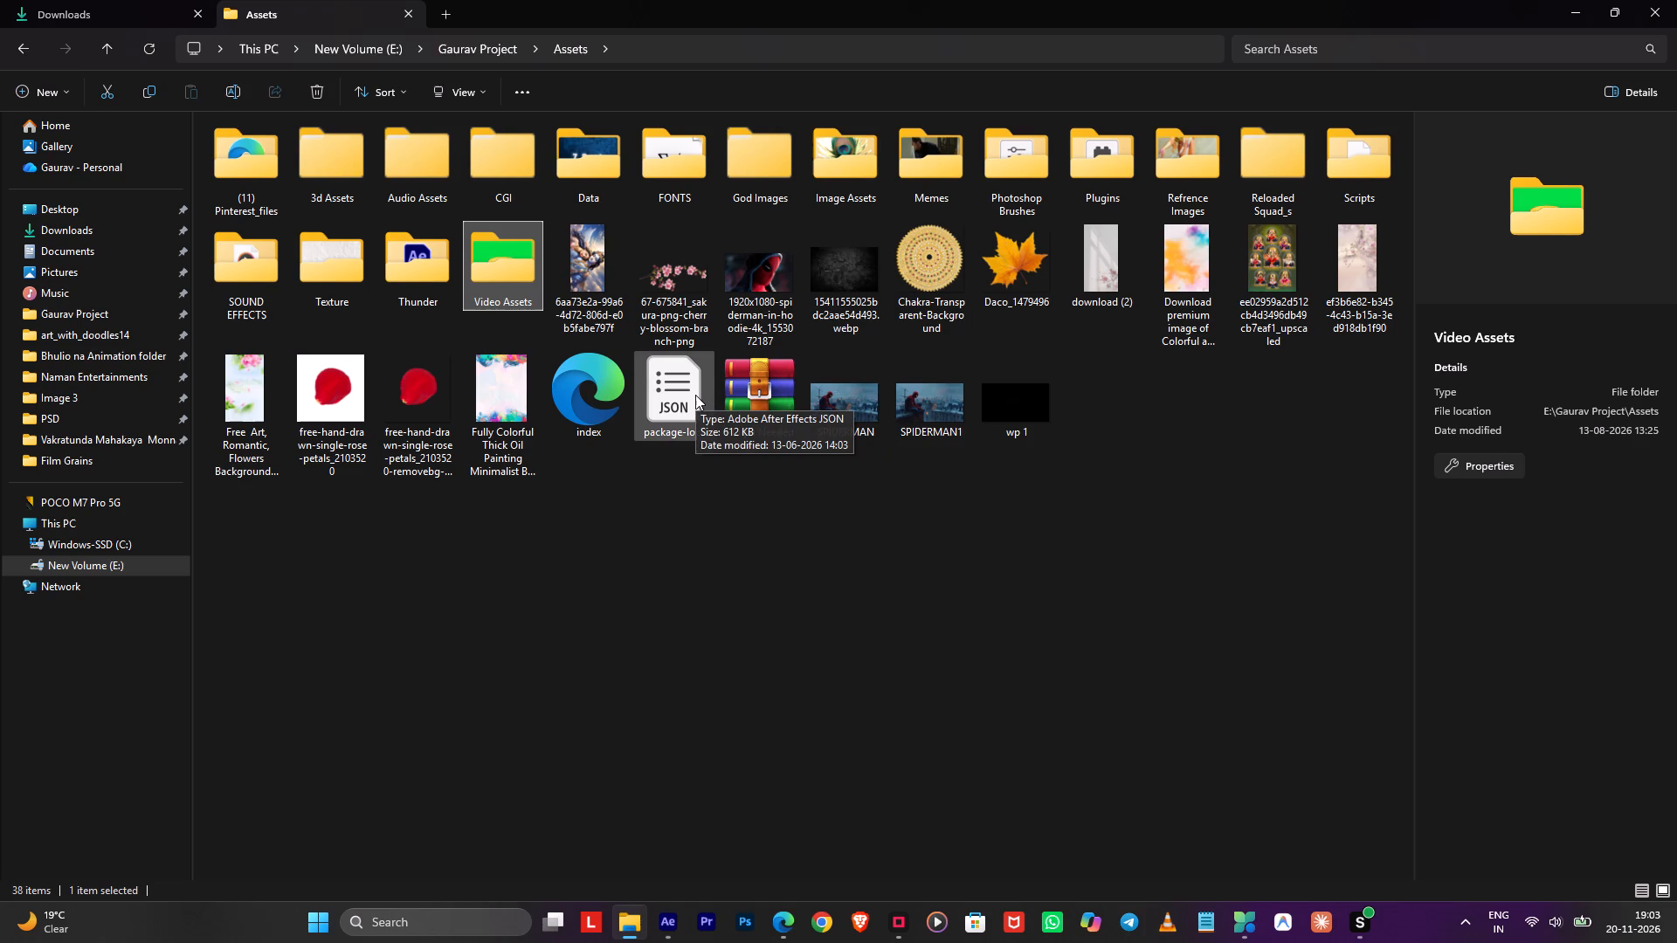
left_click(642, 617)
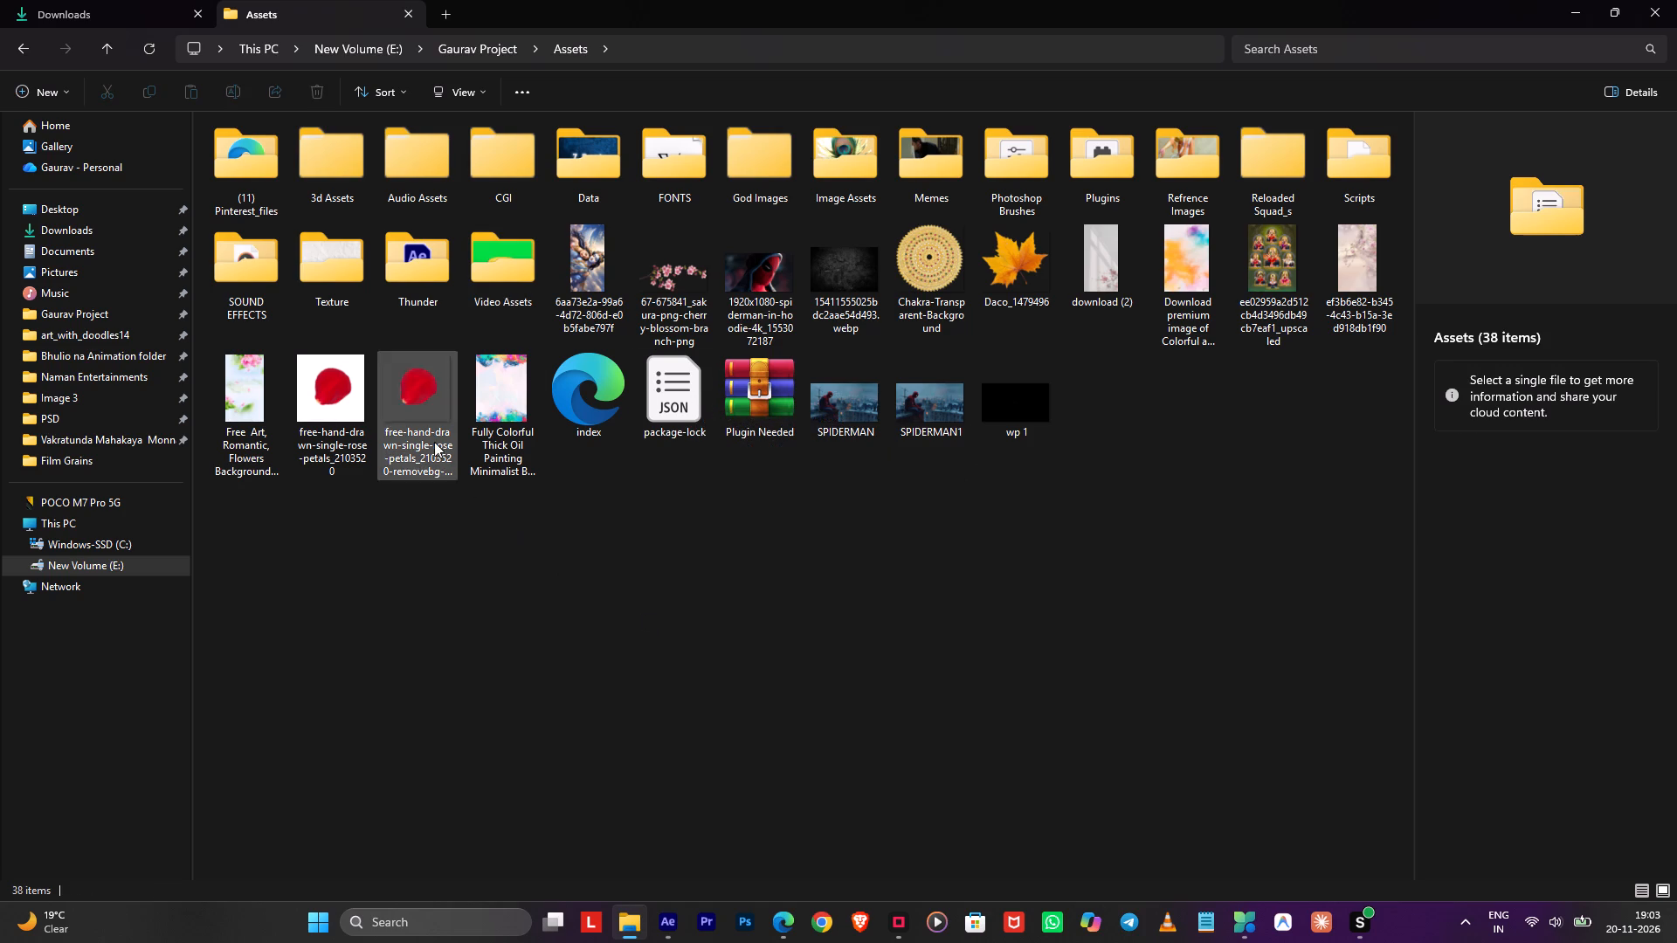
double_click(332, 303)
left_click(668, 505)
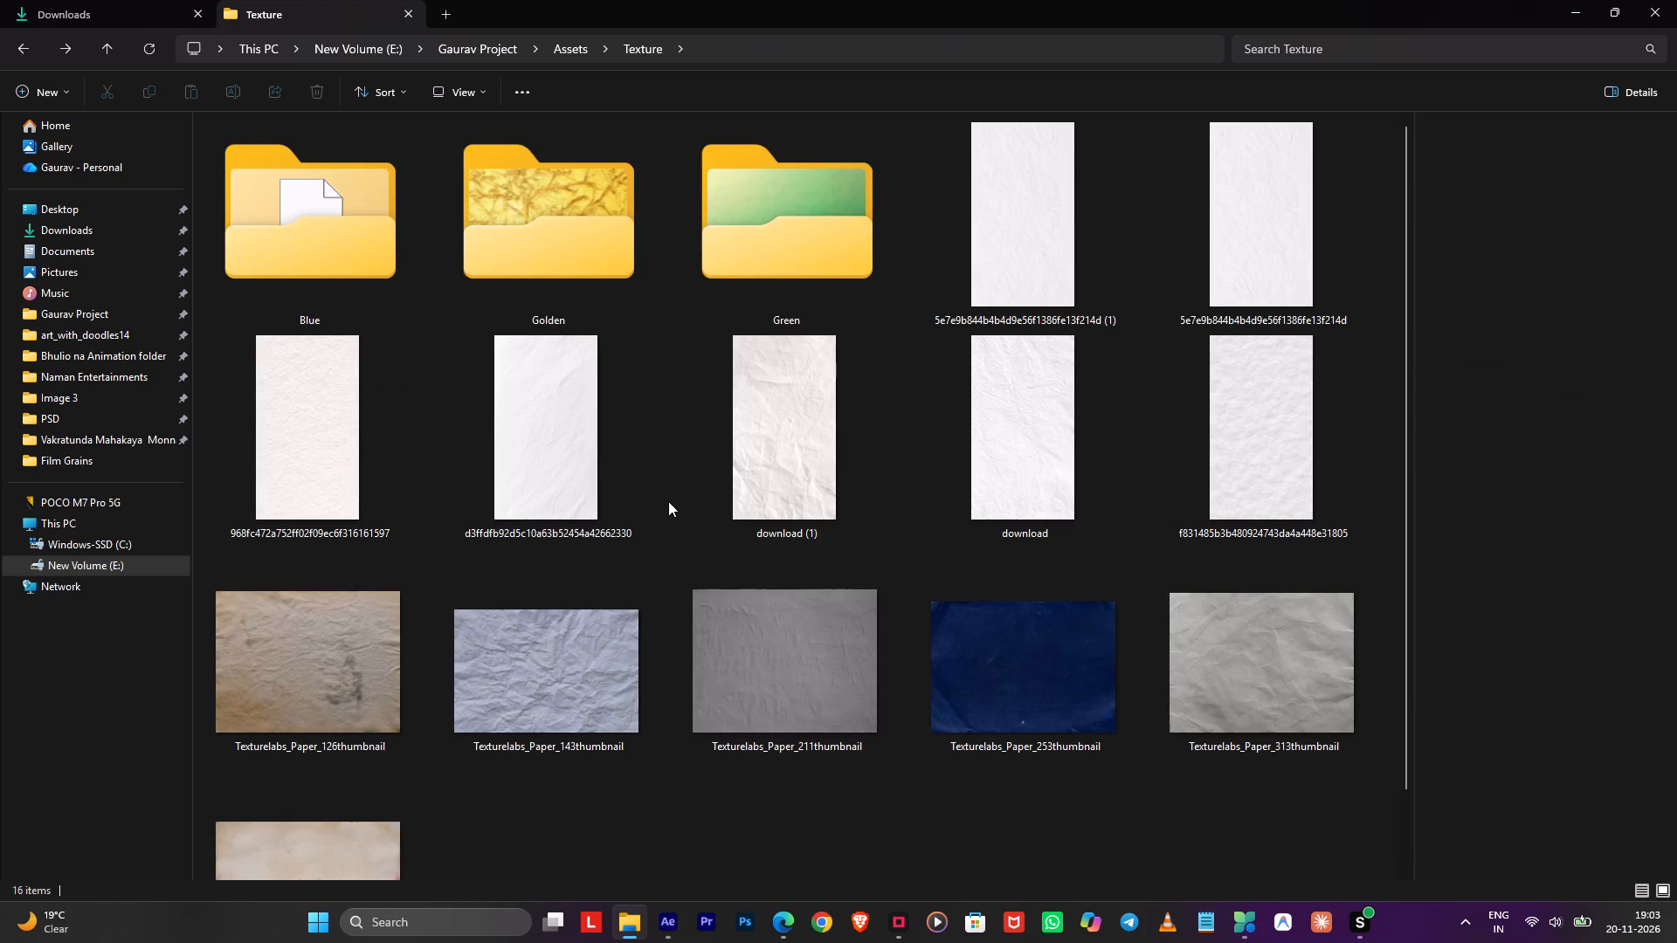
double_click(512, 306)
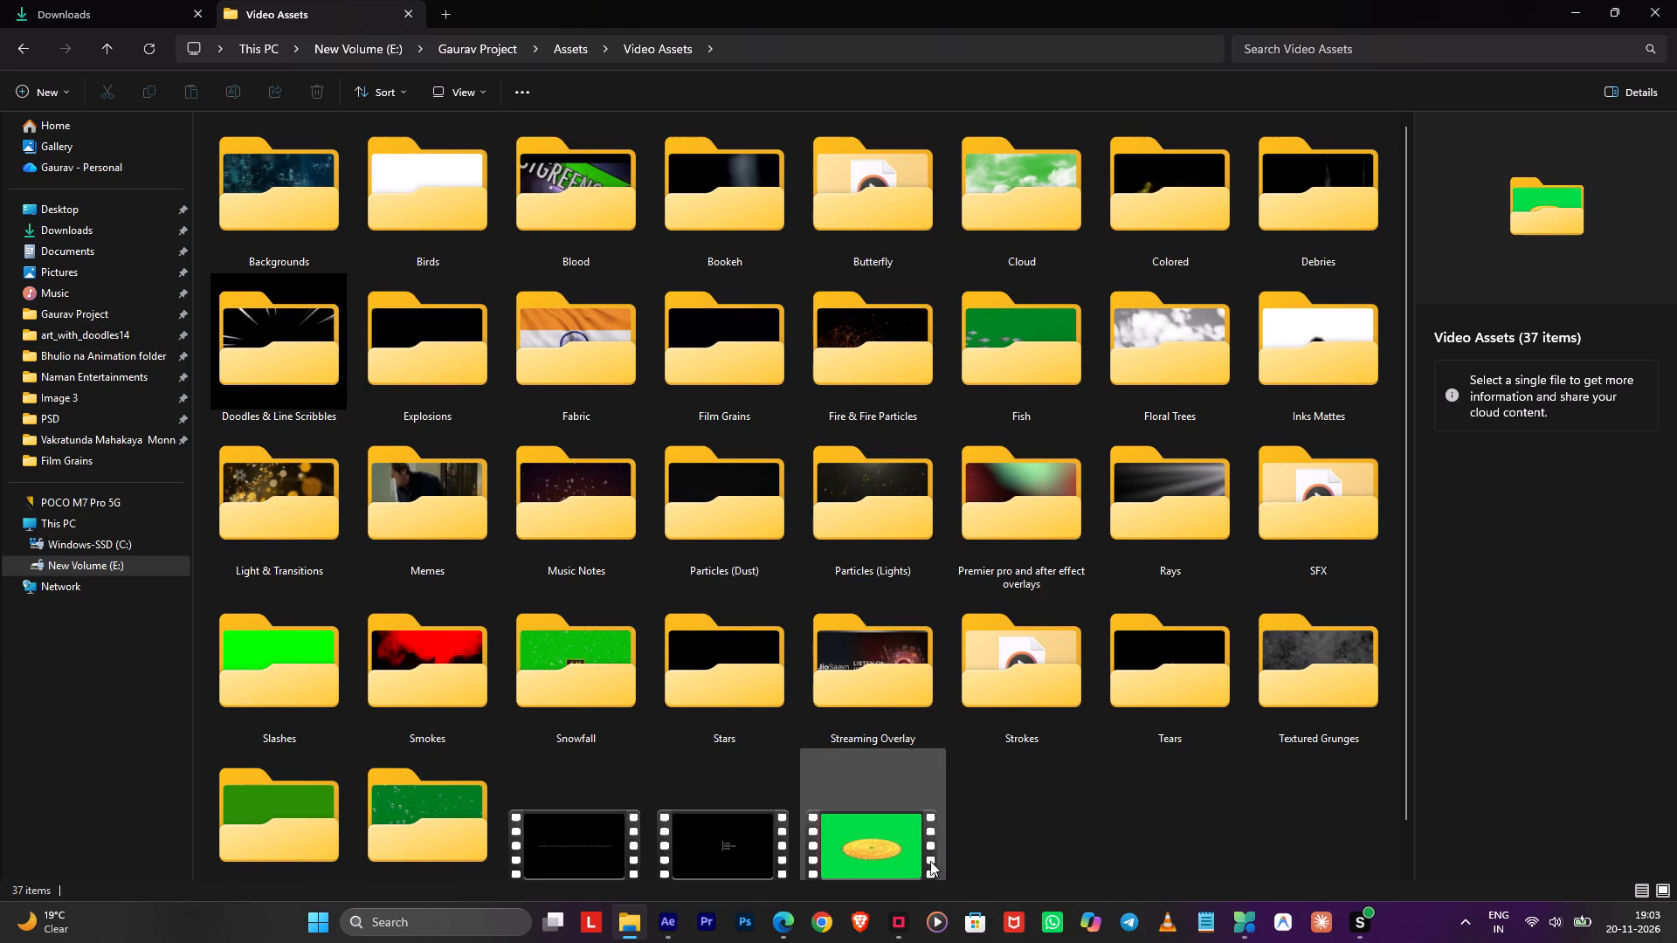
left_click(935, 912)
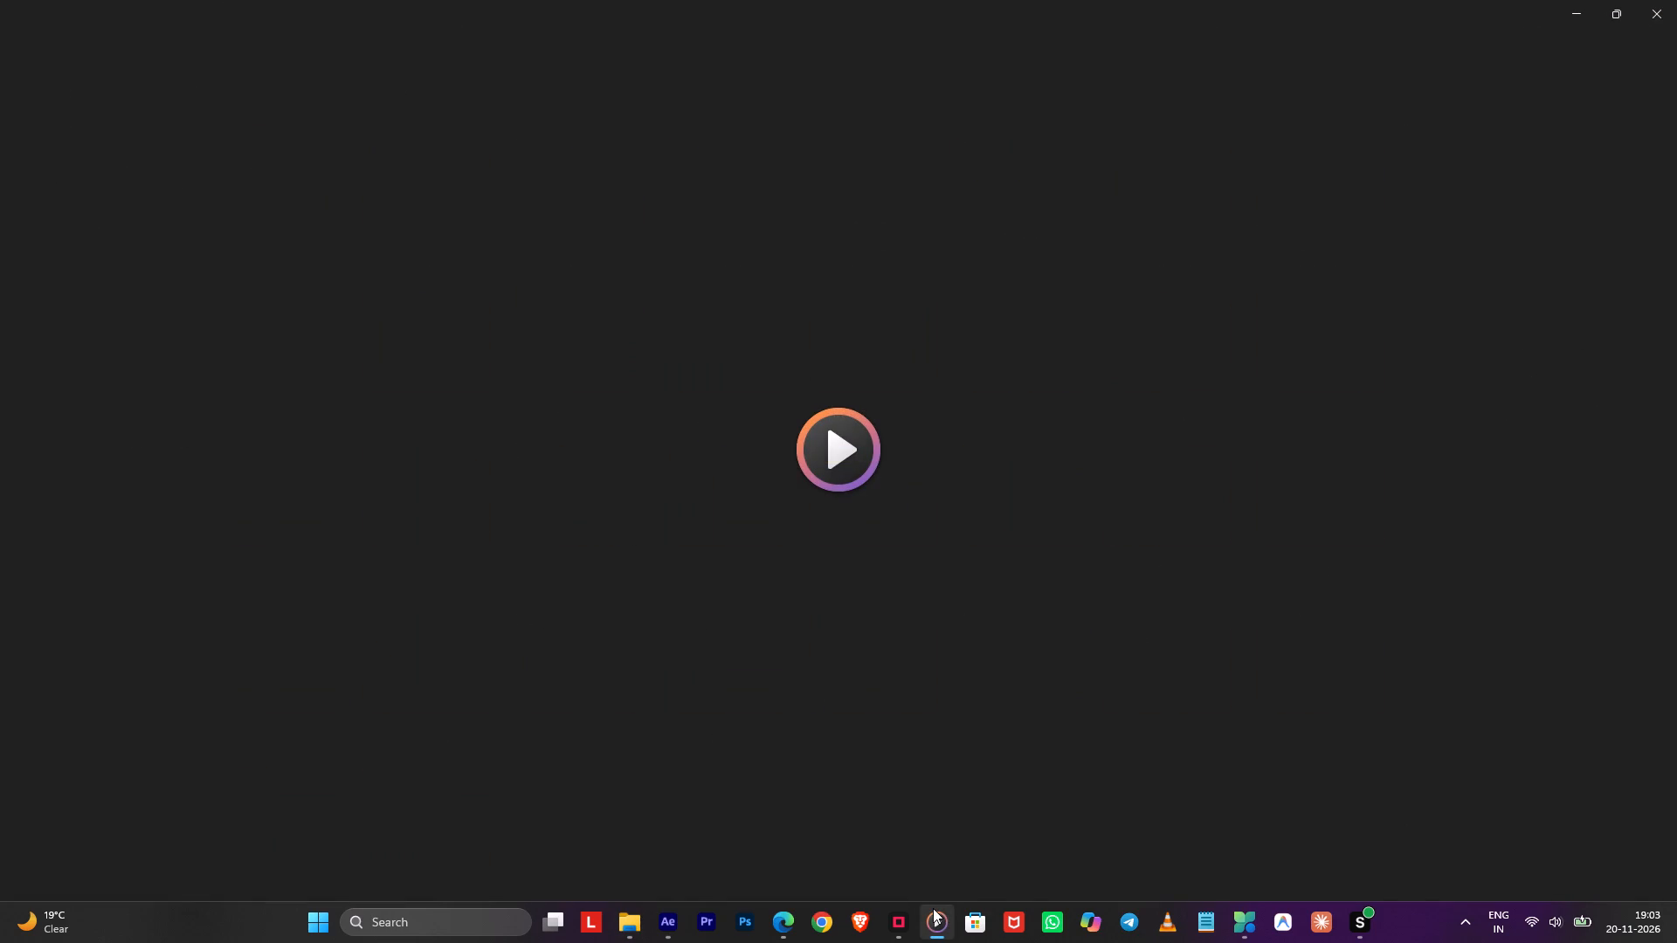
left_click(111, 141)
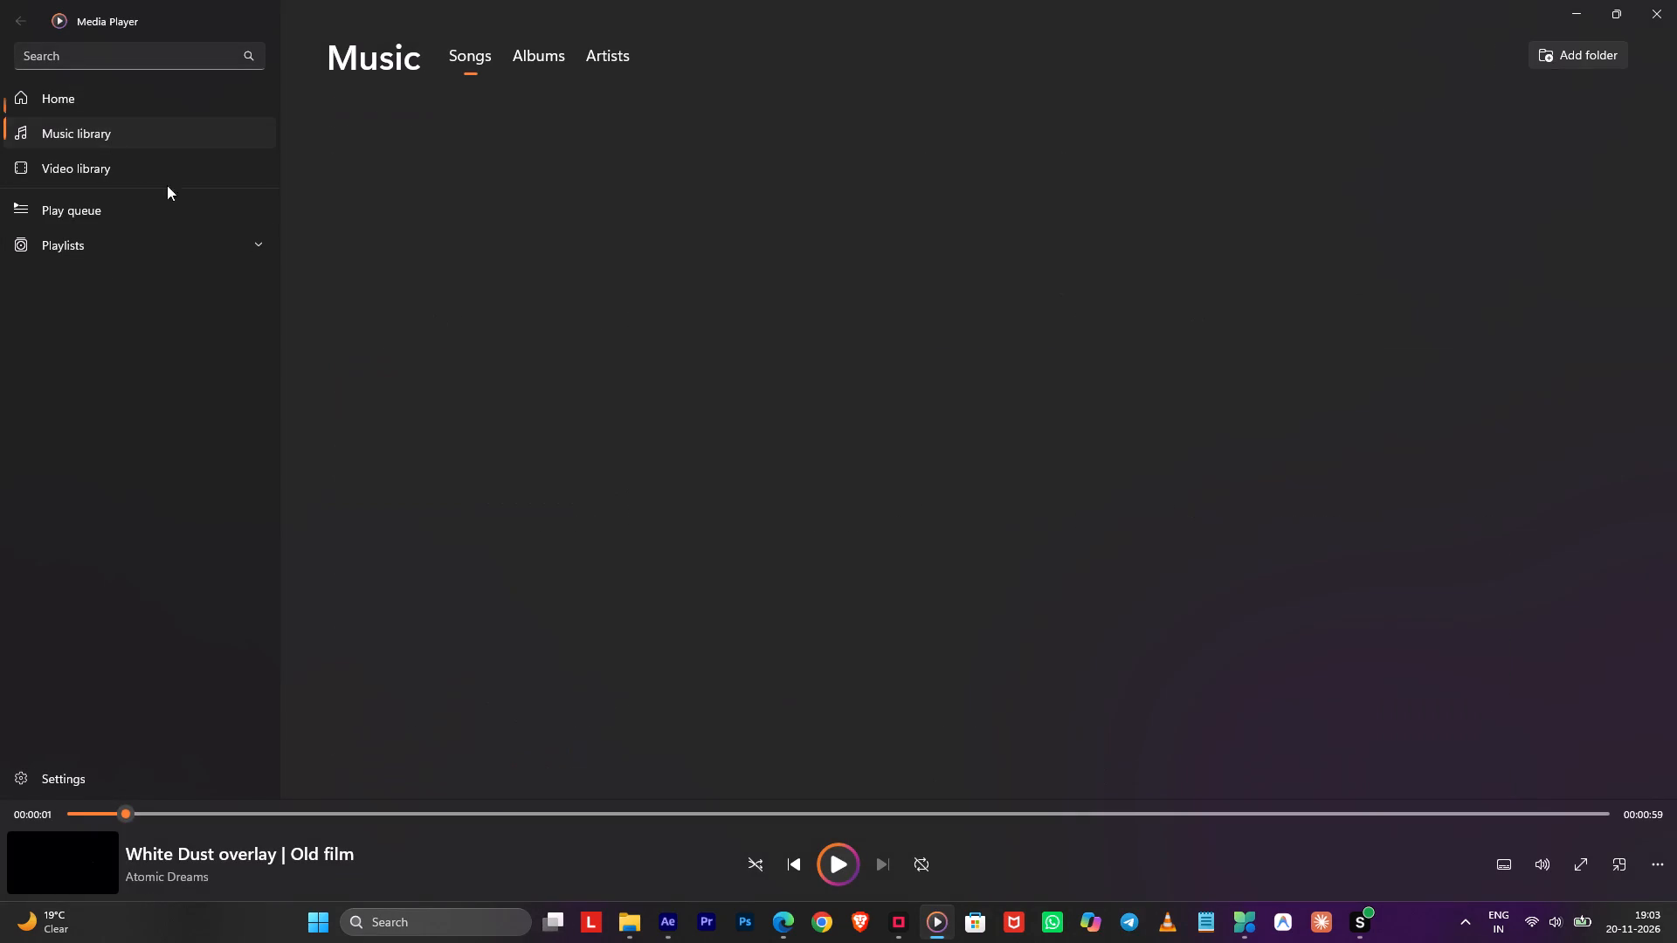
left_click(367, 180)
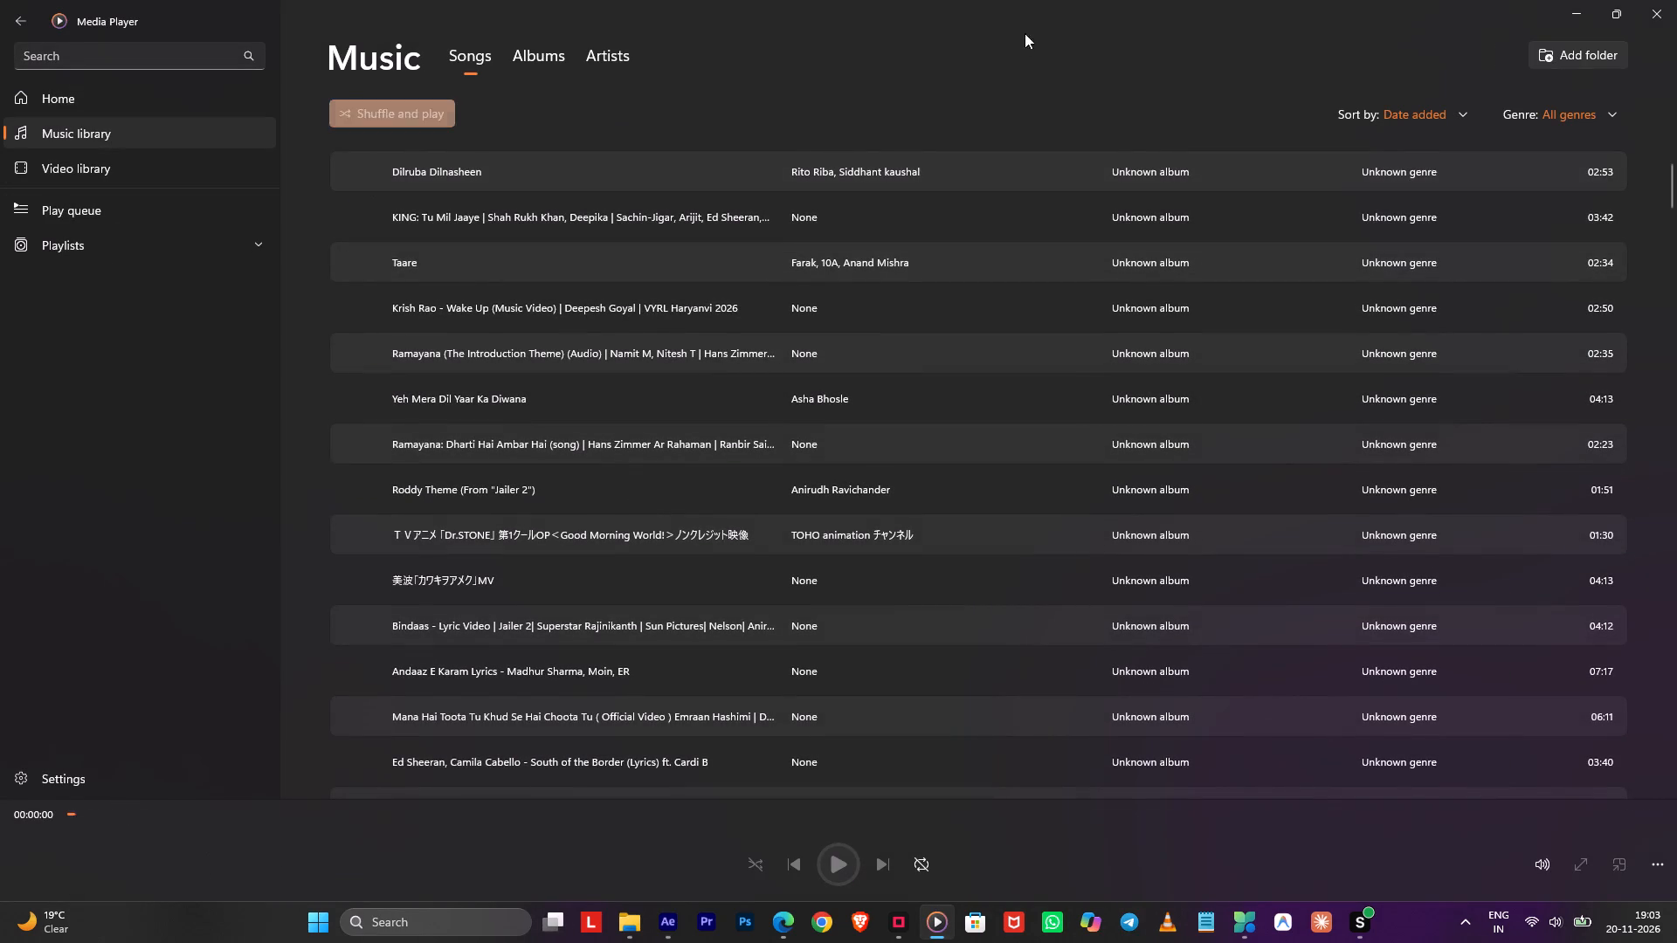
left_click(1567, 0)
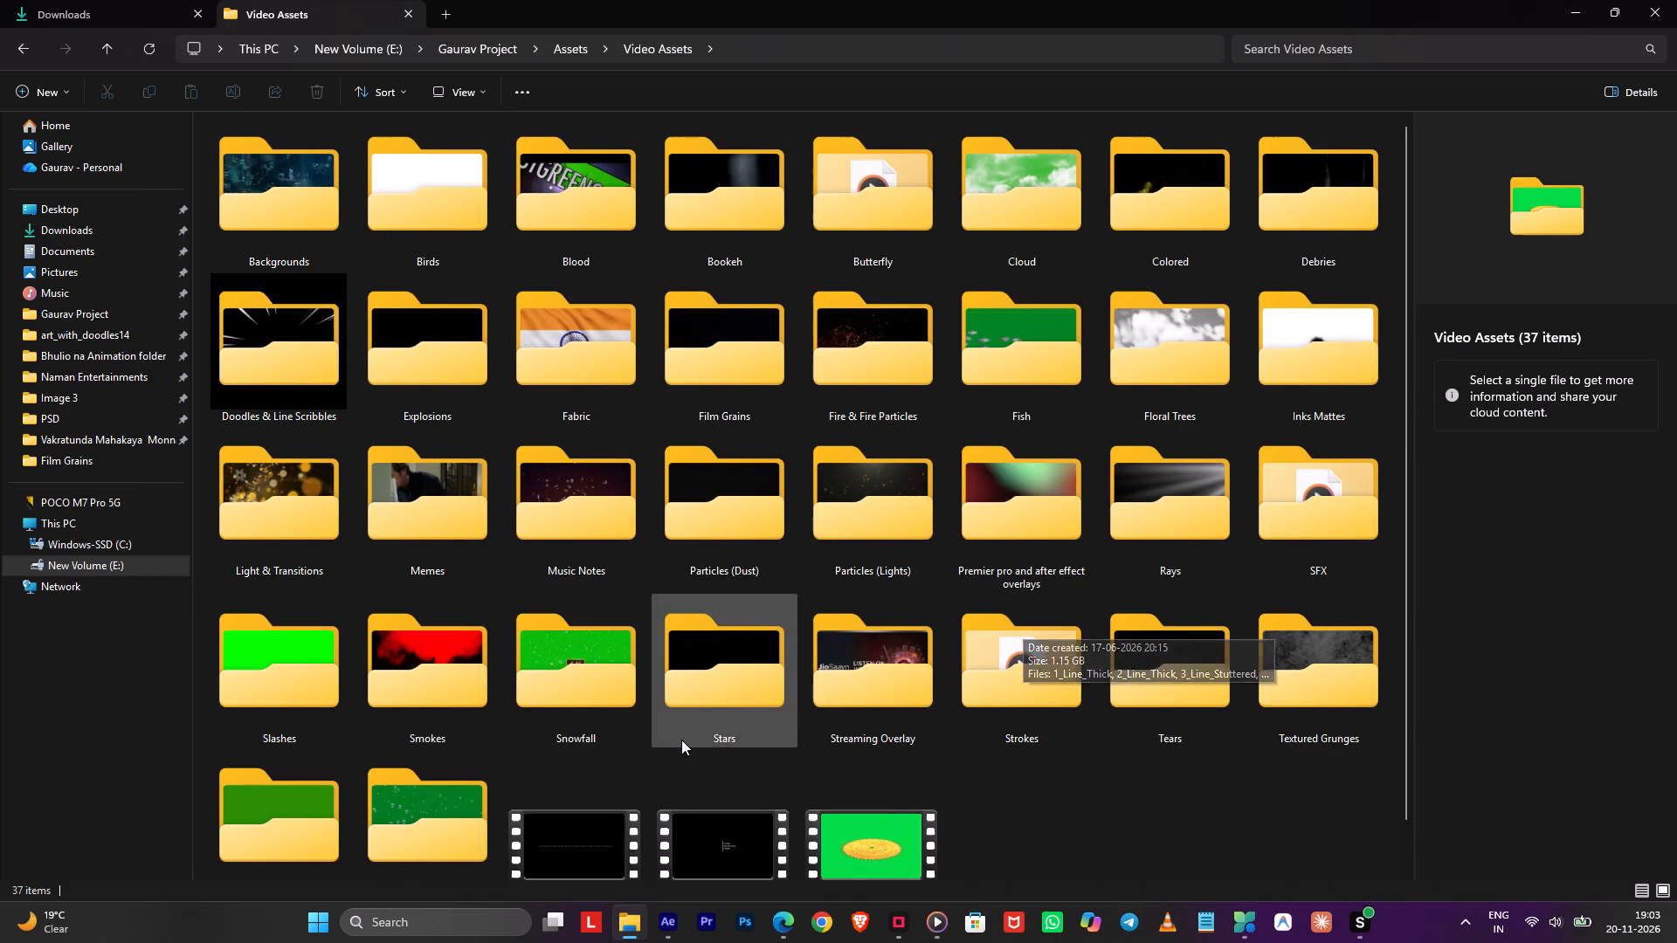
Open the Textured Grunges folder in Video Assets to view its overlay clips.
scroll(681, 740, "down", 2)
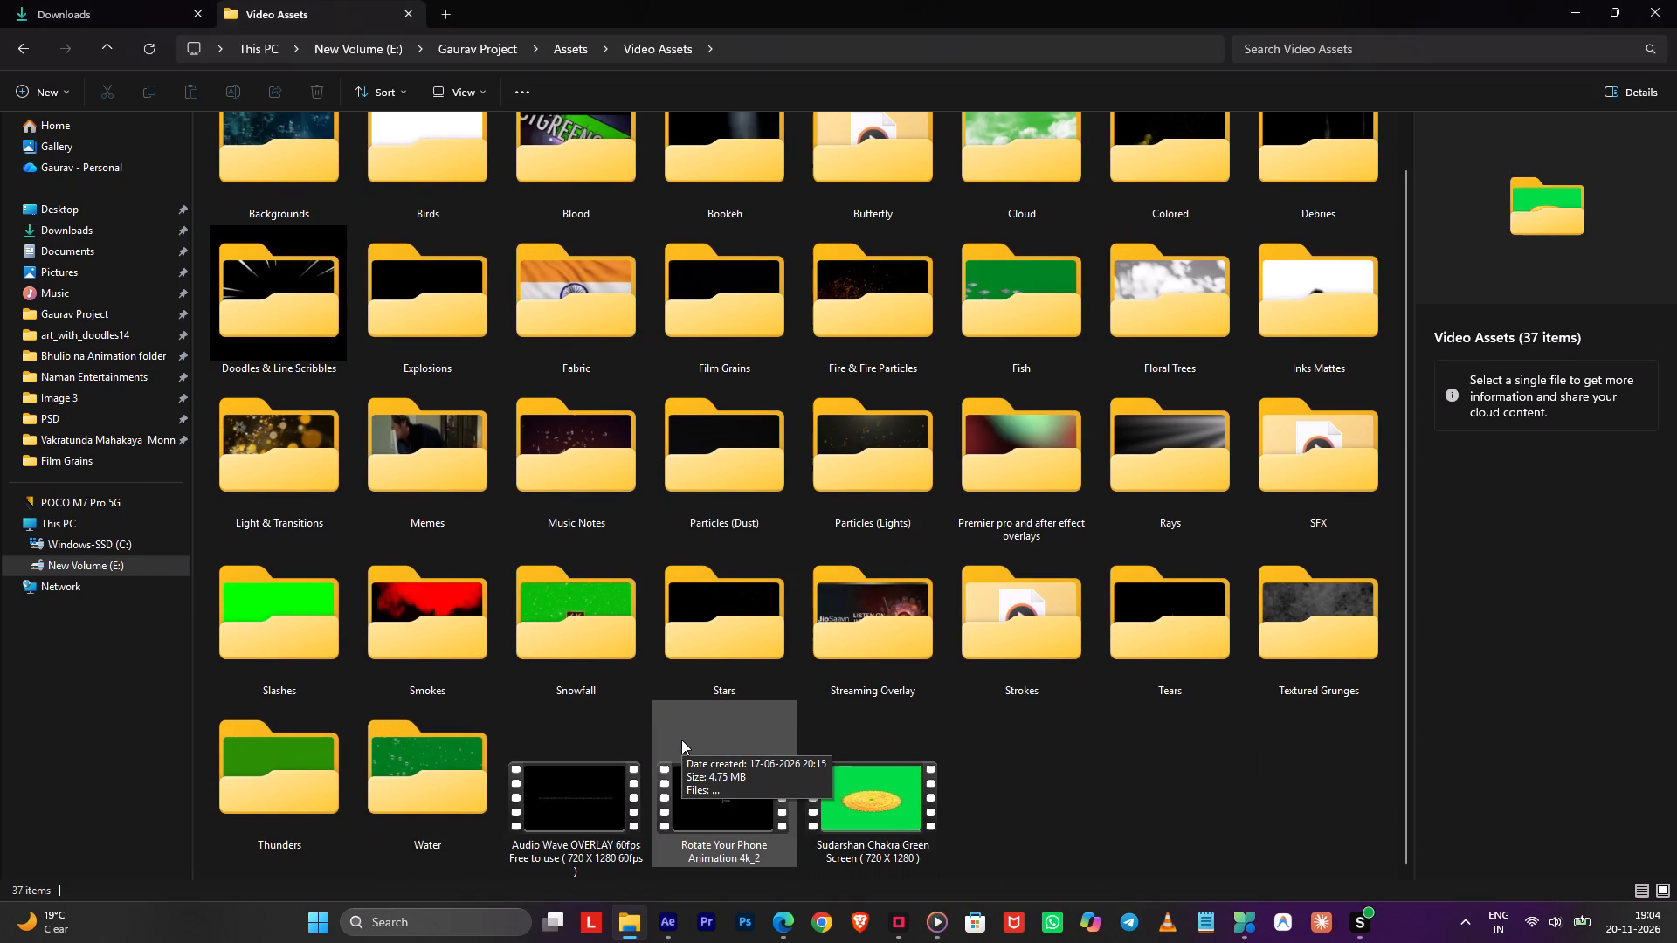
double_click(1320, 615)
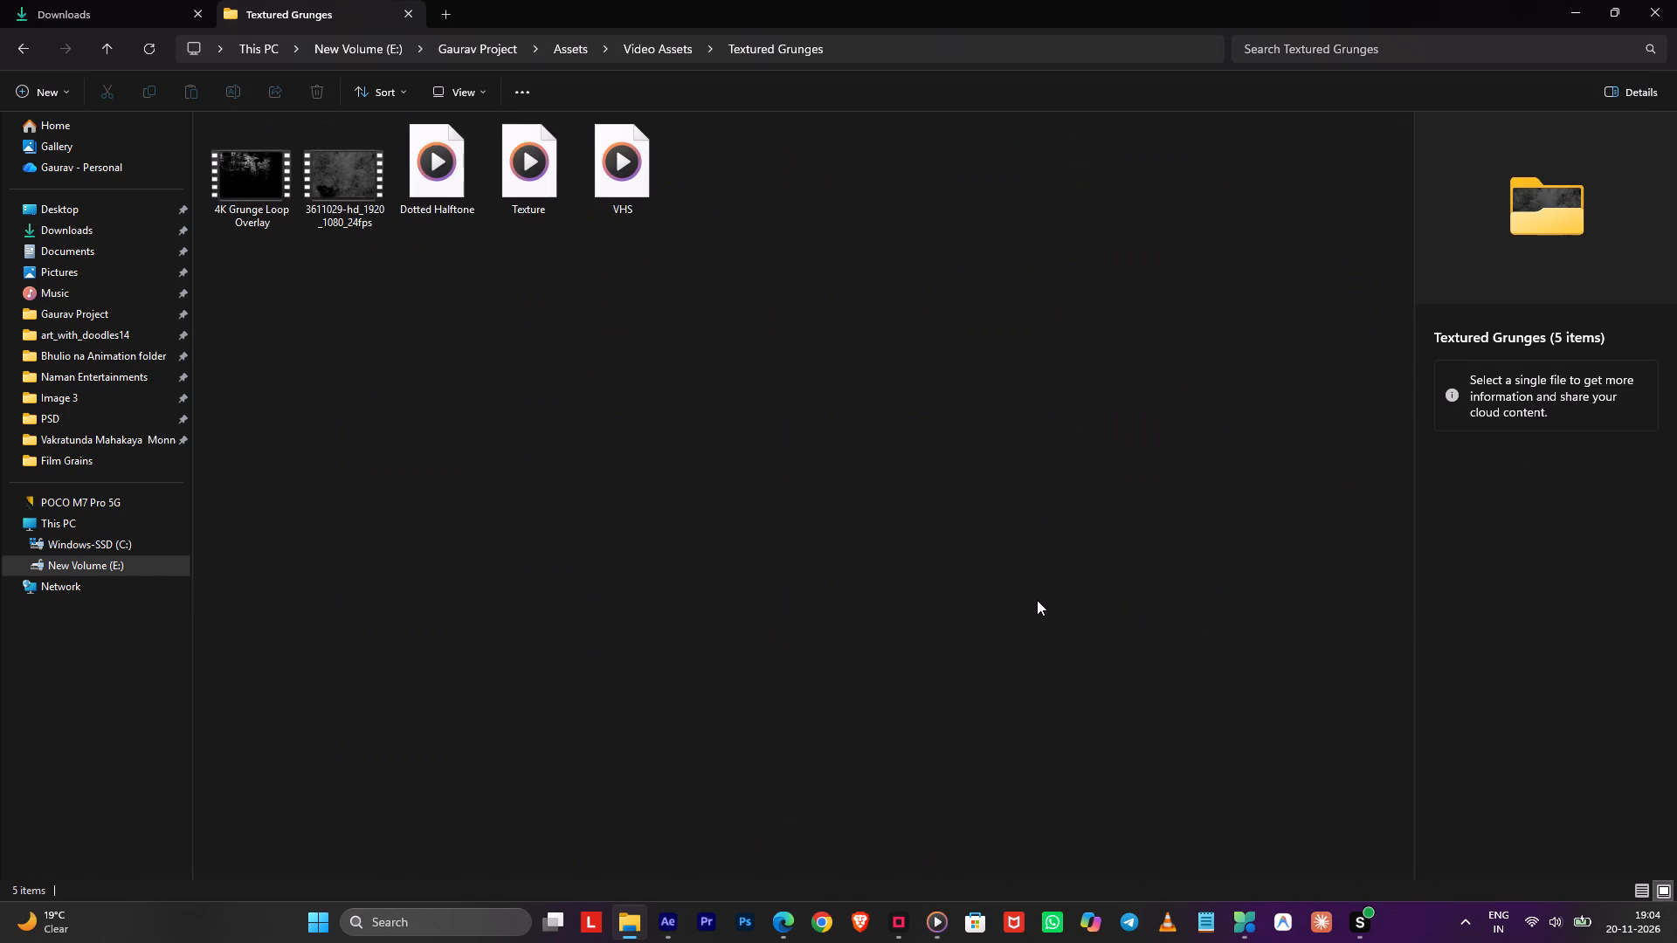
Bring the Texture clip from the Textured Grunges folder into 2nd Comp as the top layer and preview it from the start.
left_click(506, 166)
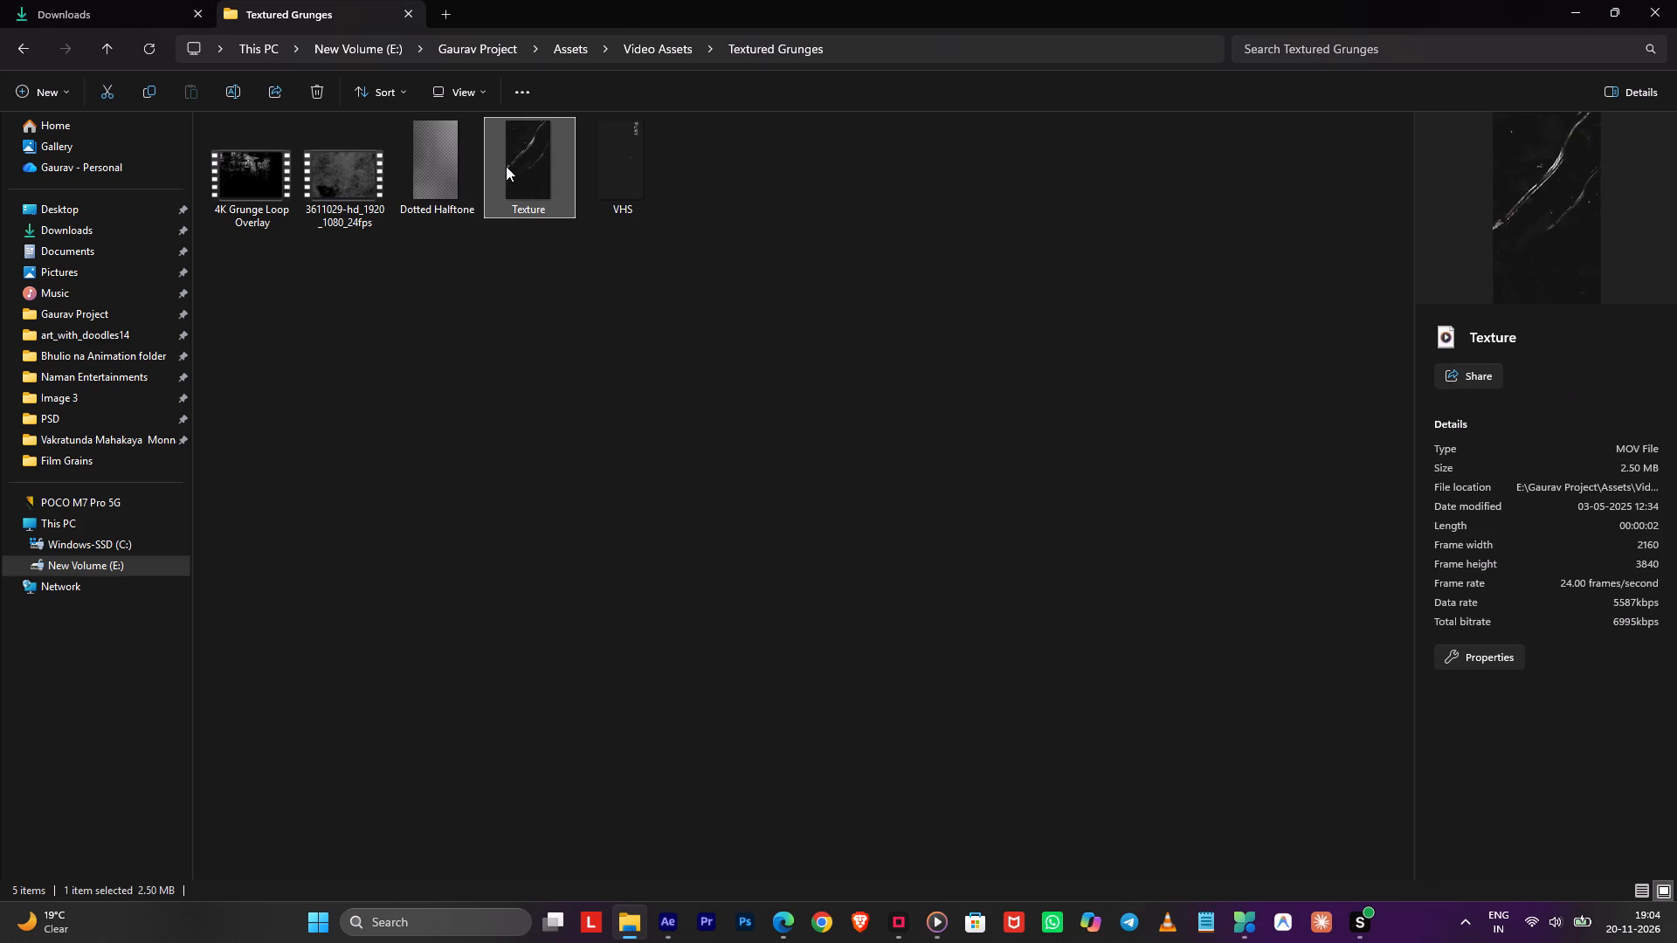
left_click_drag(506, 166, 531, 184)
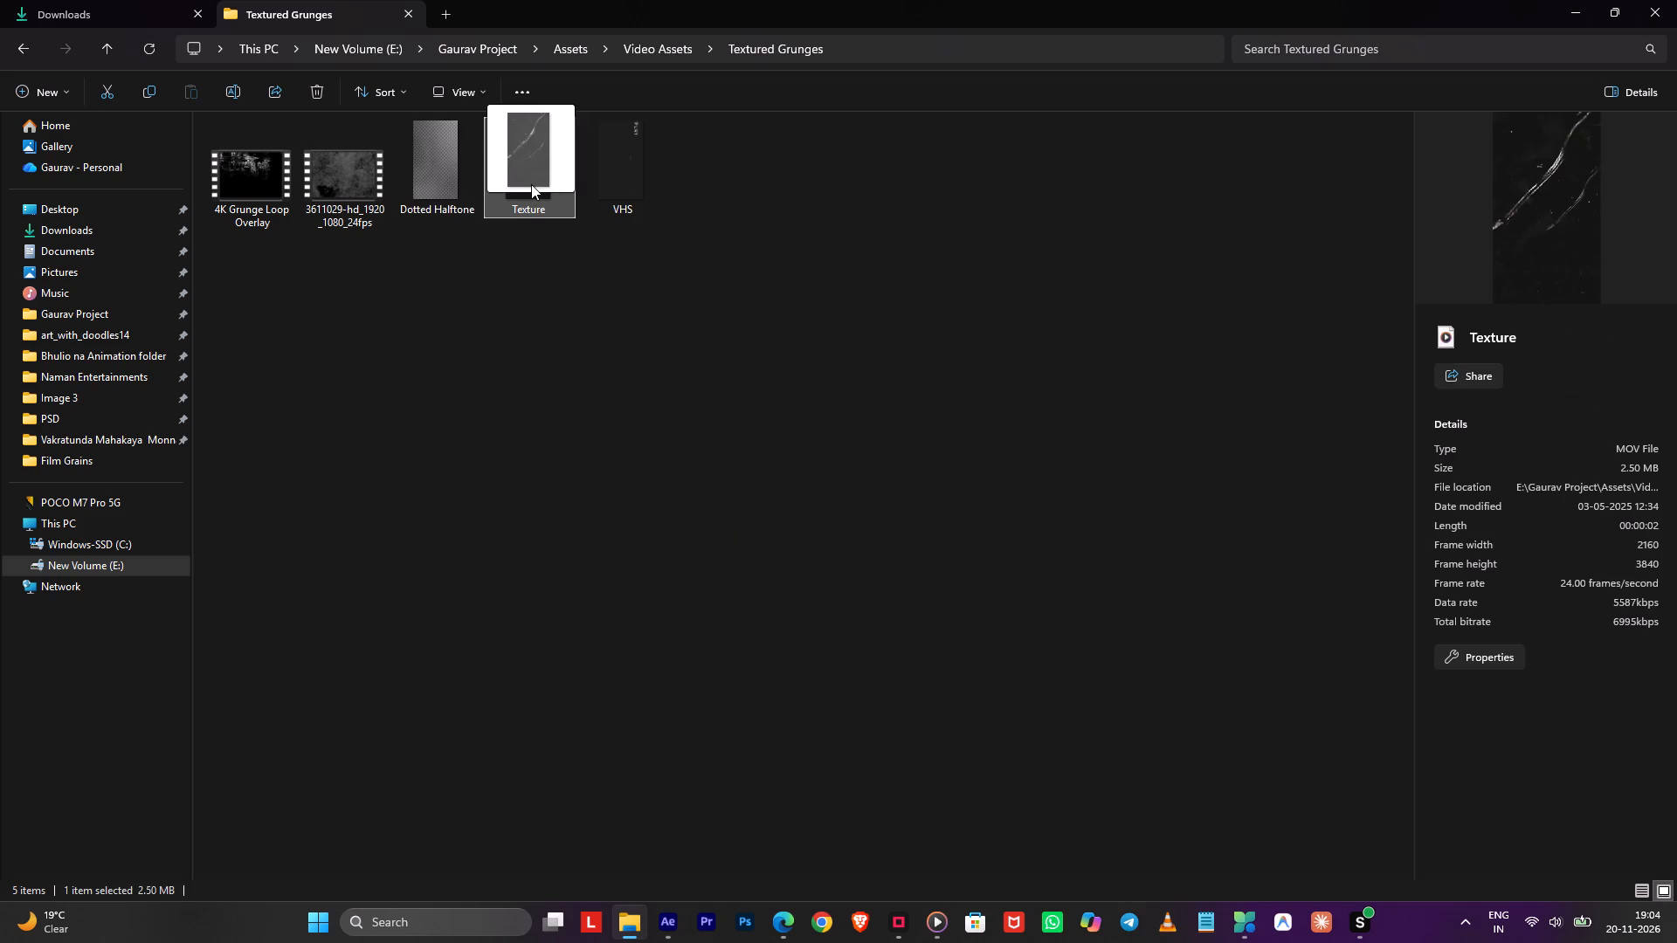
left_click_drag(531, 184, 797, 723)
key("alt+Tab")
key("alt+Tab")
key("alt+Tab")
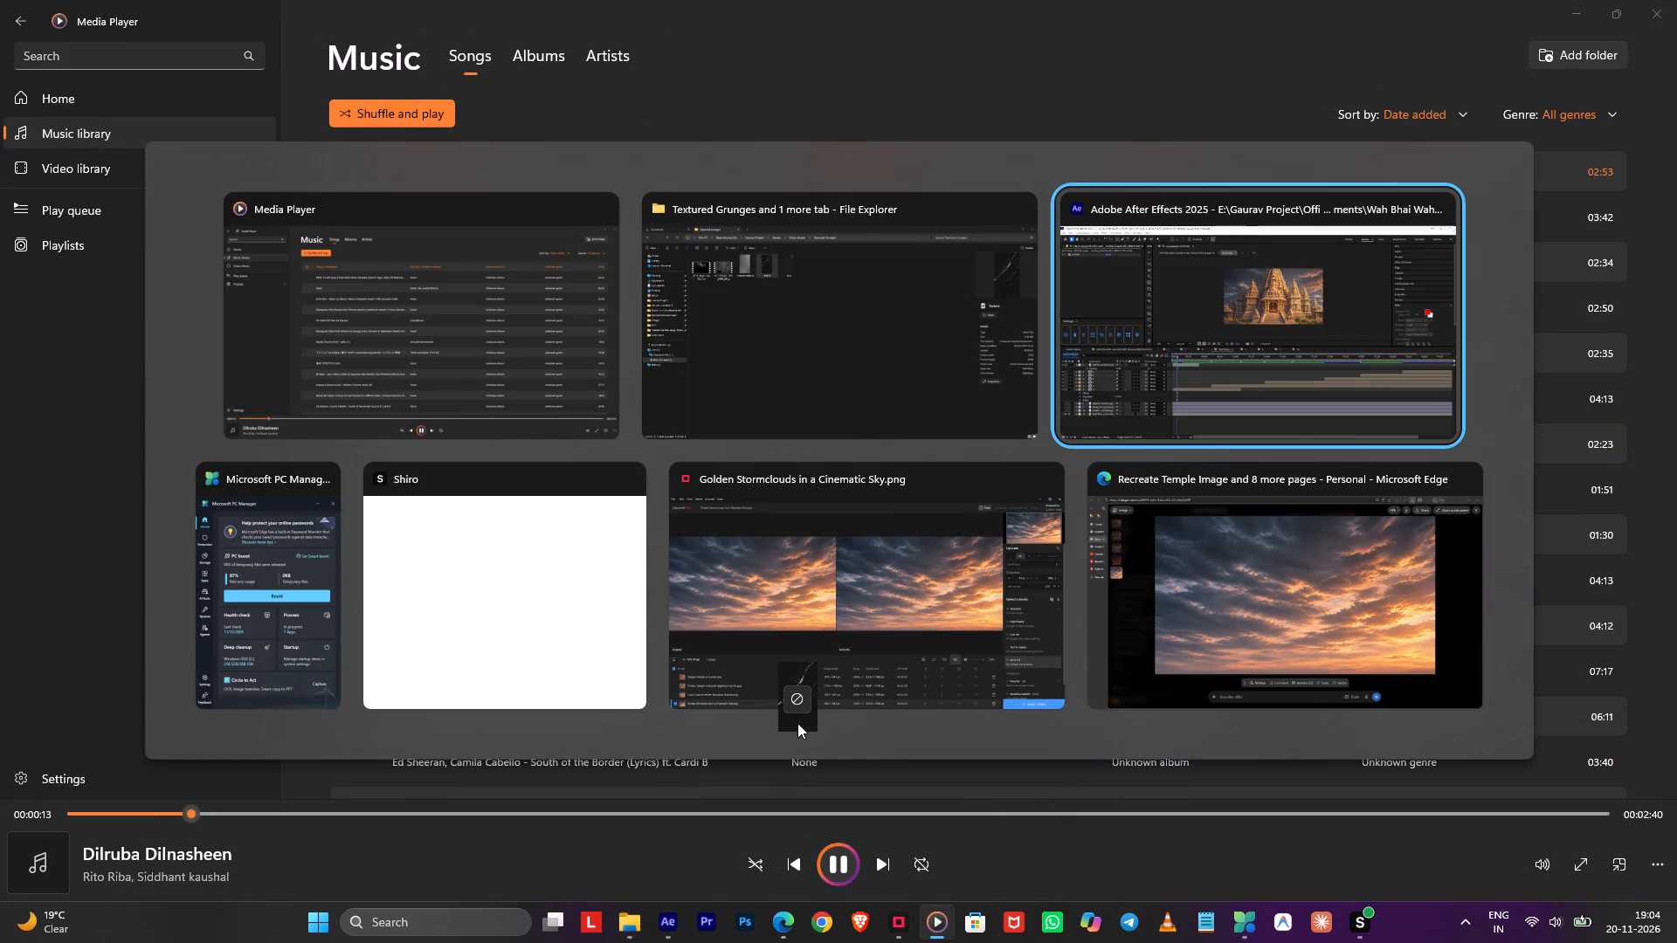
left_click_drag(797, 723, 559, 702)
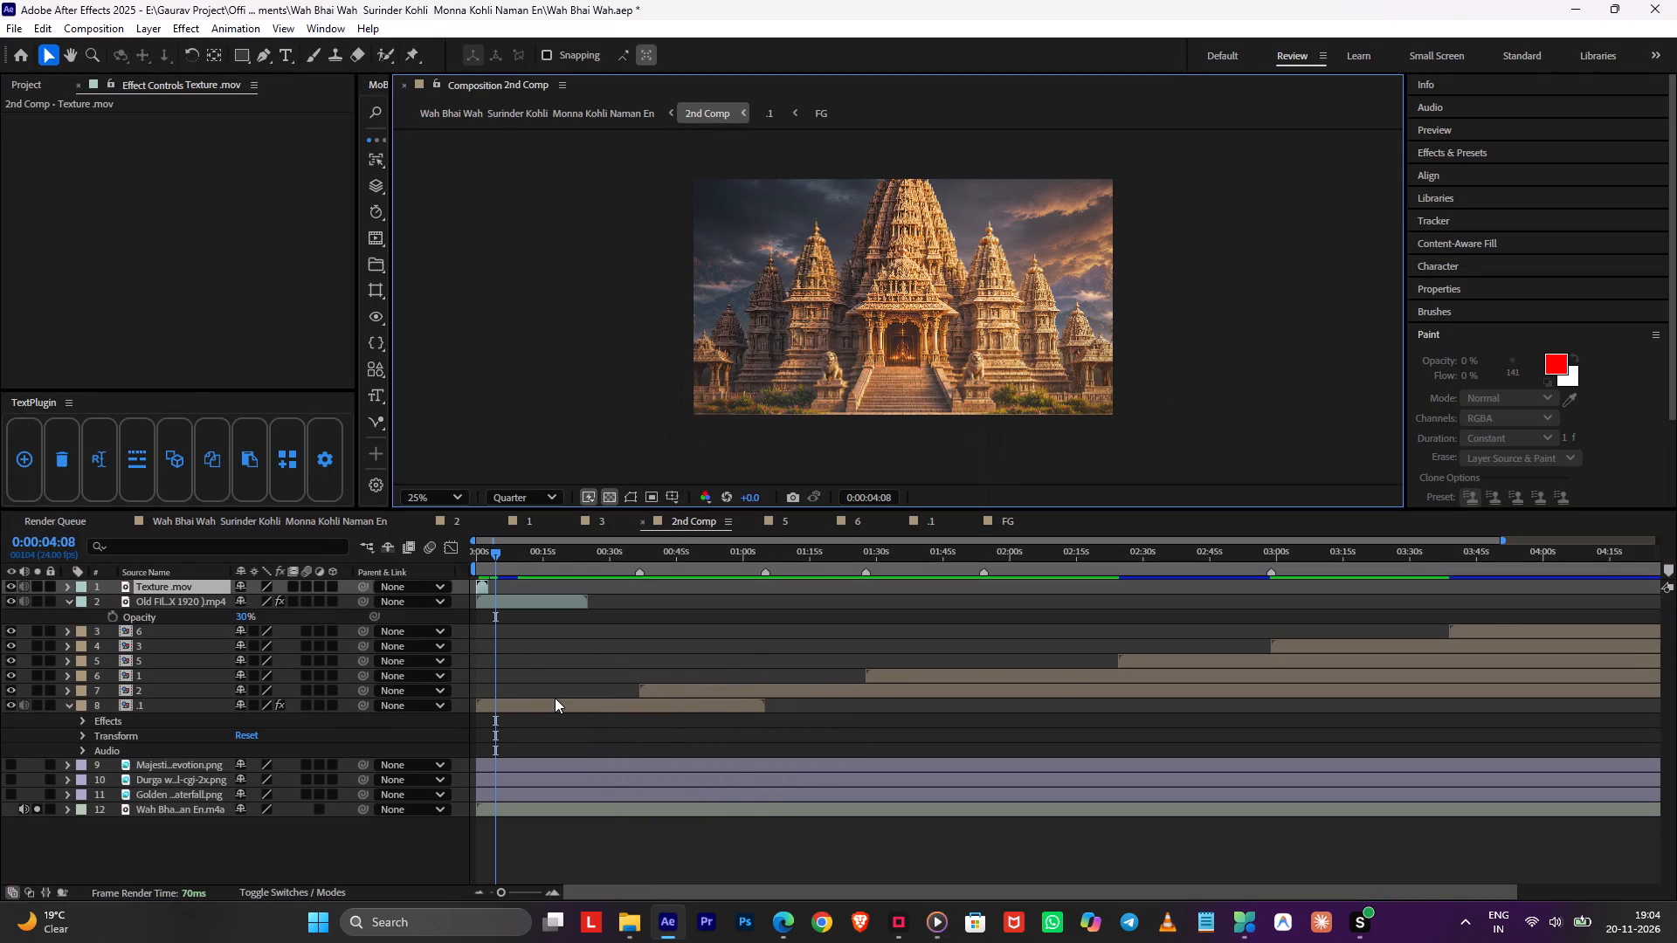
left_click_drag(494, 556, 451, 556)
key("space")
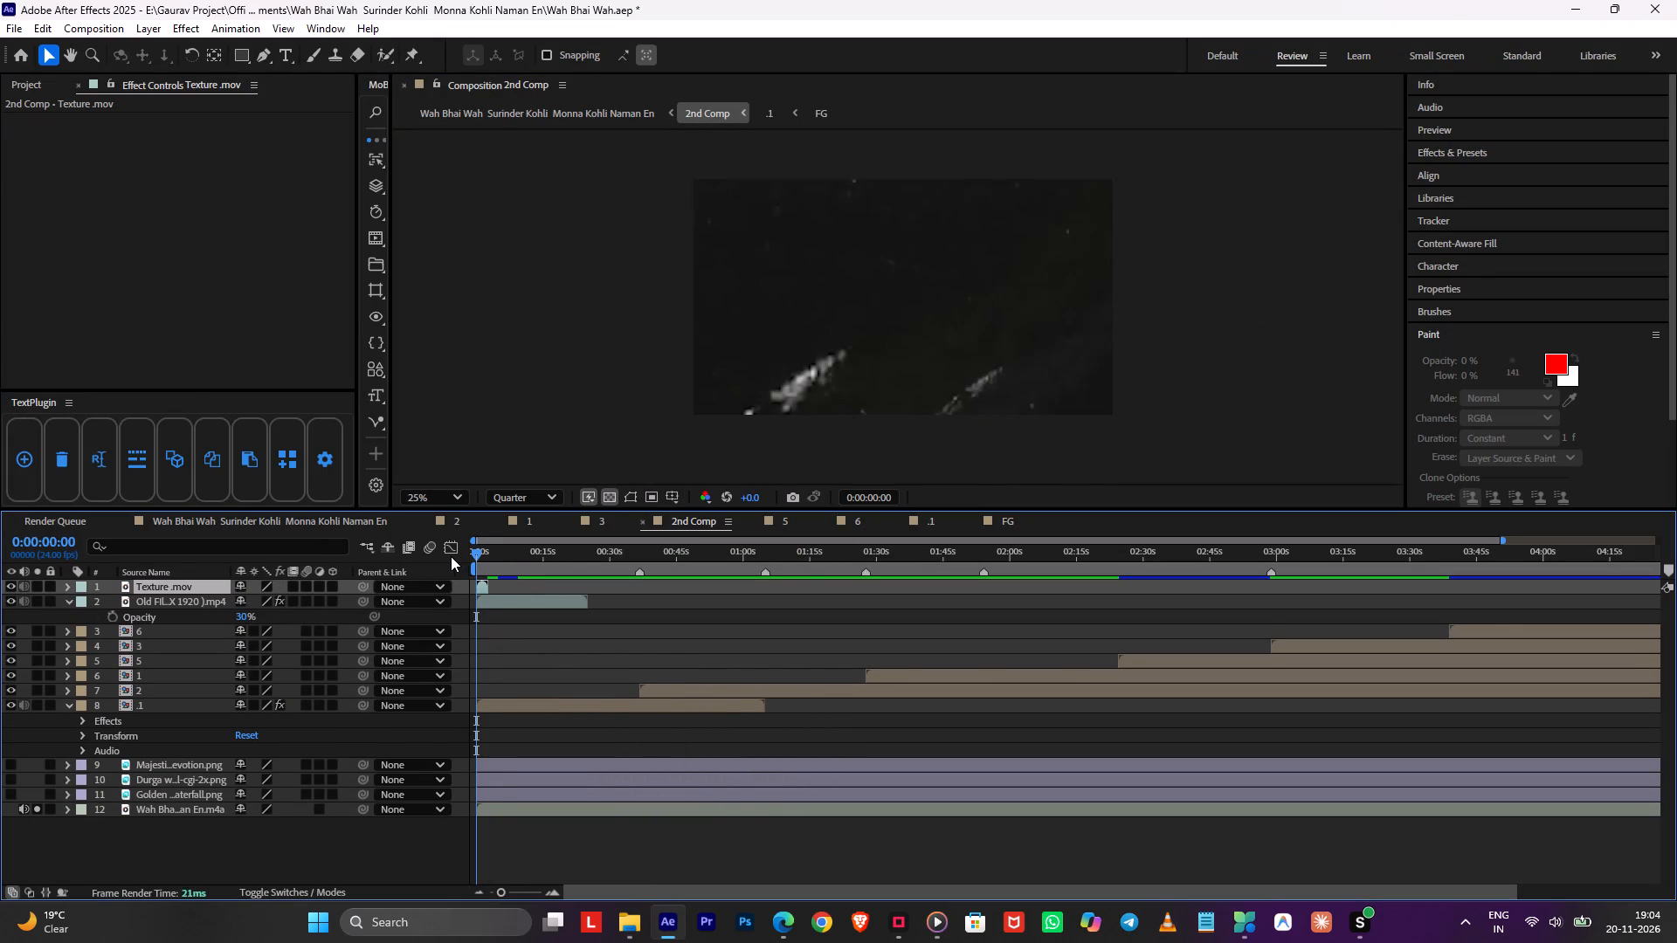
key("space")
Time-stretch the Texture.mov layer to 250%.
scroll(472, 600, "down", 1, "alt")
scroll(472, 600, "up", 3, "alt")
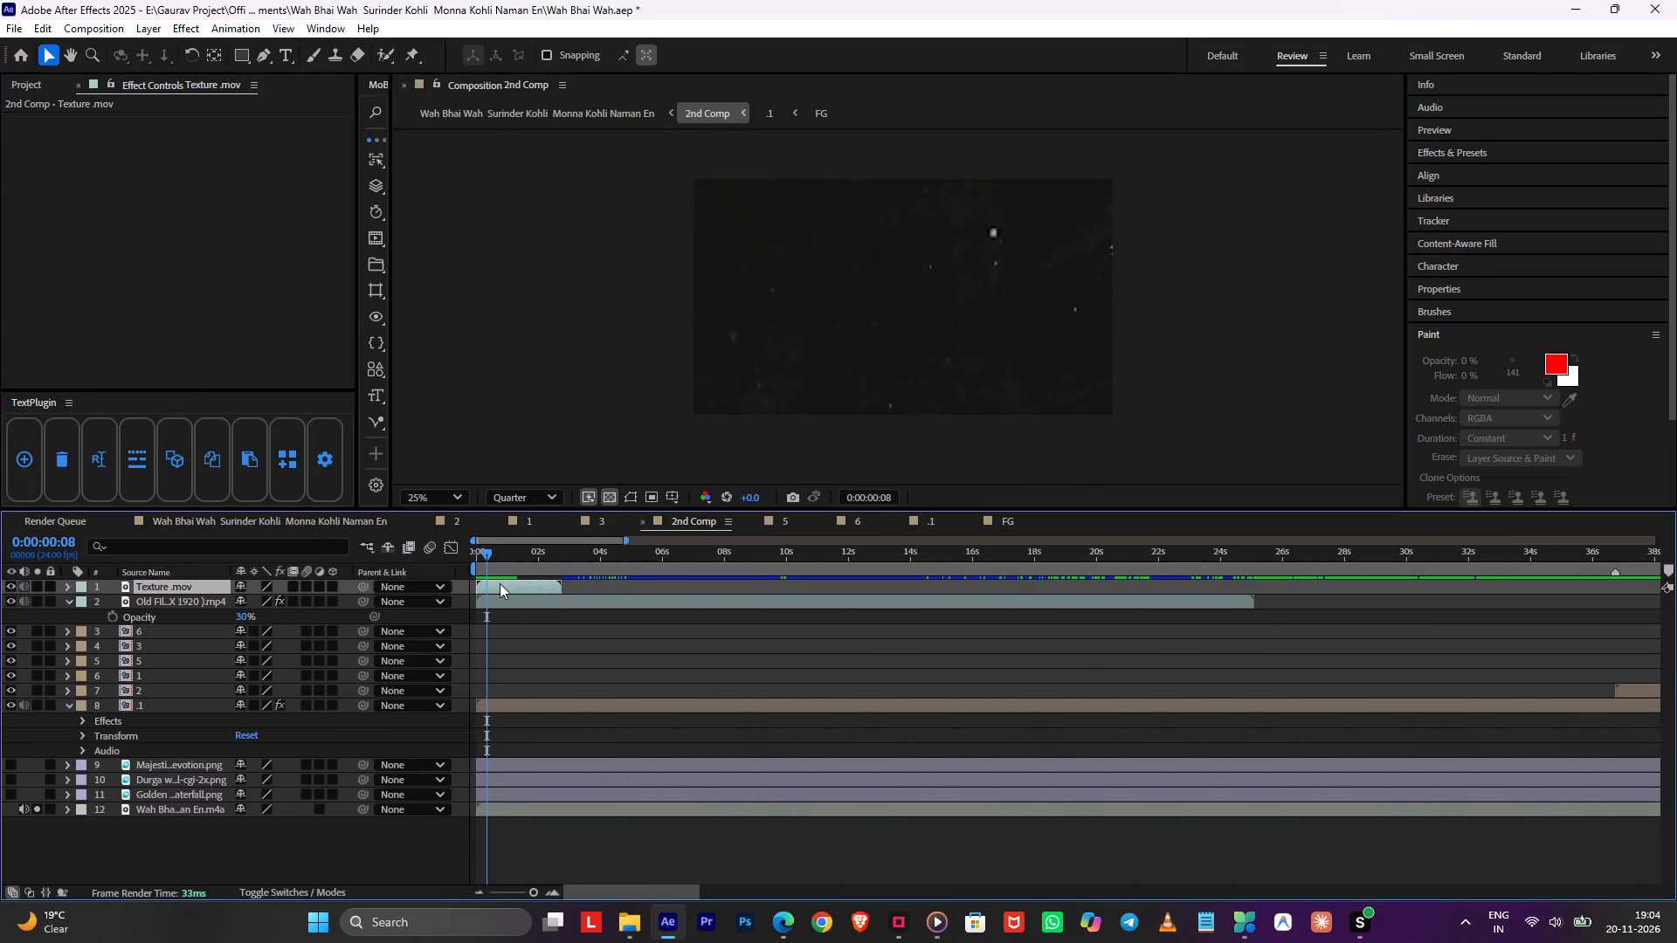
right_click(500, 583)
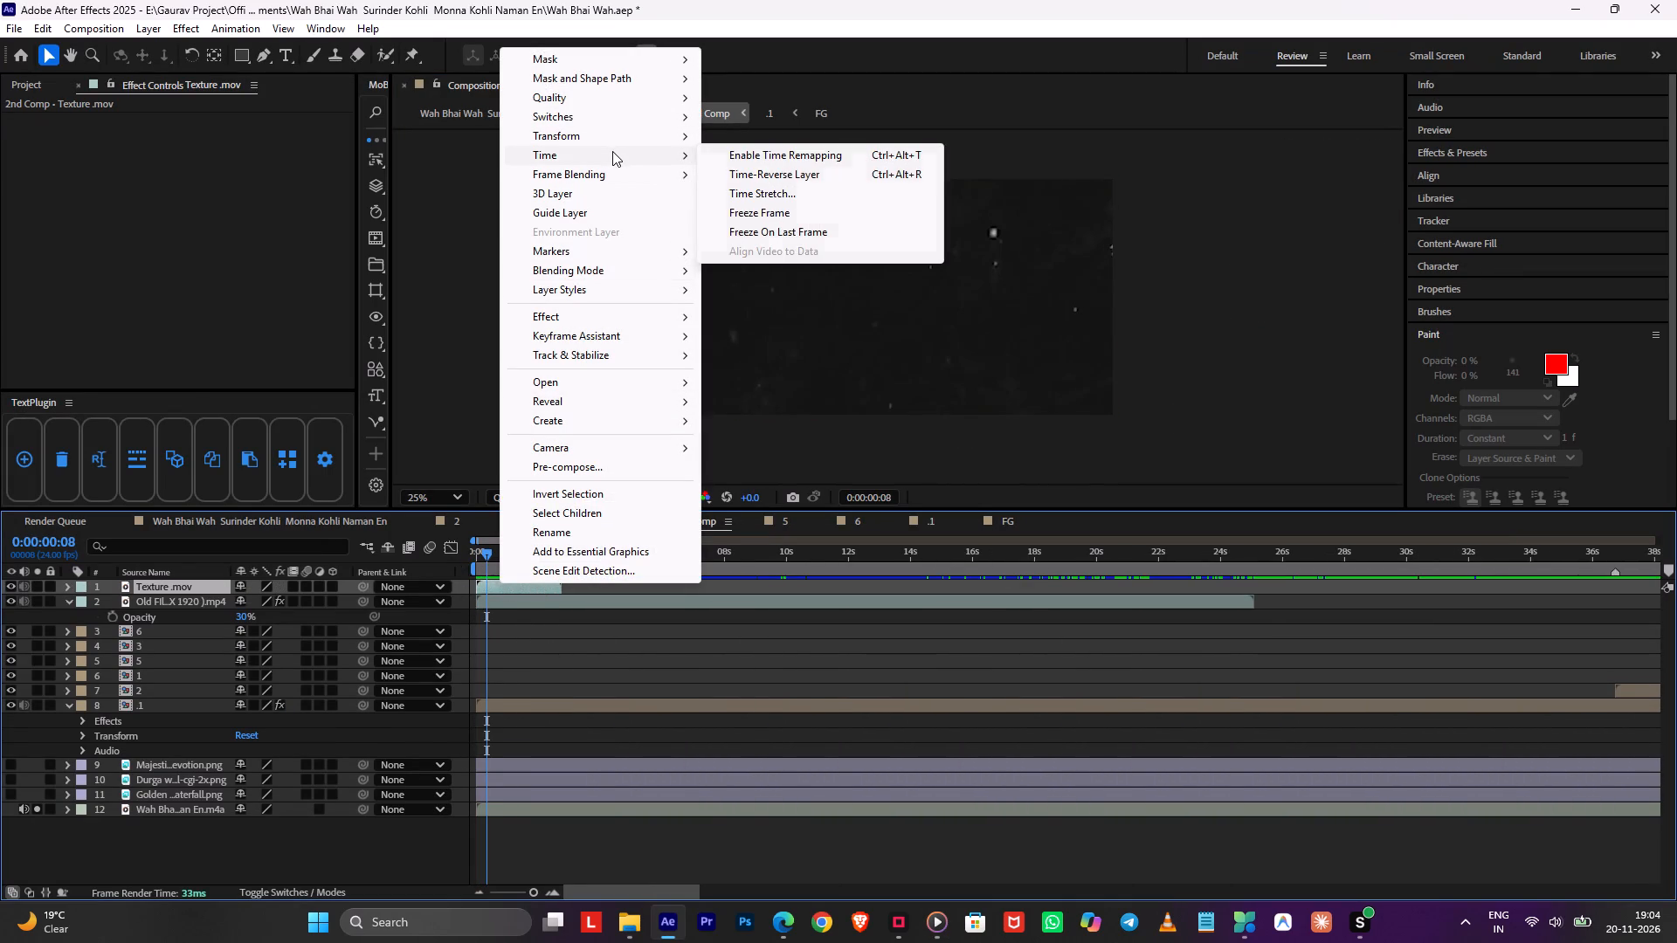
left_click(803, 191)
type("25")
key("0")
left_click(933, 575)
Delete the Old Film Grain overlay layer from 2nd Comp.
left_click(622, 597)
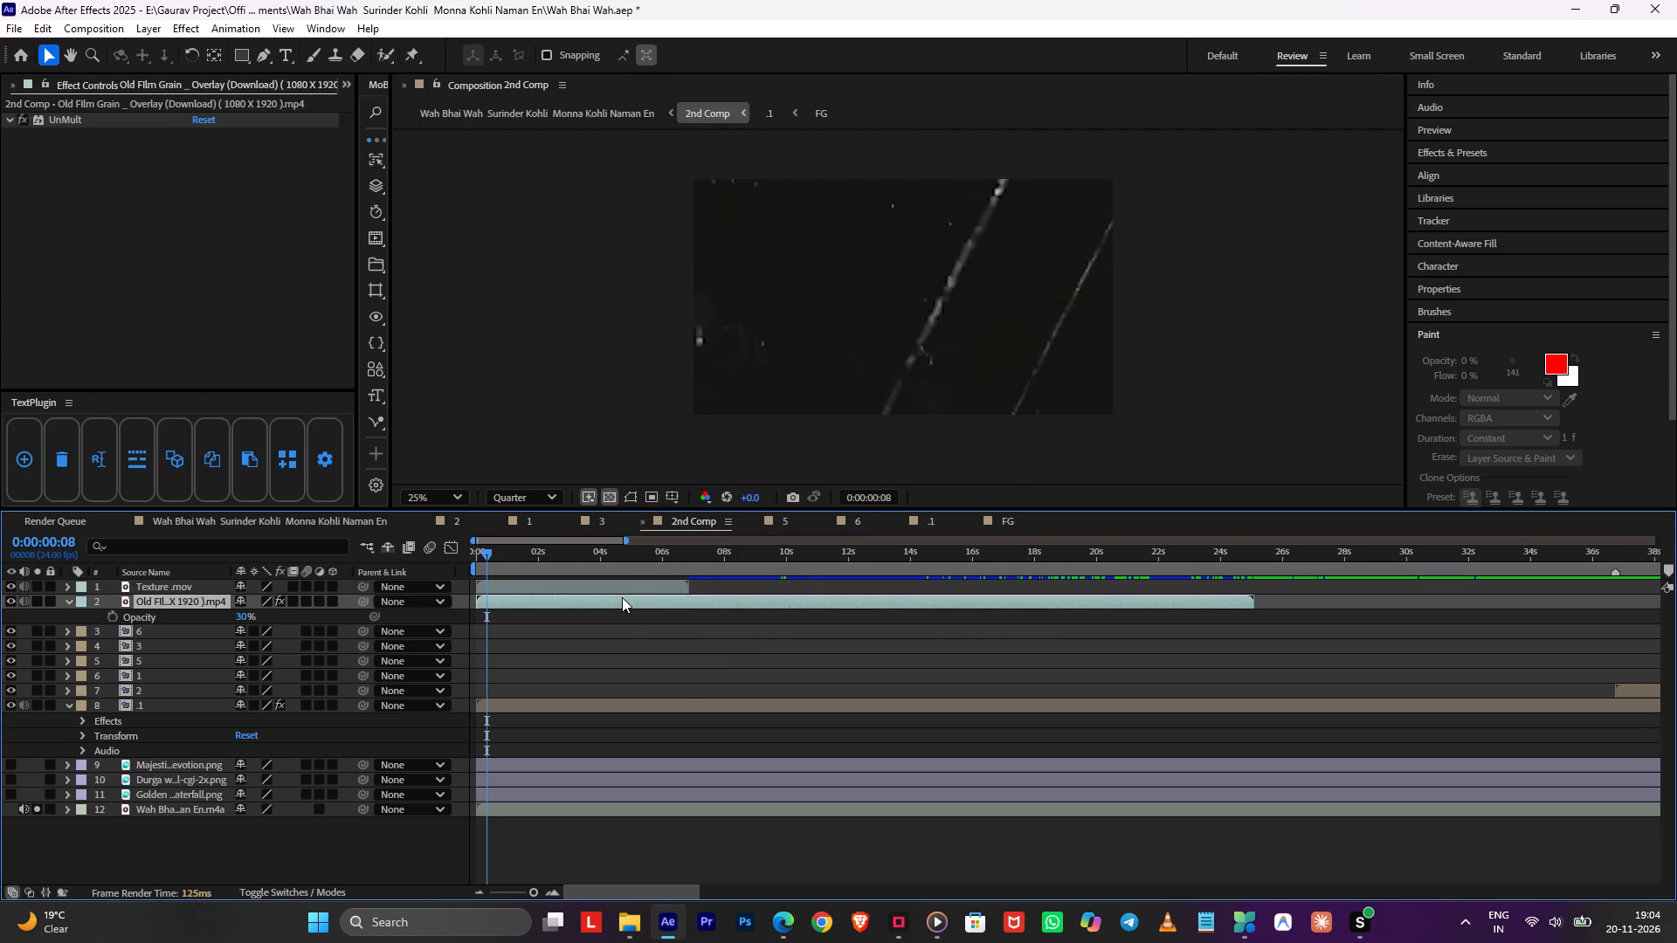
key("Delete")
Show layer outlines in the viewer and rotate the Texture.mov layer to about 90° so it lies across the frame.
left_click(618, 586)
key("r")
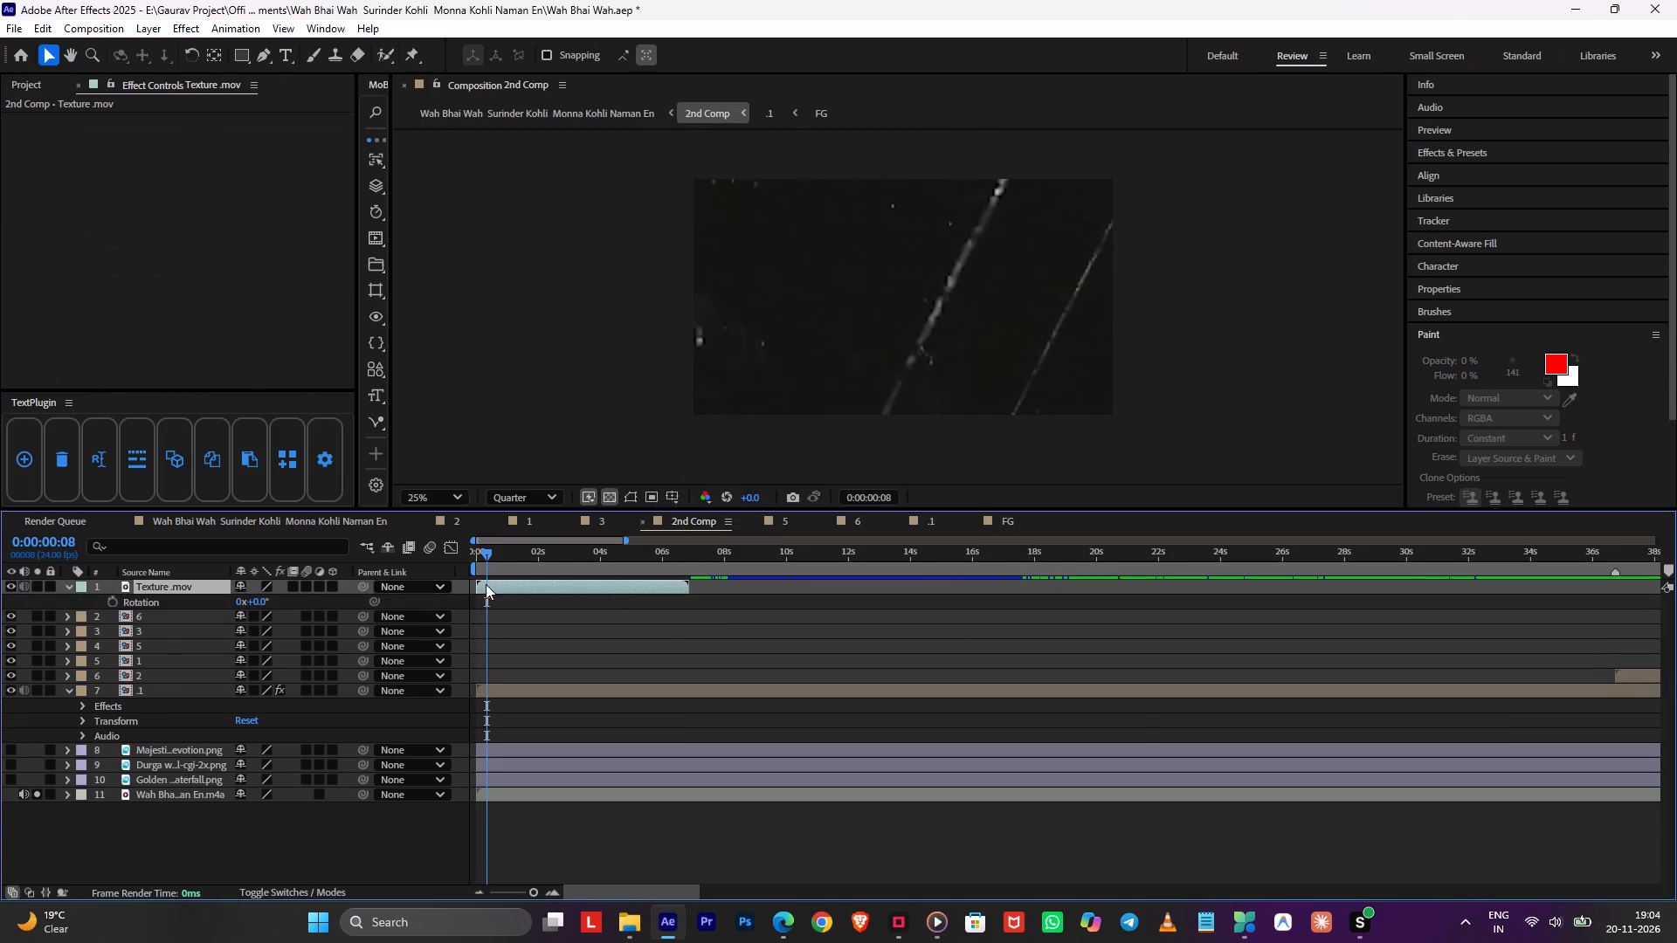
left_click_drag(263, 596, 352, 604)
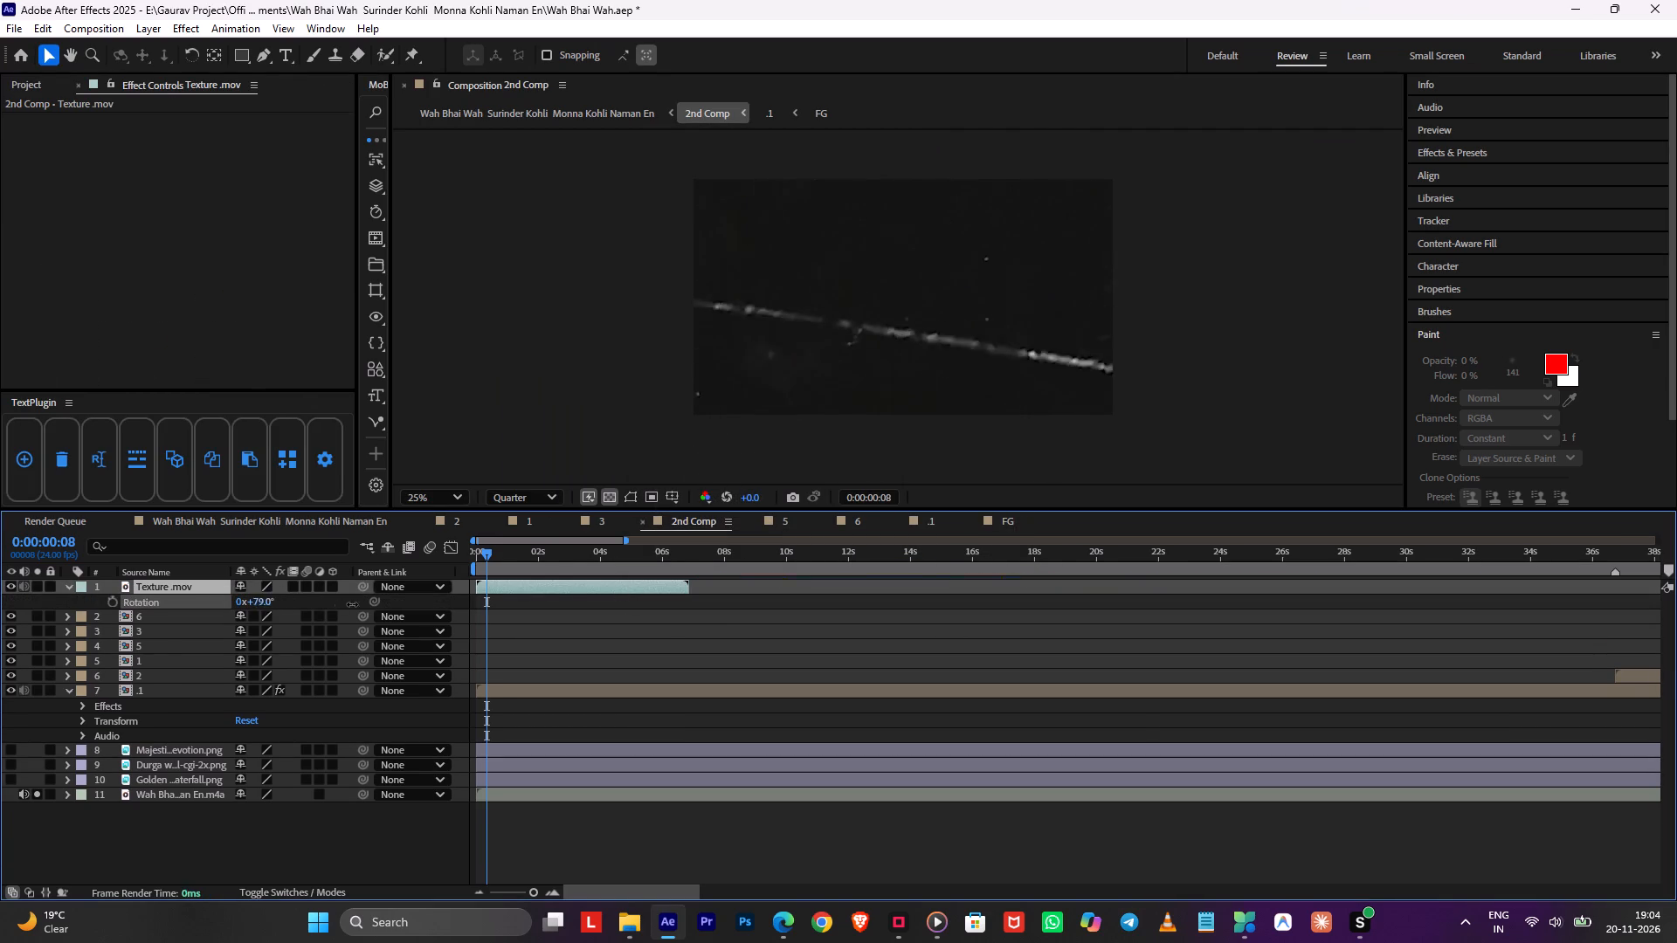
left_click_drag(352, 604, 383, 602)
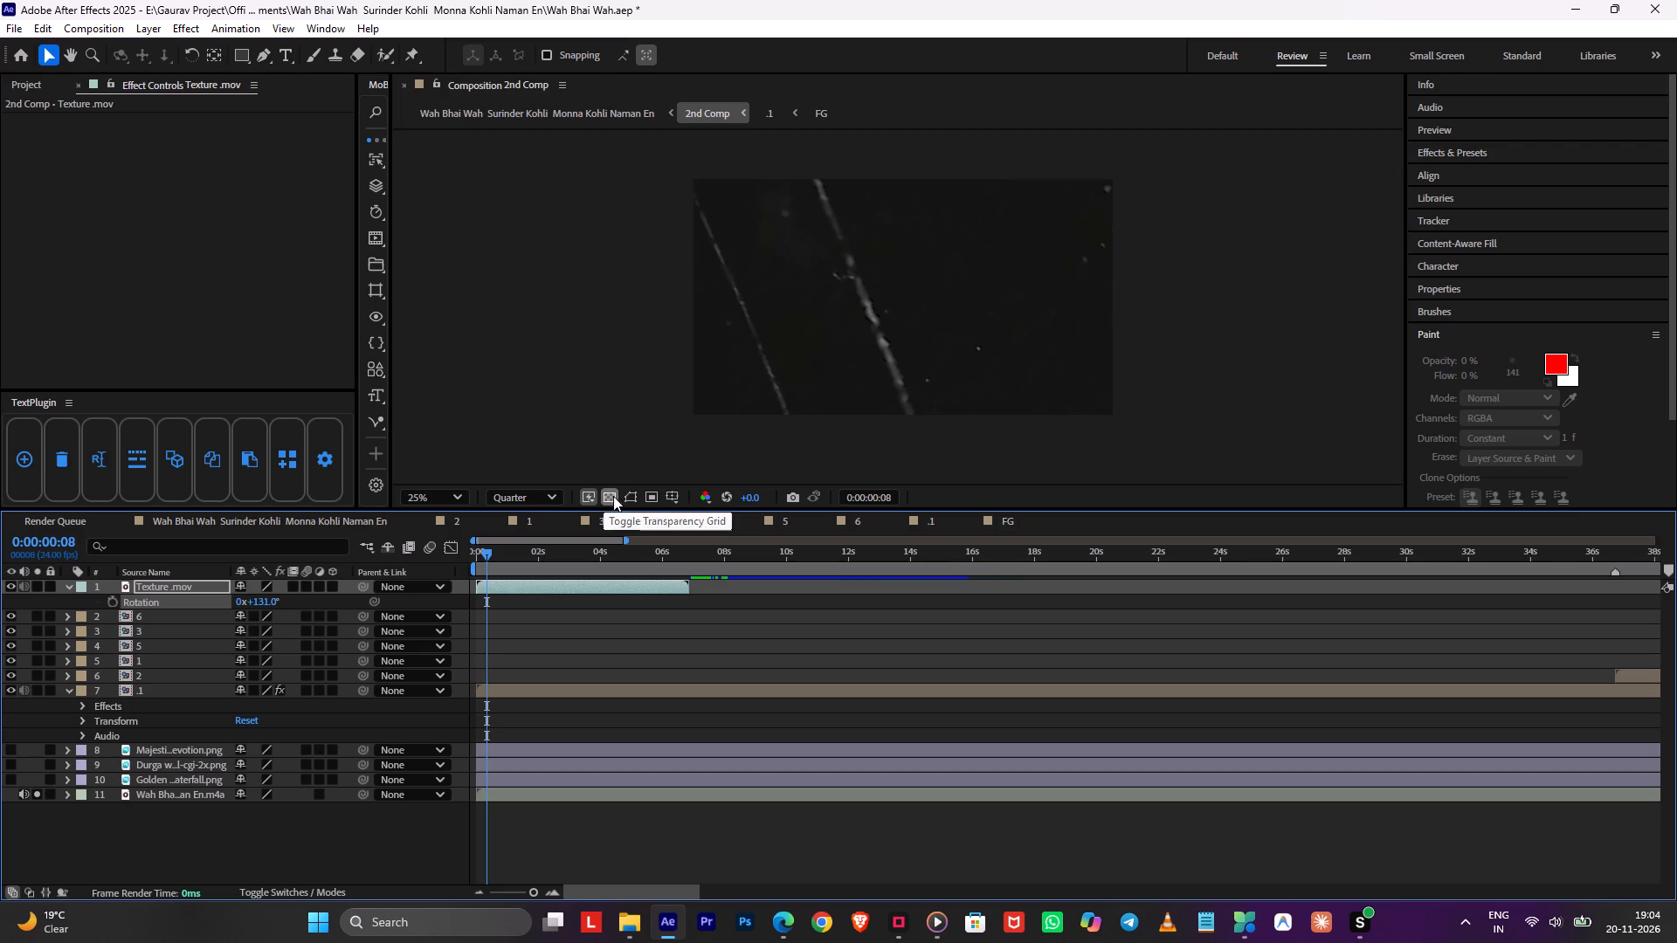
left_click(624, 496)
key("ctrl+z")
left_click_drag(264, 598, 281, 599)
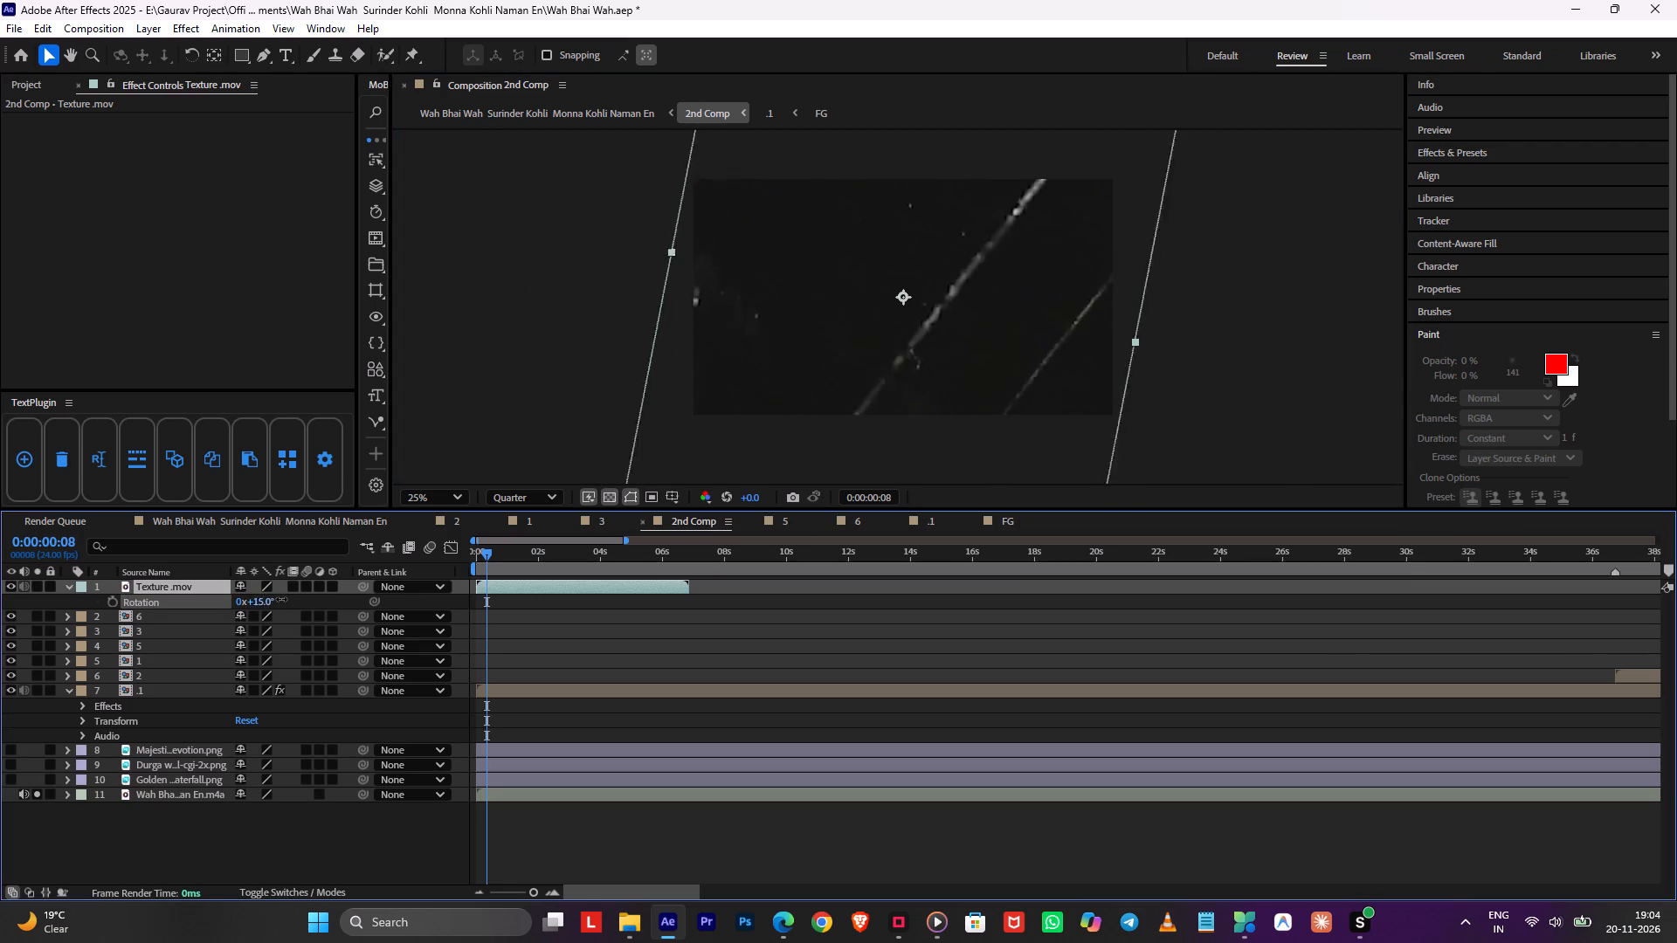
left_click_drag(281, 599, 346, 603)
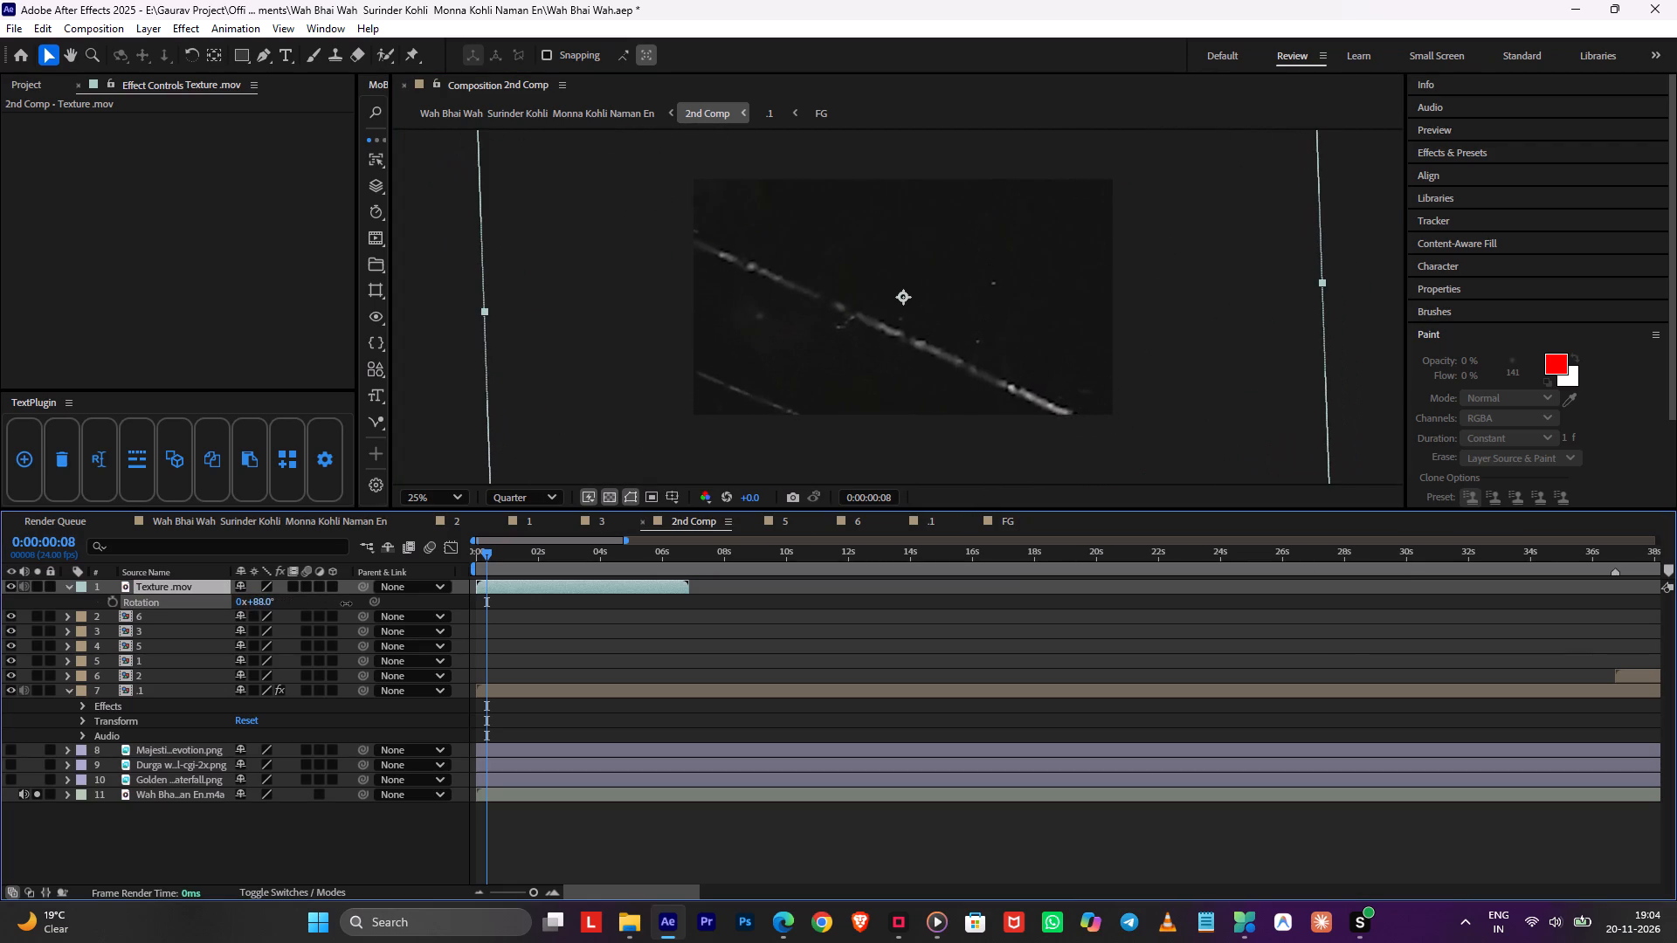
left_click_drag(346, 603, 352, 607)
Scale the Texture.mov layer down to 58%.
key("s")
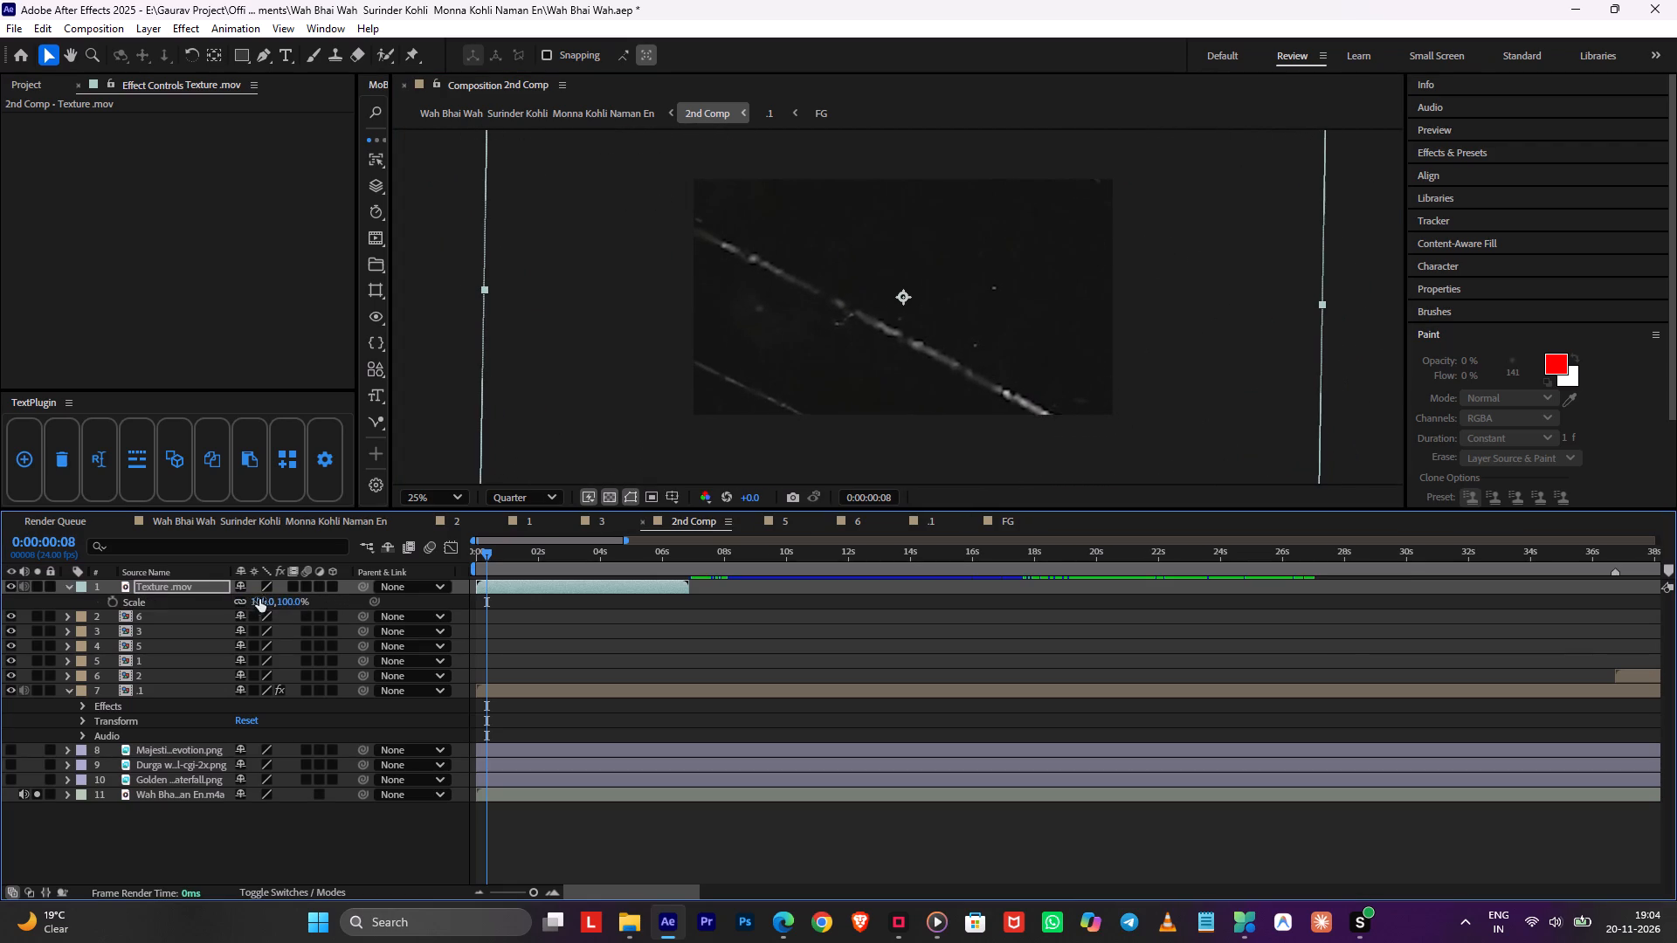
left_click_drag(296, 600, 266, 607)
Apply the UnMult effect to the Texture.mov layer.
key("space")
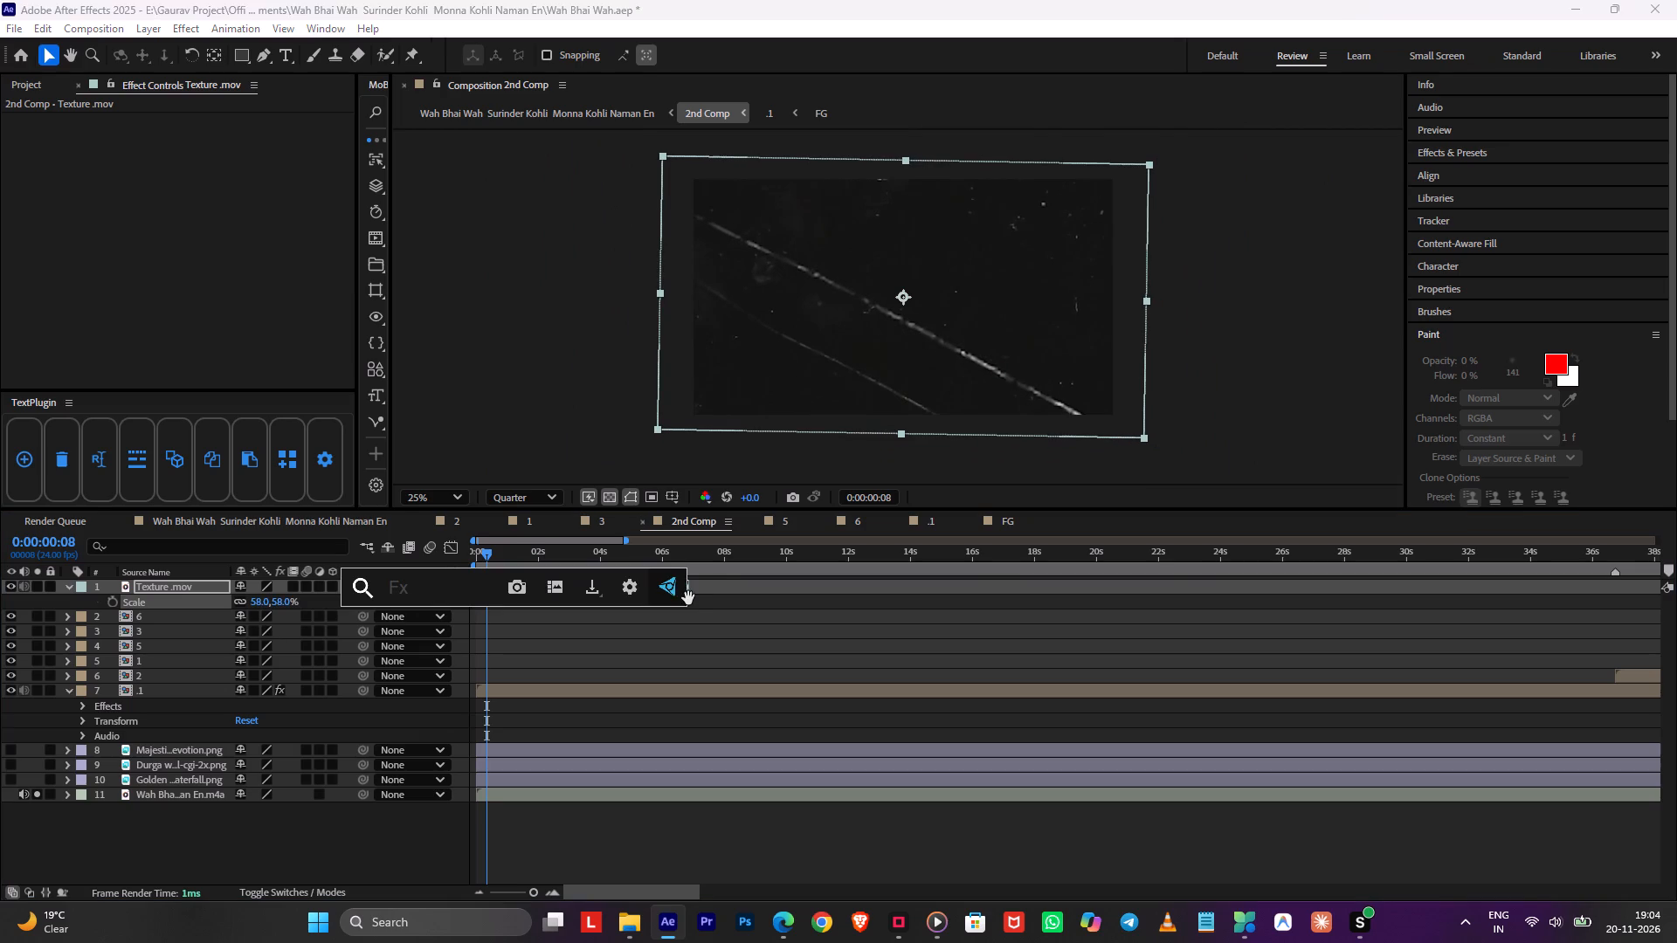
key("u")
key("n")
key("m")
key("u")
left_click(437, 642)
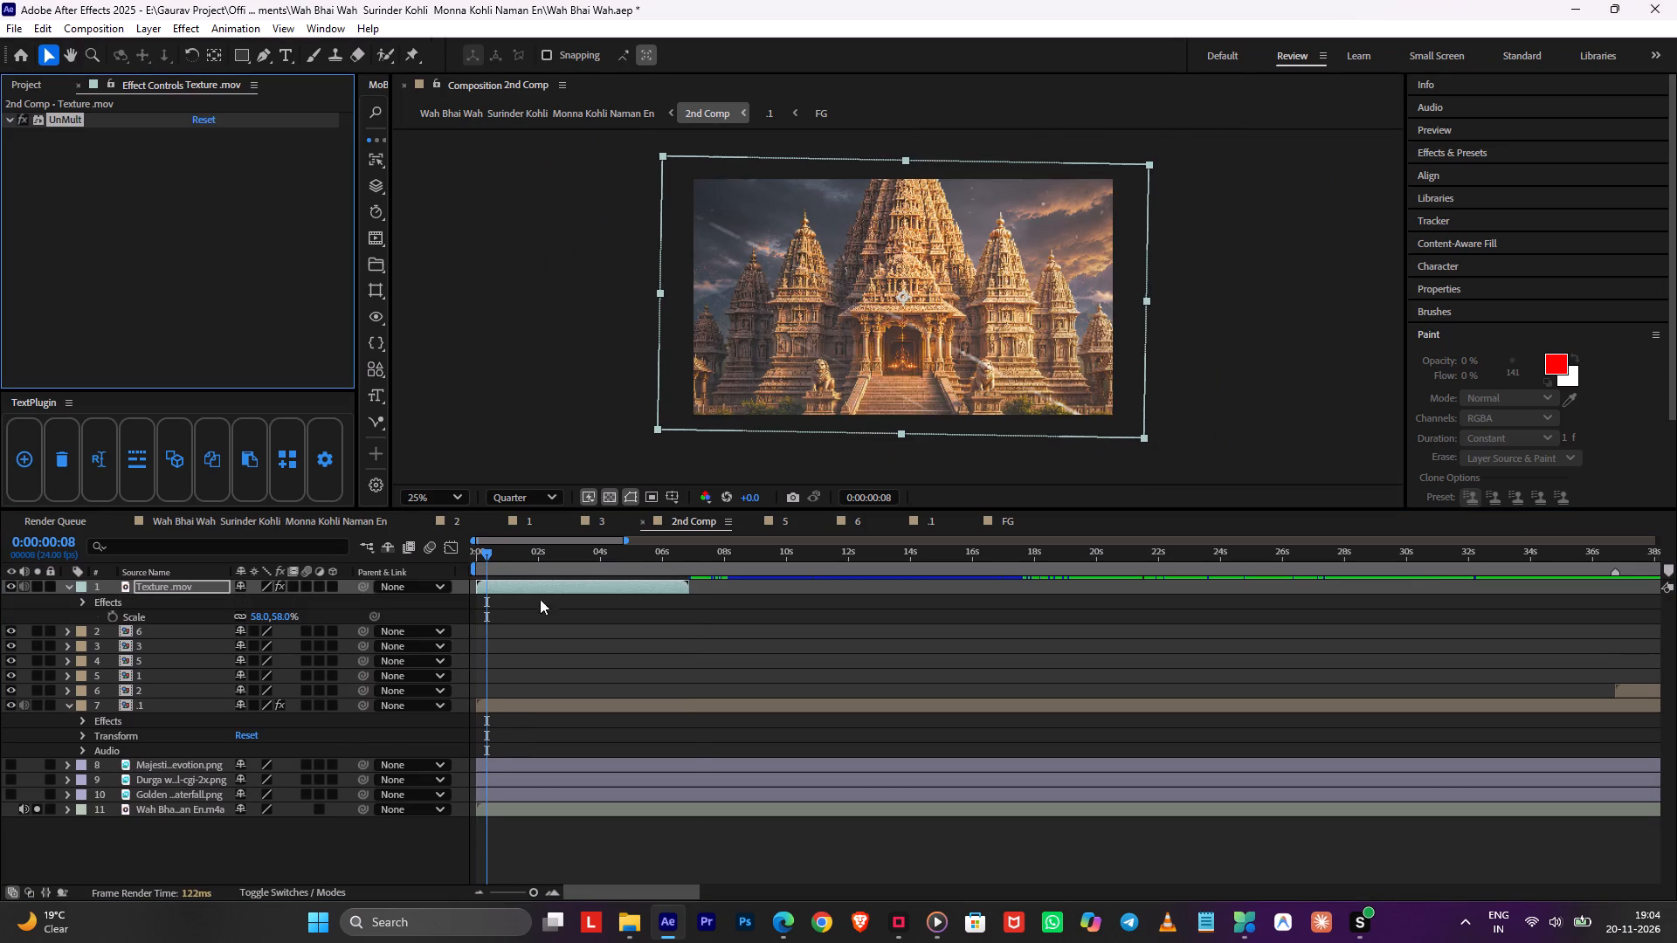
Lower the Texture.mov layer's opacity to 15%, previewing the overlay on the temple shot.
key("t")
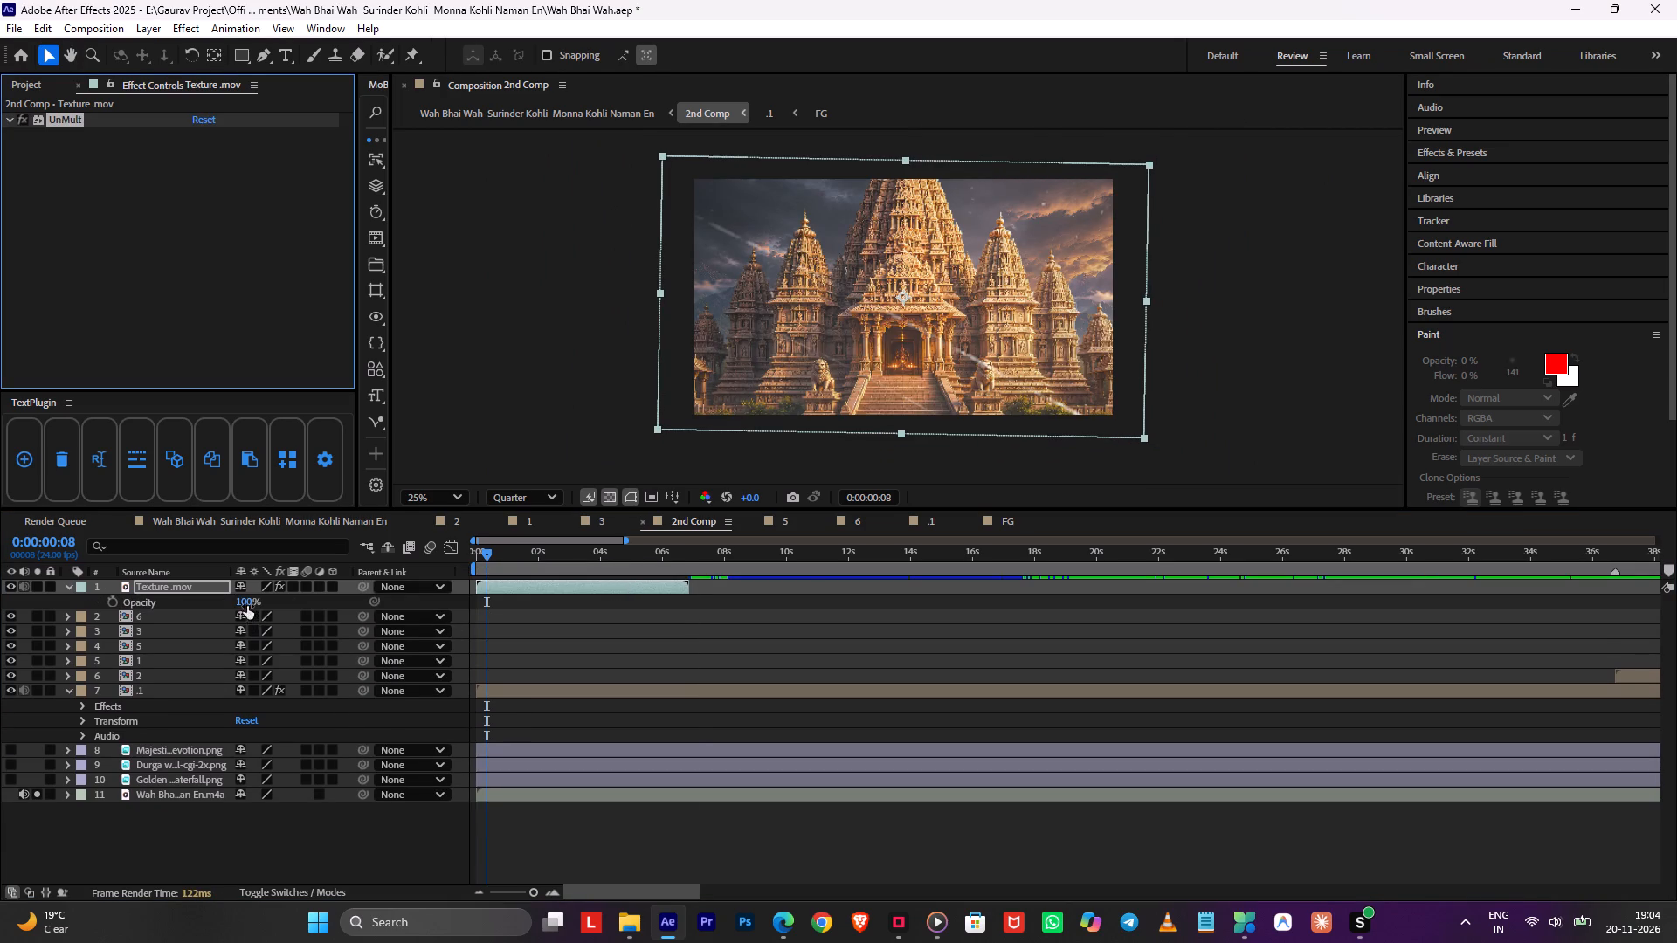
left_click_drag(247, 606, 147, 622)
key("space")
key("space")
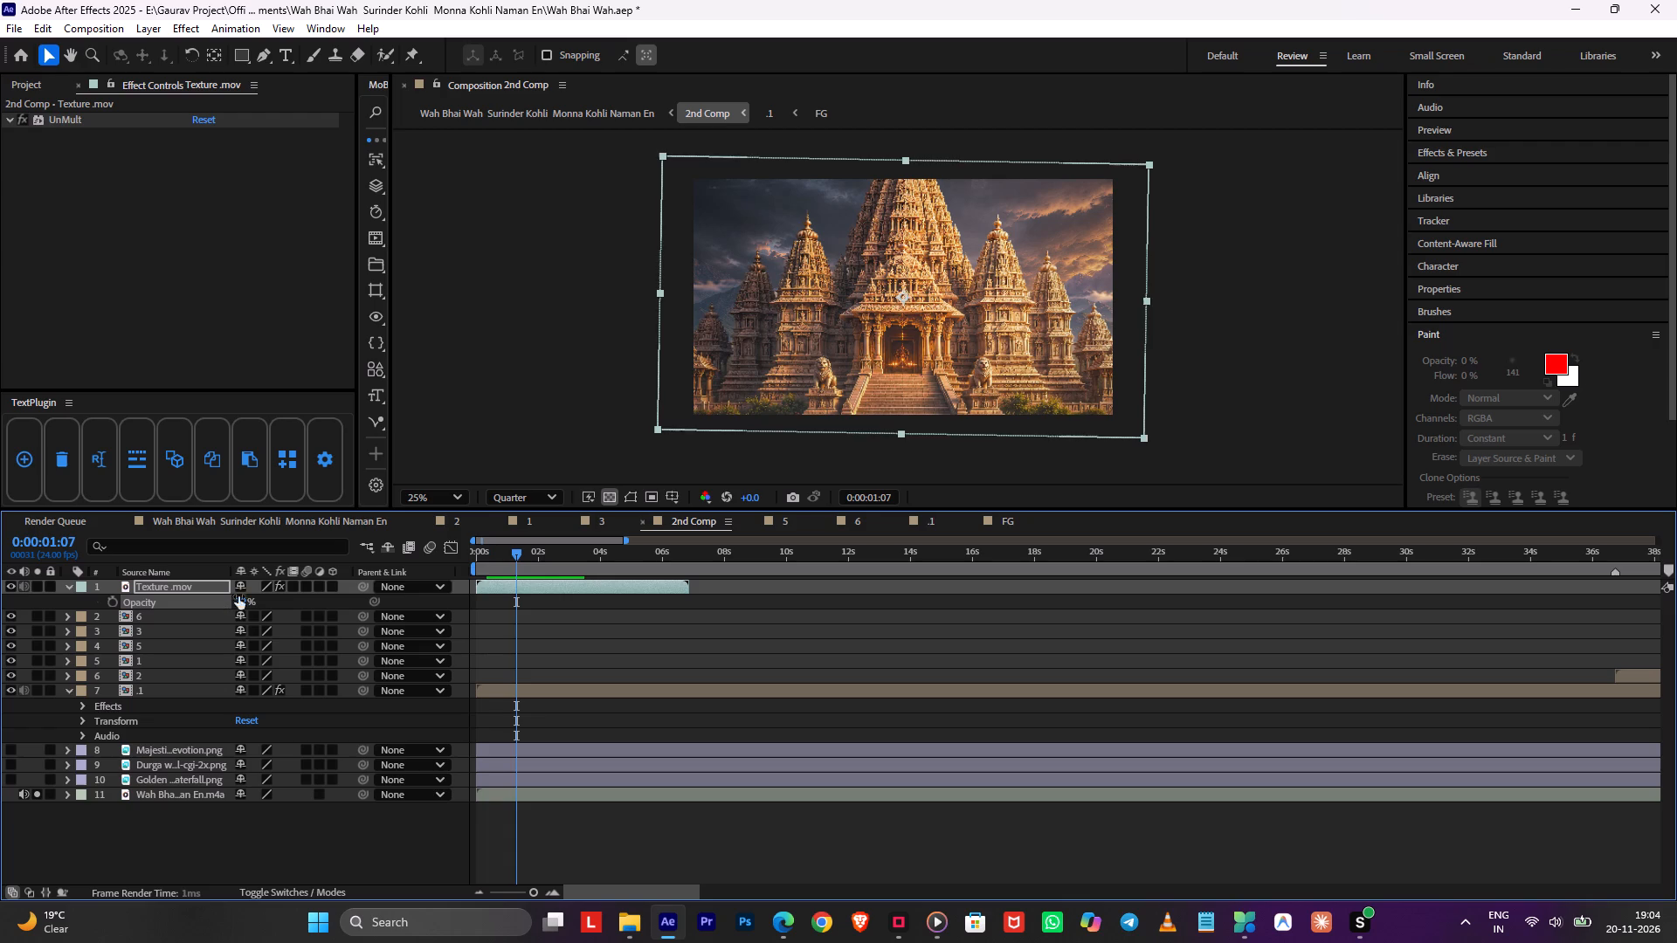
key("space")
key("space")
left_click_drag(245, 602, 244, 602)
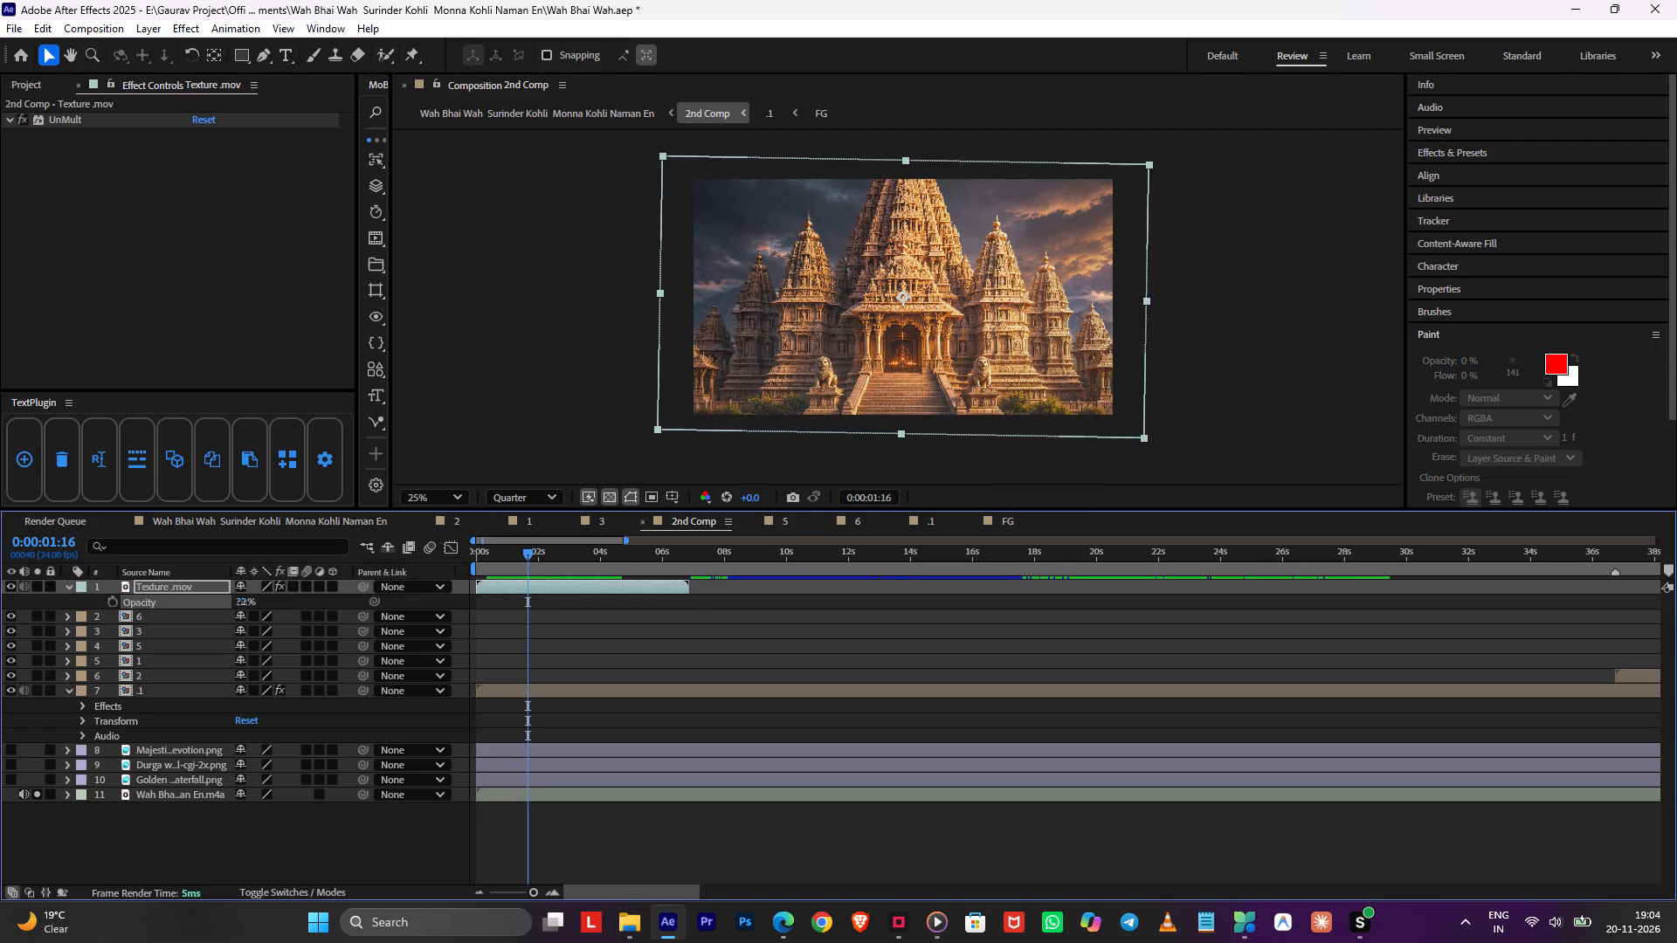
left_click_drag(244, 602, 236, 608)
Enable time remapping on the Texture.mov layer.
right_click(665, 582)
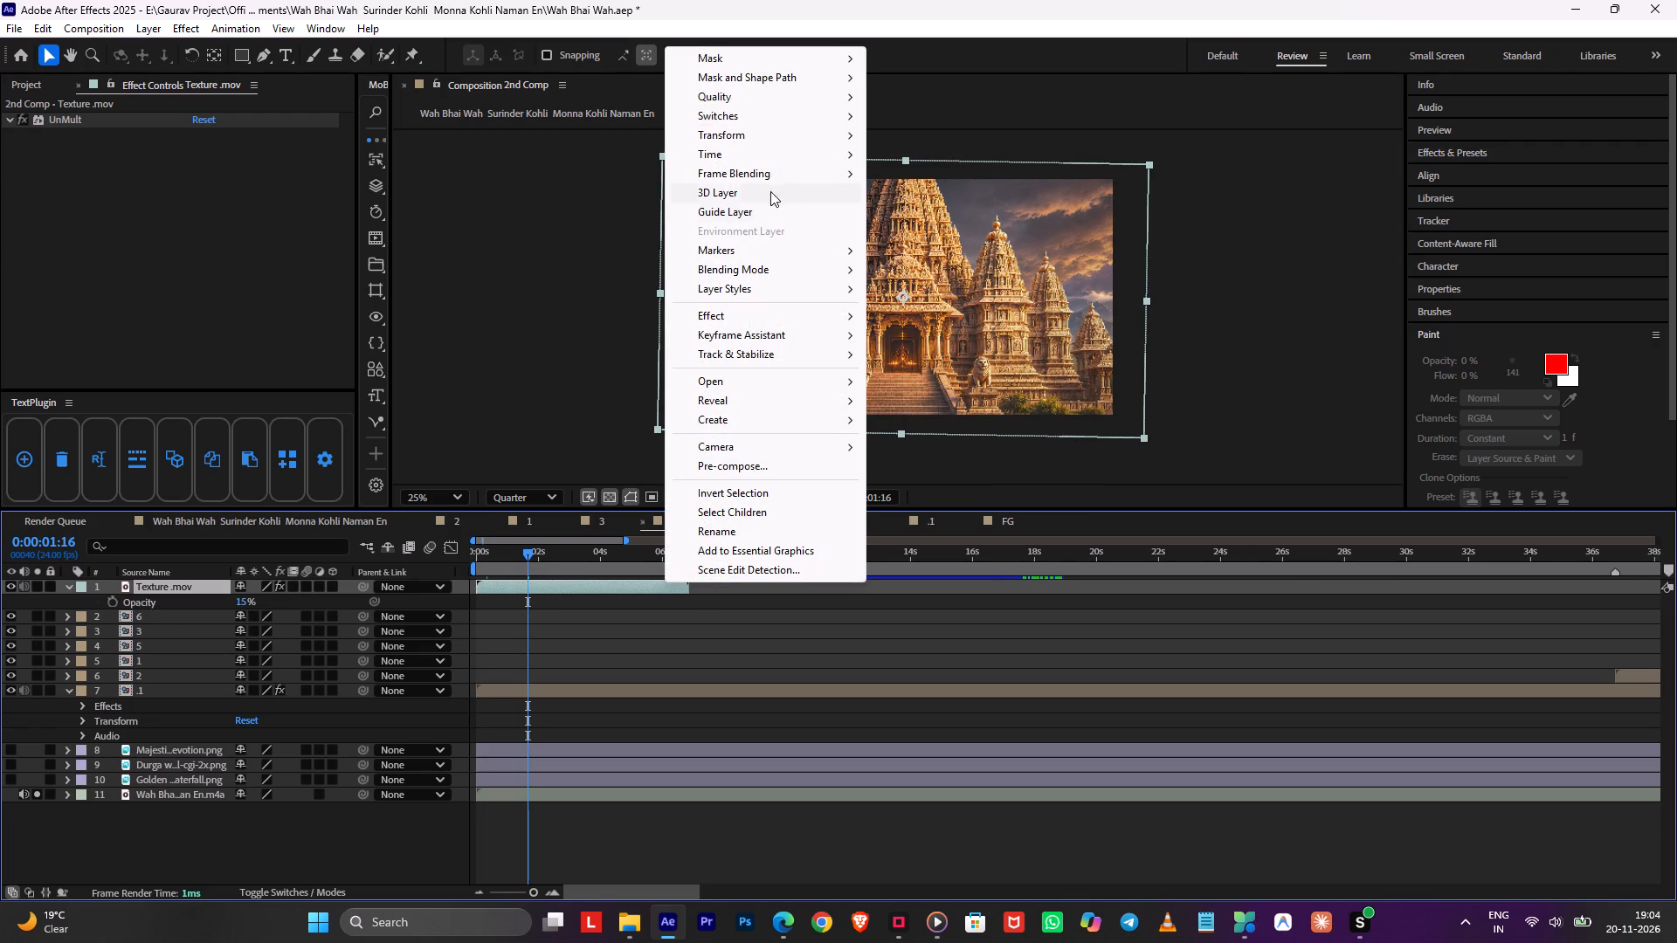
left_click(1007, 148)
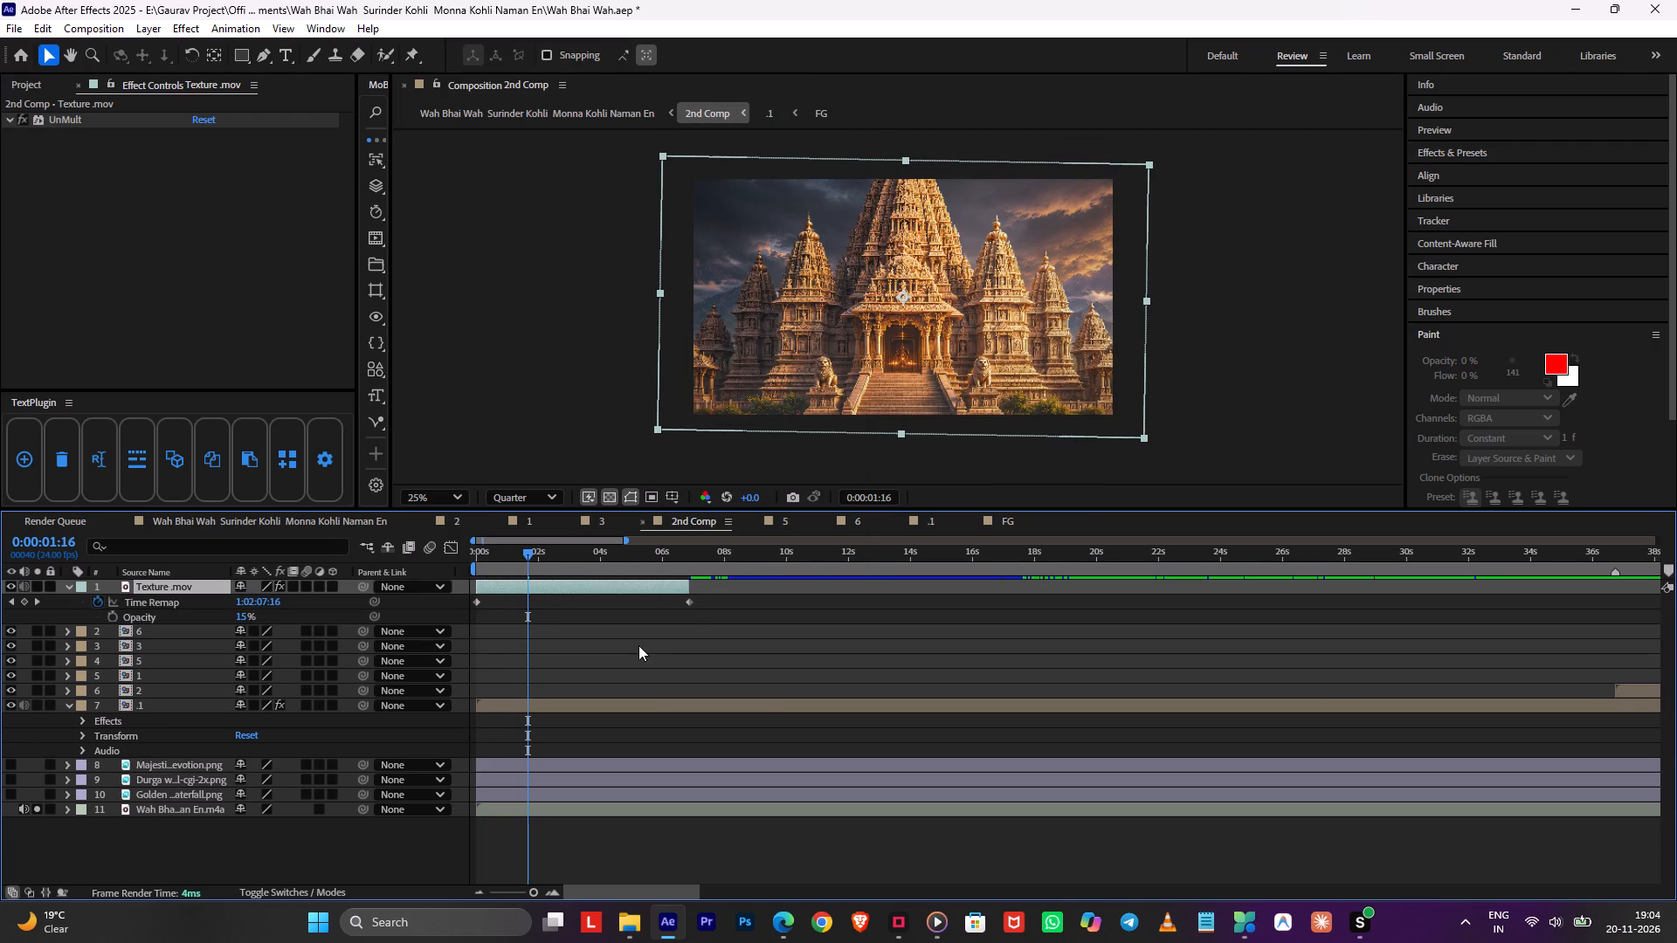
Preview the texture up to its last keyframe and extend the Texture.mov layer to the end of 2nd Comp.
scroll(638, 645, "down", 4, "alt")
left_click_drag(485, 560, 493, 560, "alt")
key("space")
scroll(488, 572, "up", 3, "alt")
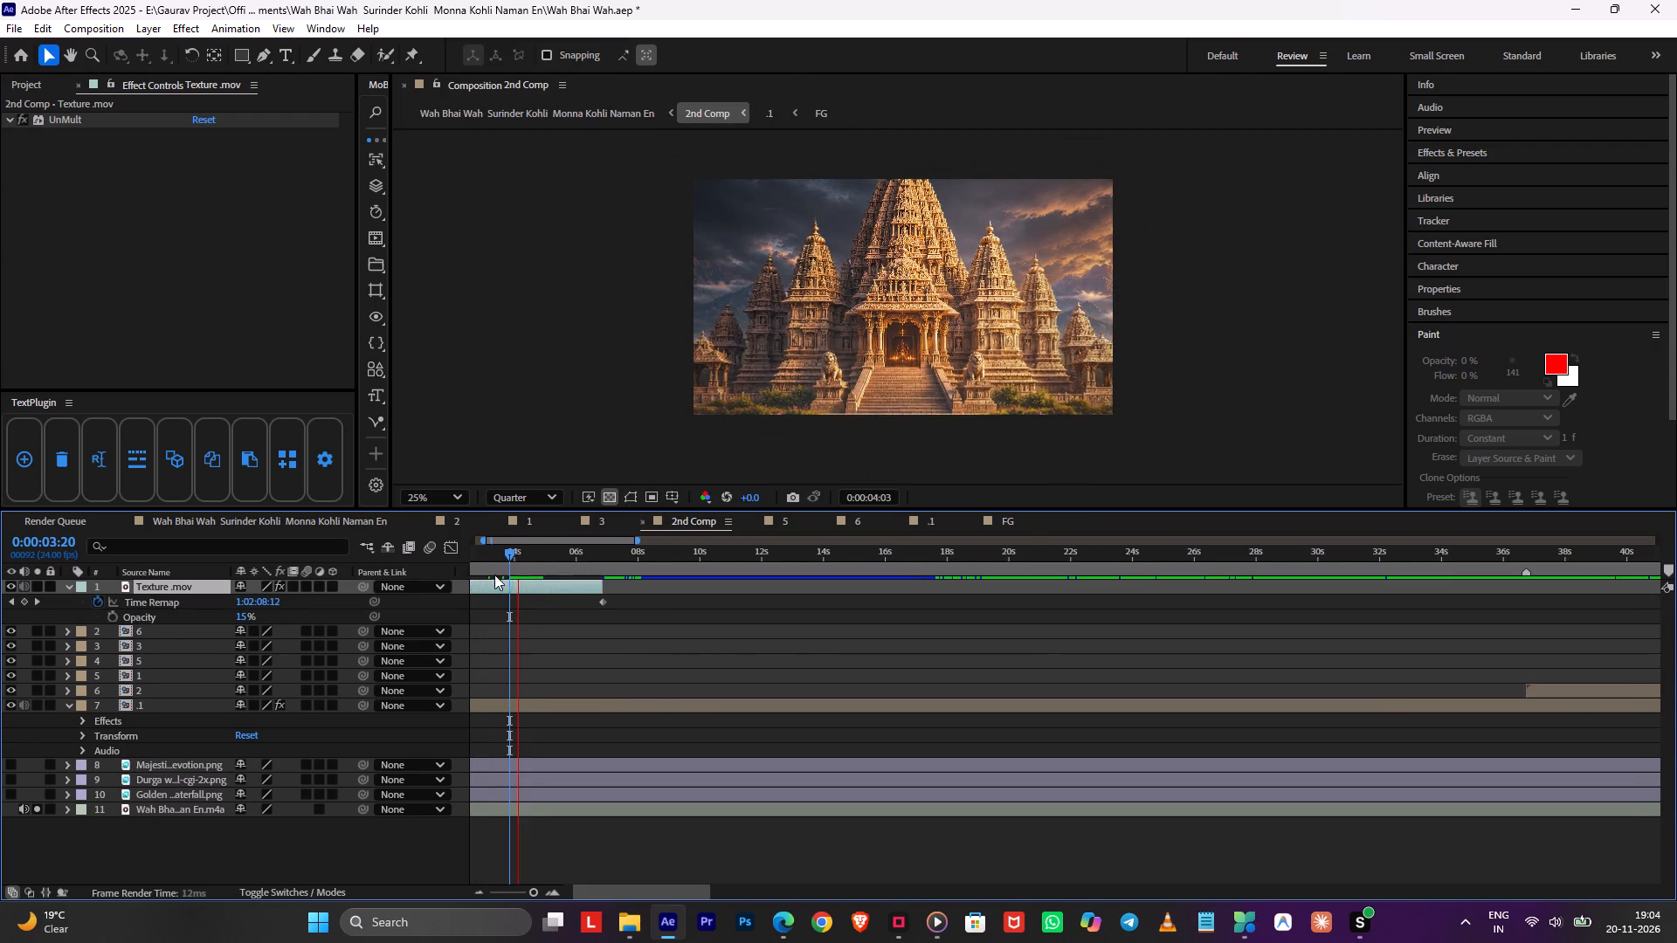
left_click_drag(571, 559, 586, 561)
key("space")
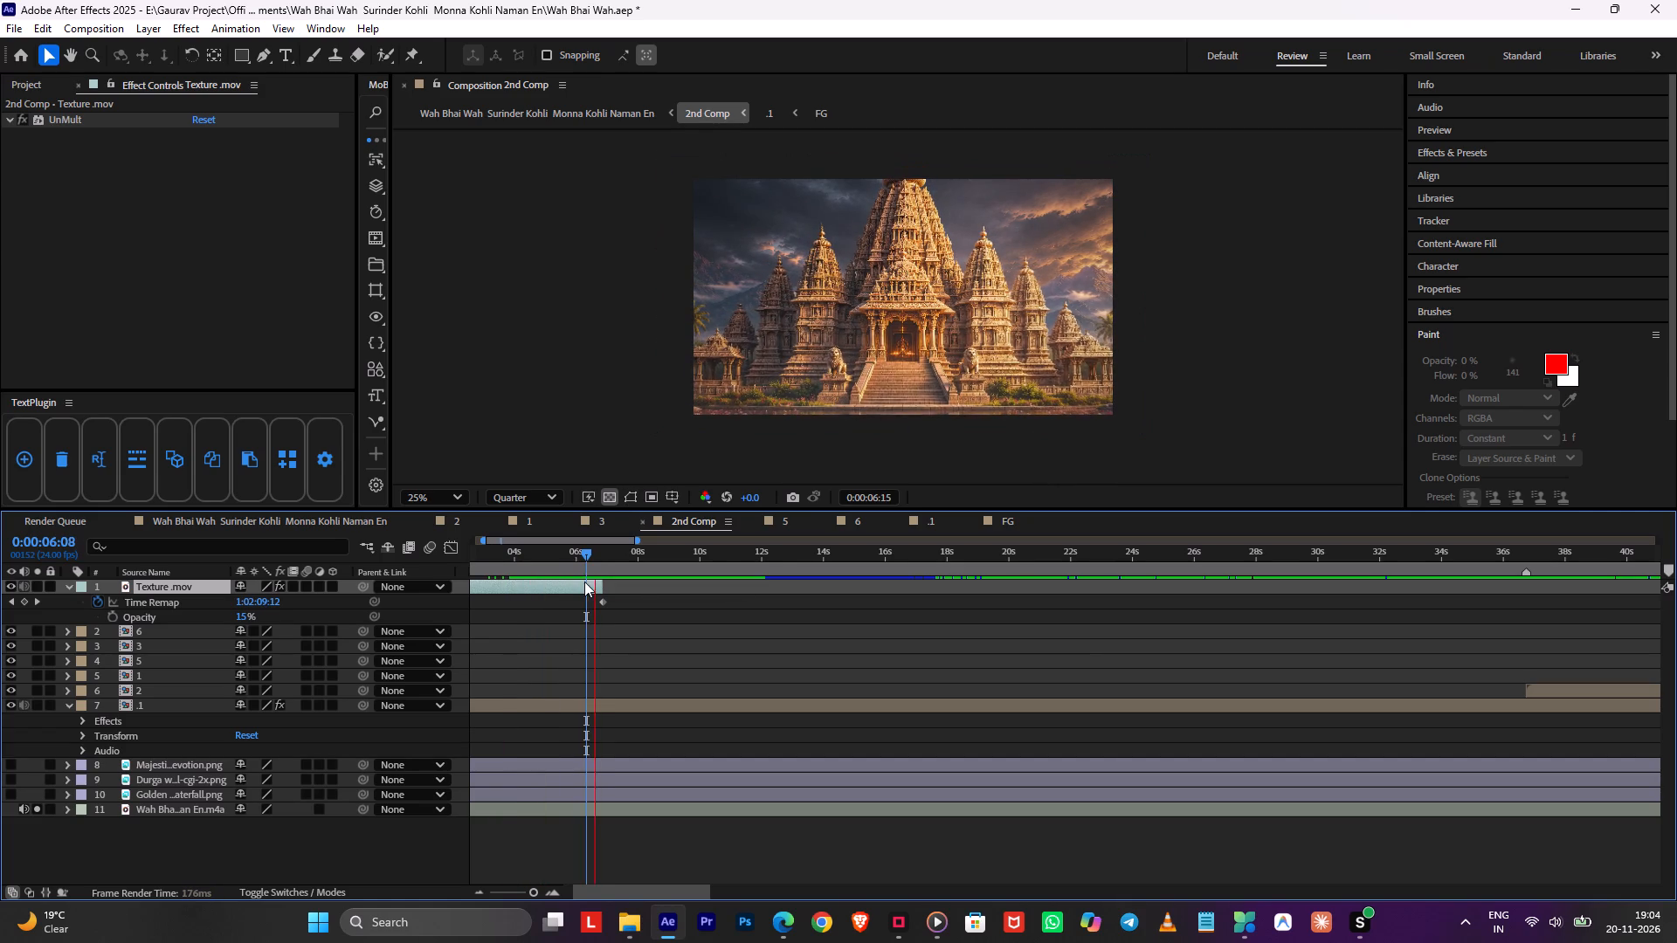
key("space")
left_click_drag(599, 586, 1676, 600)
scroll(1183, 604, "down", 8, "alt")
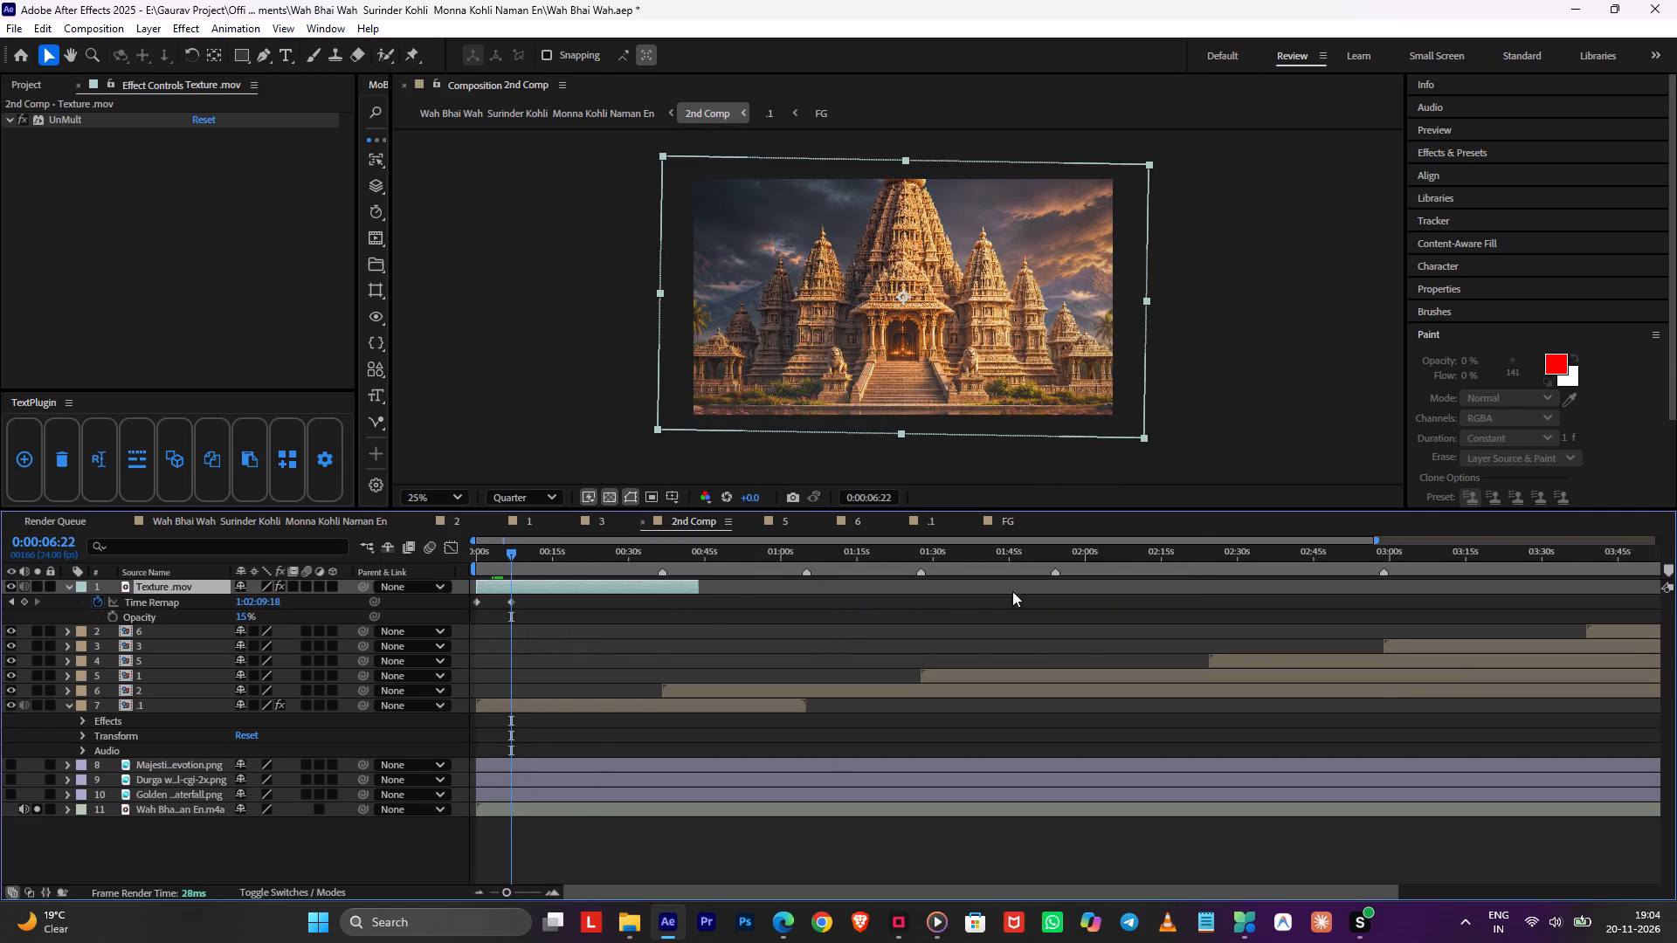
left_click_drag(700, 581, 1676, 584)
scroll(1516, 598, "down", 4, "alt")
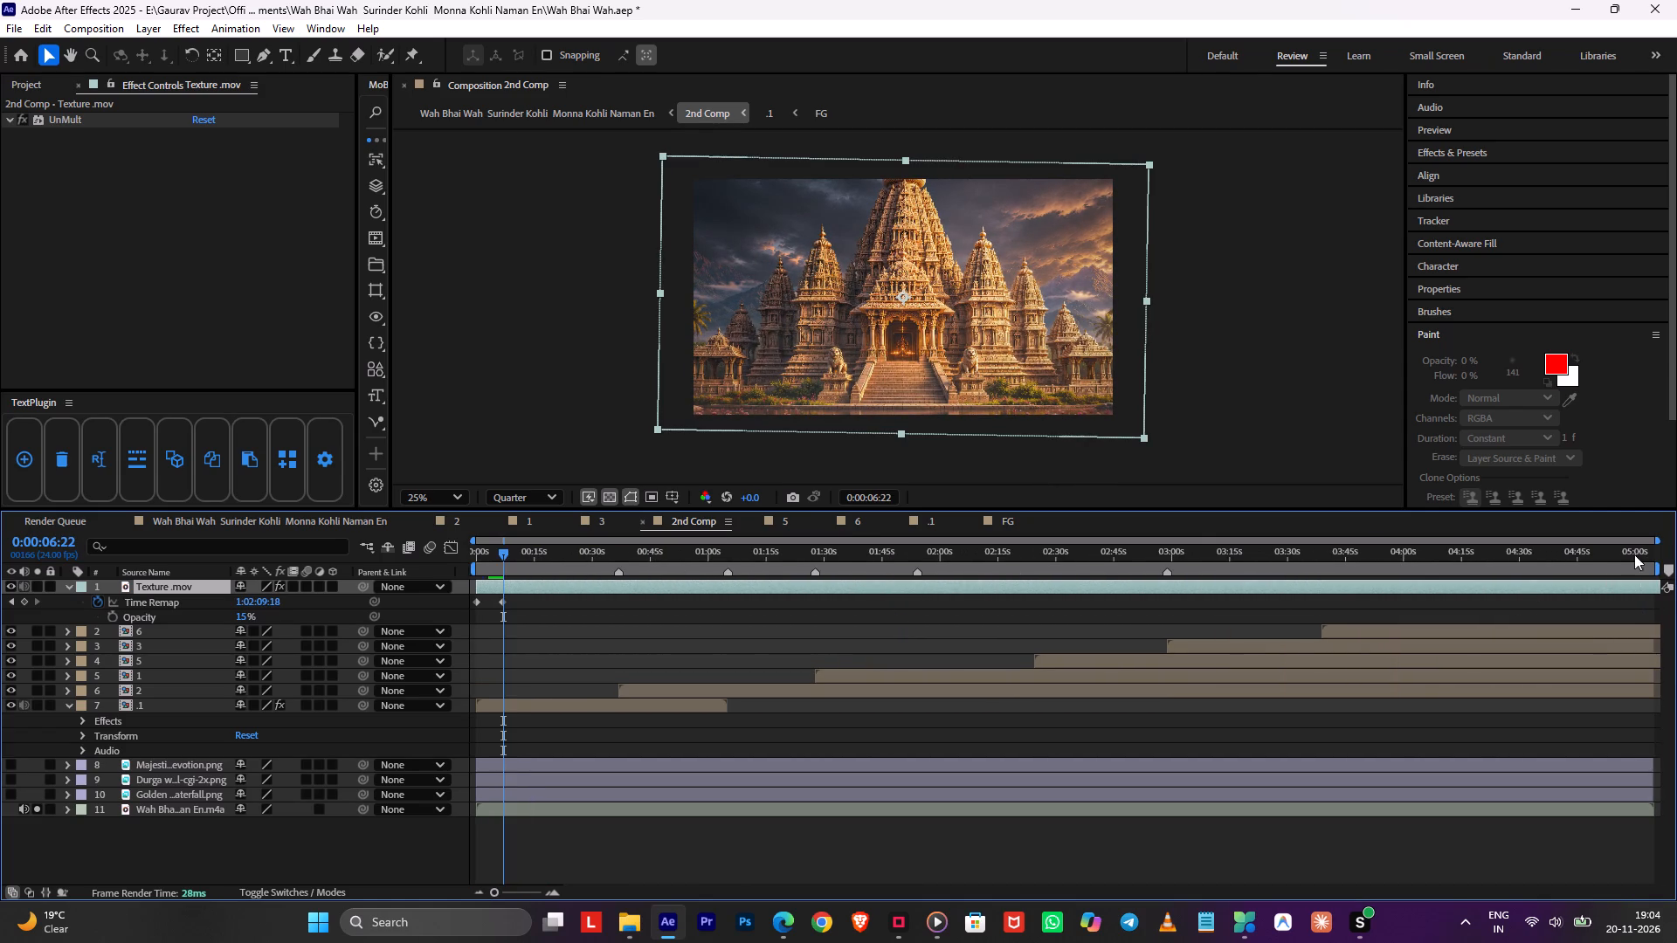
Add the expression loopOut() to the Texture.mov layer's Time Remap property.
left_click(99, 602, "alt")
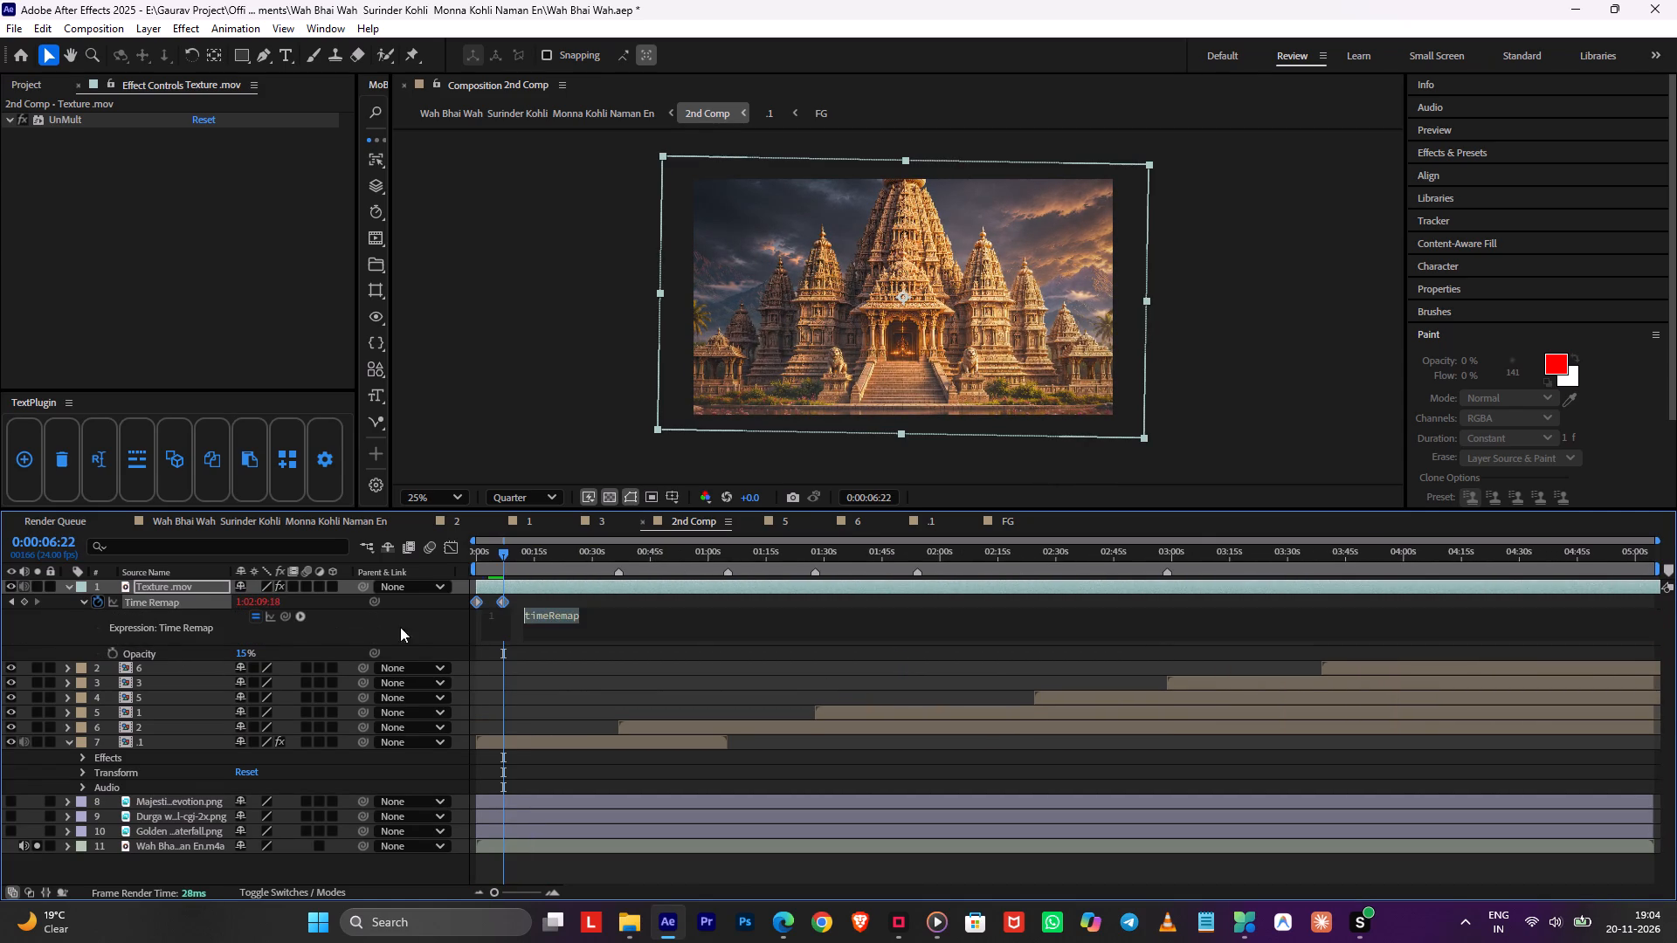
key("l")
key("o")
key("o")
double_click(556, 698)
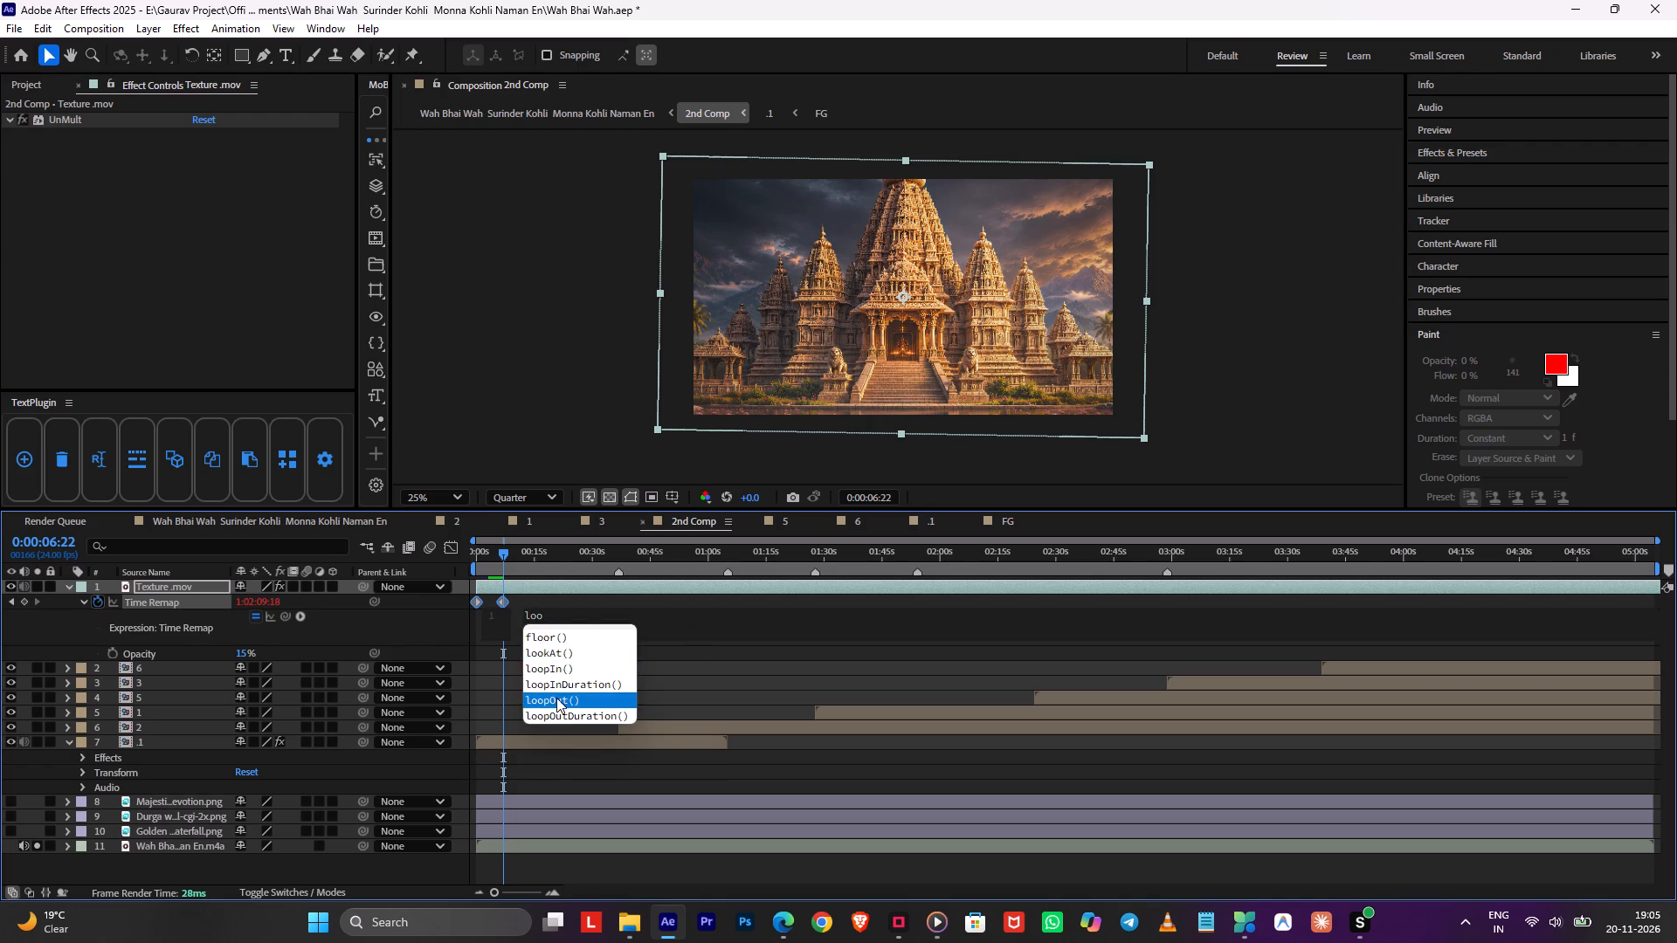
key("apostrophe")
key("p")
key("i")
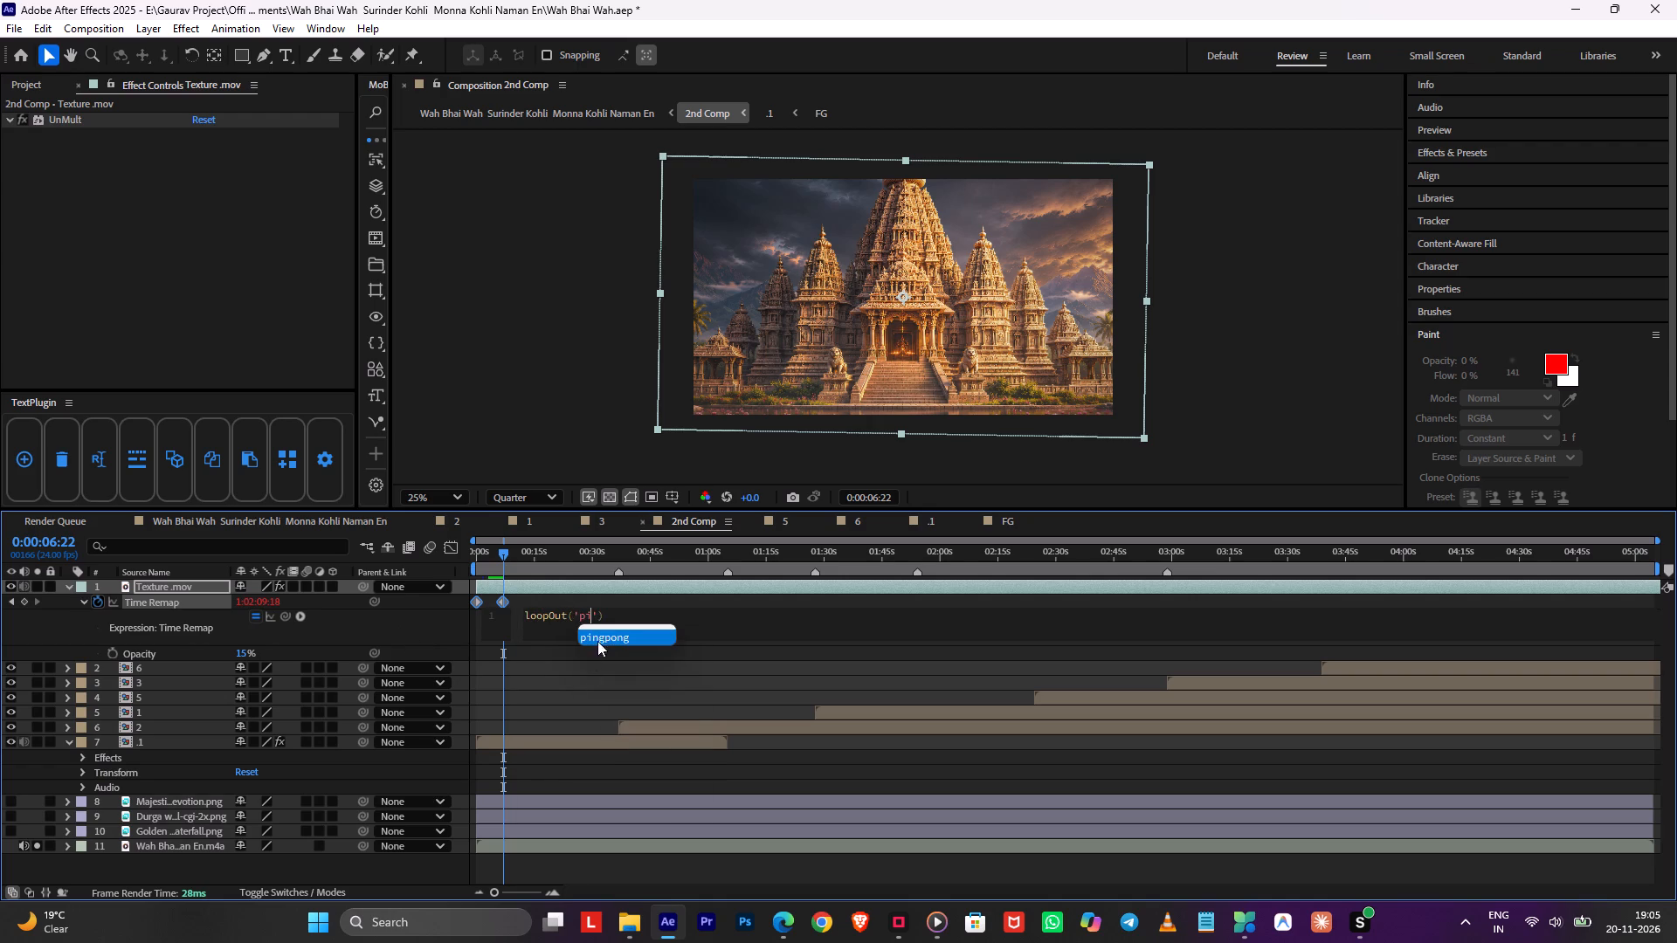
left_click(595, 615)
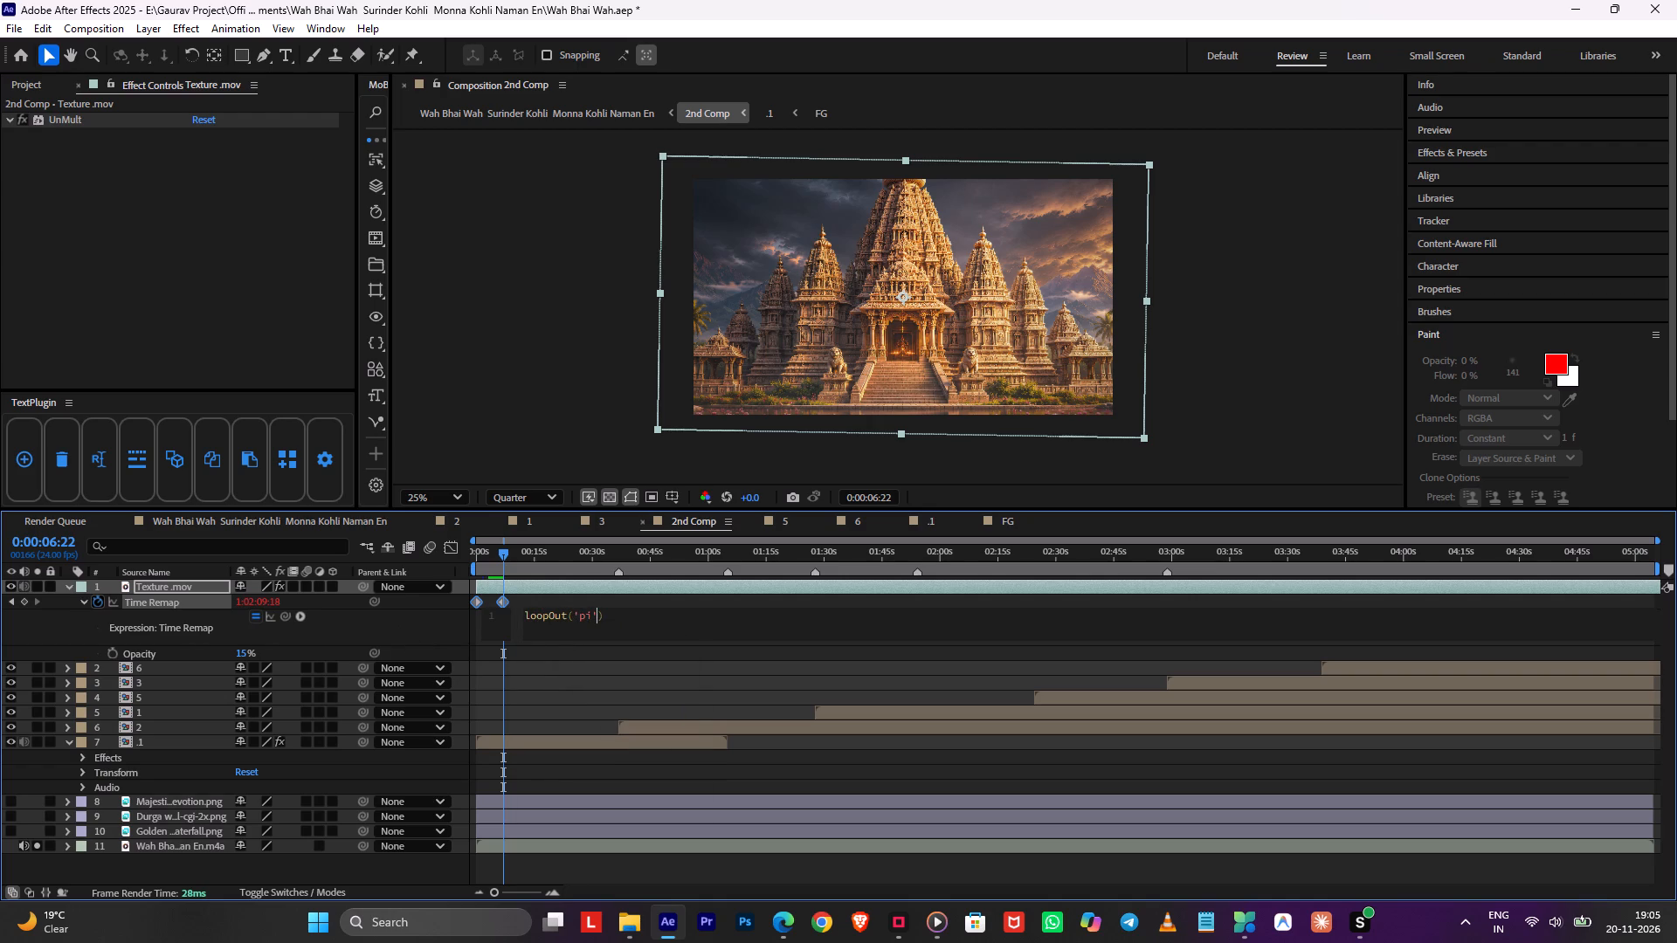
key("BackSpace")
key("Delete")
key("BackSpace")
key("BackSpace")
key("BackSpace")
key("BackSpace")
left_click(580, 717)
left_click(549, 623)
left_click(579, 622)
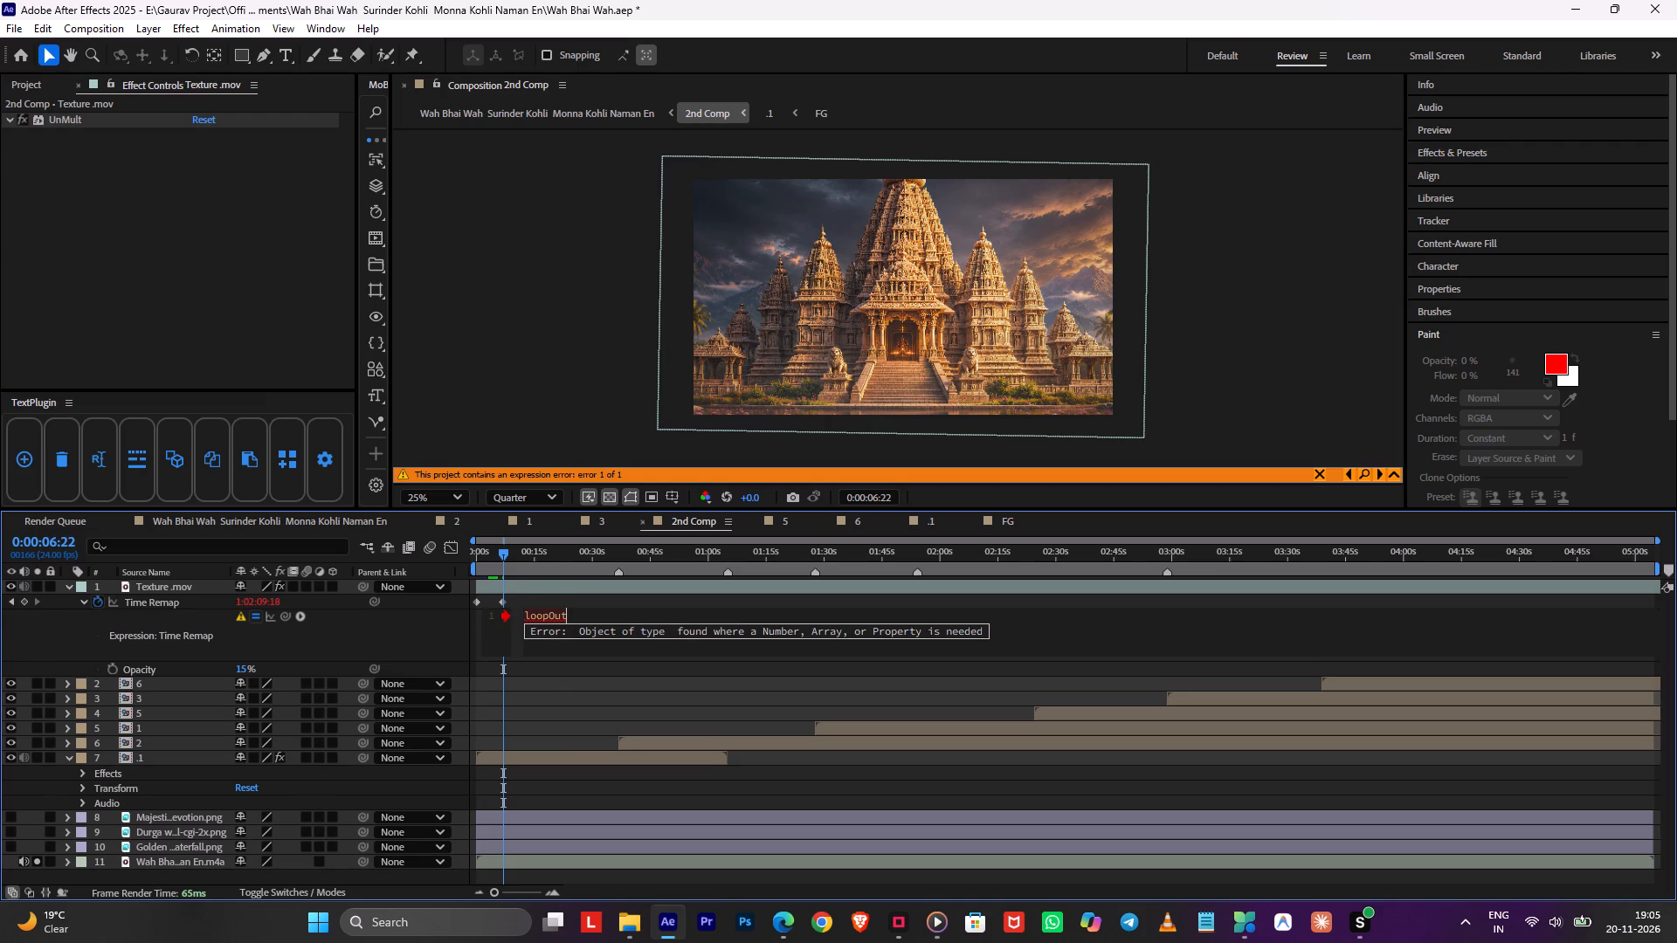
key("shift+parenright")
key("BackSpace")
type("()")
left_click(571, 680)
Play the looping texture overlay from the start of 2nd Comp and save the project.
left_click_drag(527, 568, 380, 572)
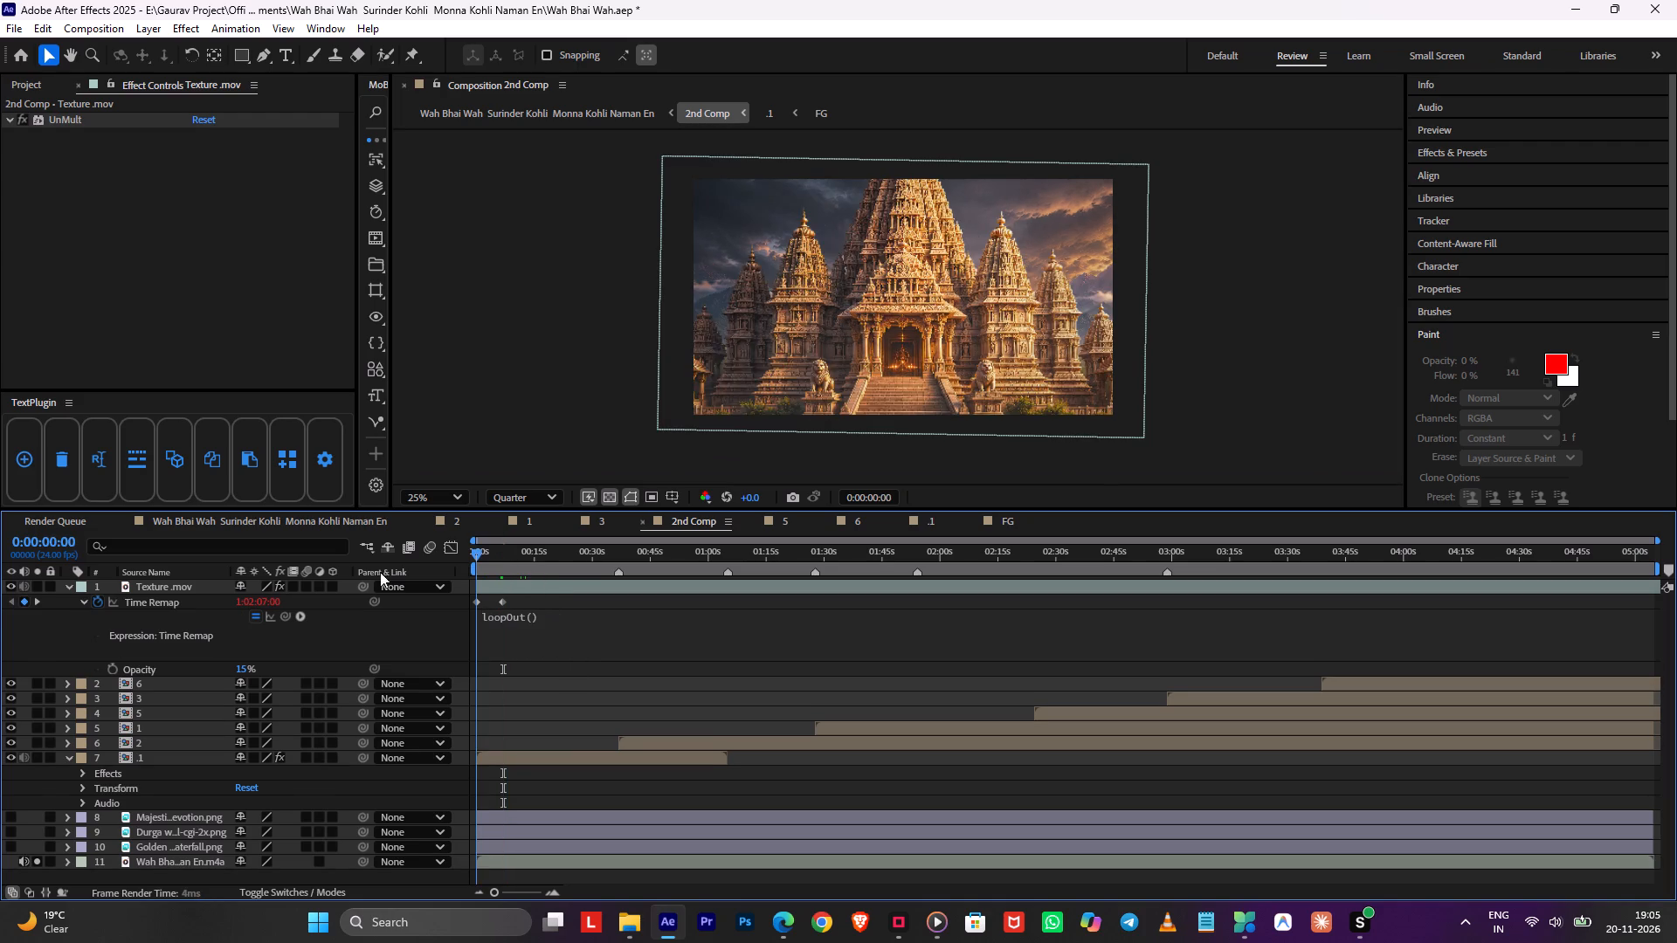
left_click_drag(380, 572, 361, 573)
scroll(953, 306, "up", 1)
key("space")
key("ctrl+s")
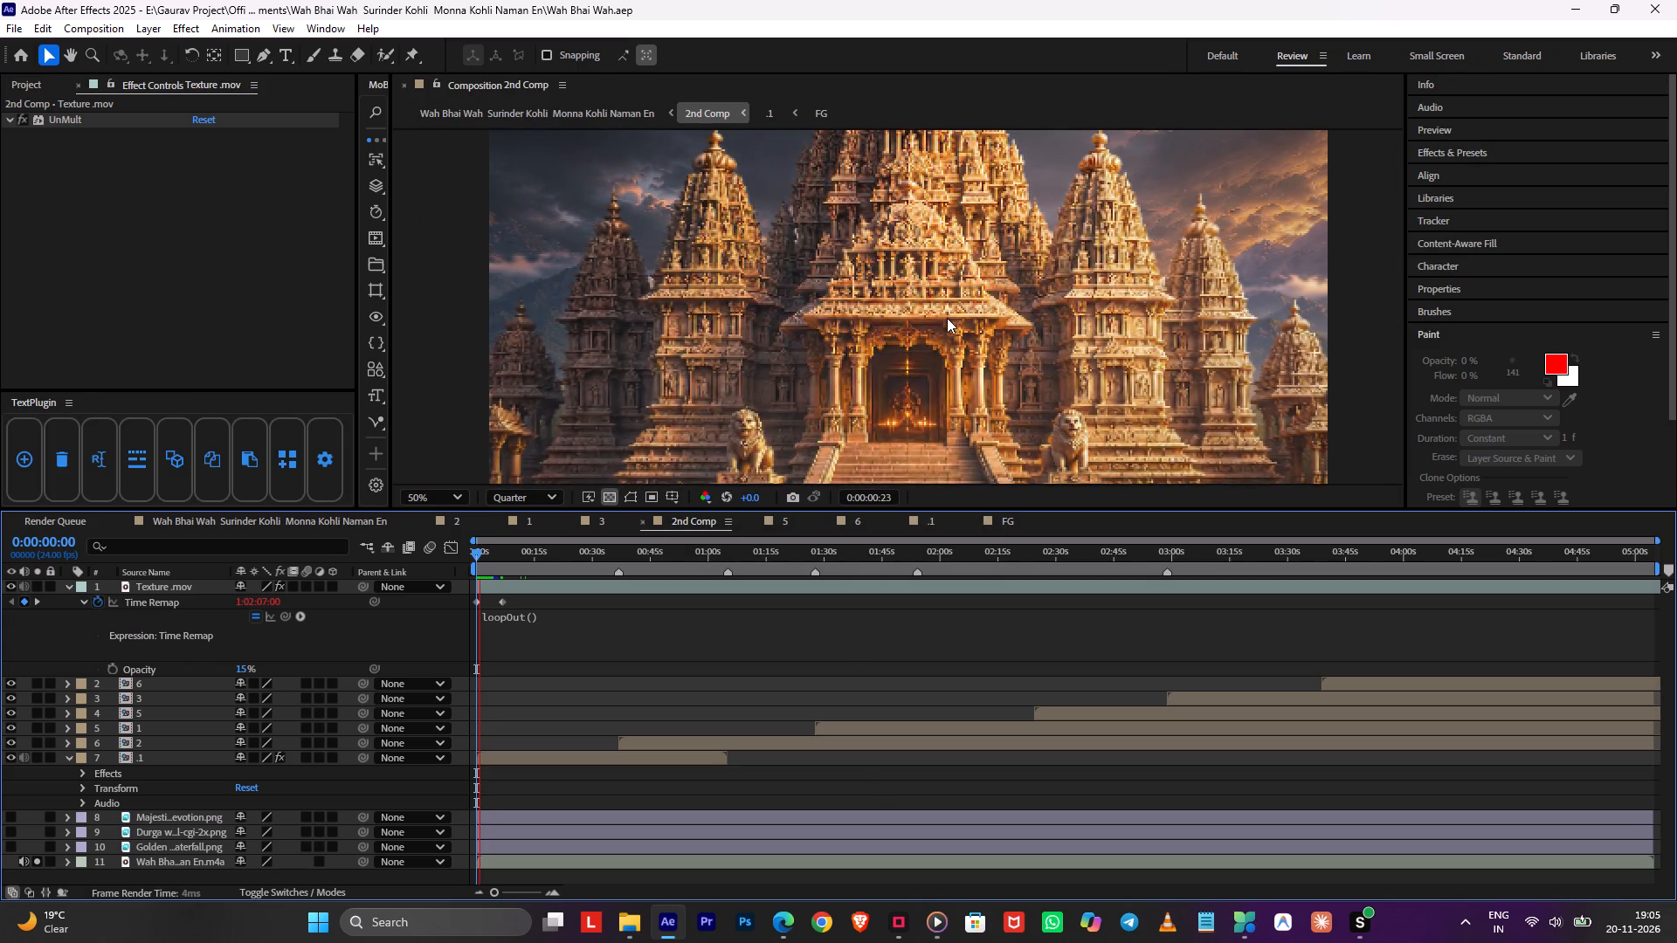
scroll(947, 318, "down", 1)
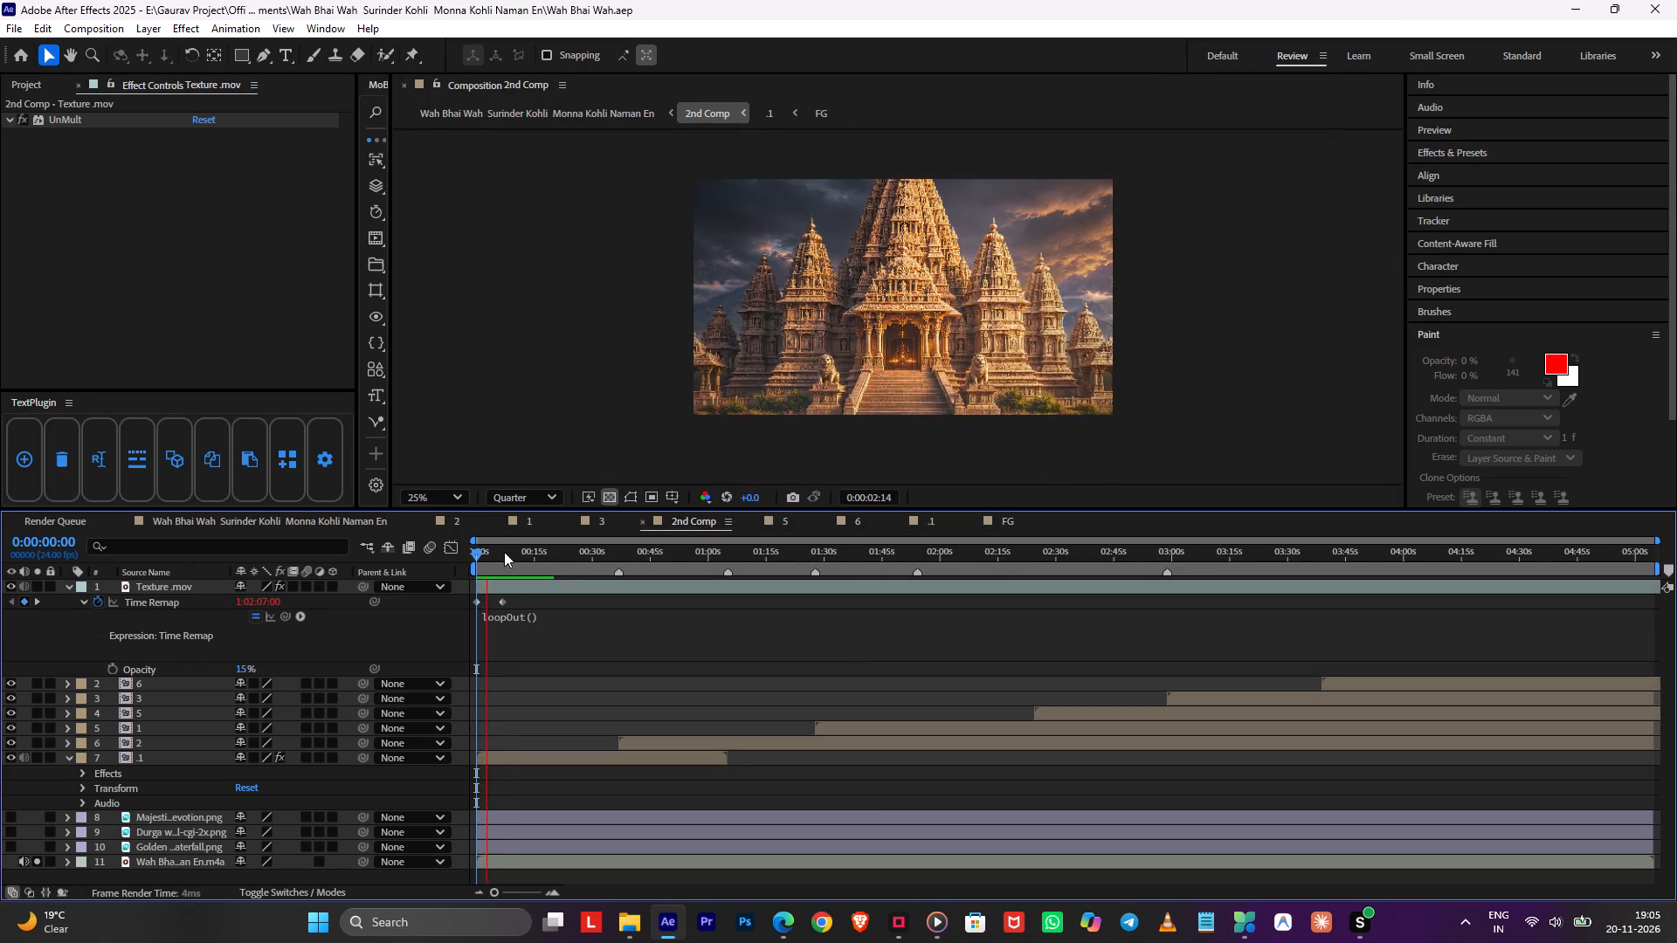
Preview the looping texture near the temple shot's start in 2nd Comp and check the main composition.
left_click(501, 555)
key("space")
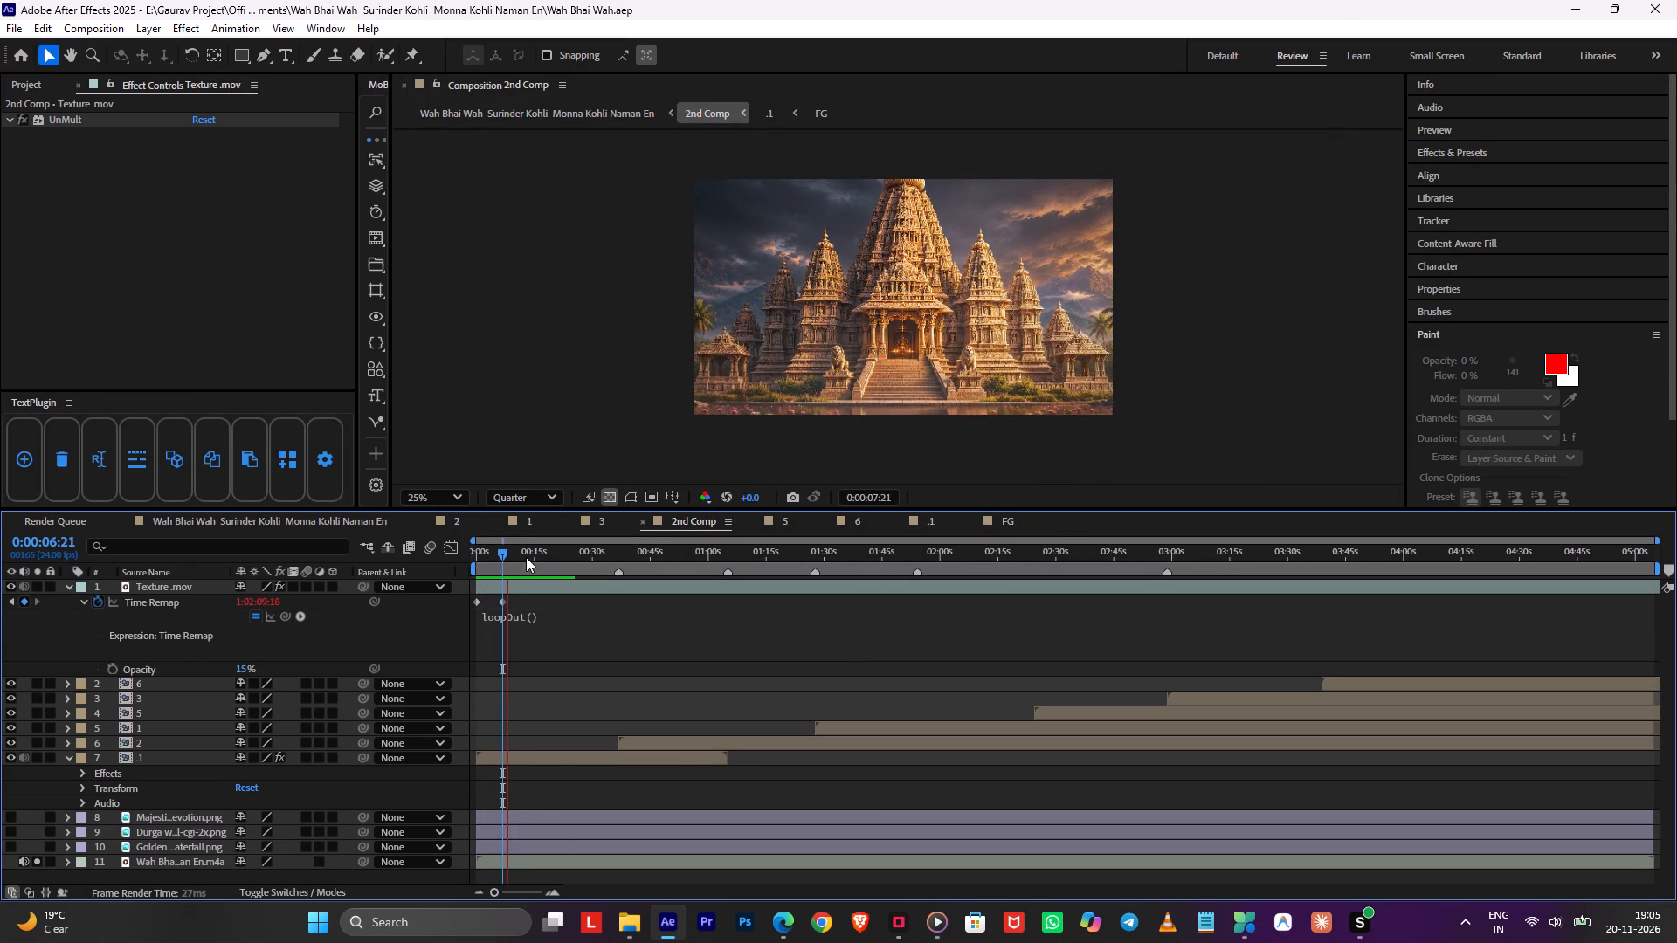
left_click(491, 561)
scroll(941, 347, "up", 1)
key("space")
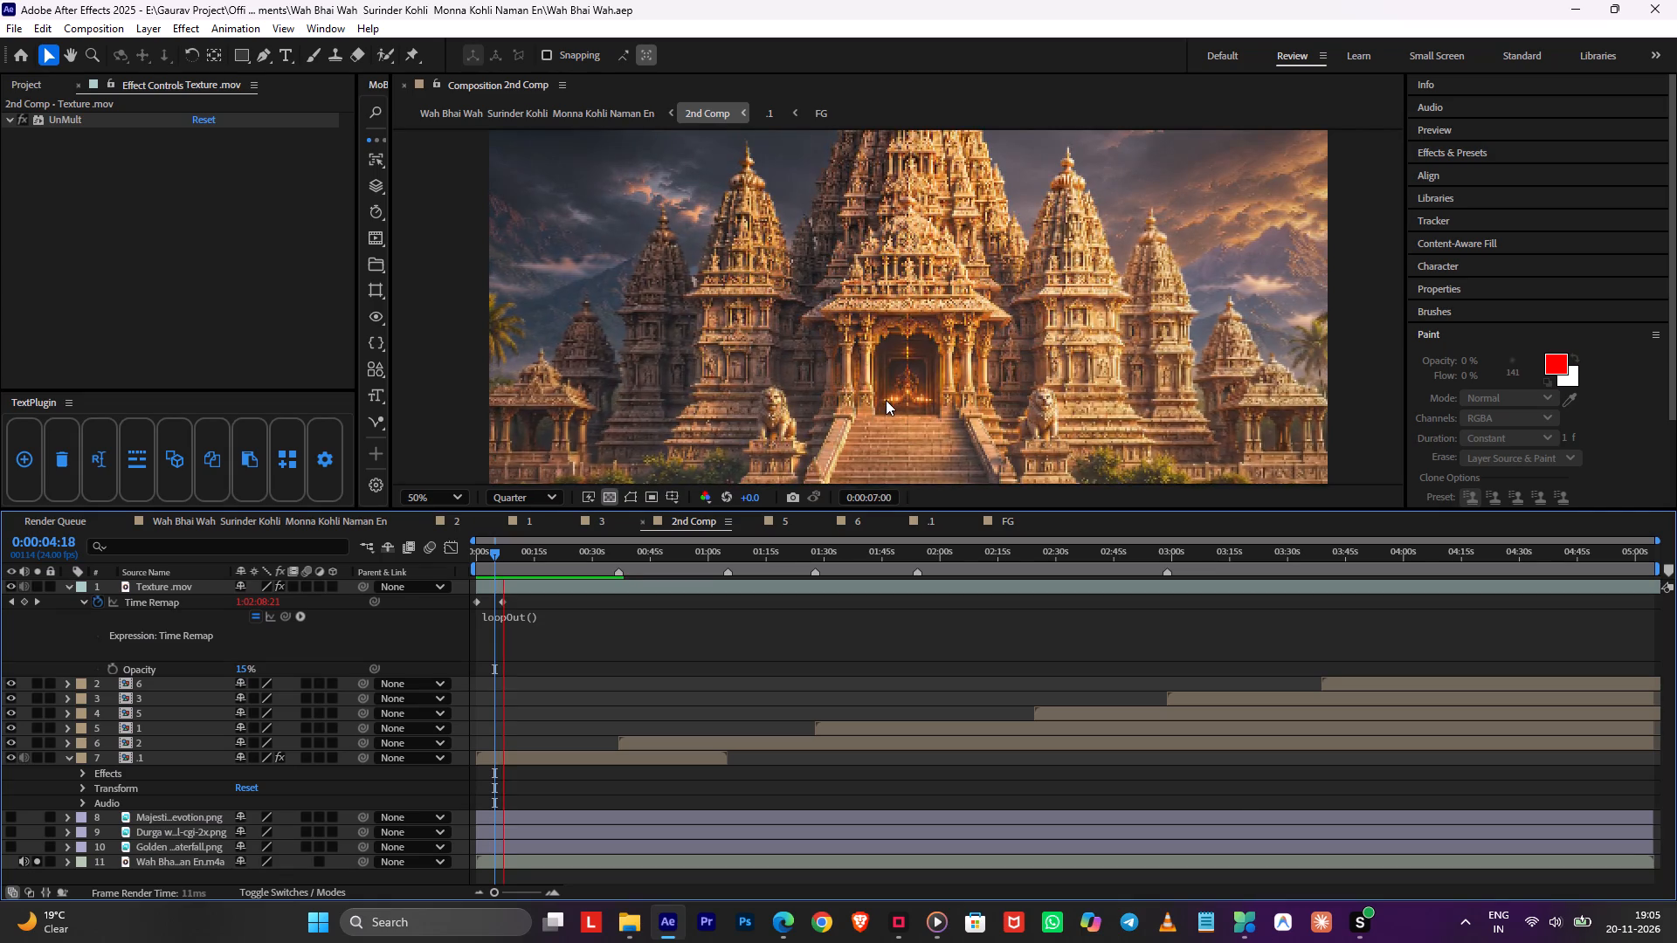
key("space")
key("Tab")
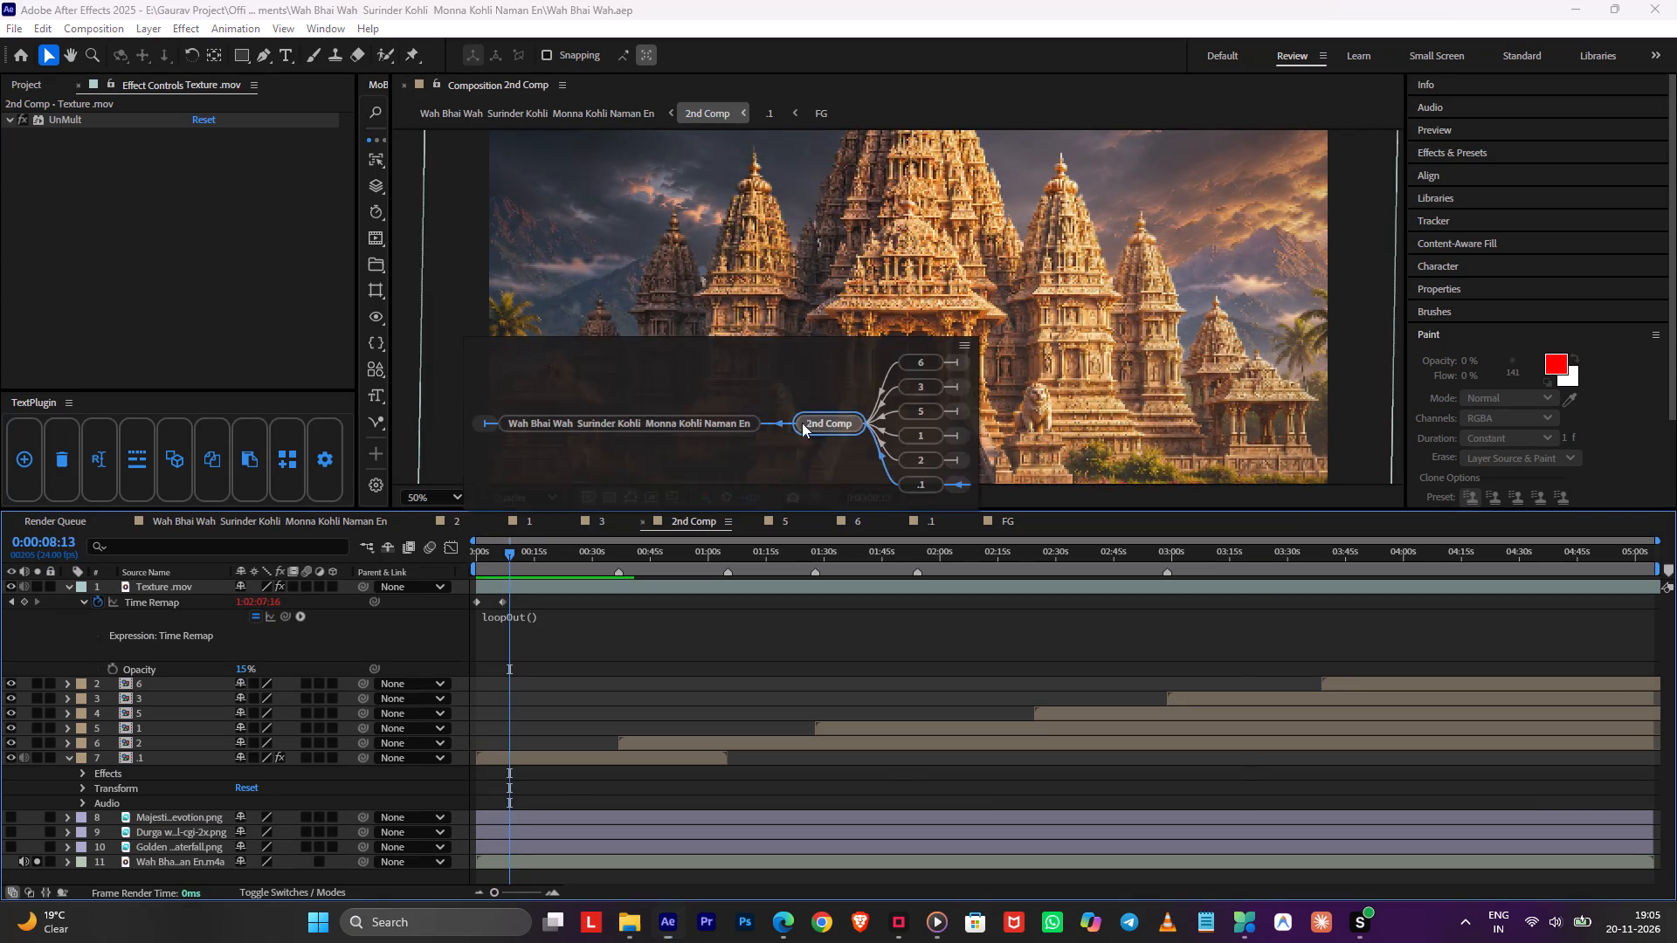
left_click(726, 423)
double_click(909, 706)
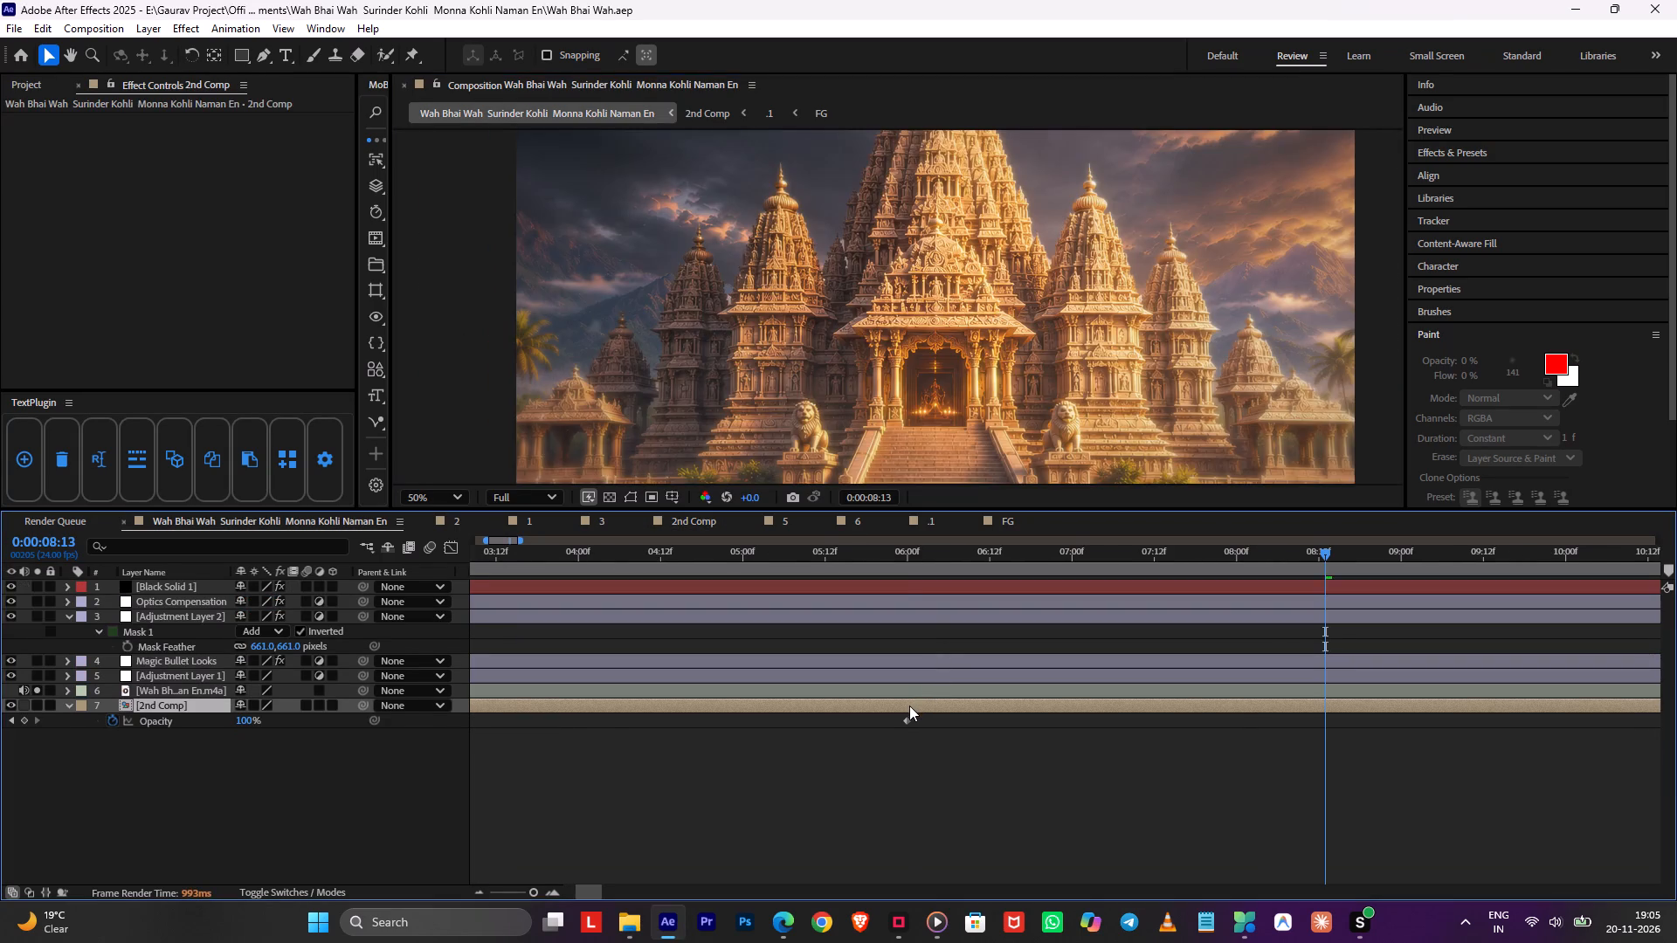
Move the Texture.mov layer from 2nd Comp into the main composition, directly above the Optics Compensation layer.
left_click(735, 590)
key("ctrl+x")
key("Tab")
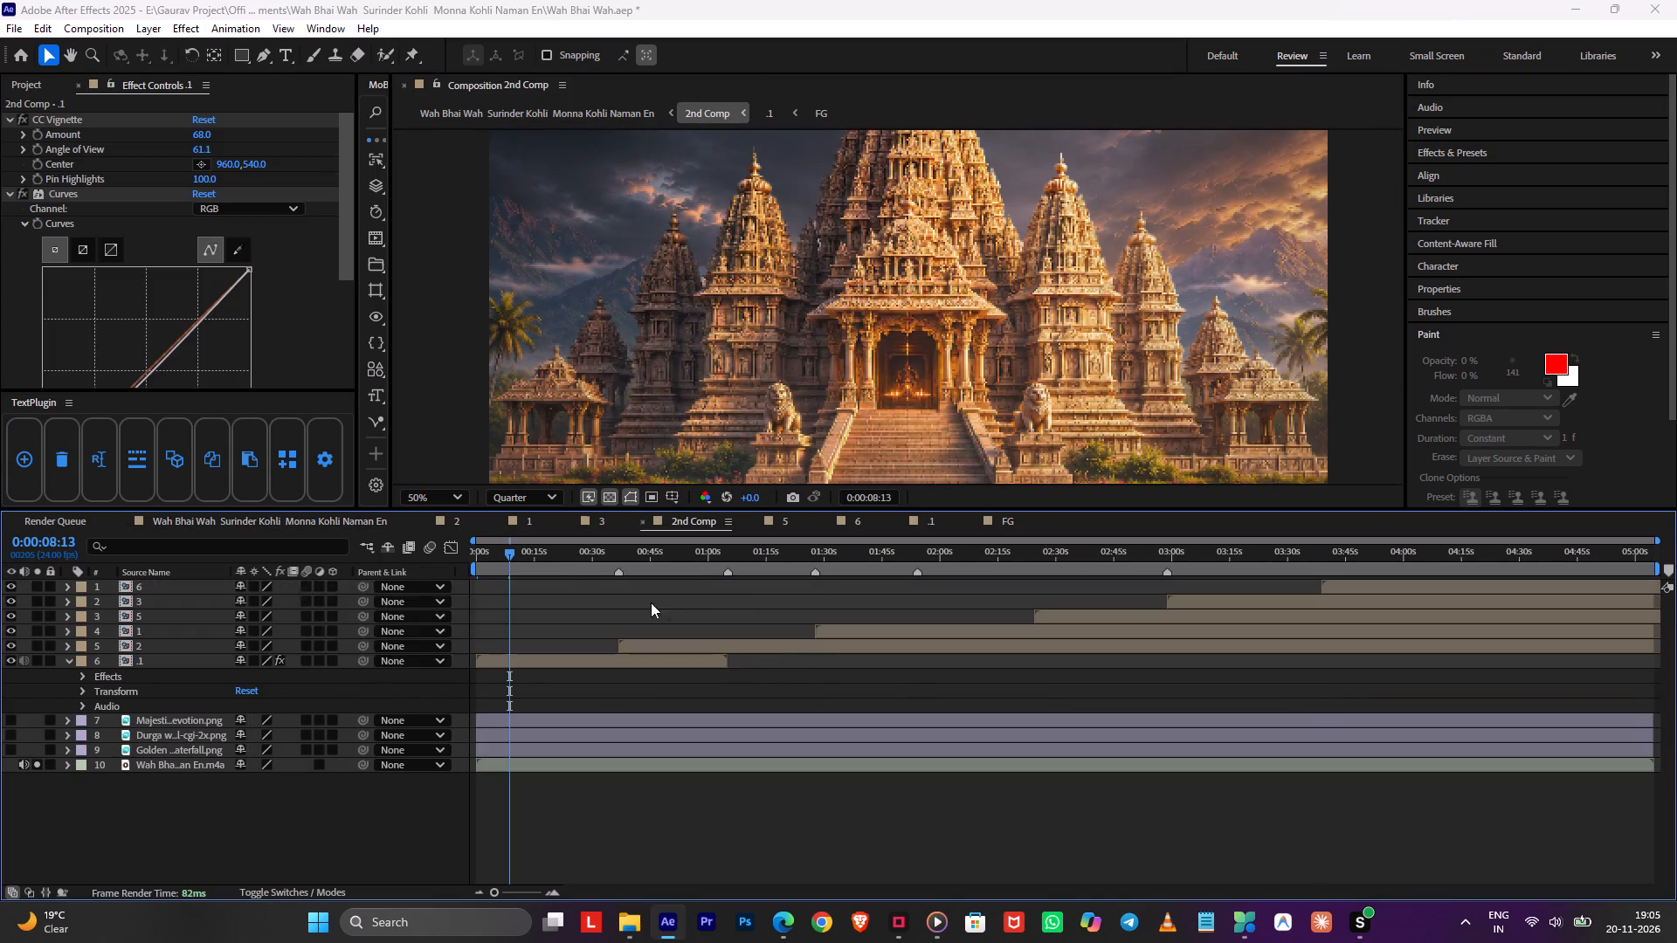
left_click(564, 600)
left_click(735, 596)
key("ctrl+v")
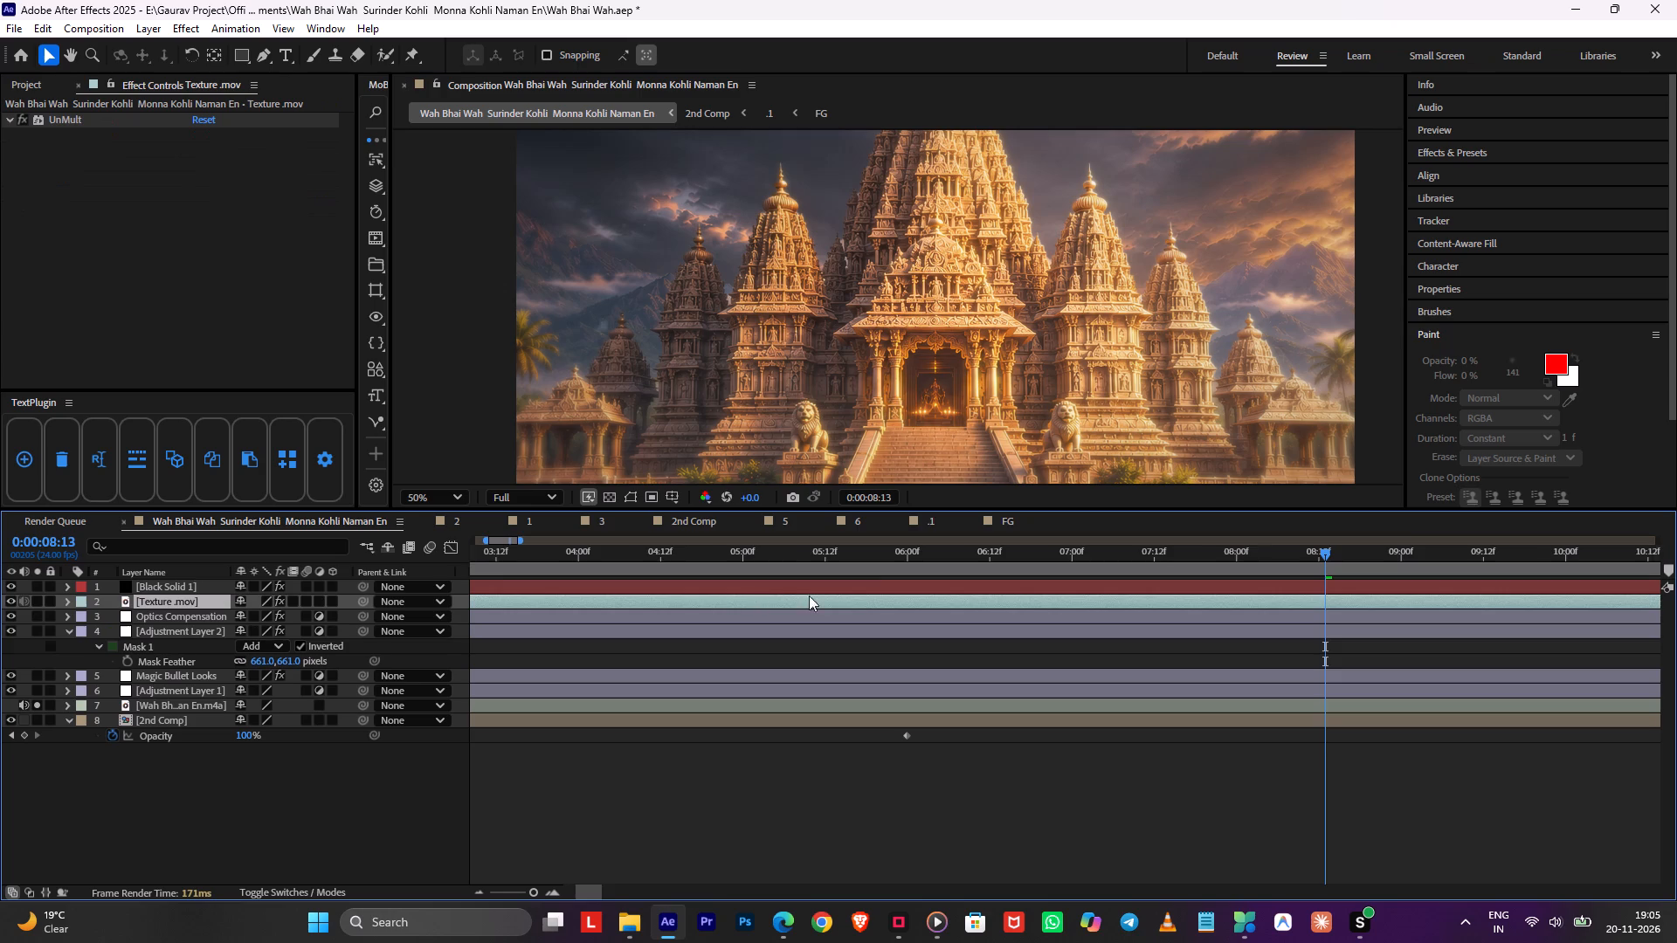
Mute the Texture.mov layer's audio in the main composition.
scroll(864, 606, "down", 4, "alt")
left_click_drag(811, 560, 279, 629, "alt")
scroll(799, 690, "down", 4, "alt")
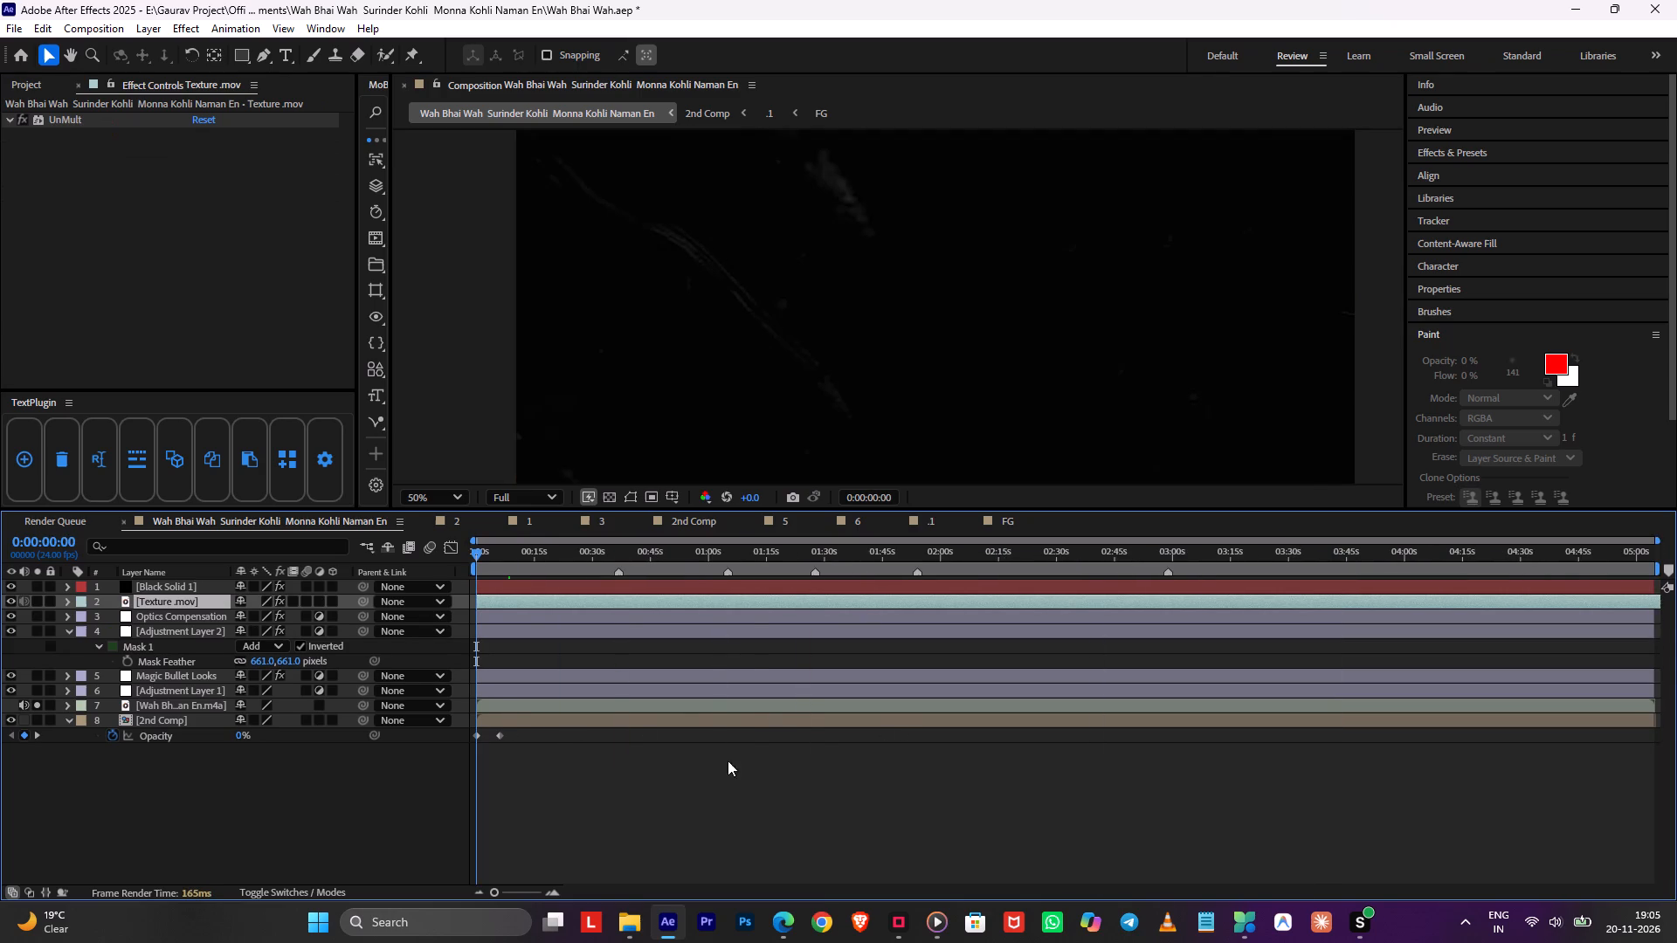
left_click(26, 603)
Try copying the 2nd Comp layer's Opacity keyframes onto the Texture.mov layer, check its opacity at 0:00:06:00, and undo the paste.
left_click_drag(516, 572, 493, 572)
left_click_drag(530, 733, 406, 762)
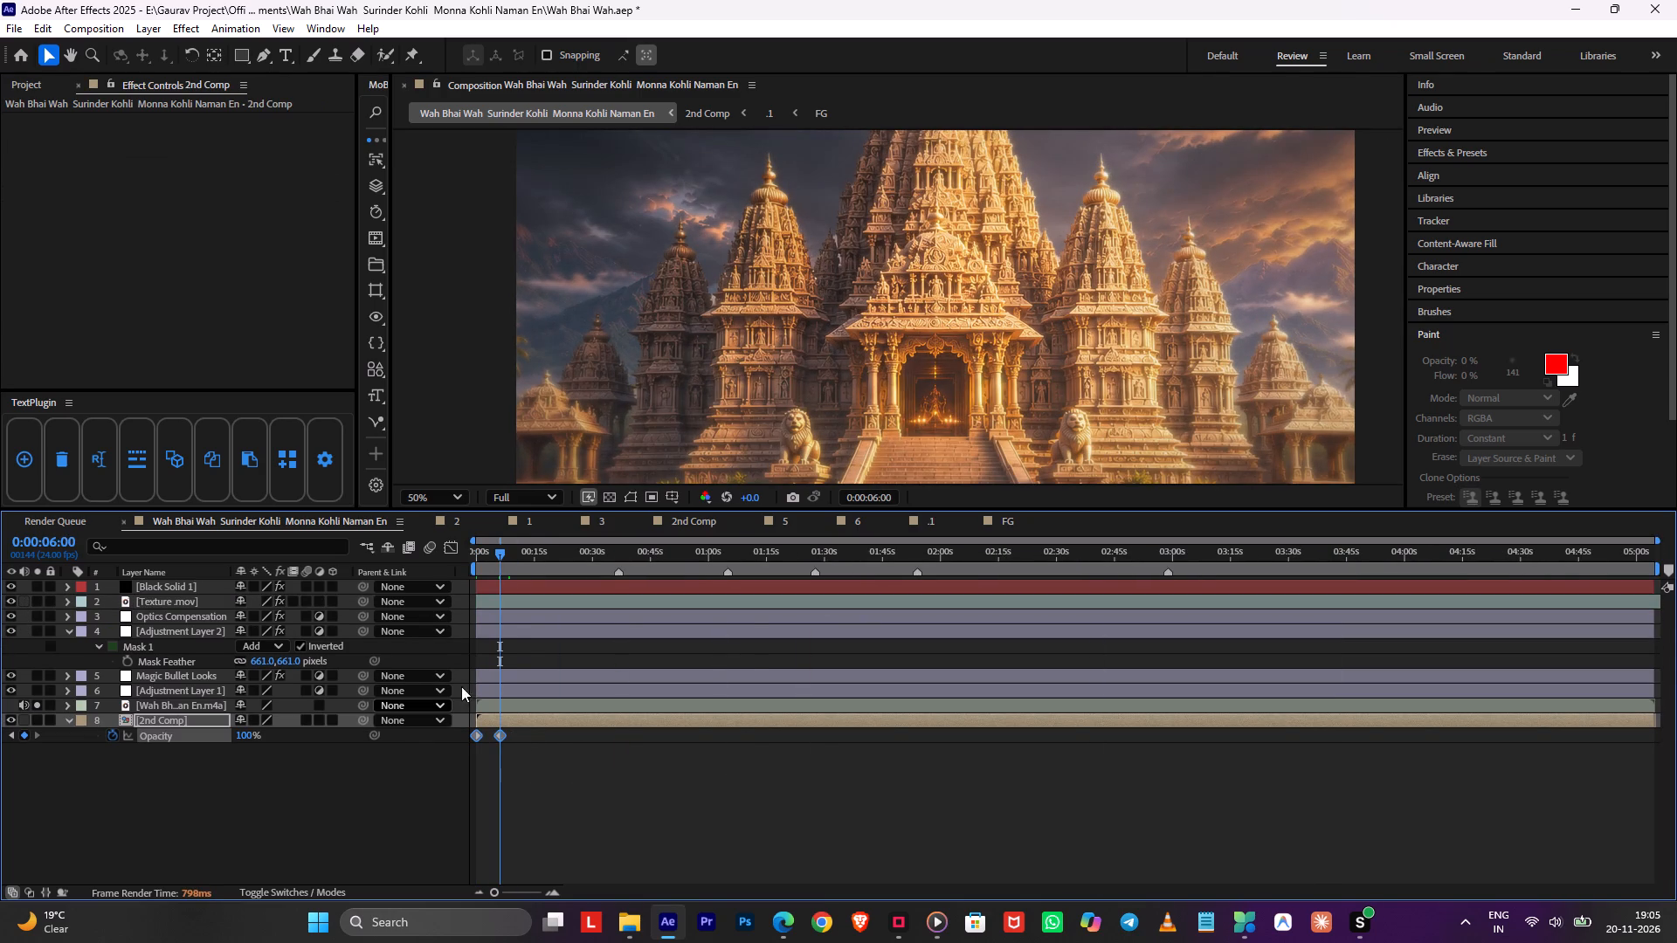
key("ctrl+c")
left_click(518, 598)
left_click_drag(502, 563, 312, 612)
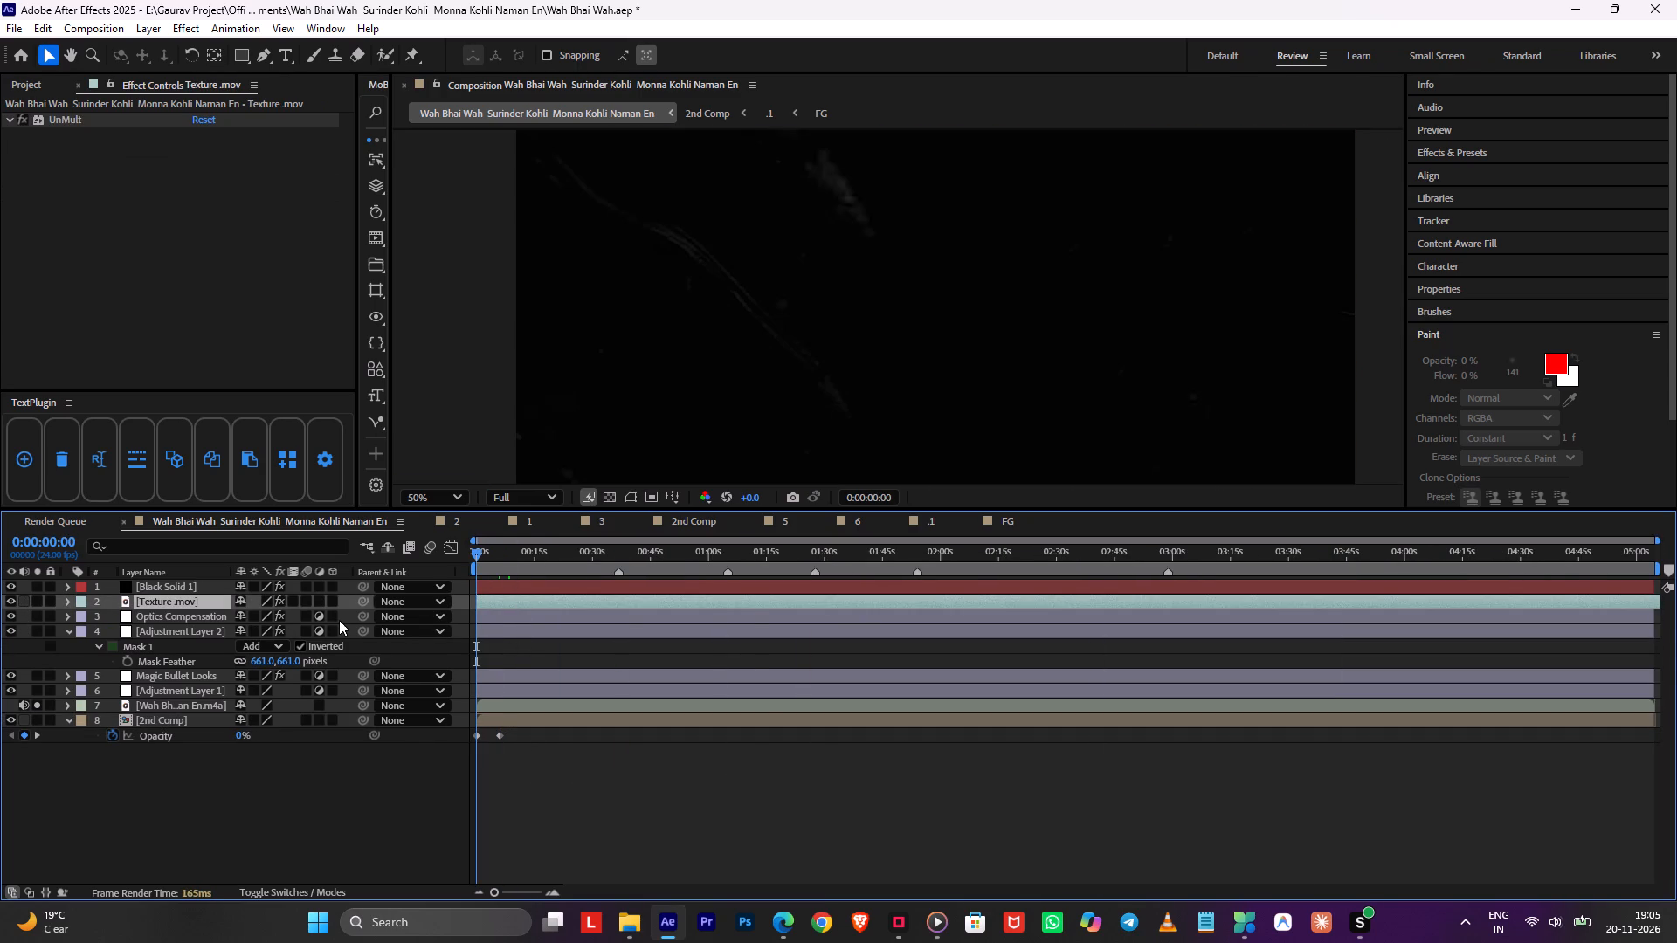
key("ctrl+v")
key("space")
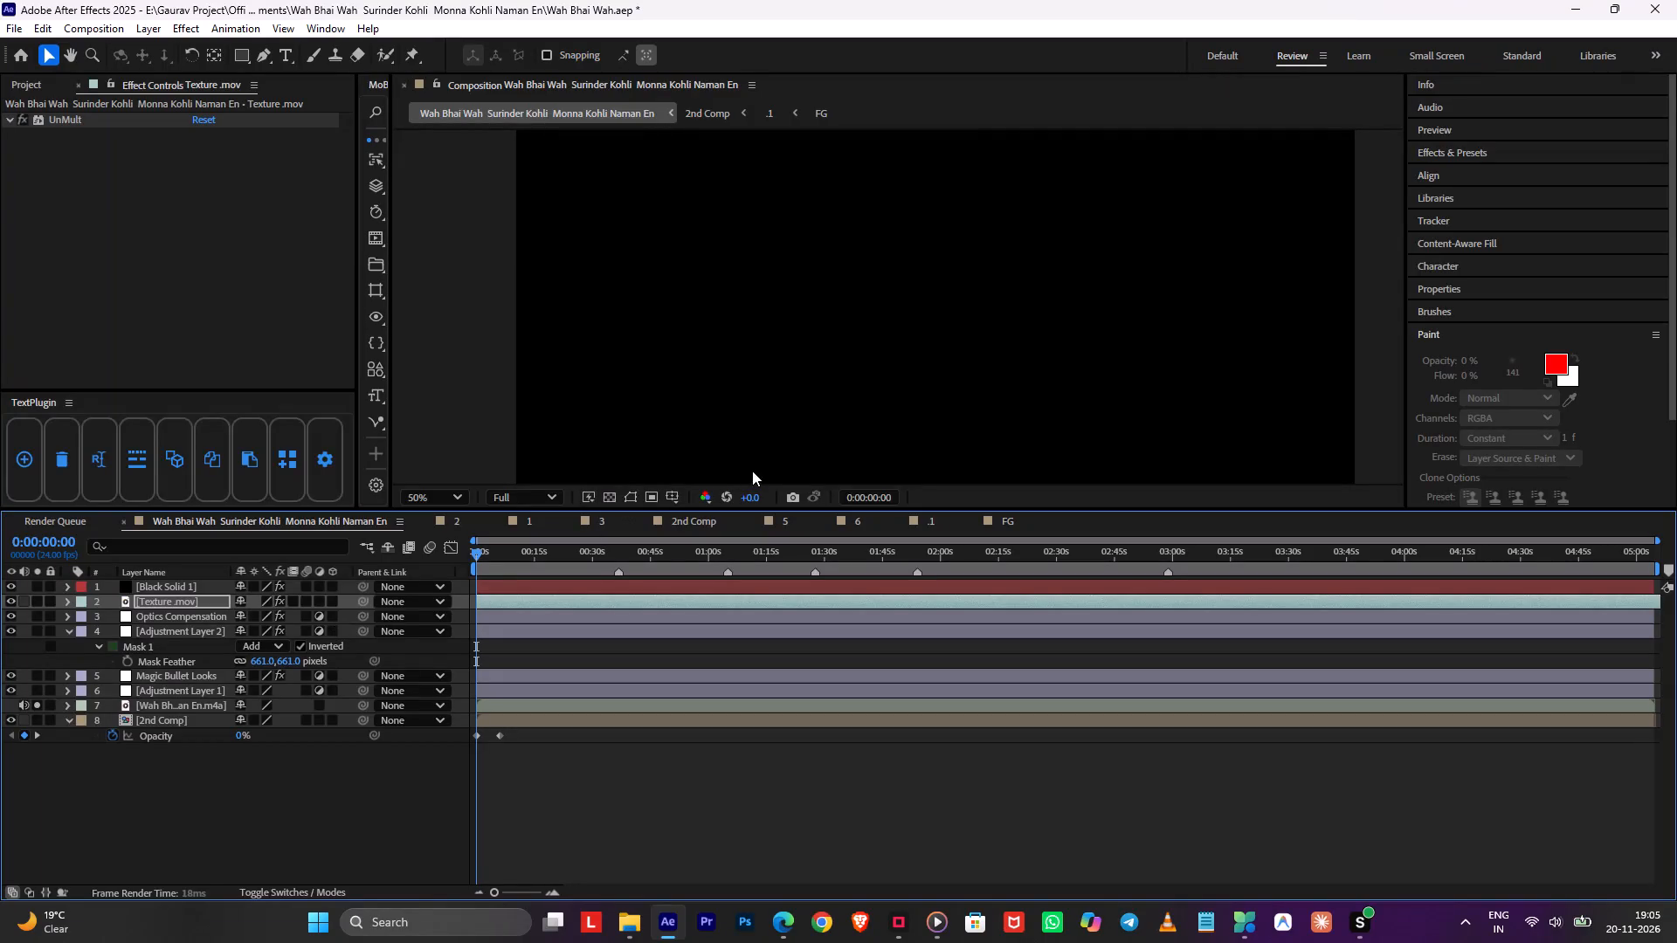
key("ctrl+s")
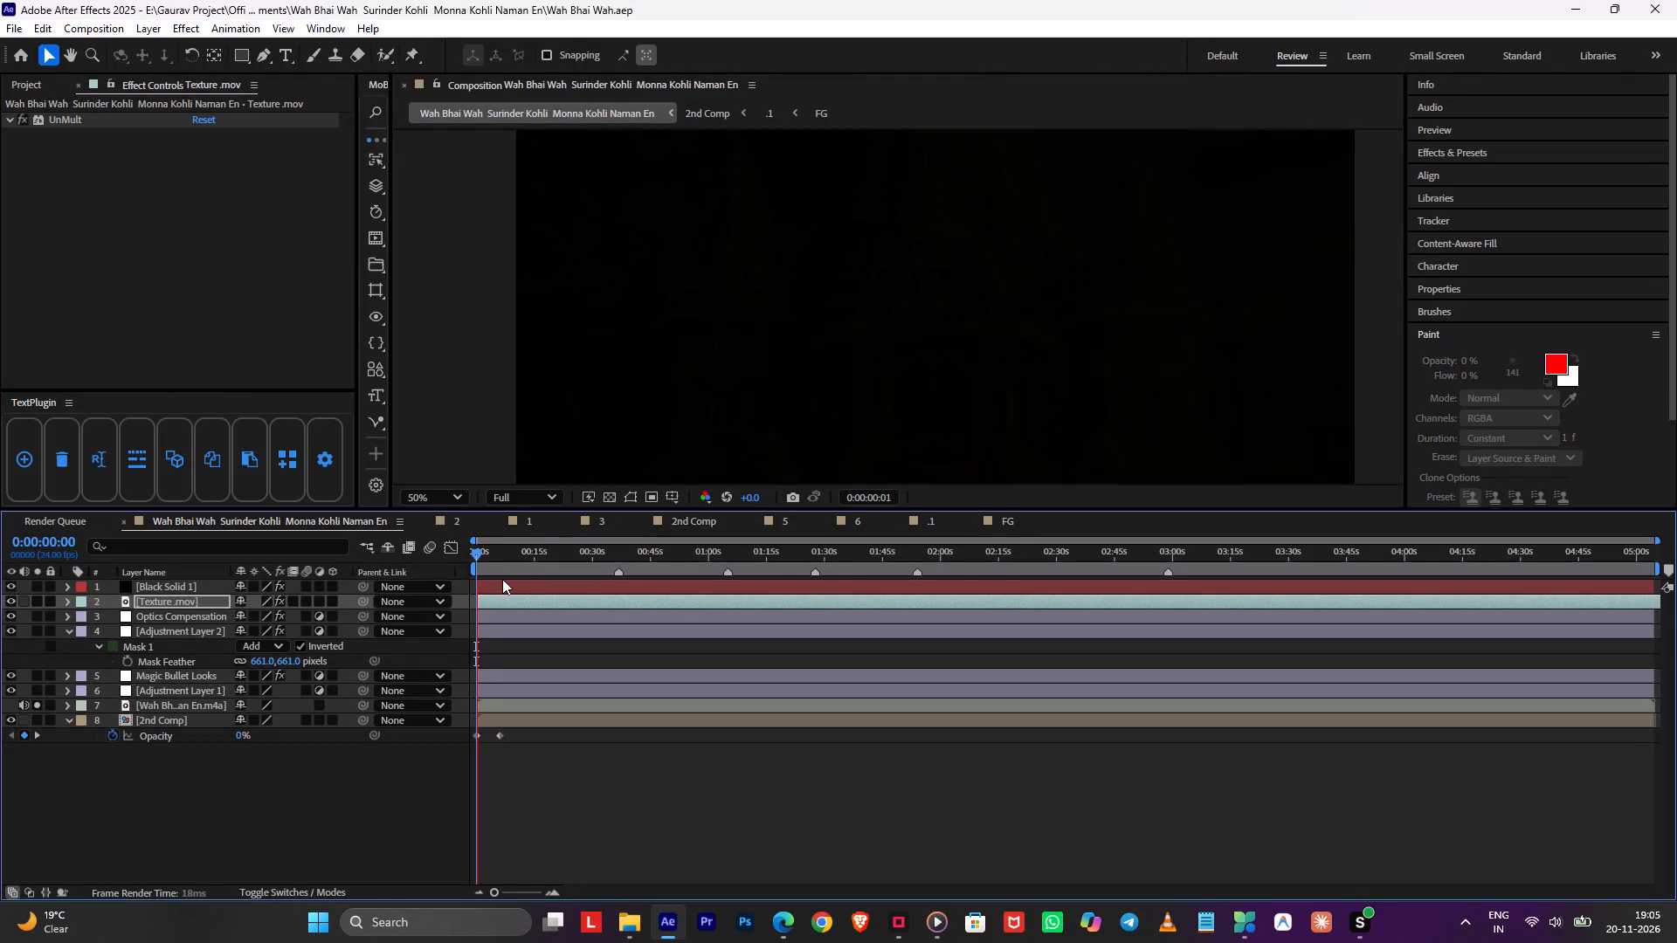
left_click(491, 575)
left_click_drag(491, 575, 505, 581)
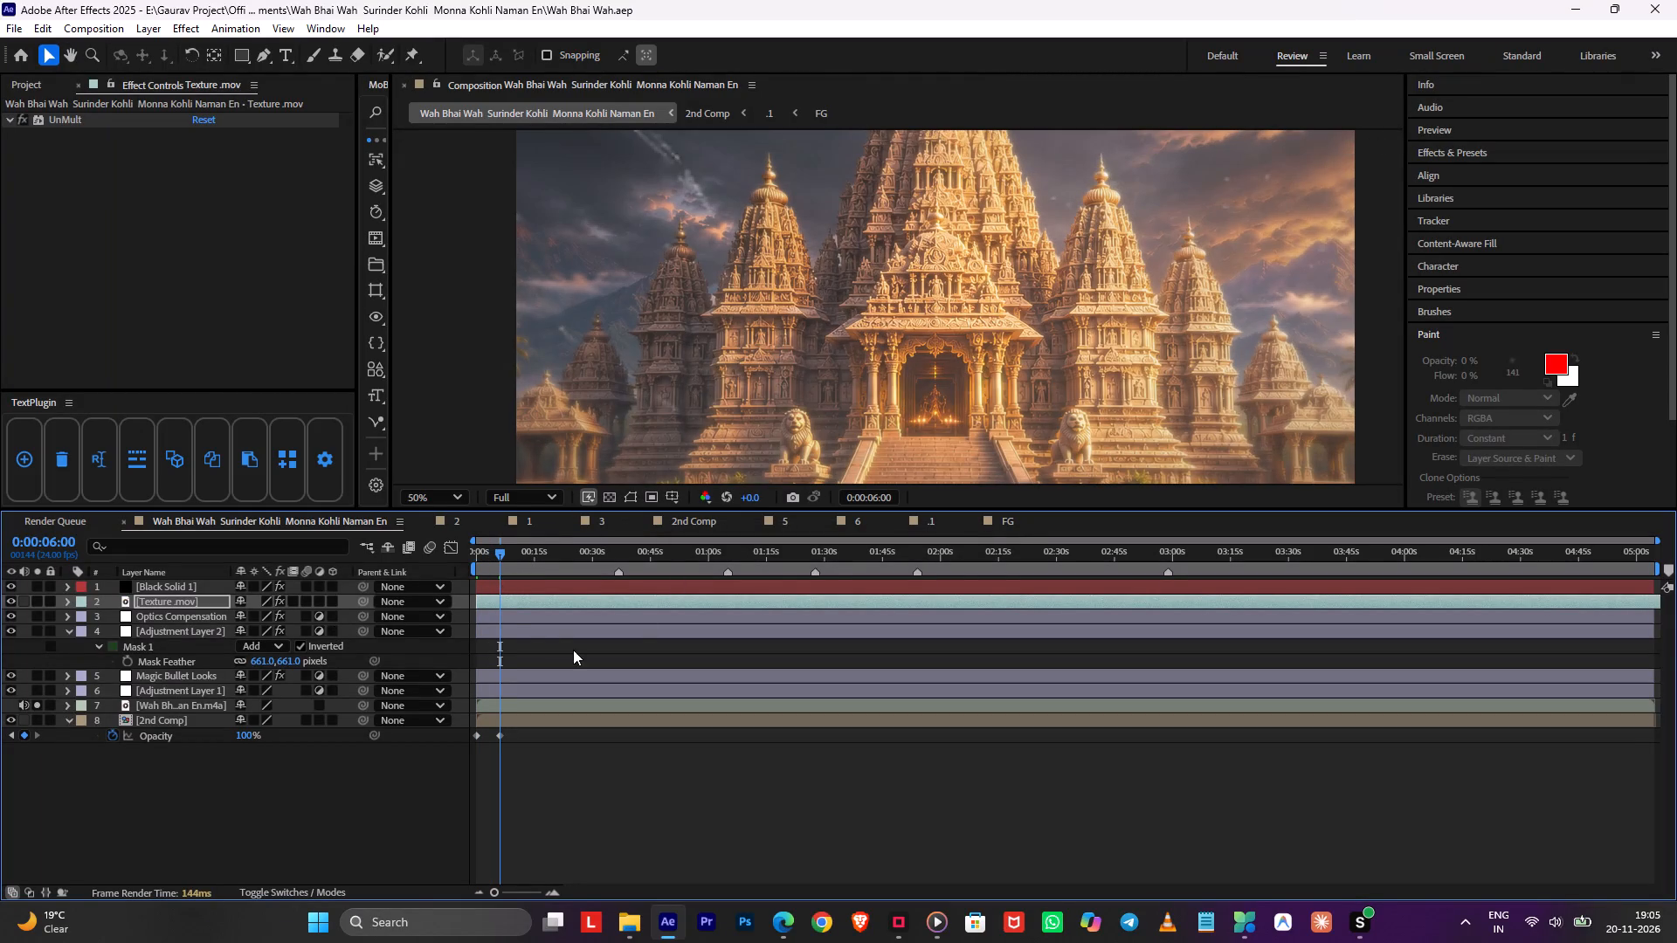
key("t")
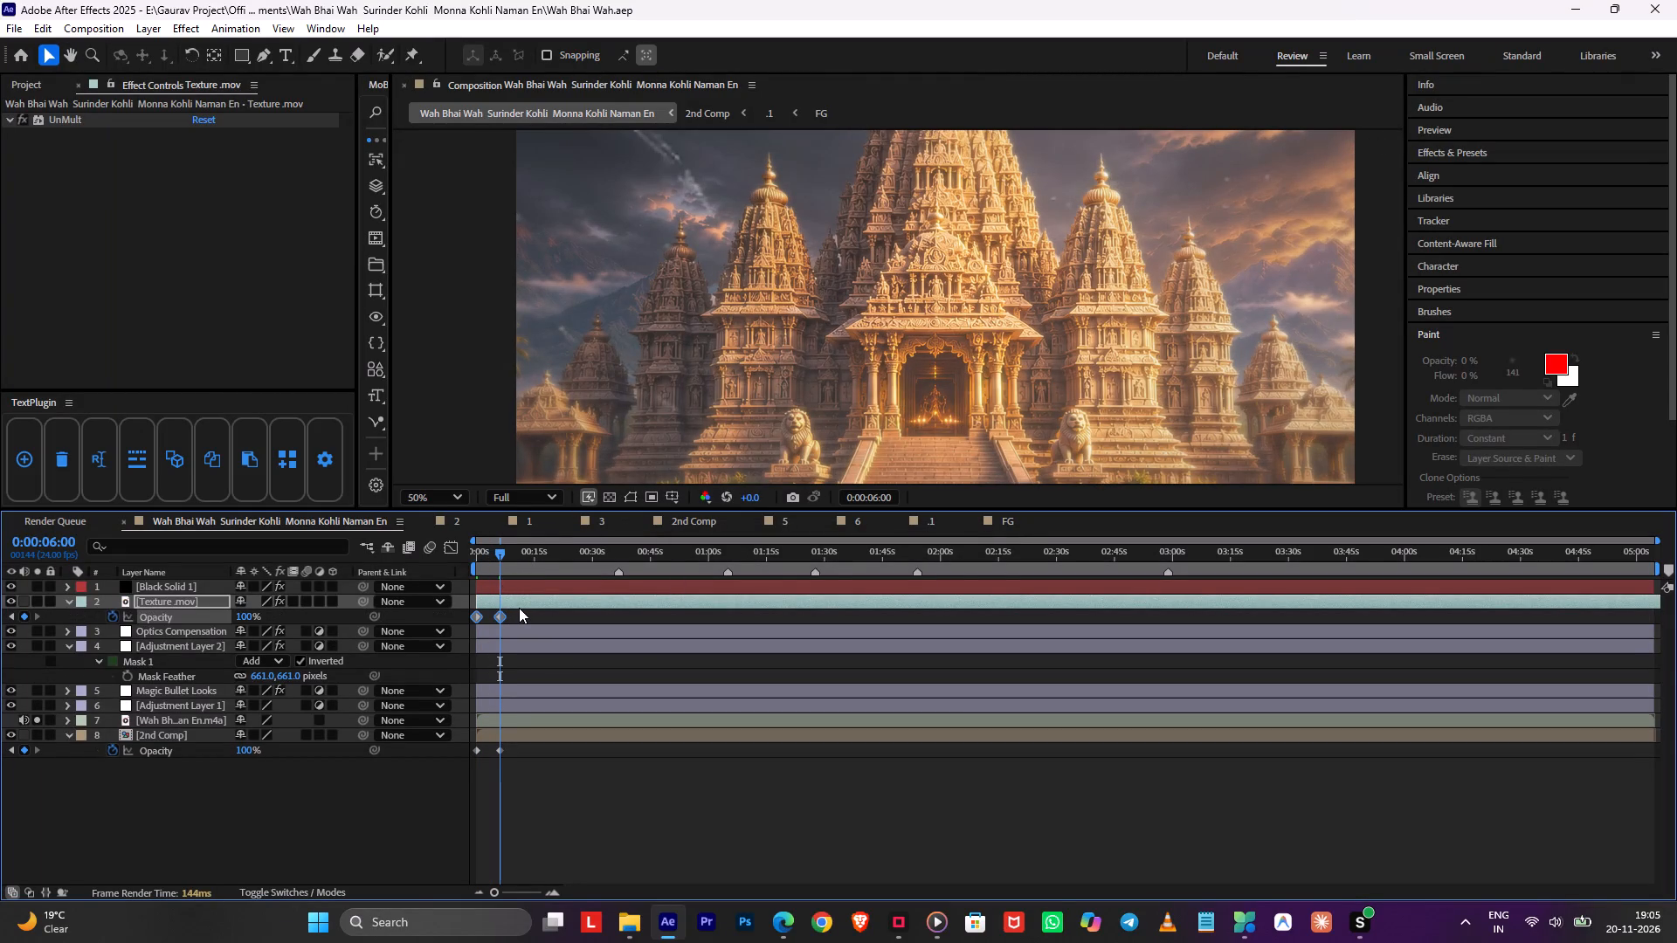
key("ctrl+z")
Keyframe the Texture.mov layer's Opacity from 0% at the start to 15% at 0:00:06:00, save the project and preview the fade-in.
left_click_drag(514, 575, 507, 574)
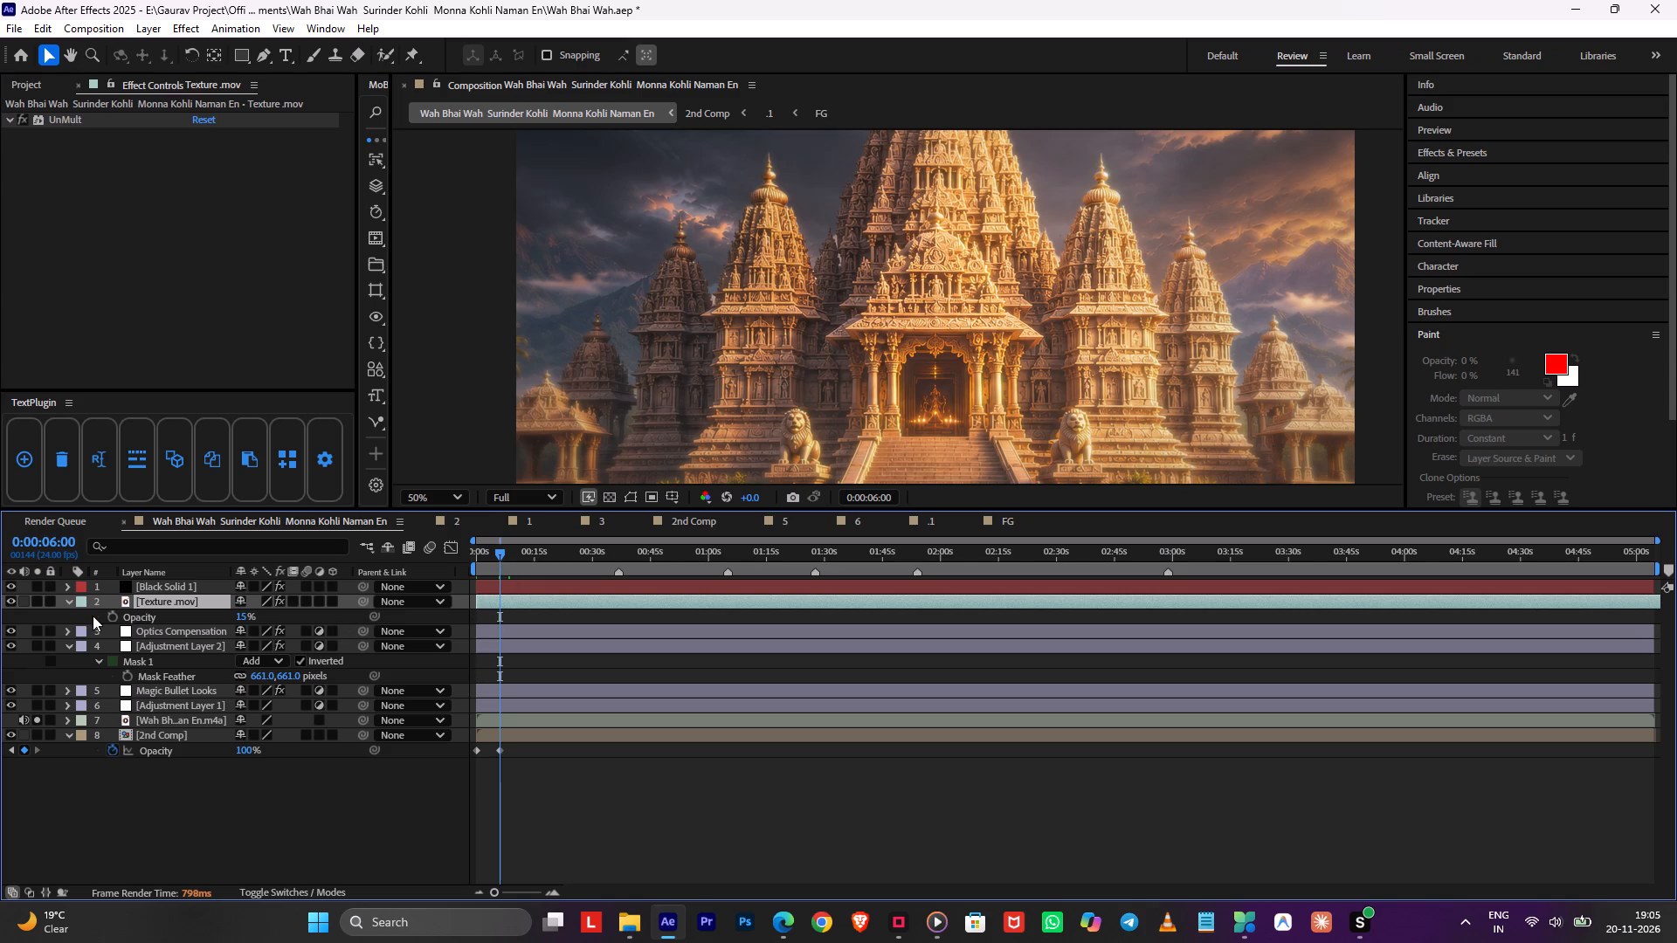
left_click(116, 620)
left_click_drag(489, 568, 307, 593)
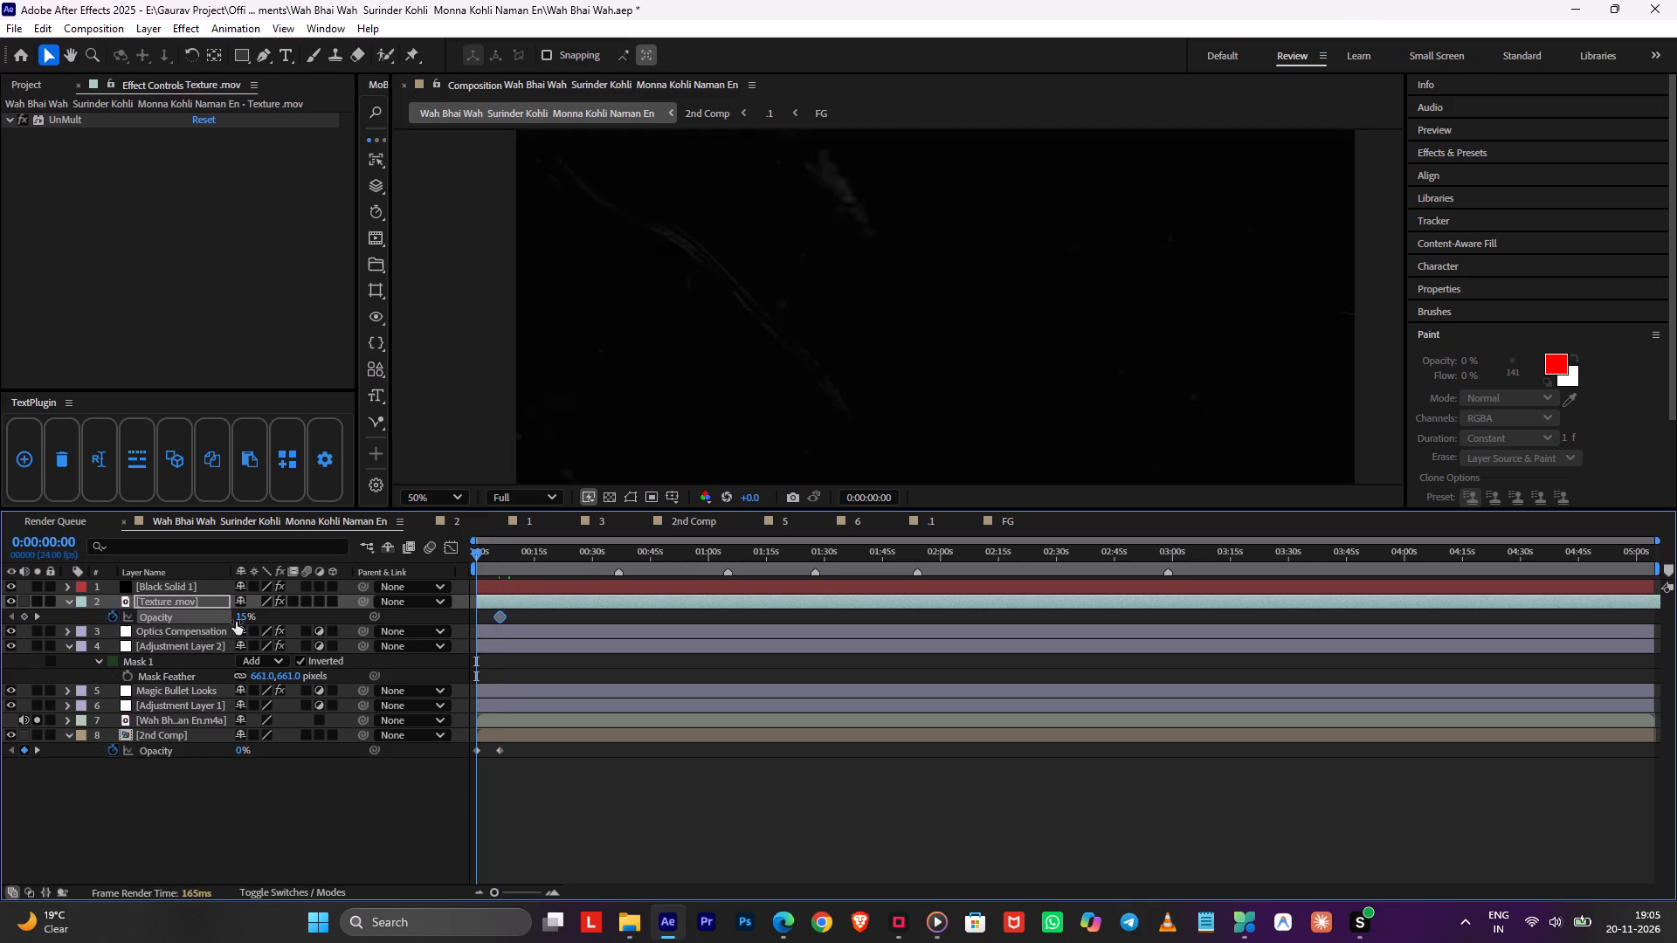
left_click_drag(244, 616, 38, 645)
key("space")
key("ctrl+s")
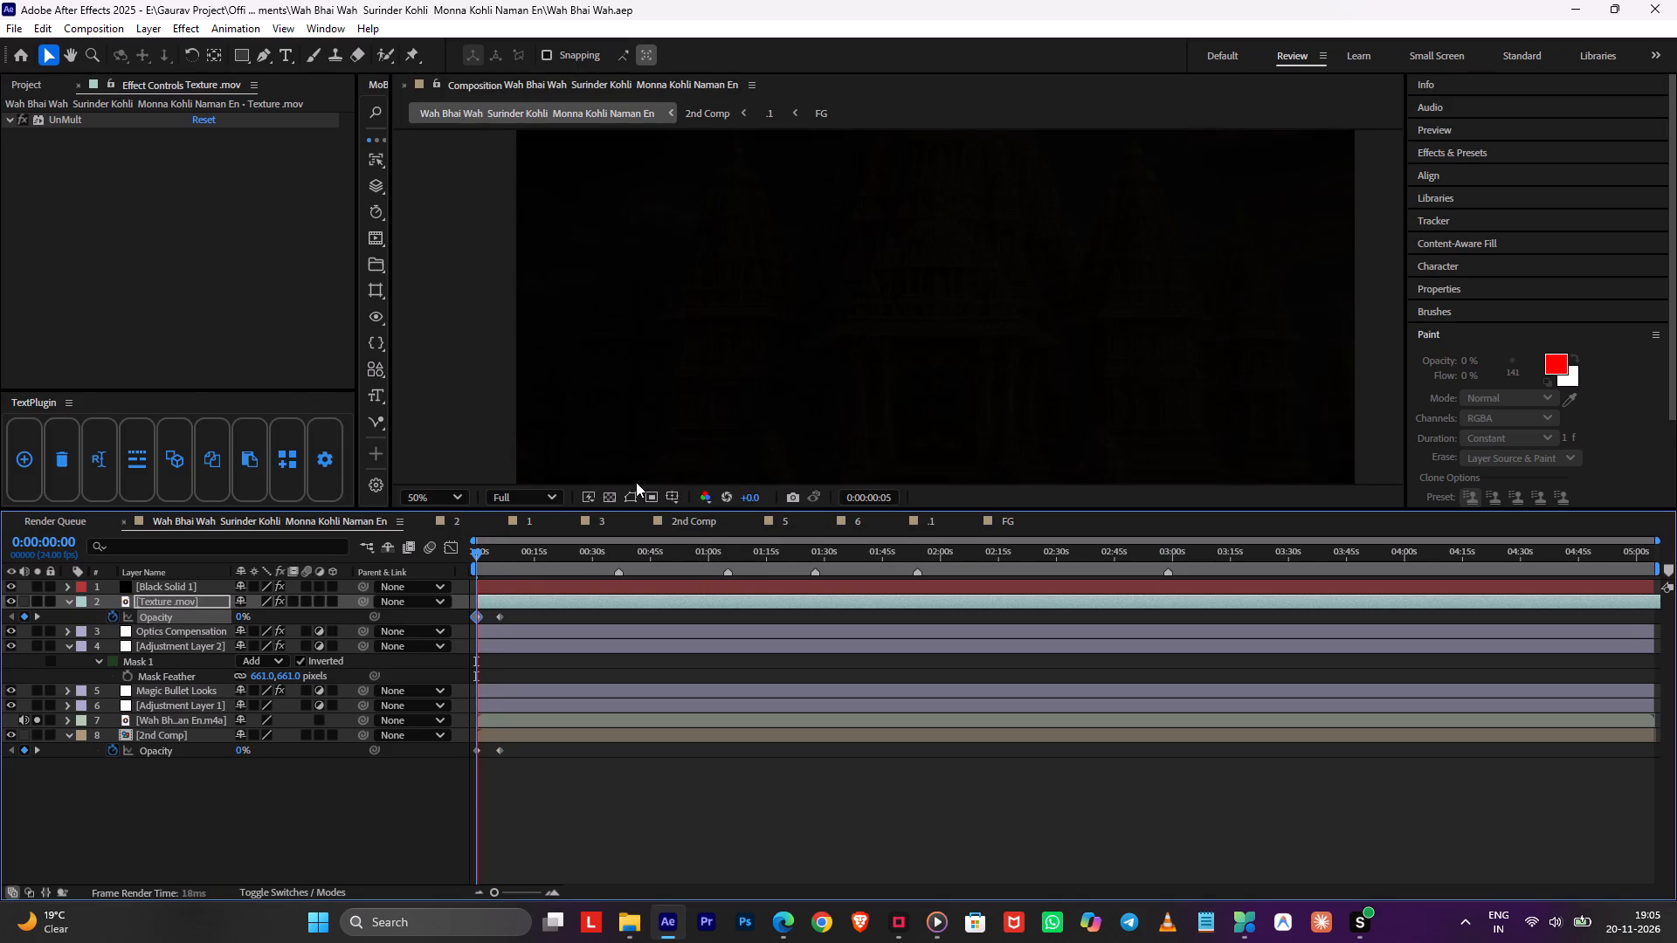
left_click_drag(480, 559, 493, 565)
key("space")
left_click_drag(493, 565, 488, 575)
key("space")
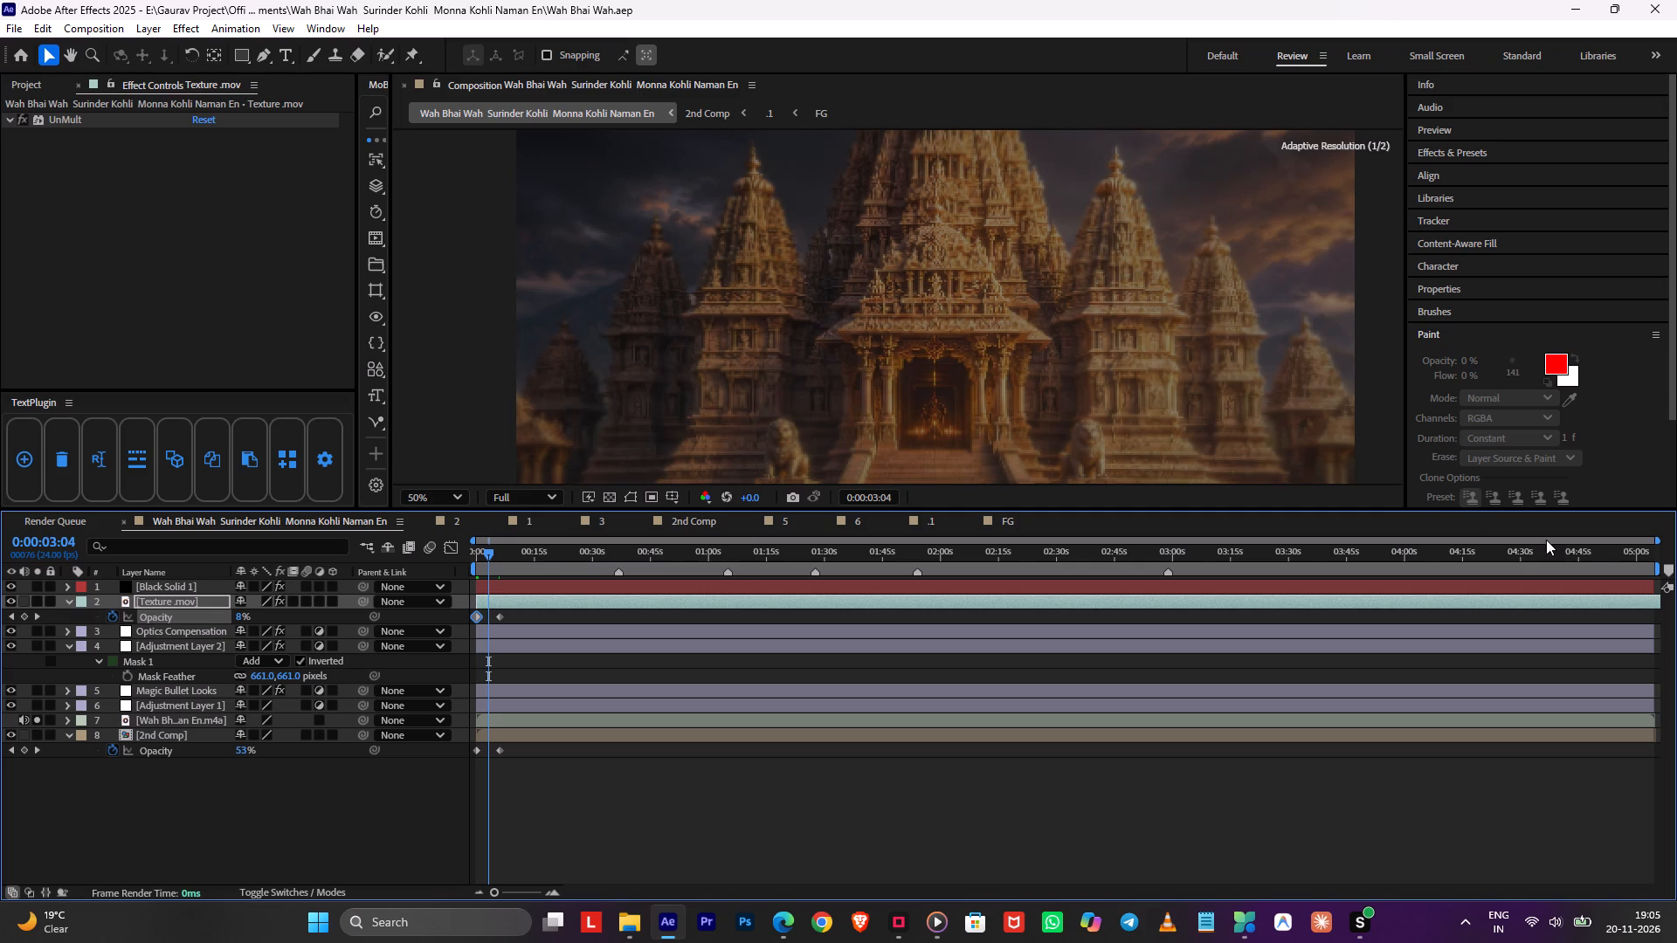
Trim the Texture.mov layer's end to 0:05:04:16 and save the project.
left_click_drag(1640, 558, 1676, 568)
key("alt+bracketright")
key("ctrl+s")
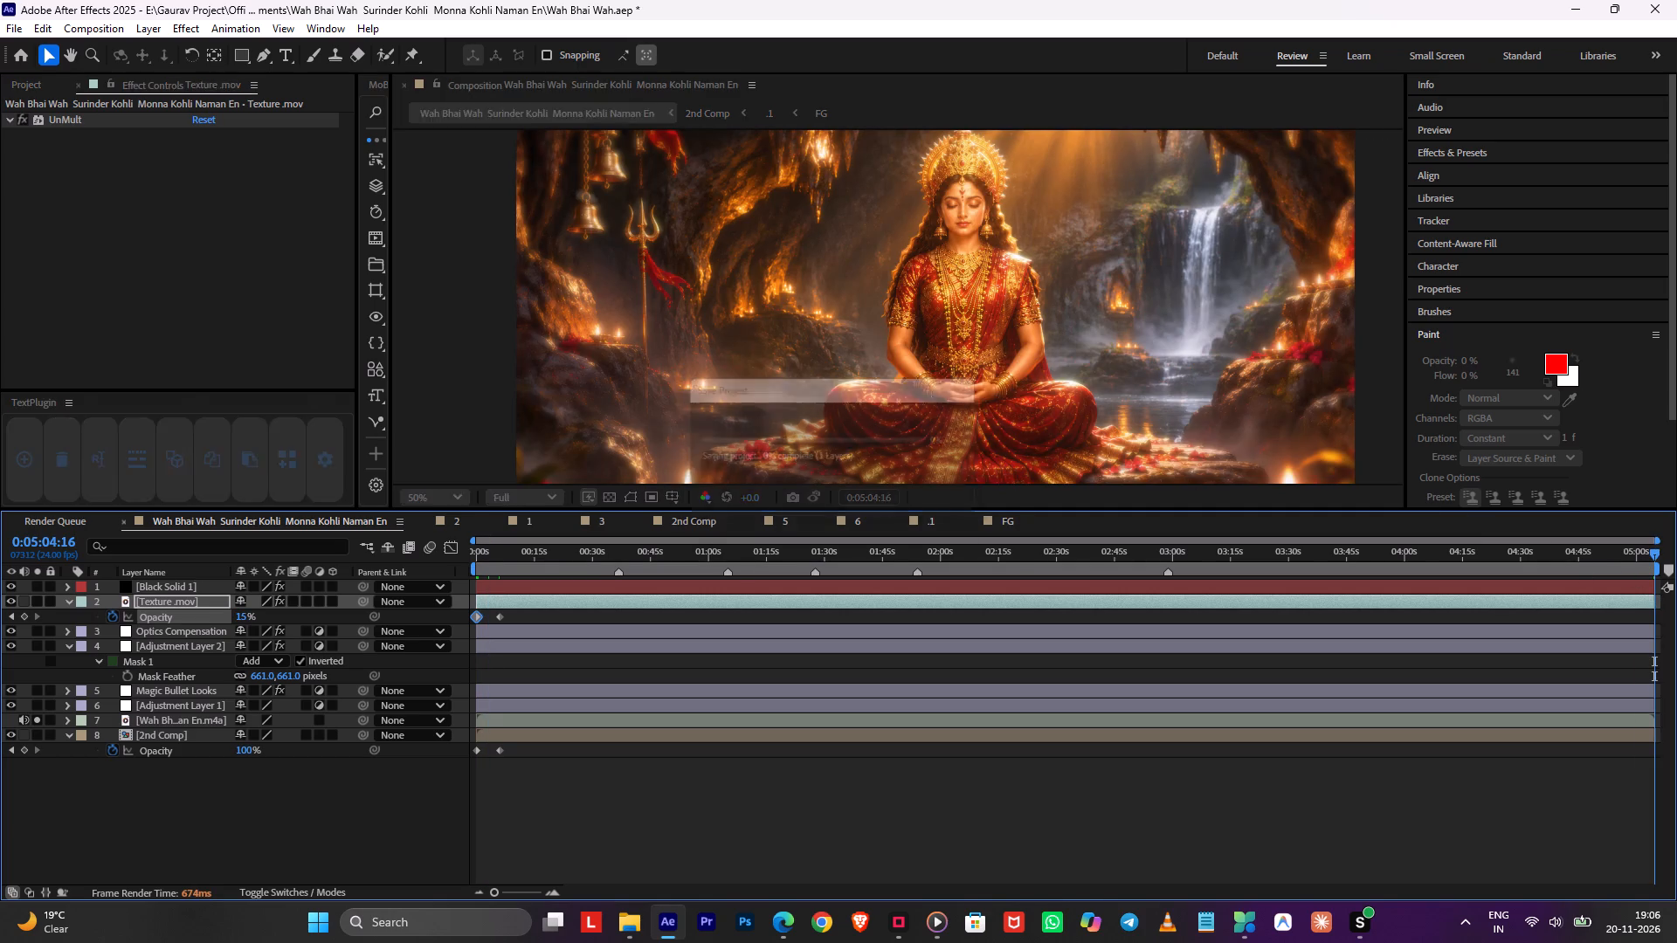
Review the scenes in the main composition, the transition near 0:00:36:18 in 2nd Comp, and composition 2.
left_click(1565, 562)
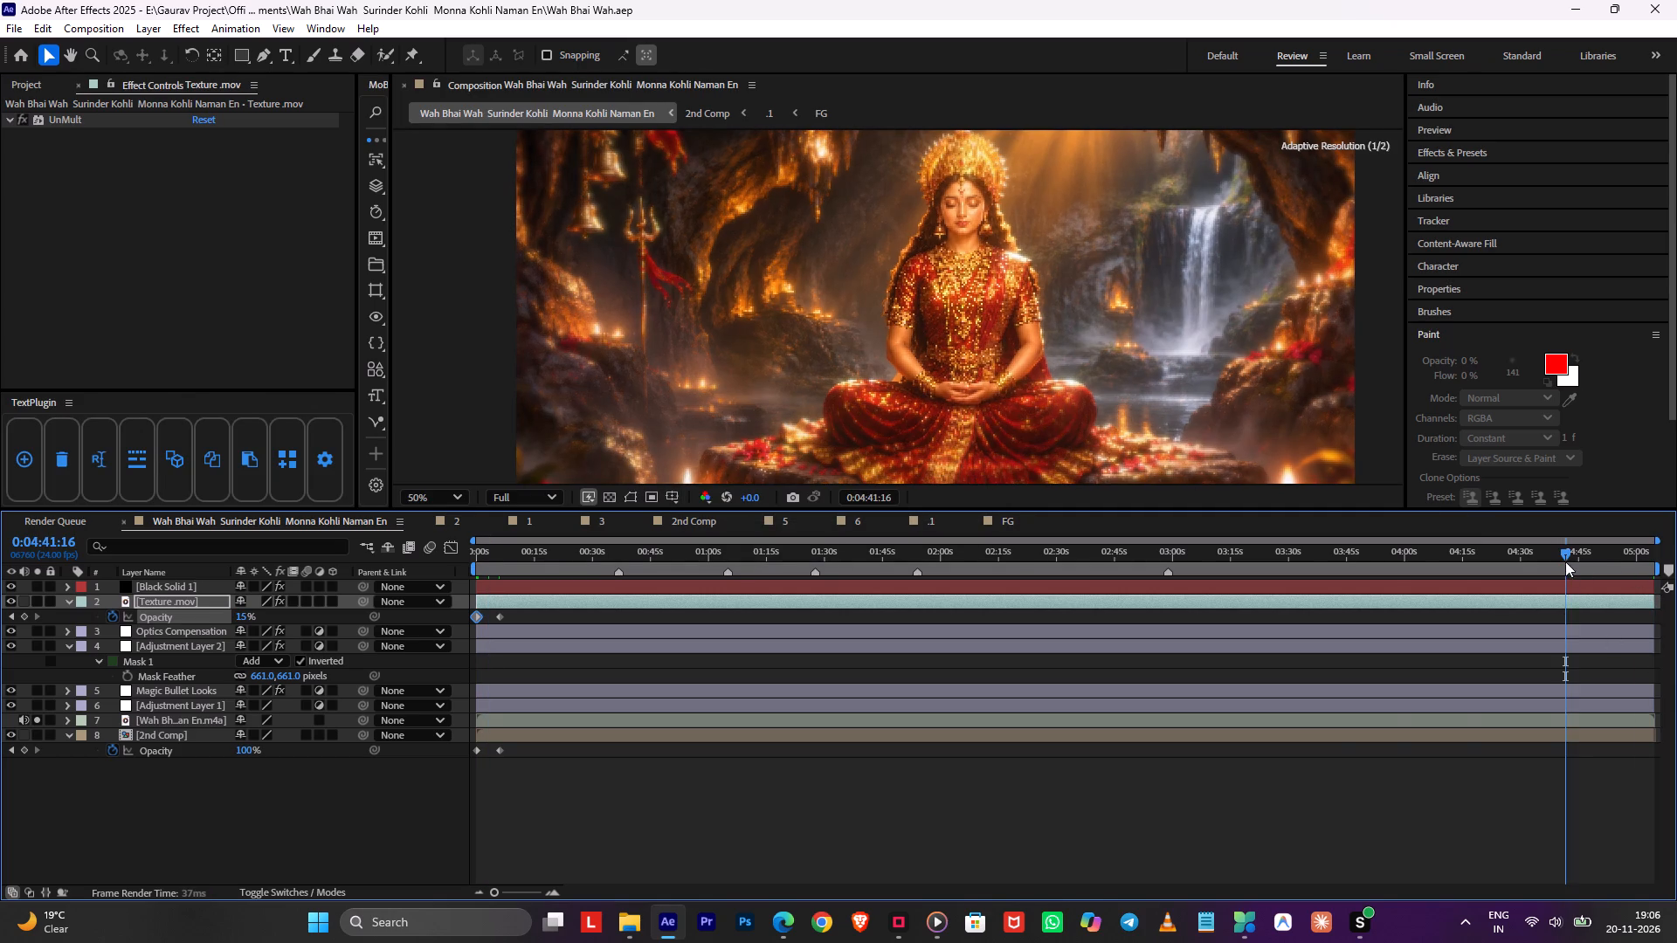
left_click_drag(1563, 560, 815, 618)
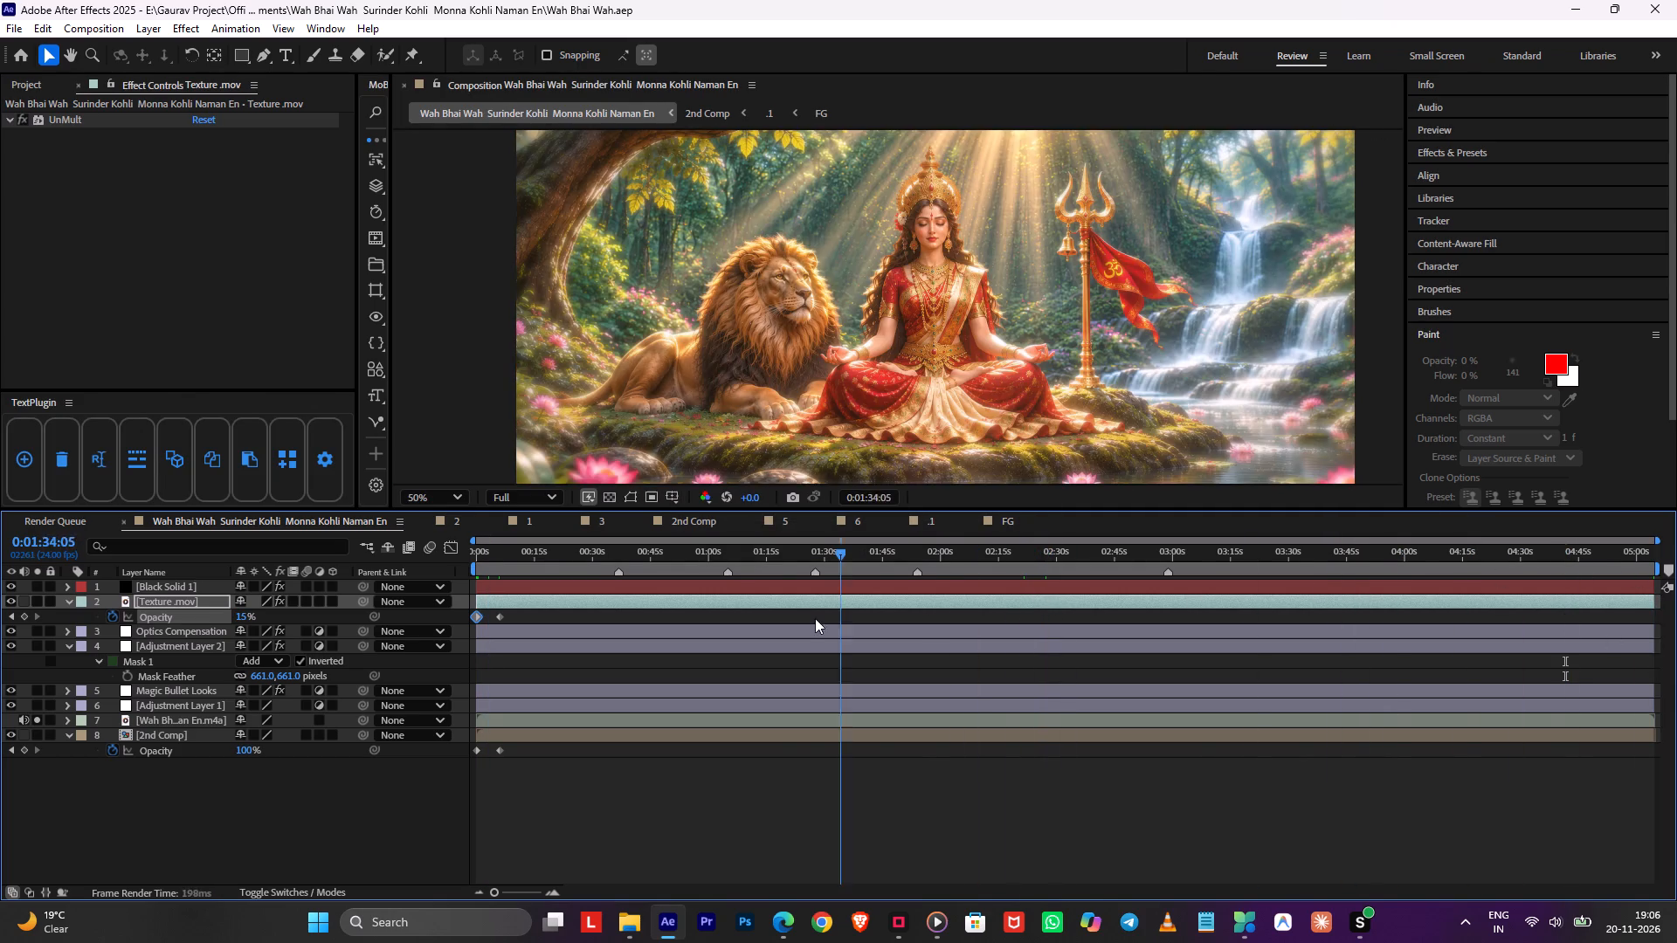
left_click_drag(815, 618, 617, 630)
double_click(590, 732)
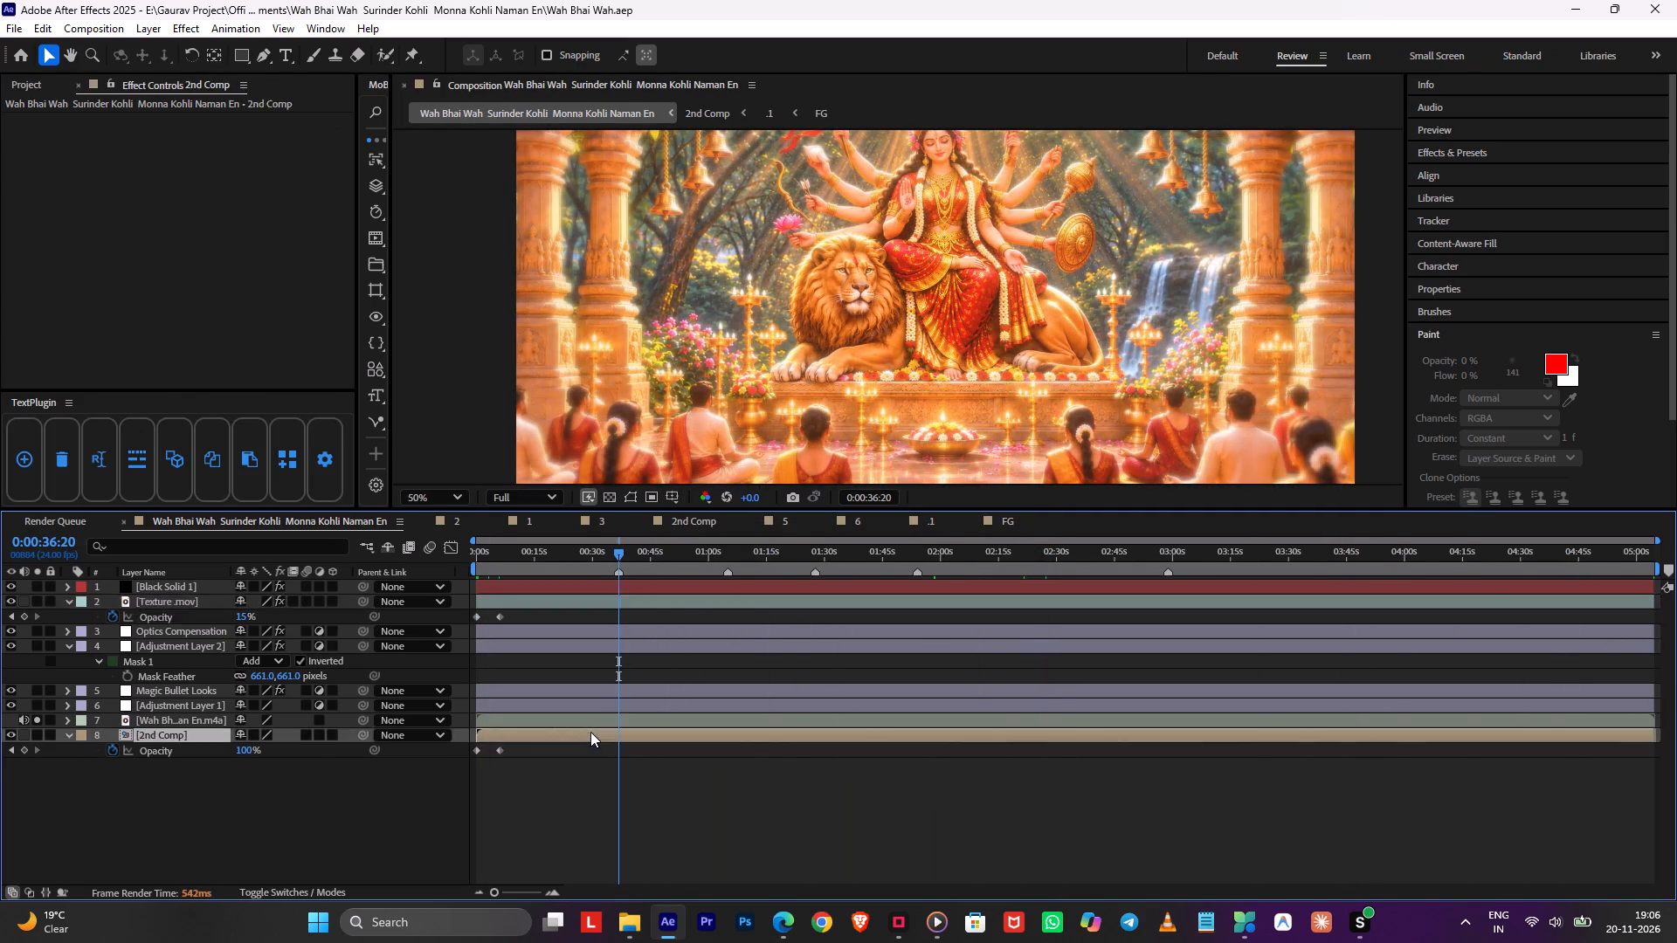
left_click_drag(622, 550, 612, 550)
key("space")
scroll(610, 602, "up", 1, "alt")
left_click_drag(648, 552, 622, 557)
double_click(639, 646)
left_click(524, 594)
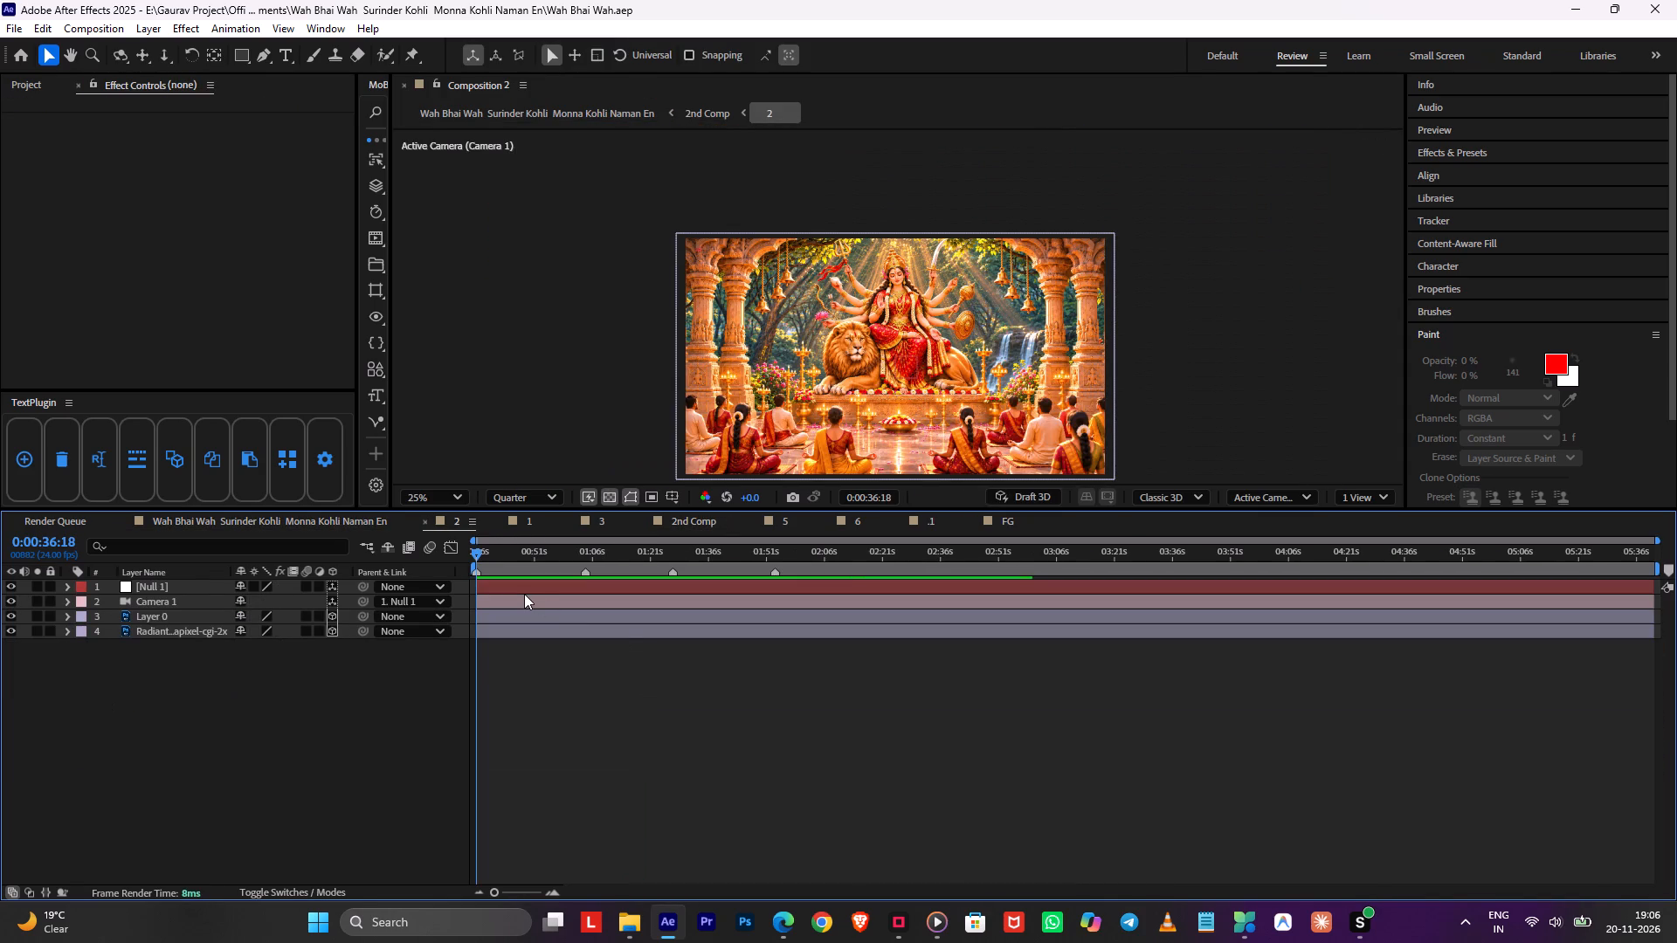
left_click(520, 584)
key("Tab")
left_click(370, 581)
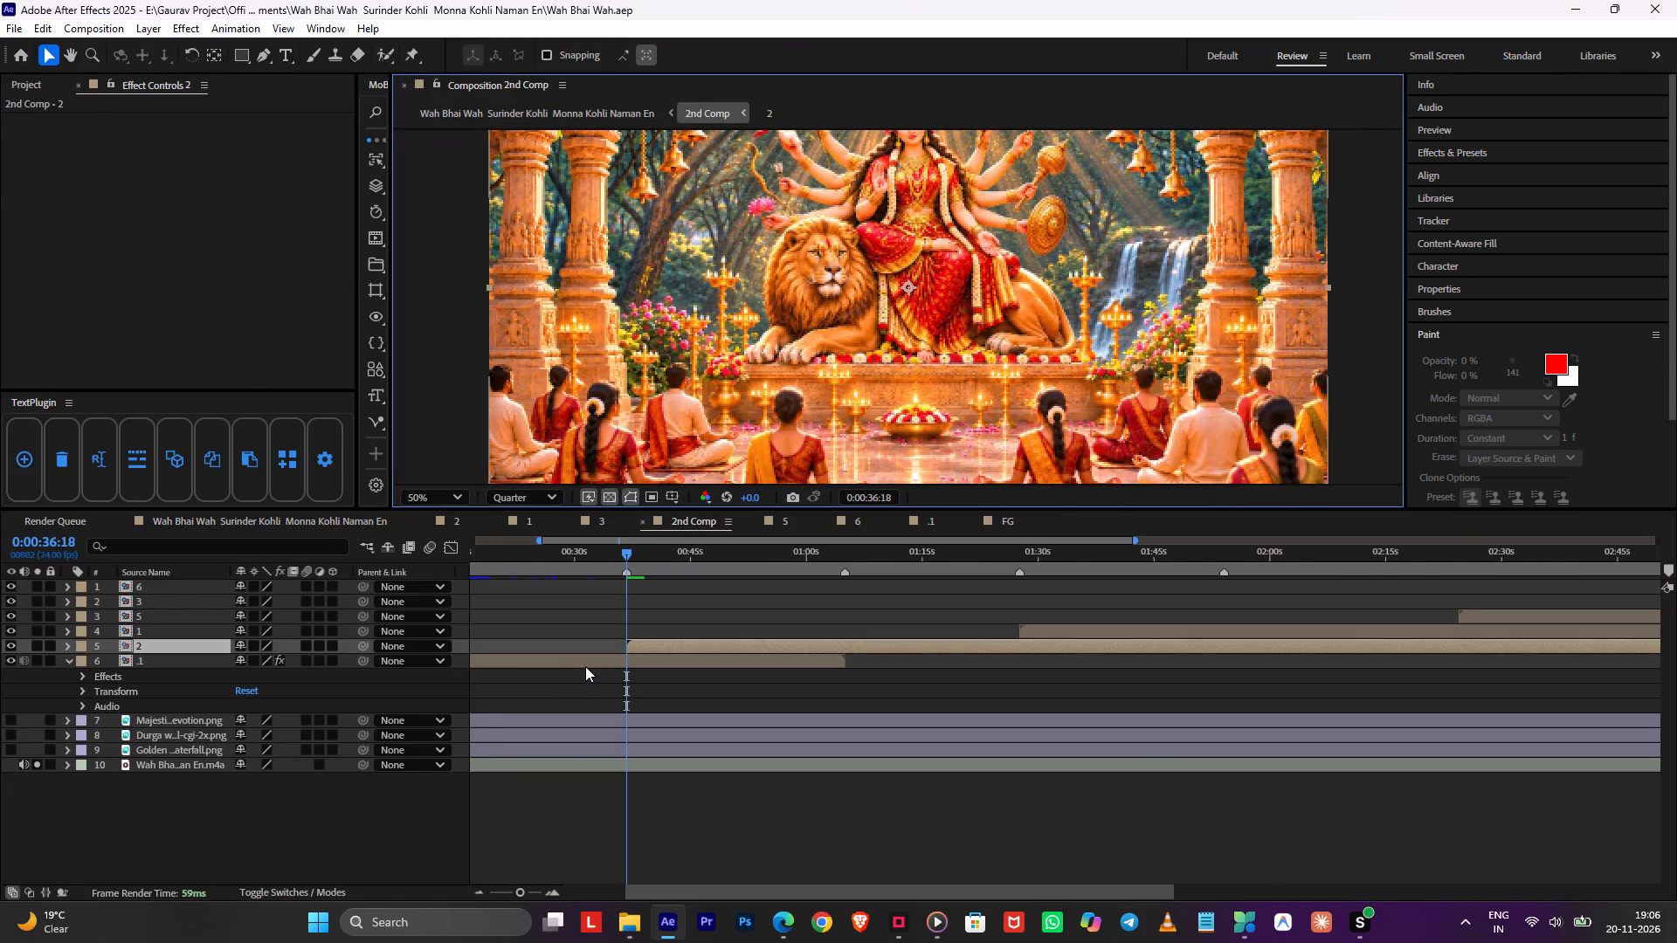
In composition .1, collapse the layer properties and mute the audio of both smoke overlay layers.
double_click(586, 666)
left_click(566, 692)
left_click(548, 733, "shift")
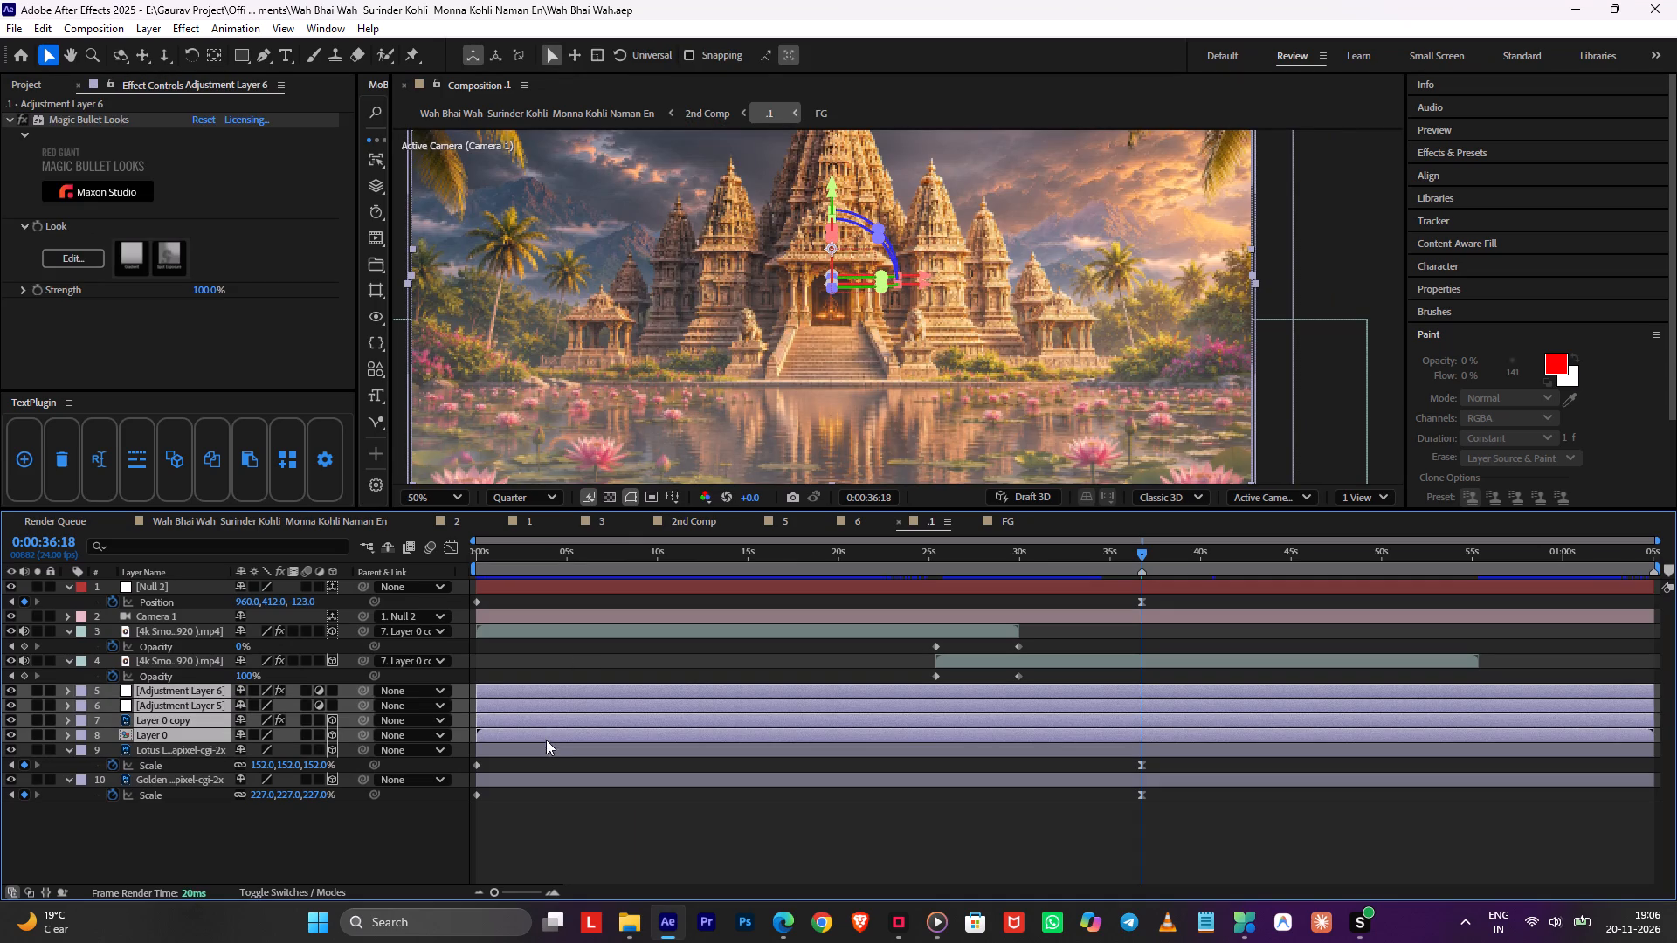
left_click(543, 737, "ctrl")
left_click(556, 715)
left_click(628, 656)
left_click(594, 692)
left_click(631, 660)
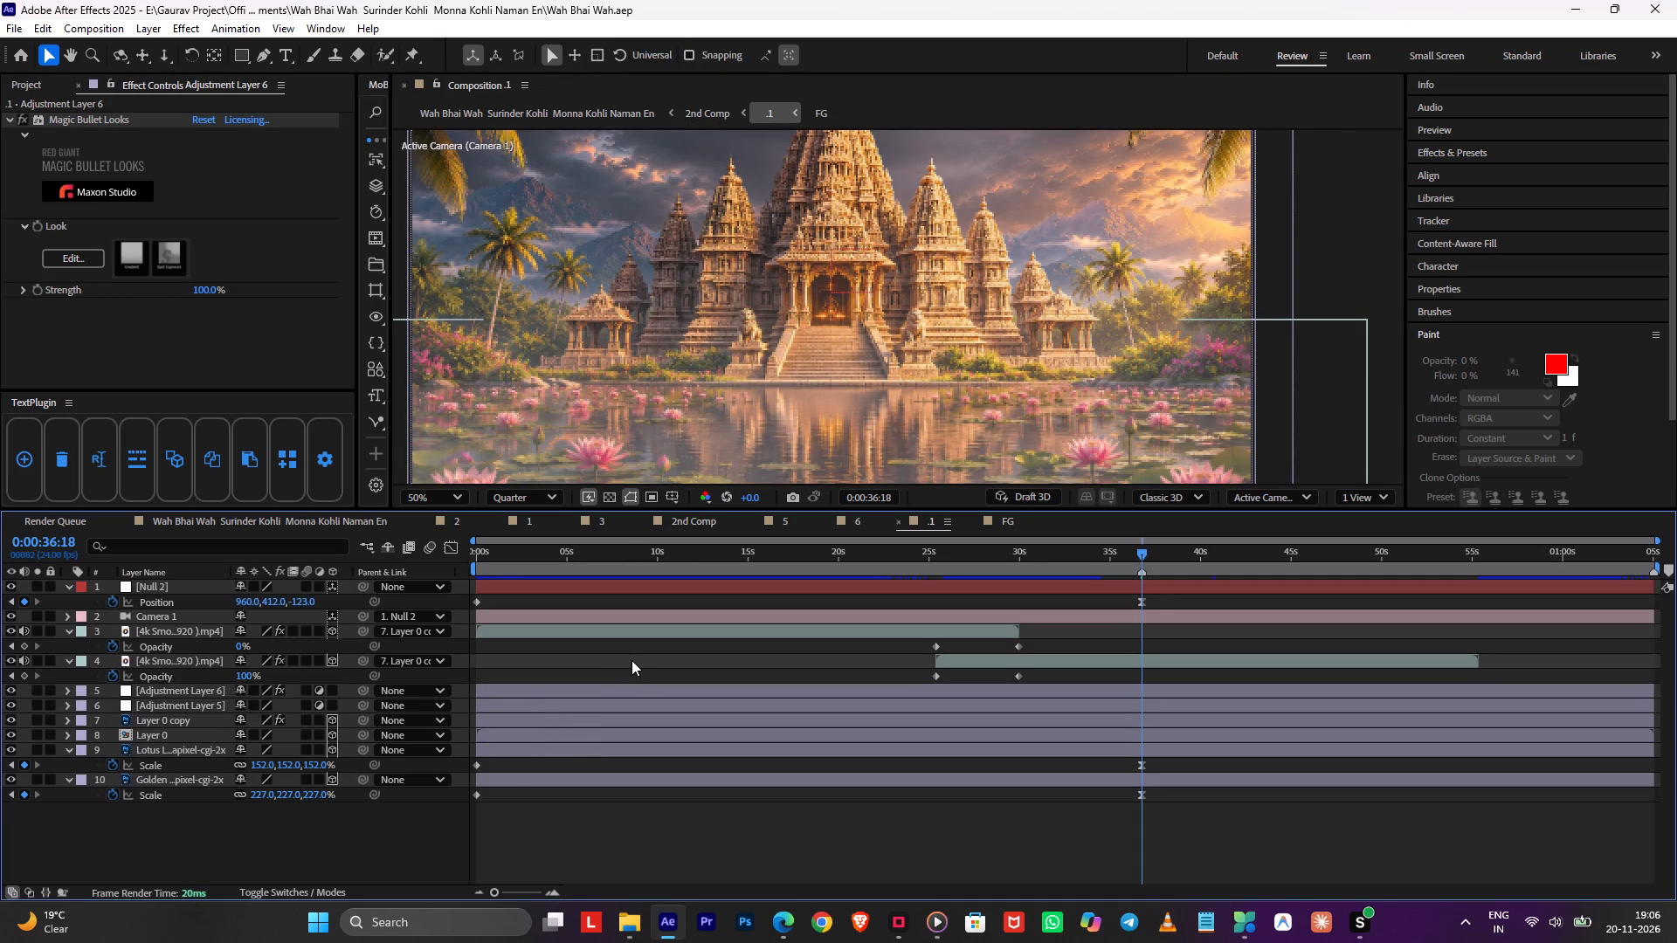
key("u")
left_click(641, 653)
left_click(641, 653)
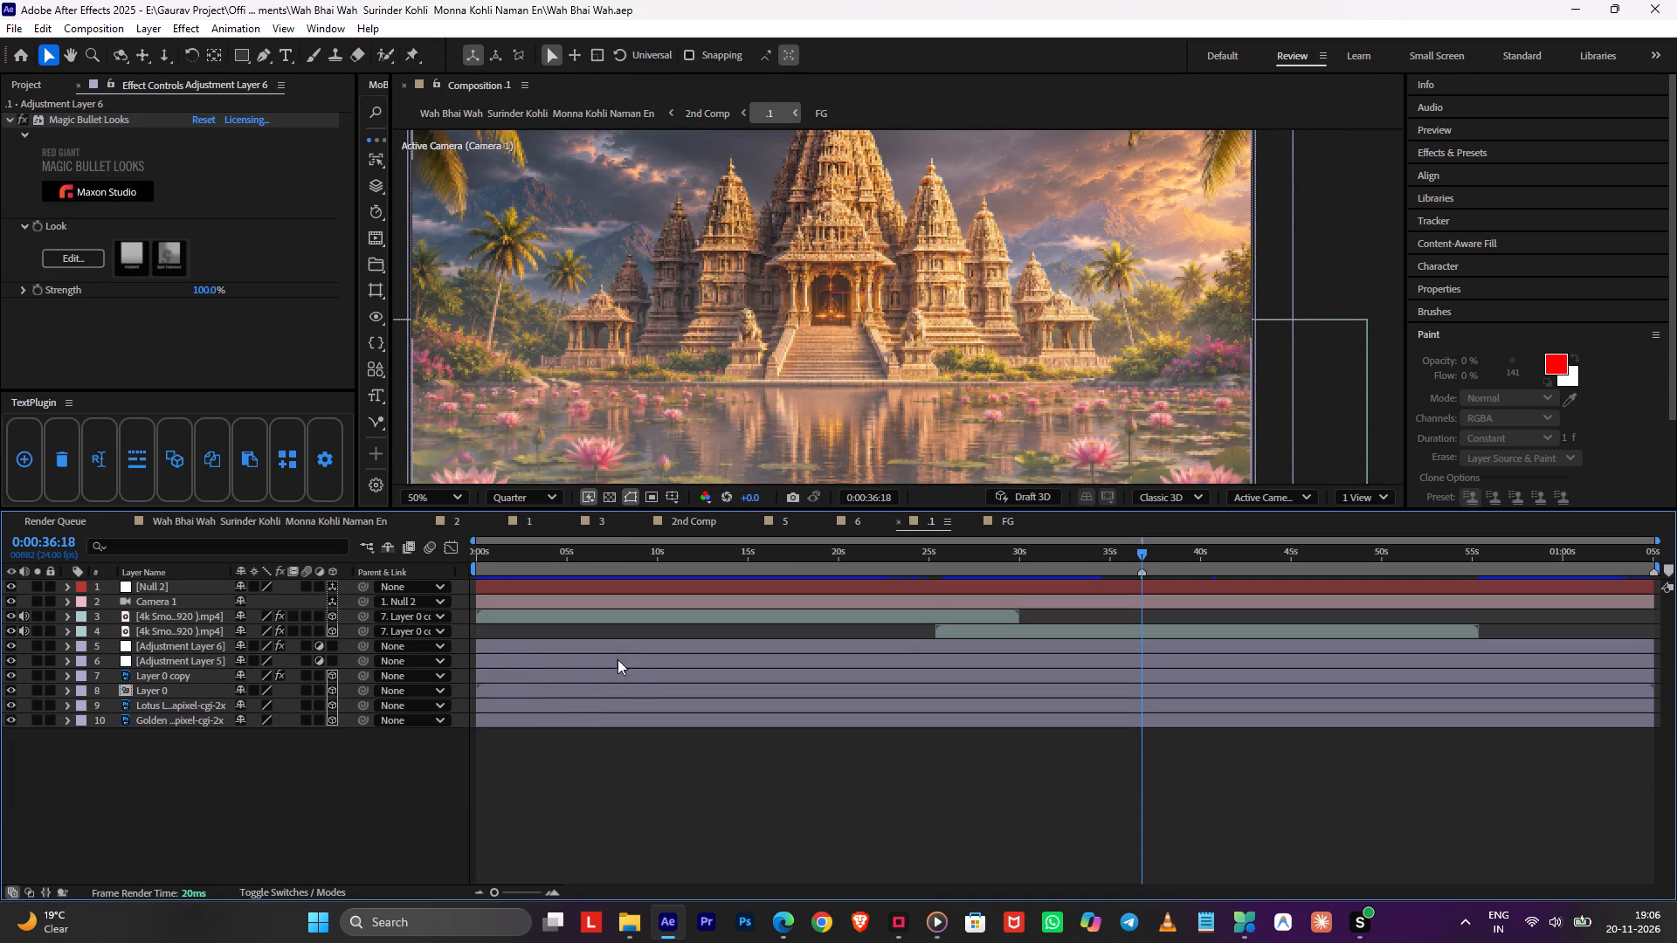
left_click_drag(28, 614, 28, 628)
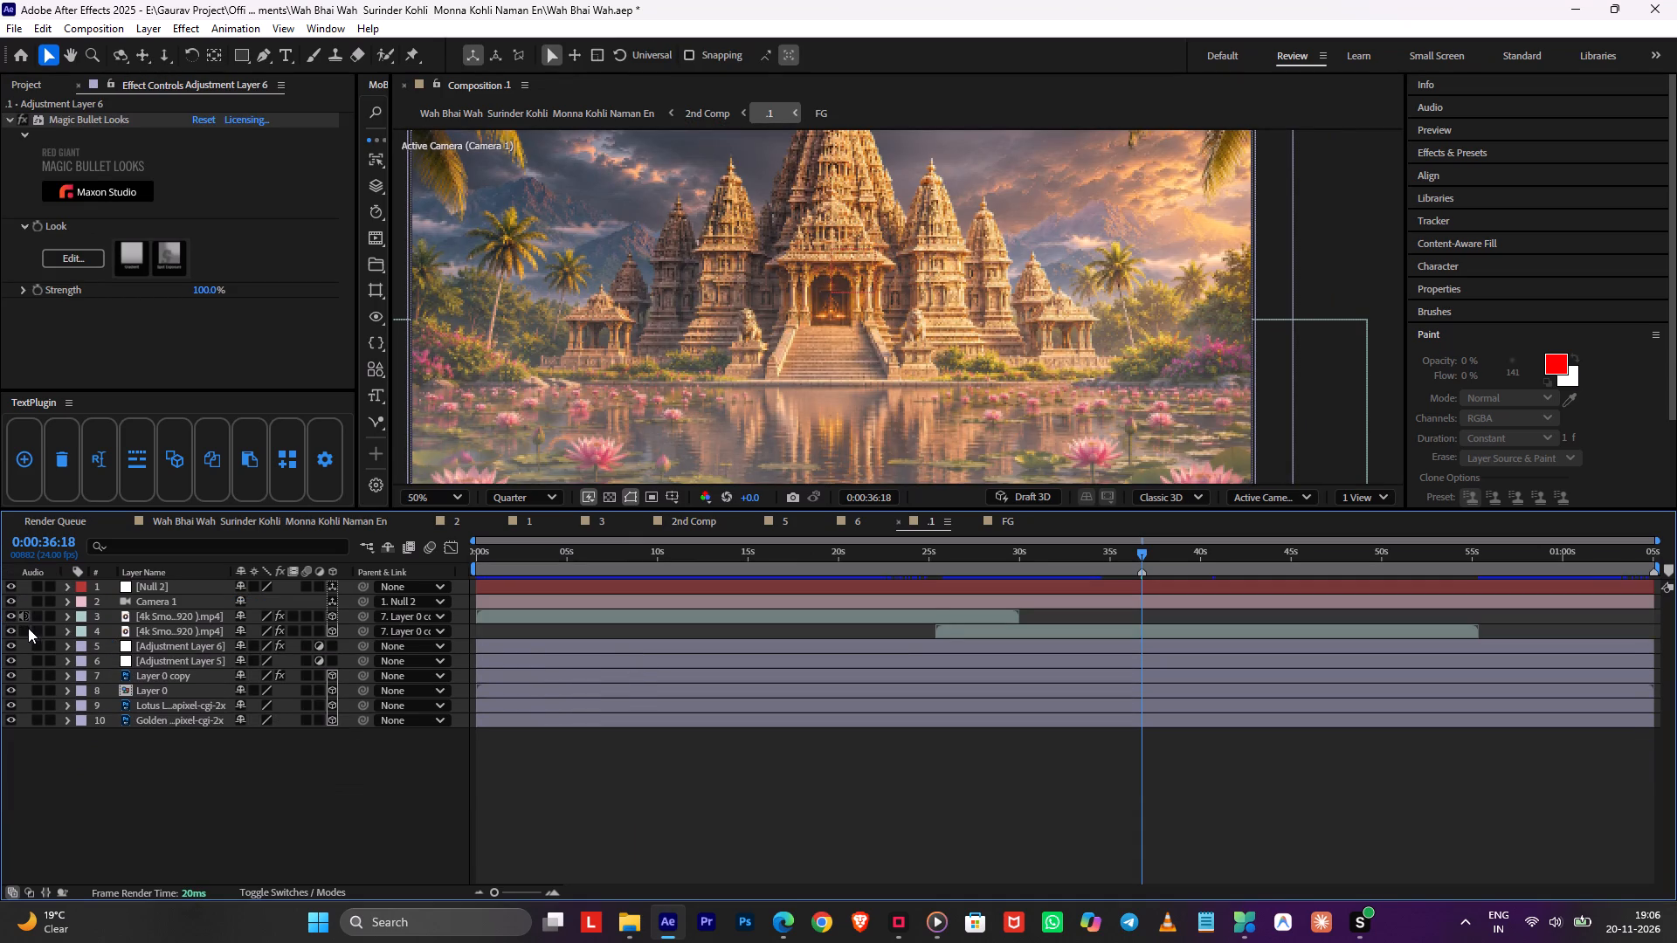
left_click_drag(28, 628, 28, 631)
left_click(917, 637)
left_click(906, 650)
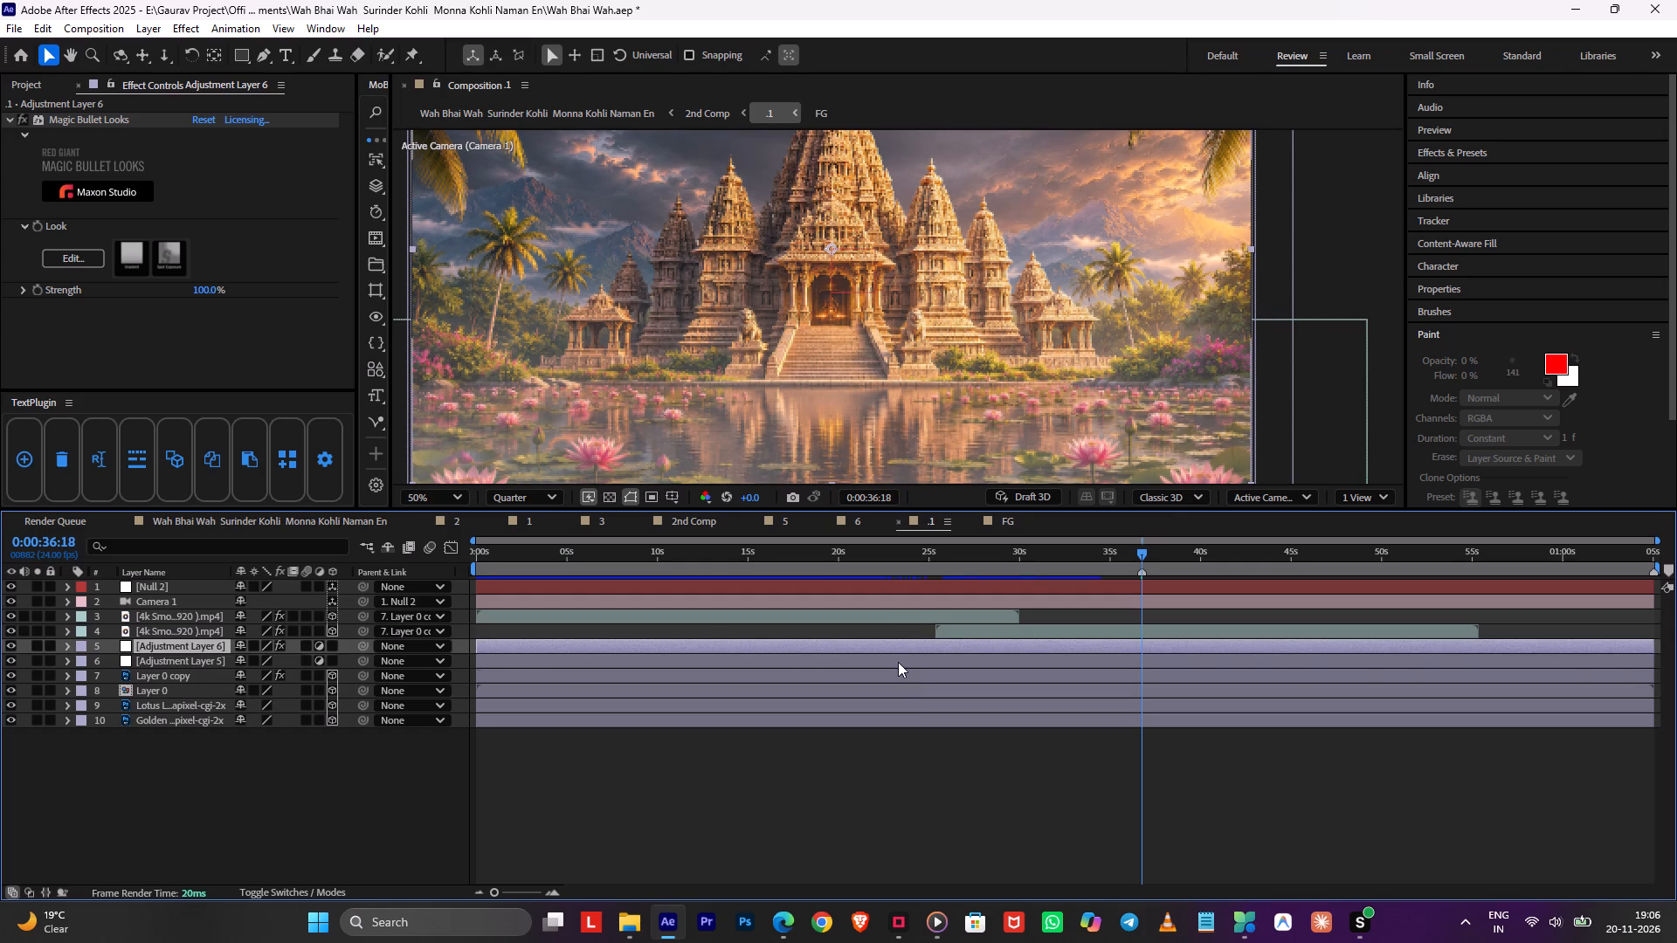
left_click(898, 662, "shift")
Add a layer marker at 0:00:25:09 on the first smoke overlay layer, where its opacity fade-out begins.
left_click_drag(1398, 573, 1487, 577)
left_click(1500, 627)
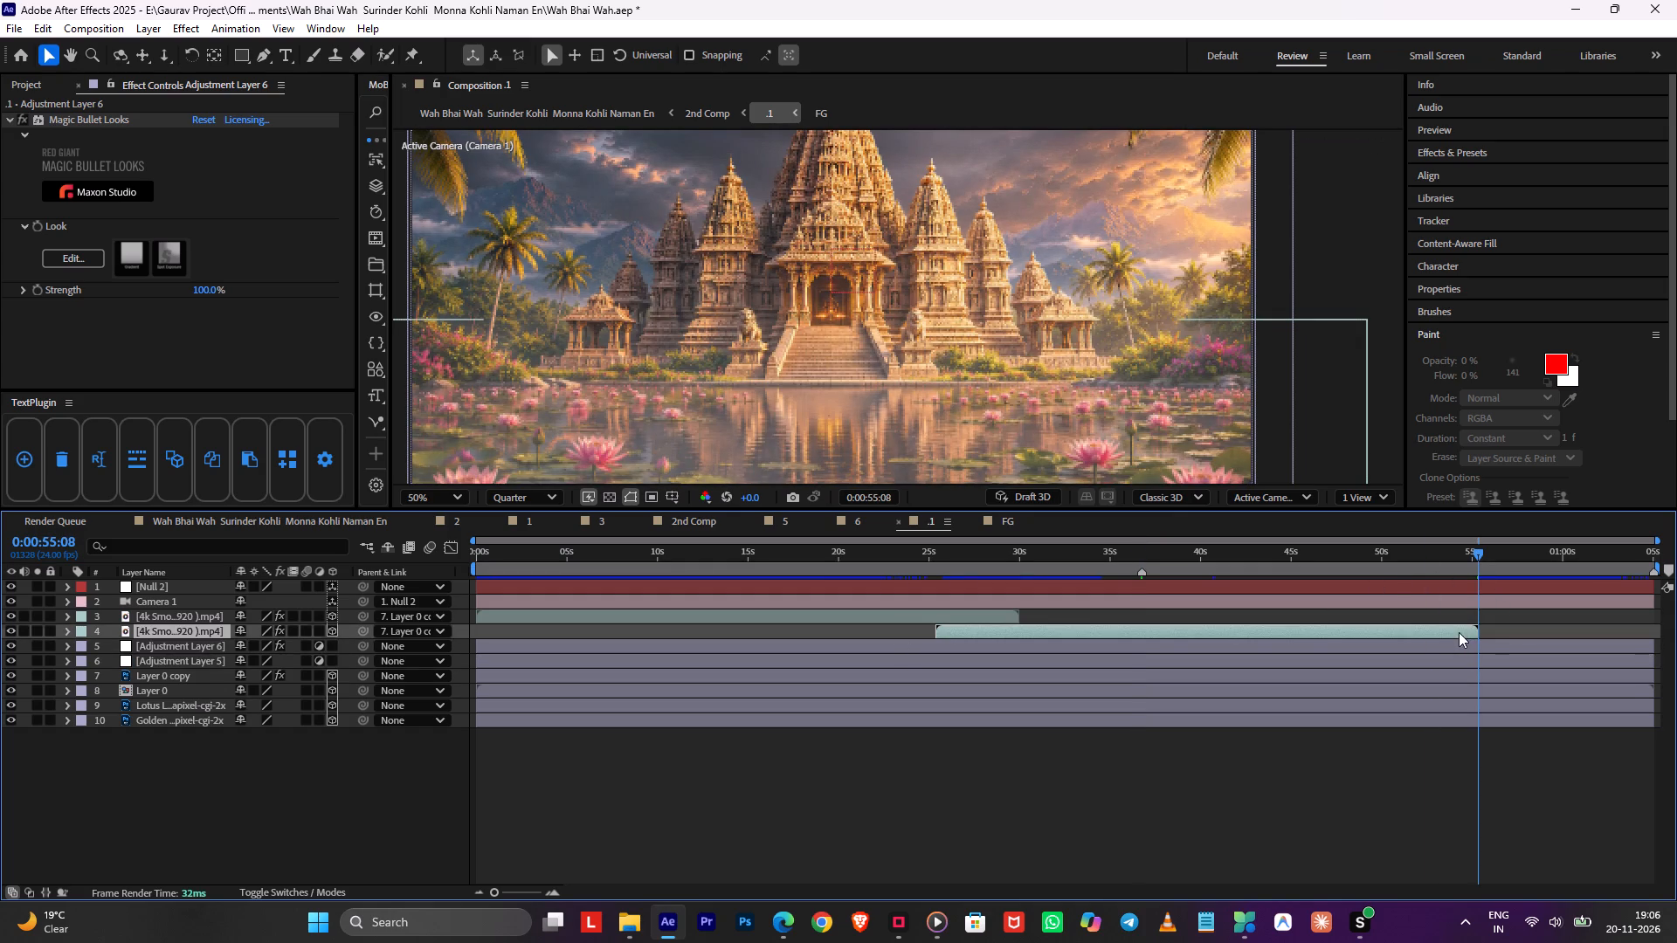
left_click(1459, 632)
left_click(1010, 612)
key("t")
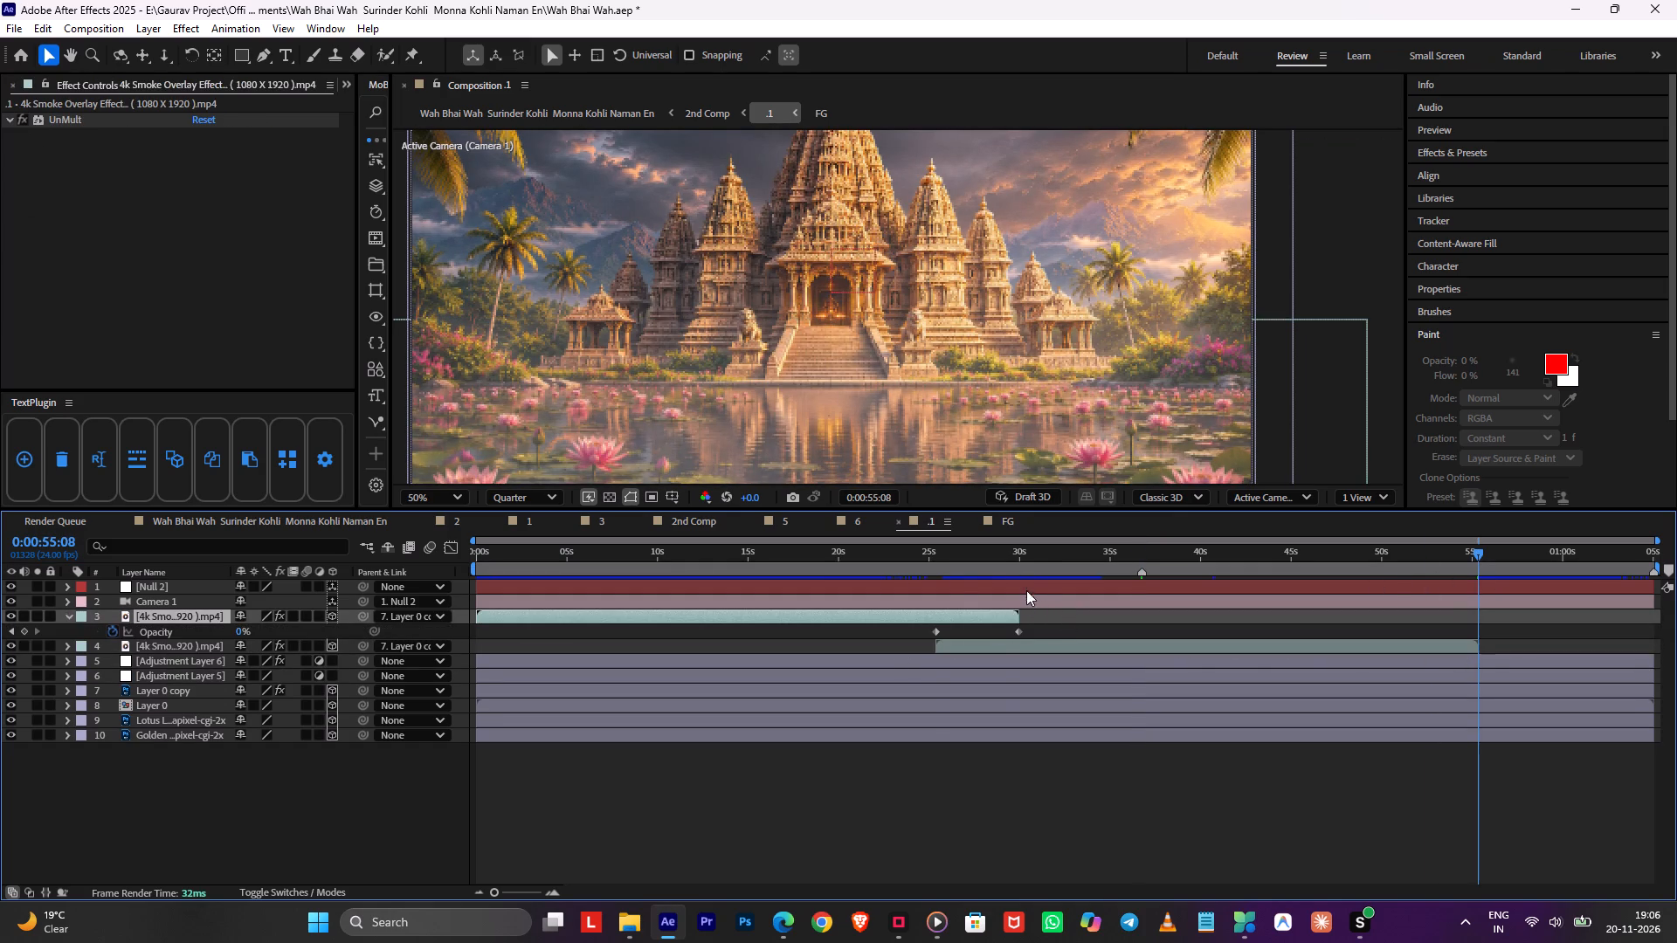
left_click_drag(1020, 563, 928, 581)
left_click(909, 644)
left_click(955, 614)
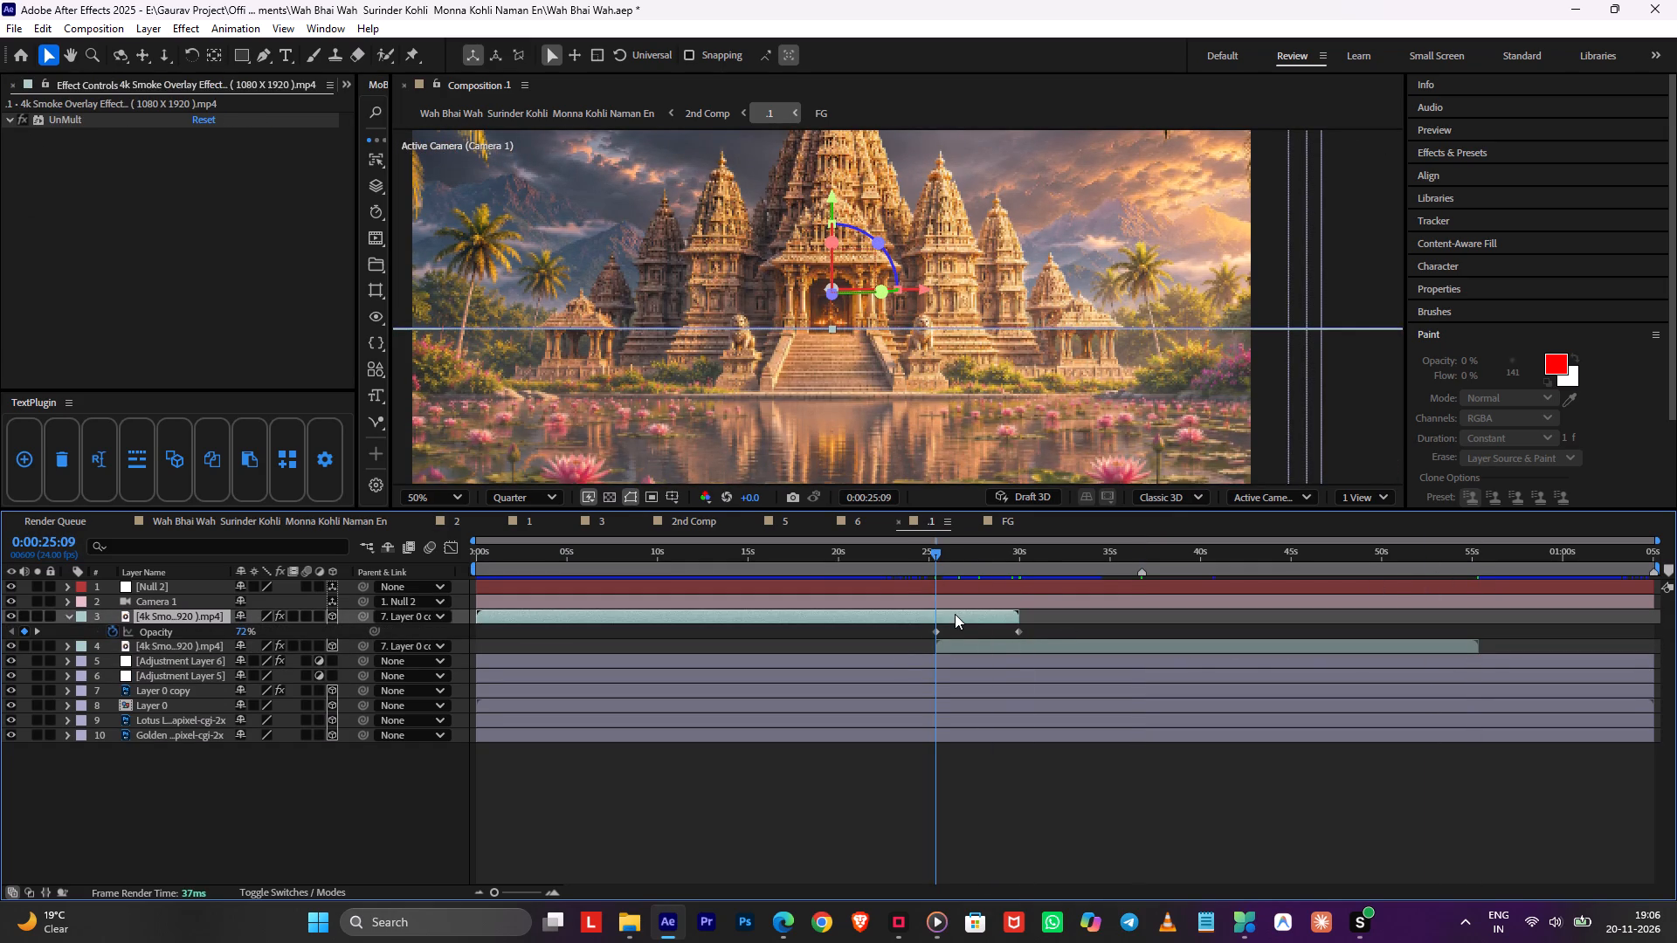
key("shift+z")
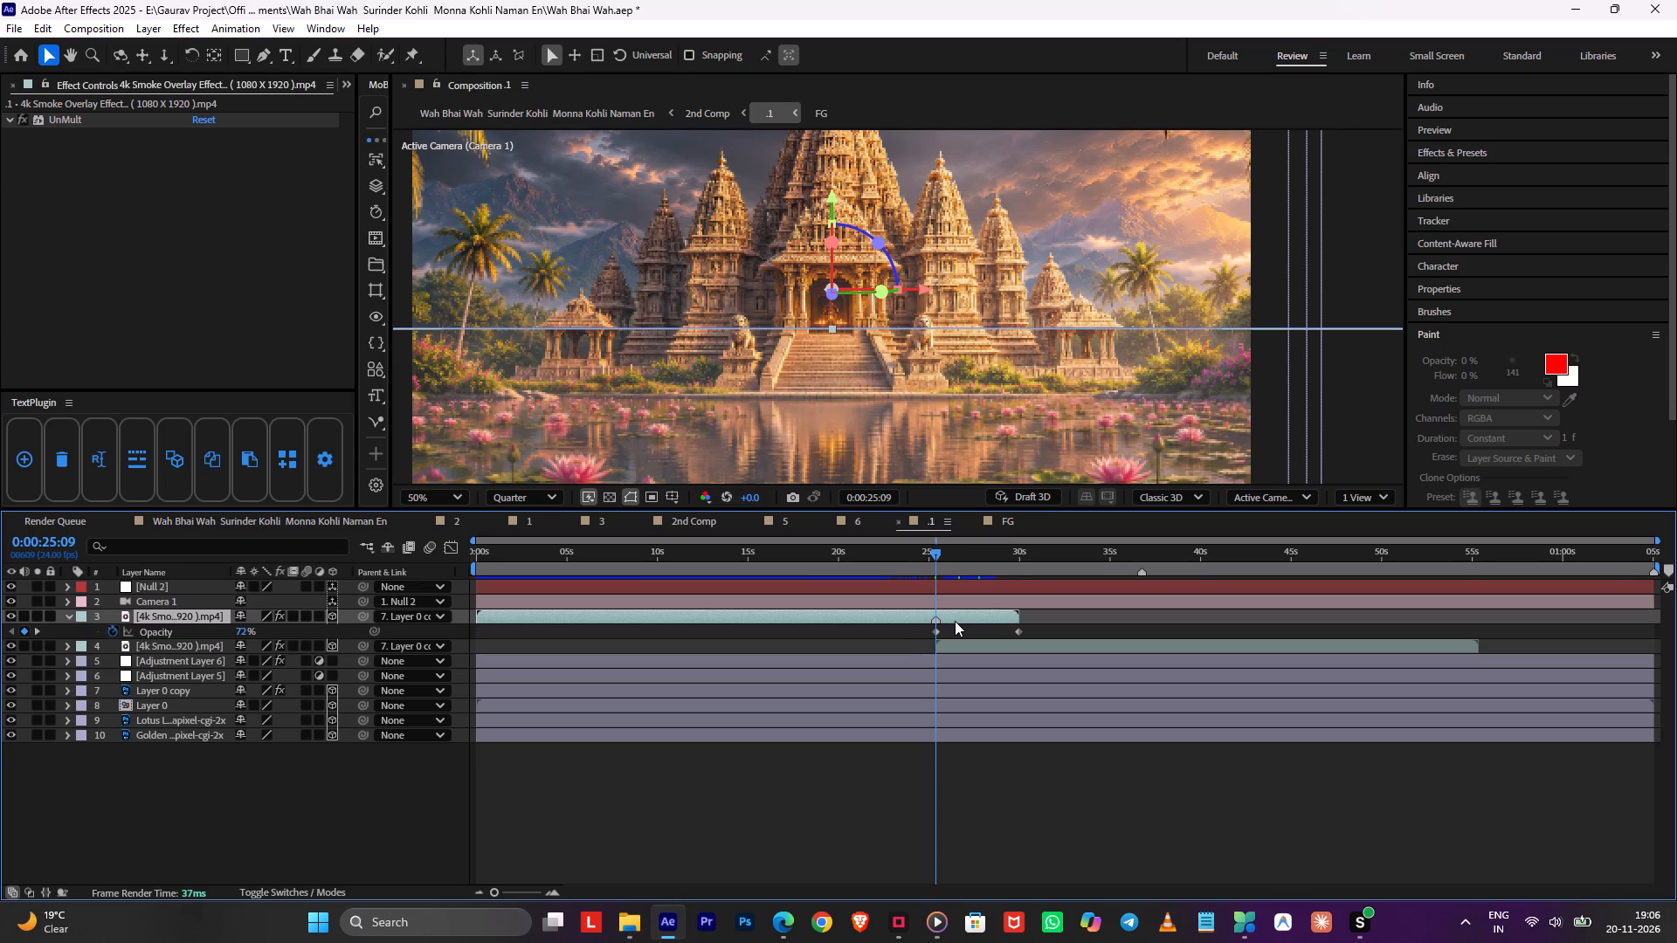
Duplicate the first smoke overlay layer twice in composition .1, starting the copies at 0:00:25:09 and 0:00:50:18.
key("ctrl+d")
key("bracketleft")
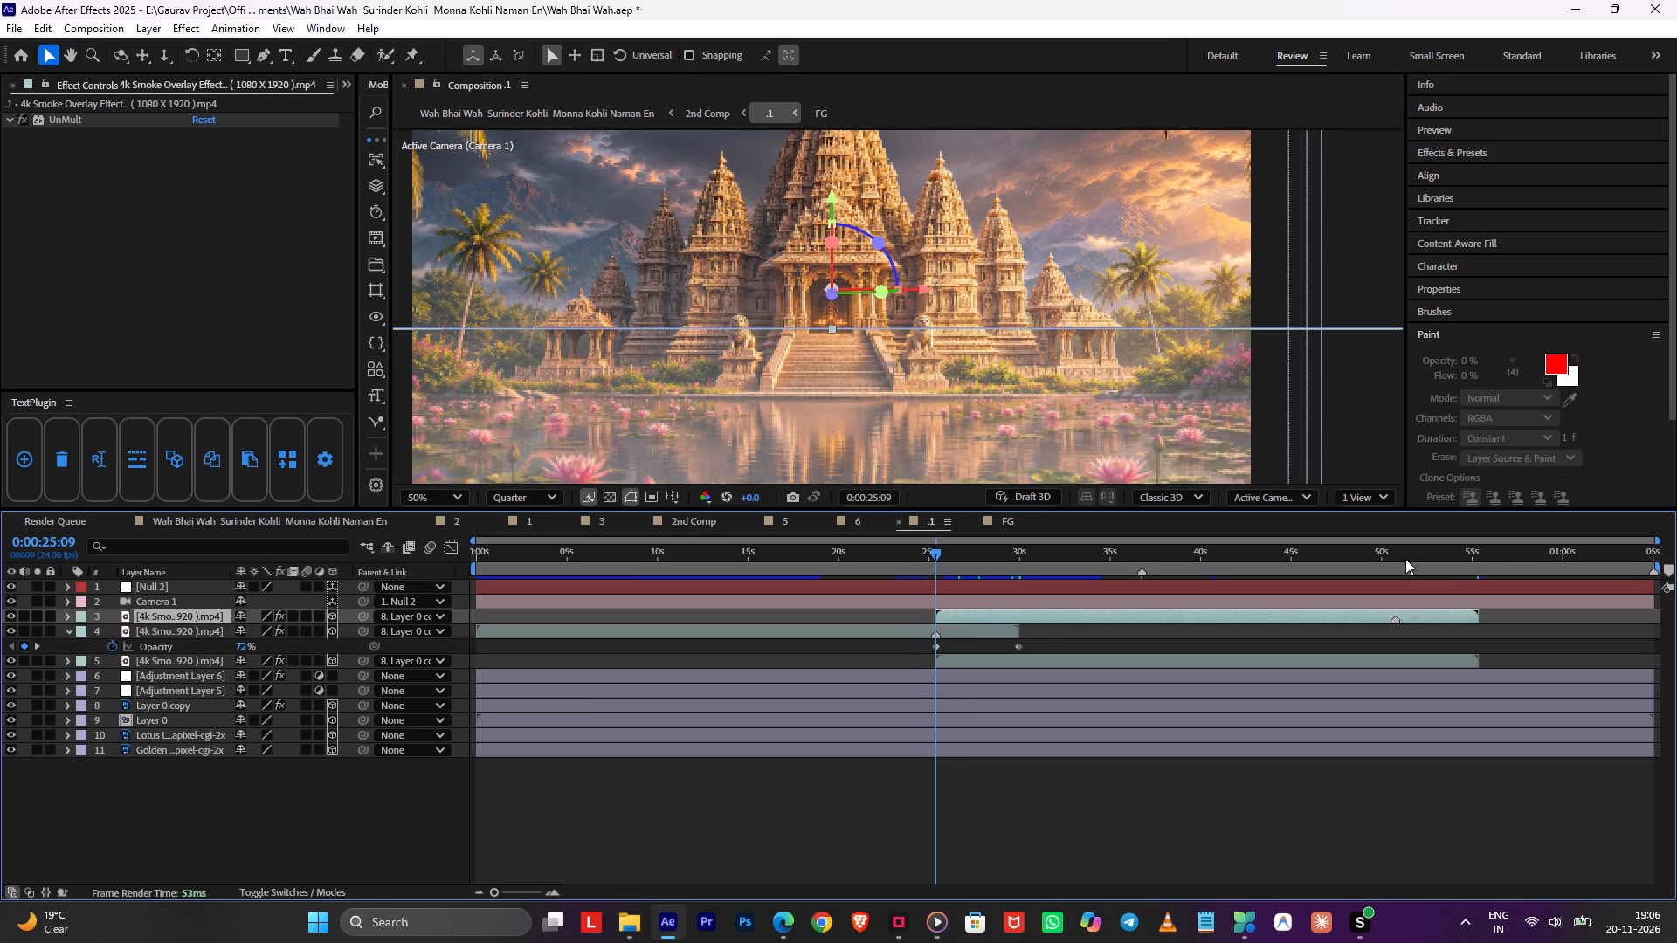
left_click_drag(1441, 559, 1386, 566)
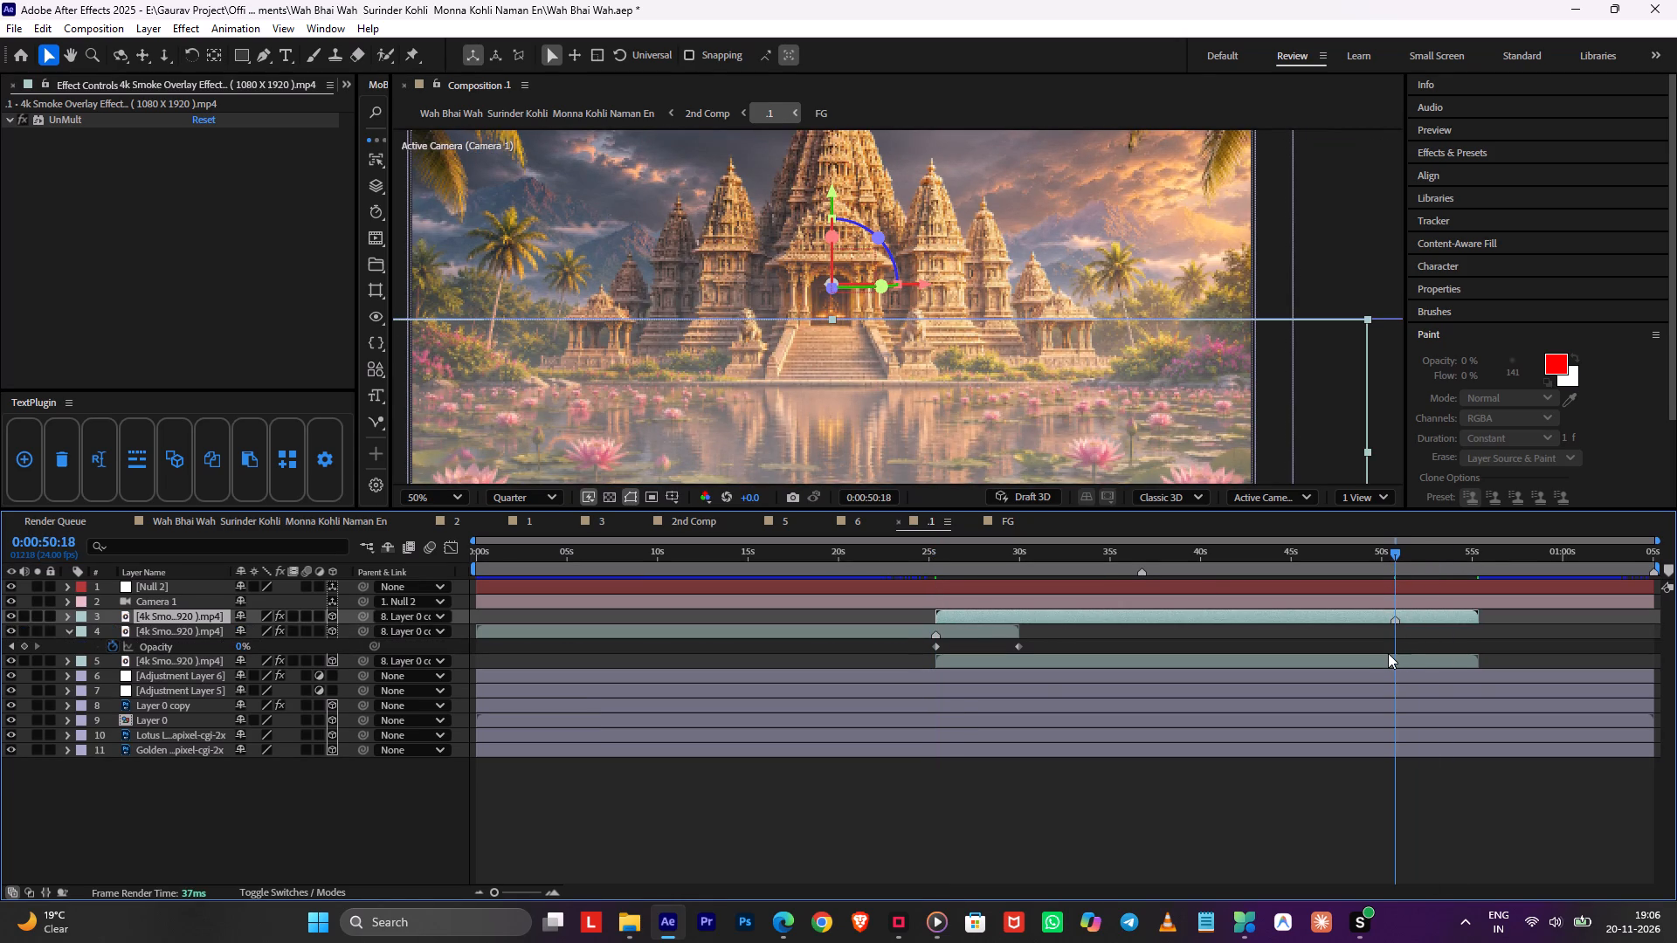
key("ctrl+d")
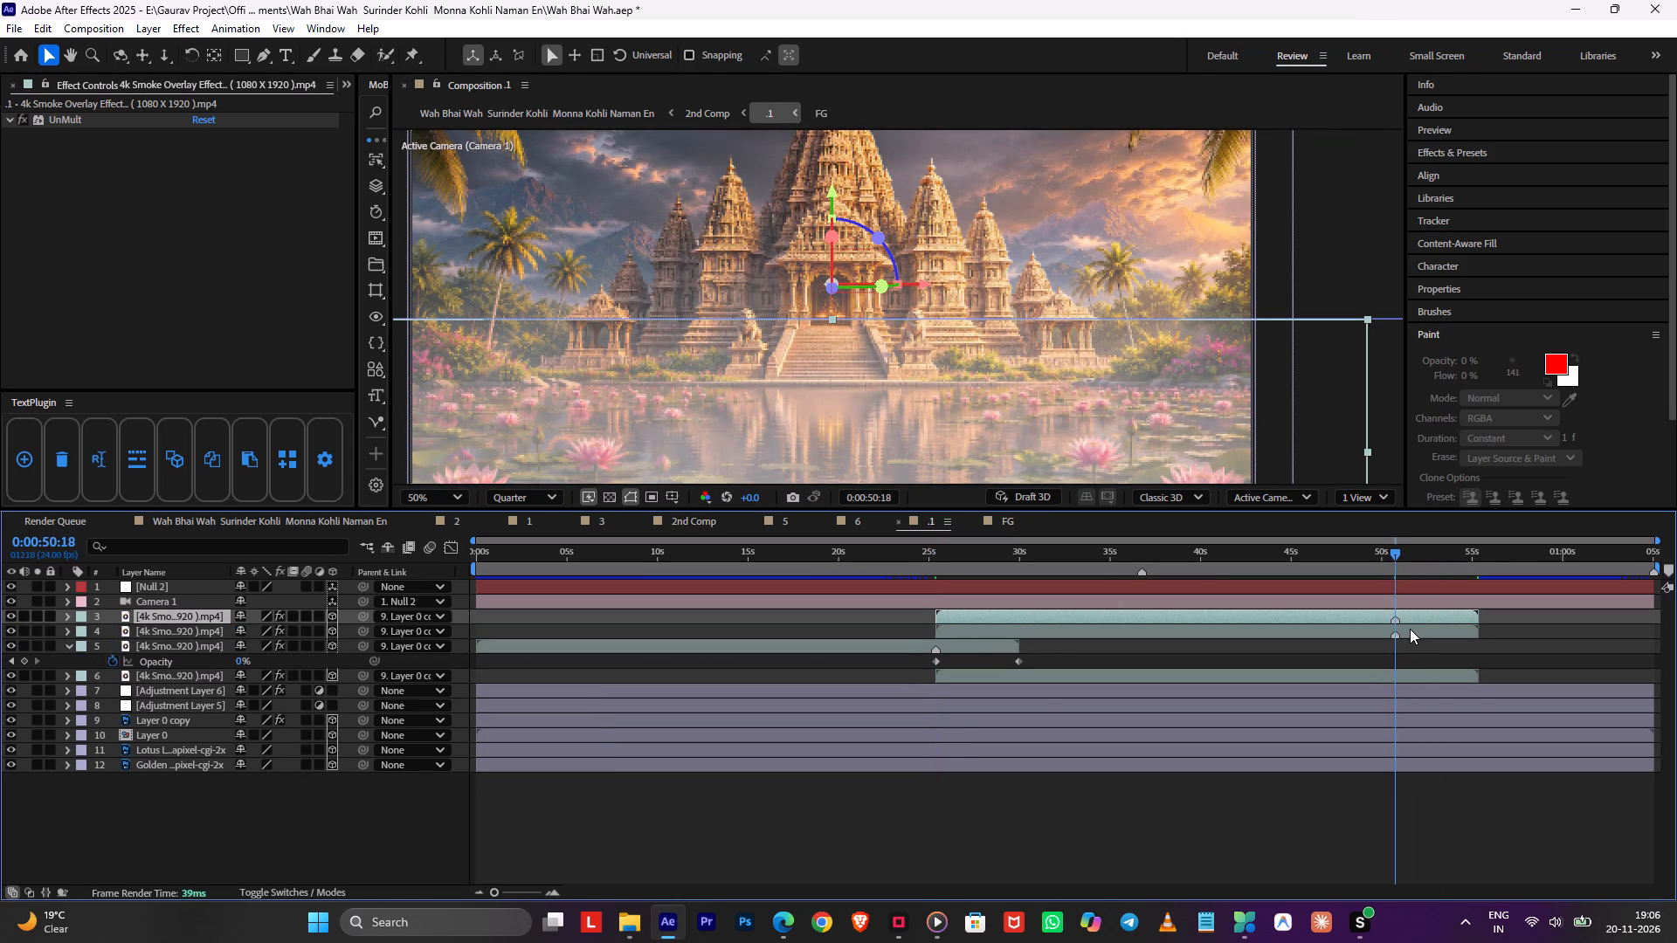
key("bracketleft")
Delete the old second smoke overlay without a marker, stack the remaining three in order of start time, and save the project.
left_click(1251, 632, "shift")
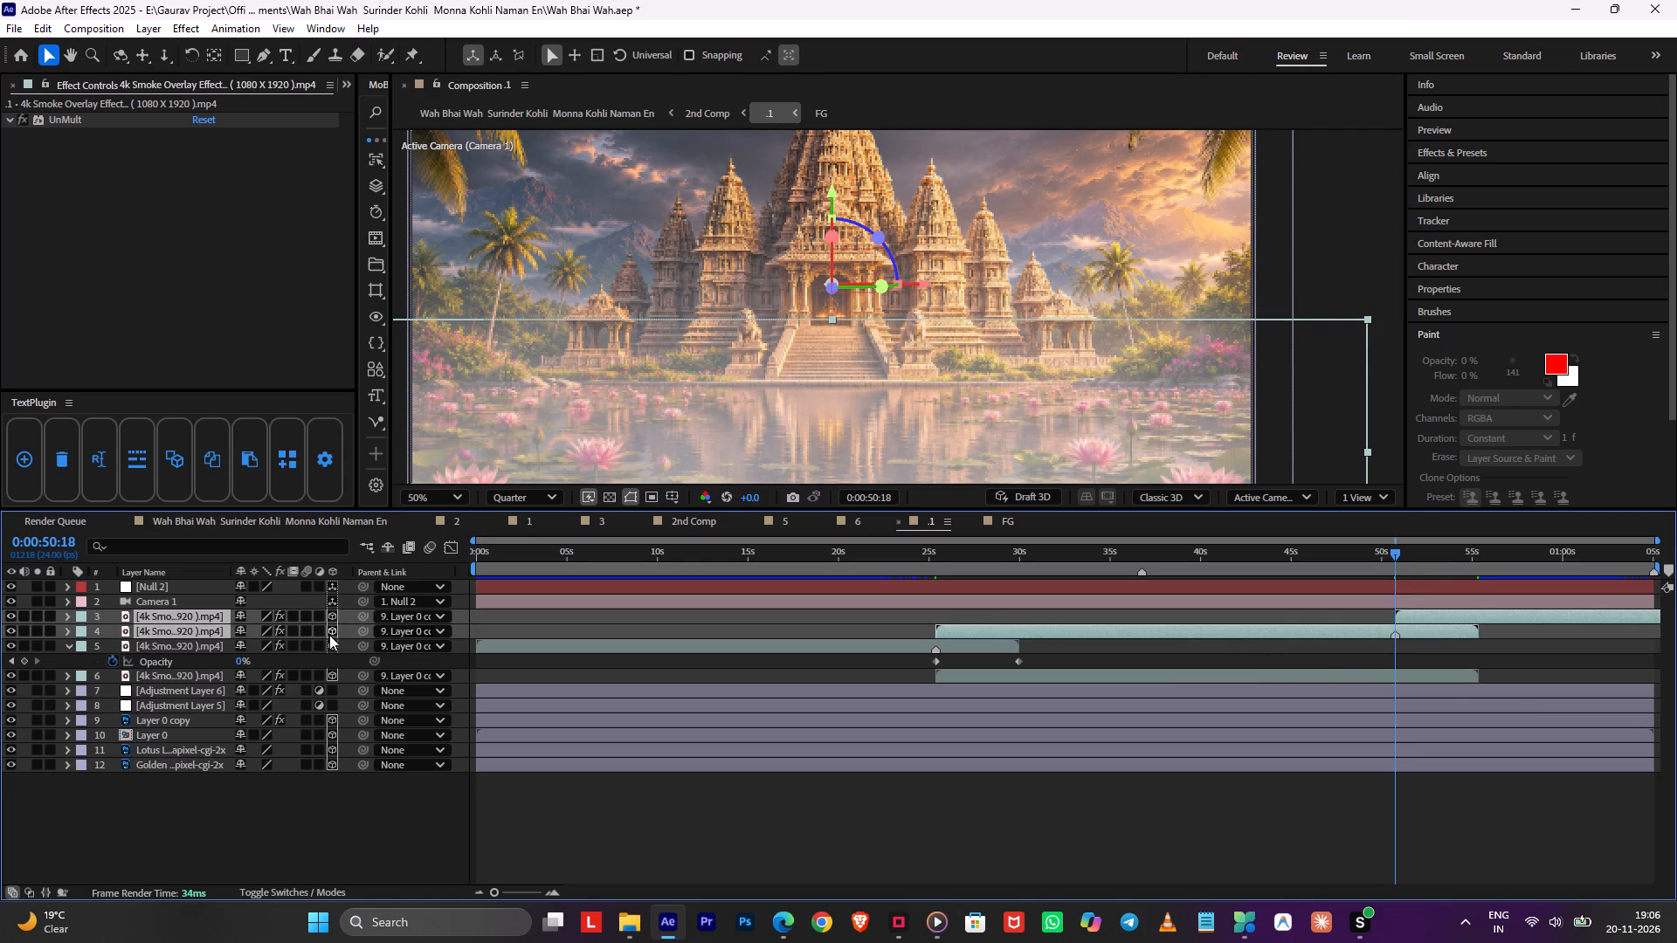
left_click_drag(187, 636, 187, 652)
left_click(1305, 670)
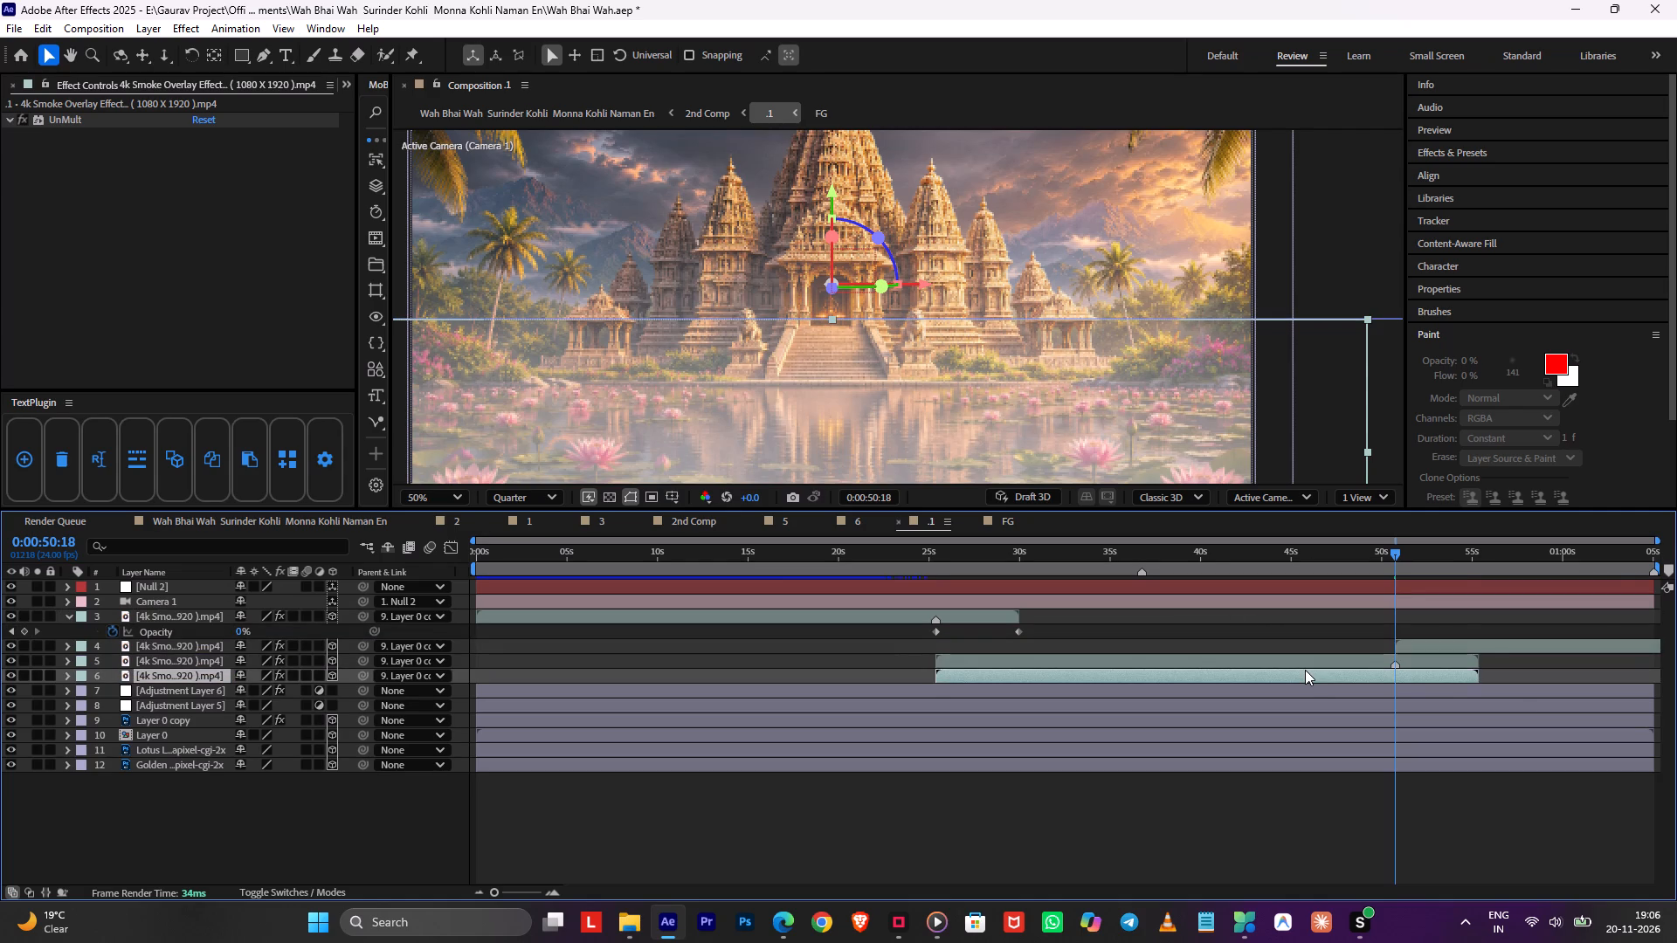
key("Delete")
left_click(1484, 645)
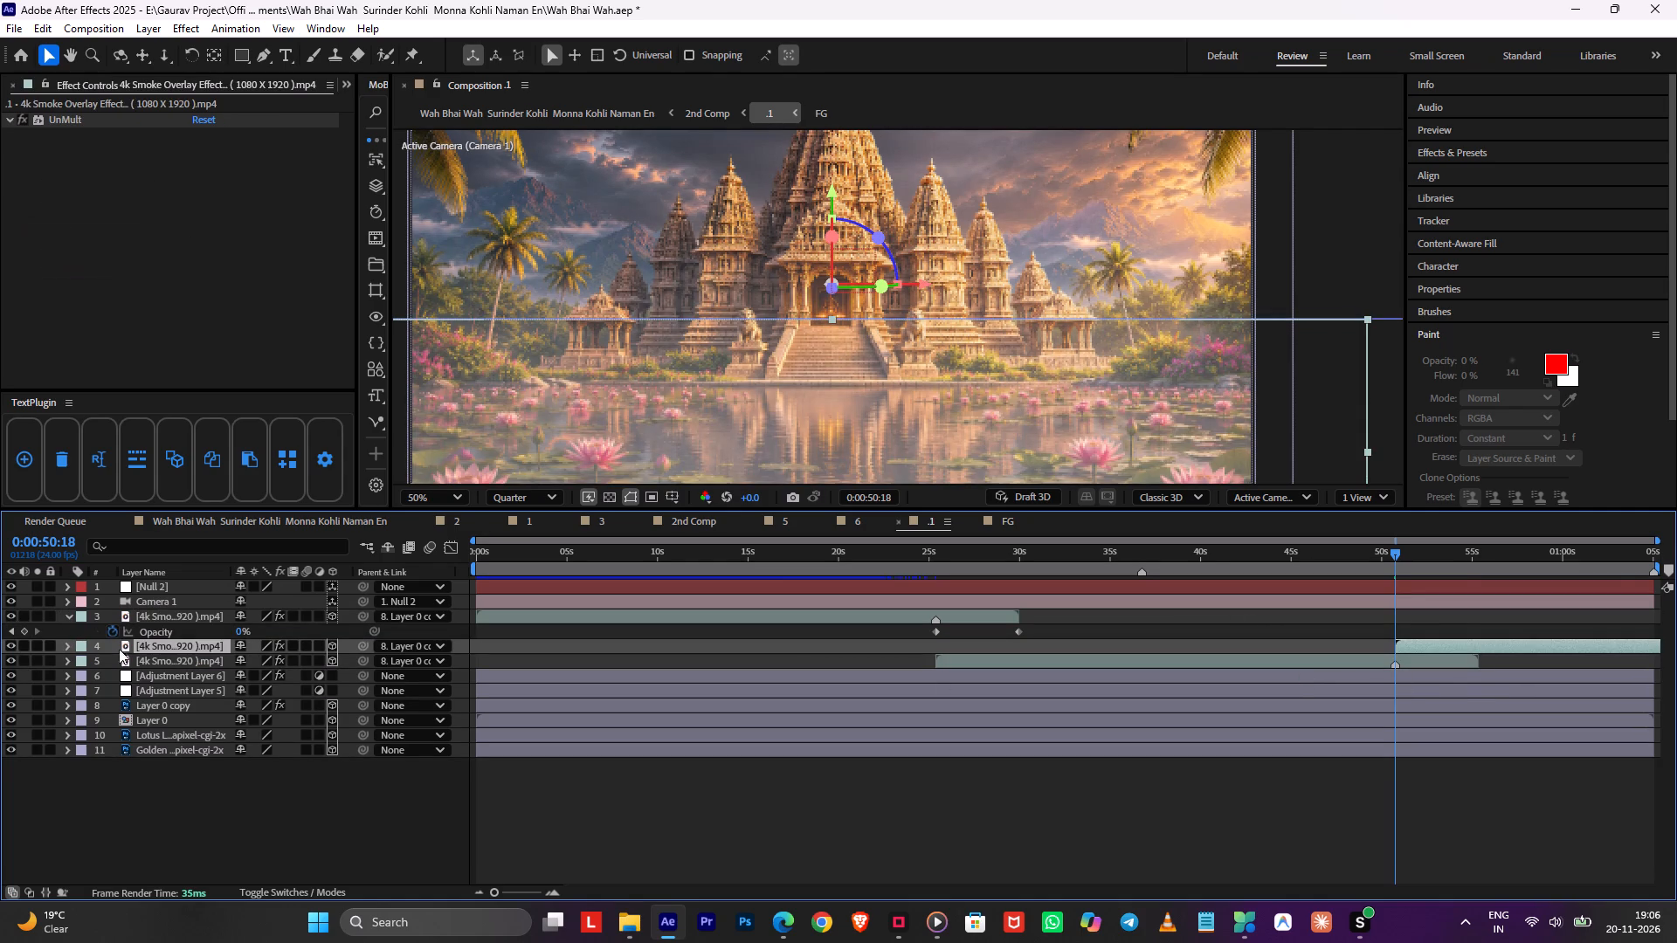
left_click_drag(149, 646, 156, 664)
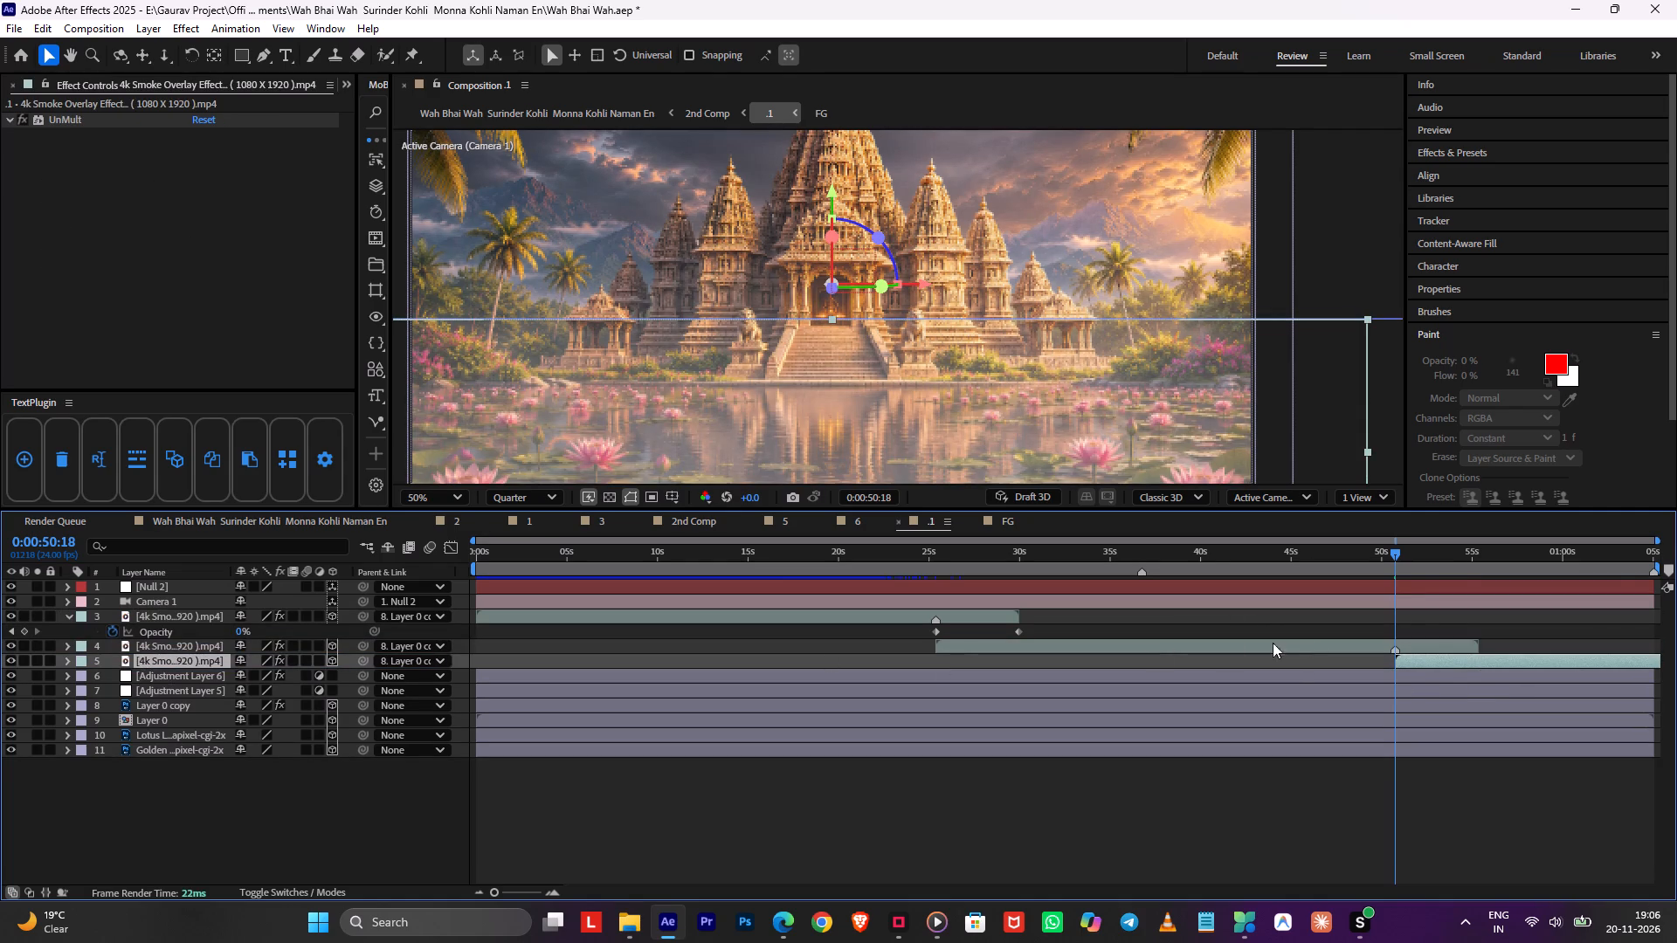
left_click(1411, 556)
left_click_drag(1411, 556, 1404, 572)
left_click_drag(1404, 572, 1404, 573)
key("ctrl+s")
Set the second smoke overlay's opacity keyframe at 0:00:50:18 to 55%.
left_click(1273, 650)
key("t")
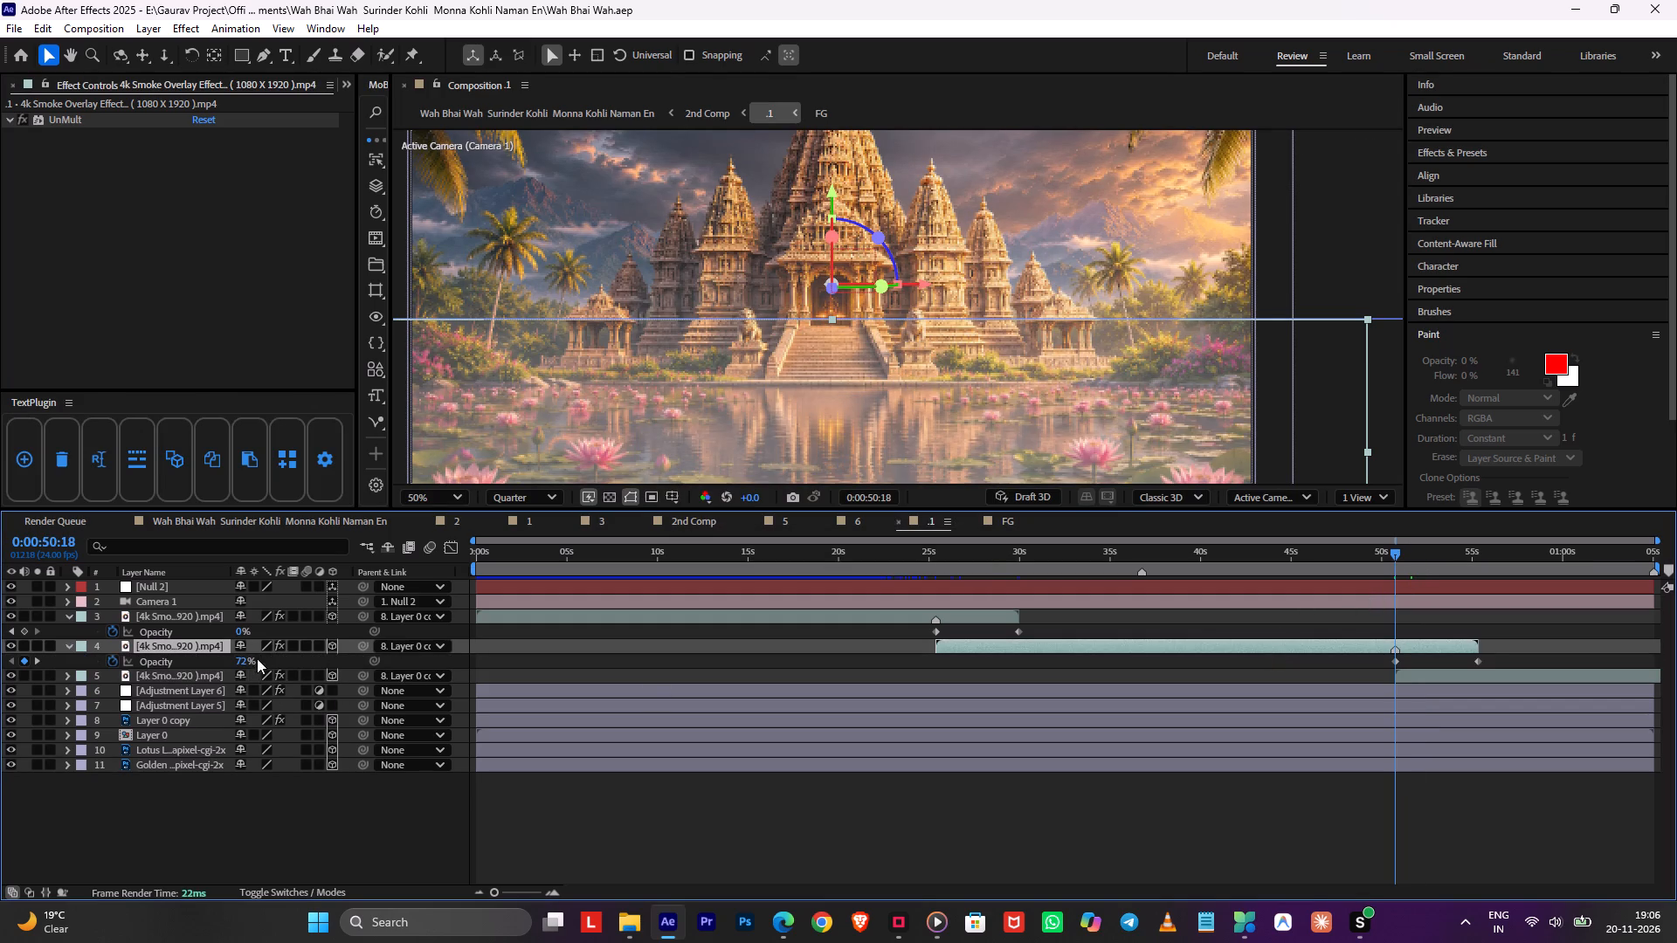
left_click_drag(237, 658, 223, 657)
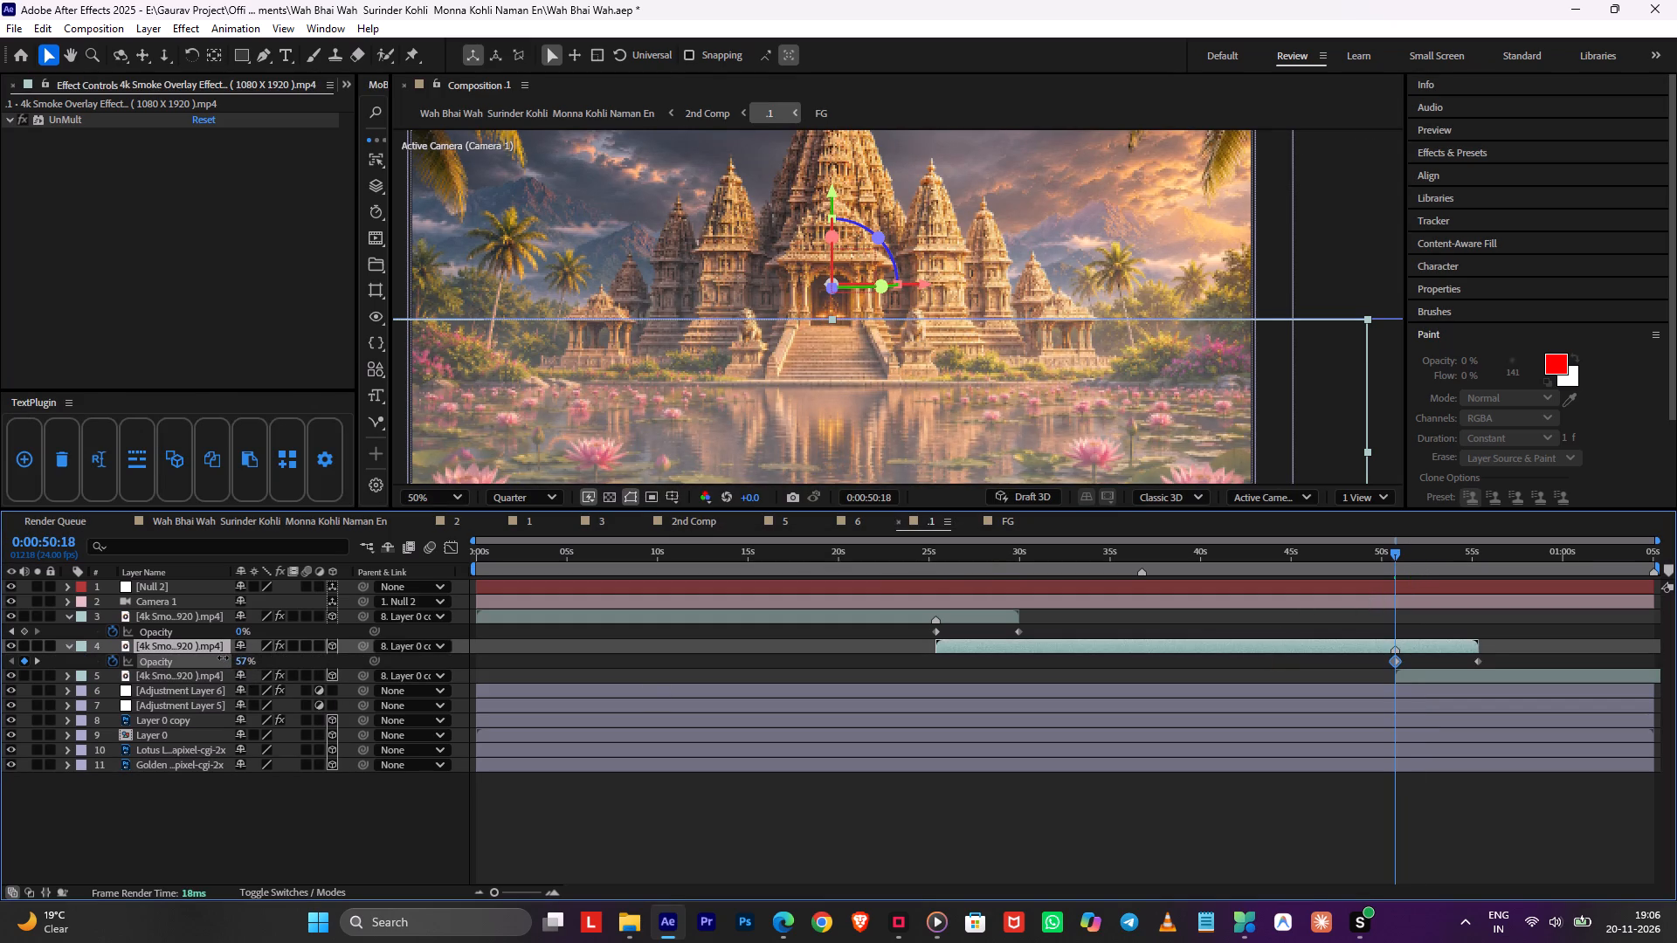
left_click_drag(223, 657, 221, 657)
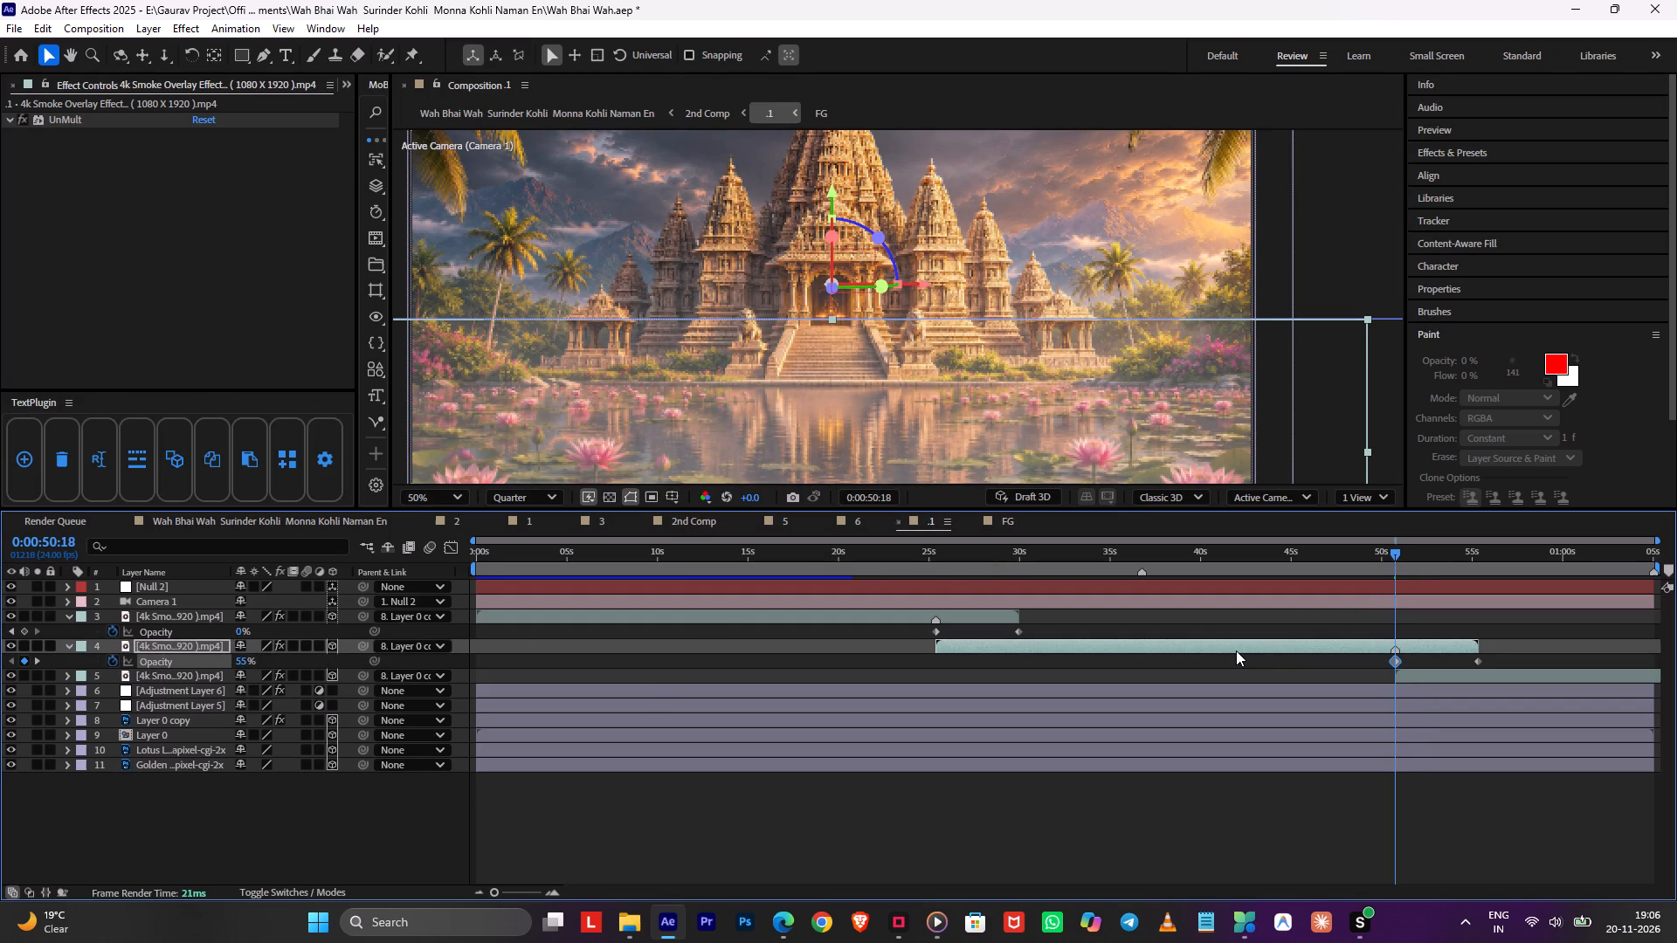
Copy the 55% opacity keyframe to the first smoke overlay at 0:00:25:09 and the third one at 0:01:16:03.
key("ctrl+c")
left_click_drag(965, 549, 937, 554)
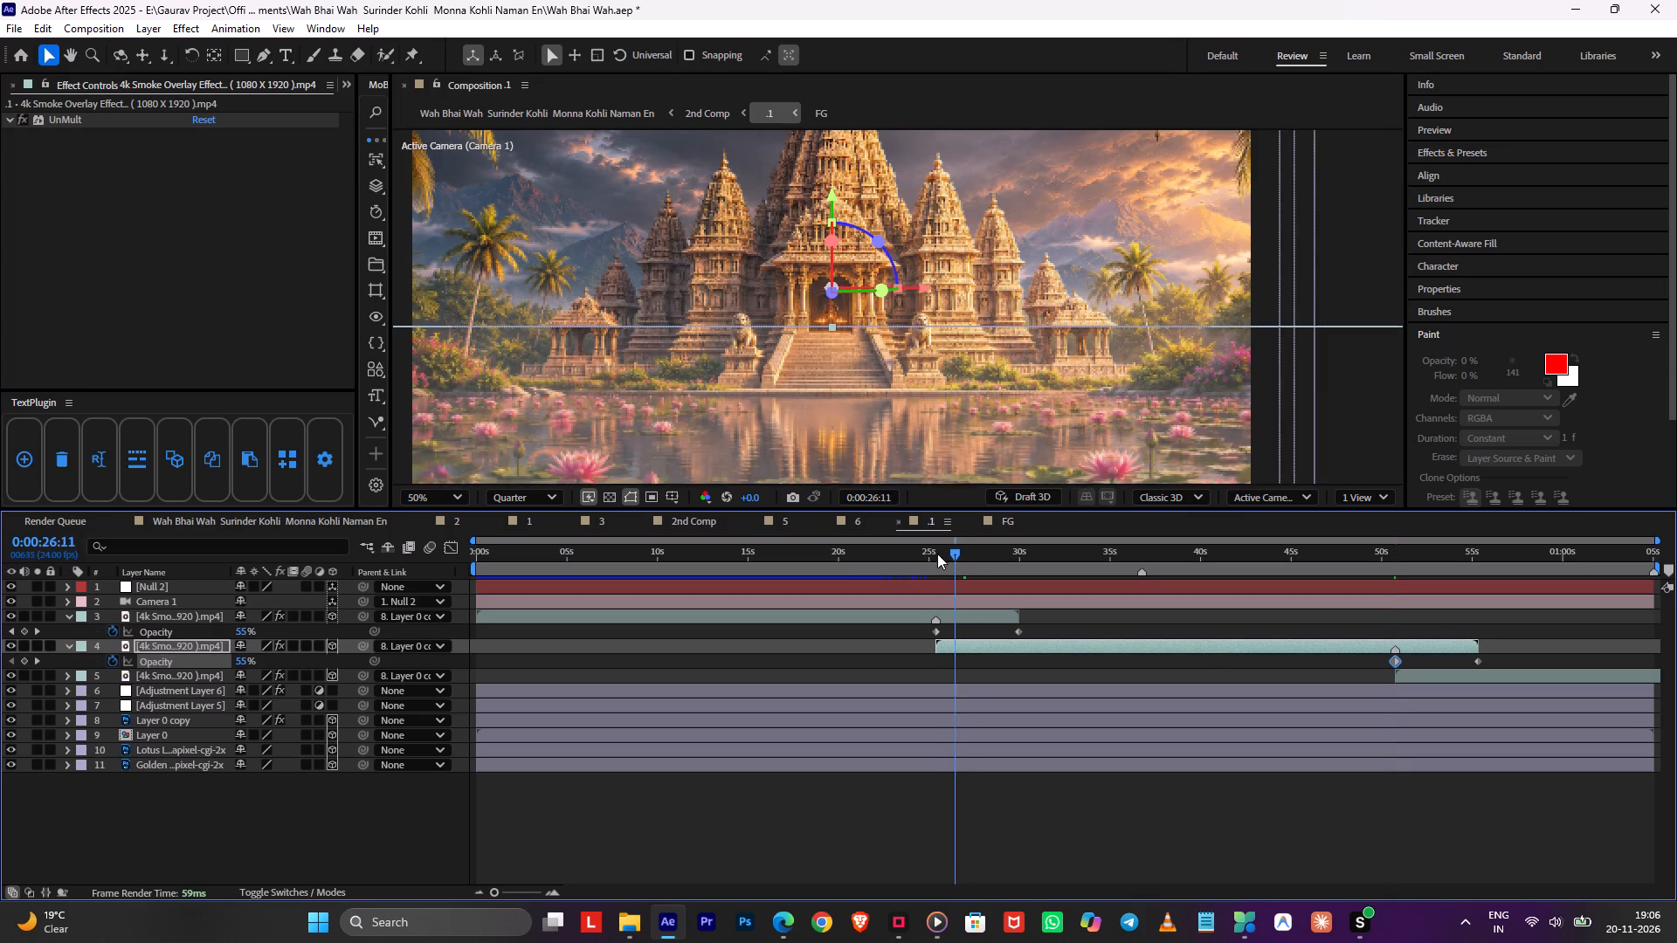
left_click_drag(937, 554, 920, 560)
left_click(956, 620)
key("ctrl+v")
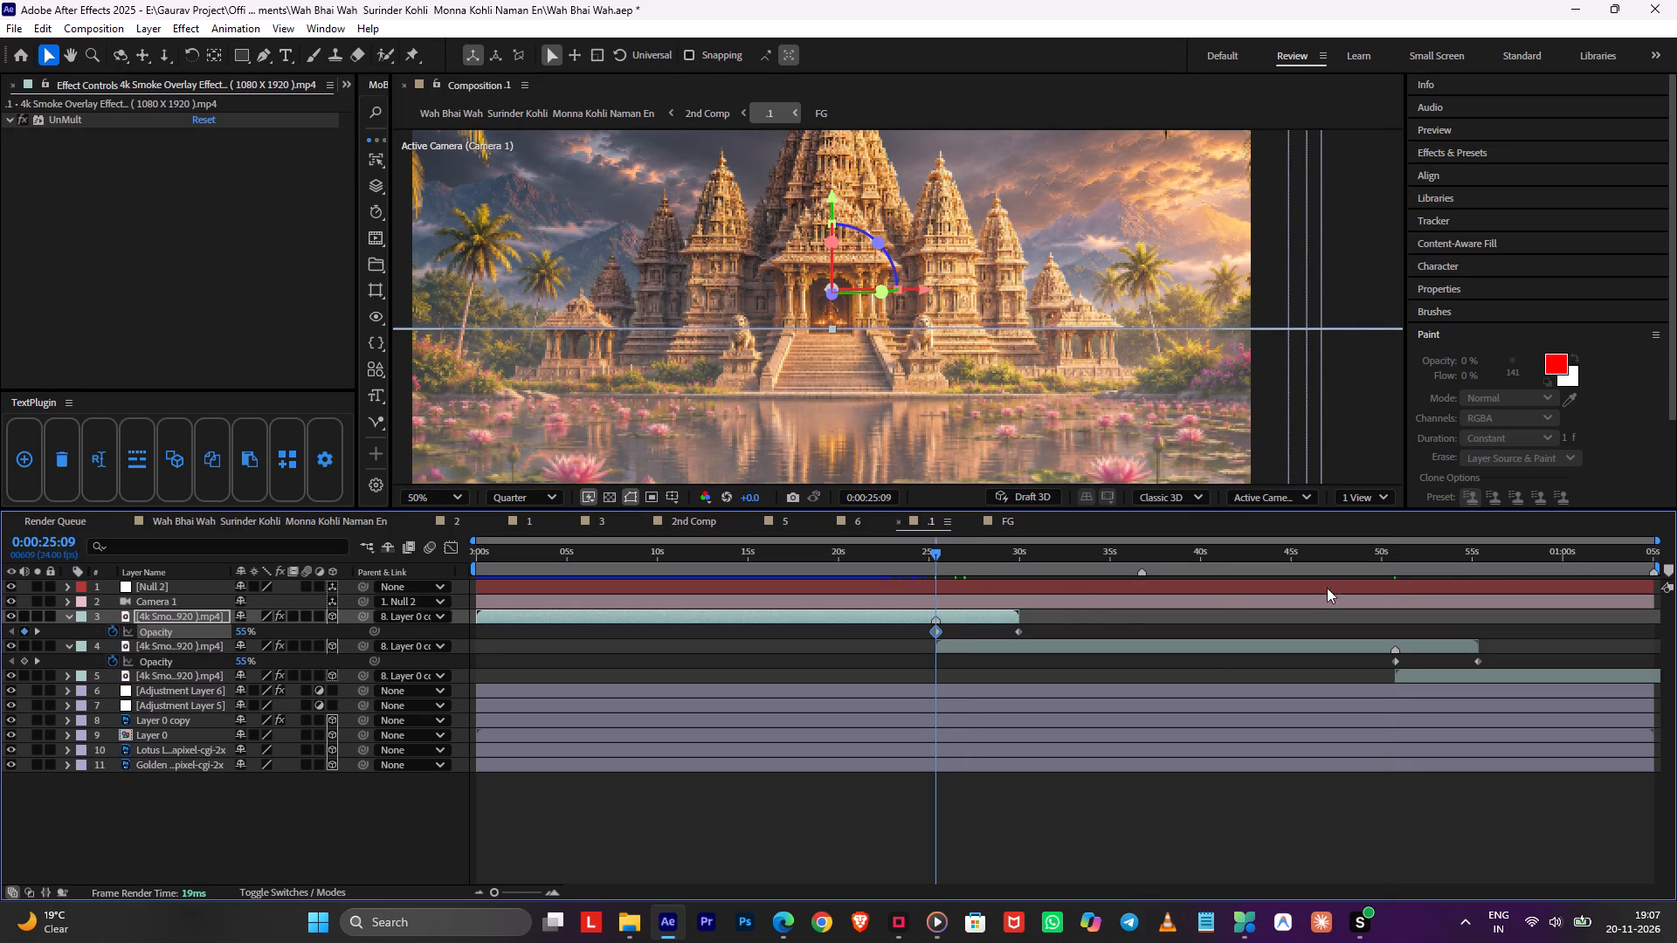
left_click_drag(1453, 564, 1404, 574)
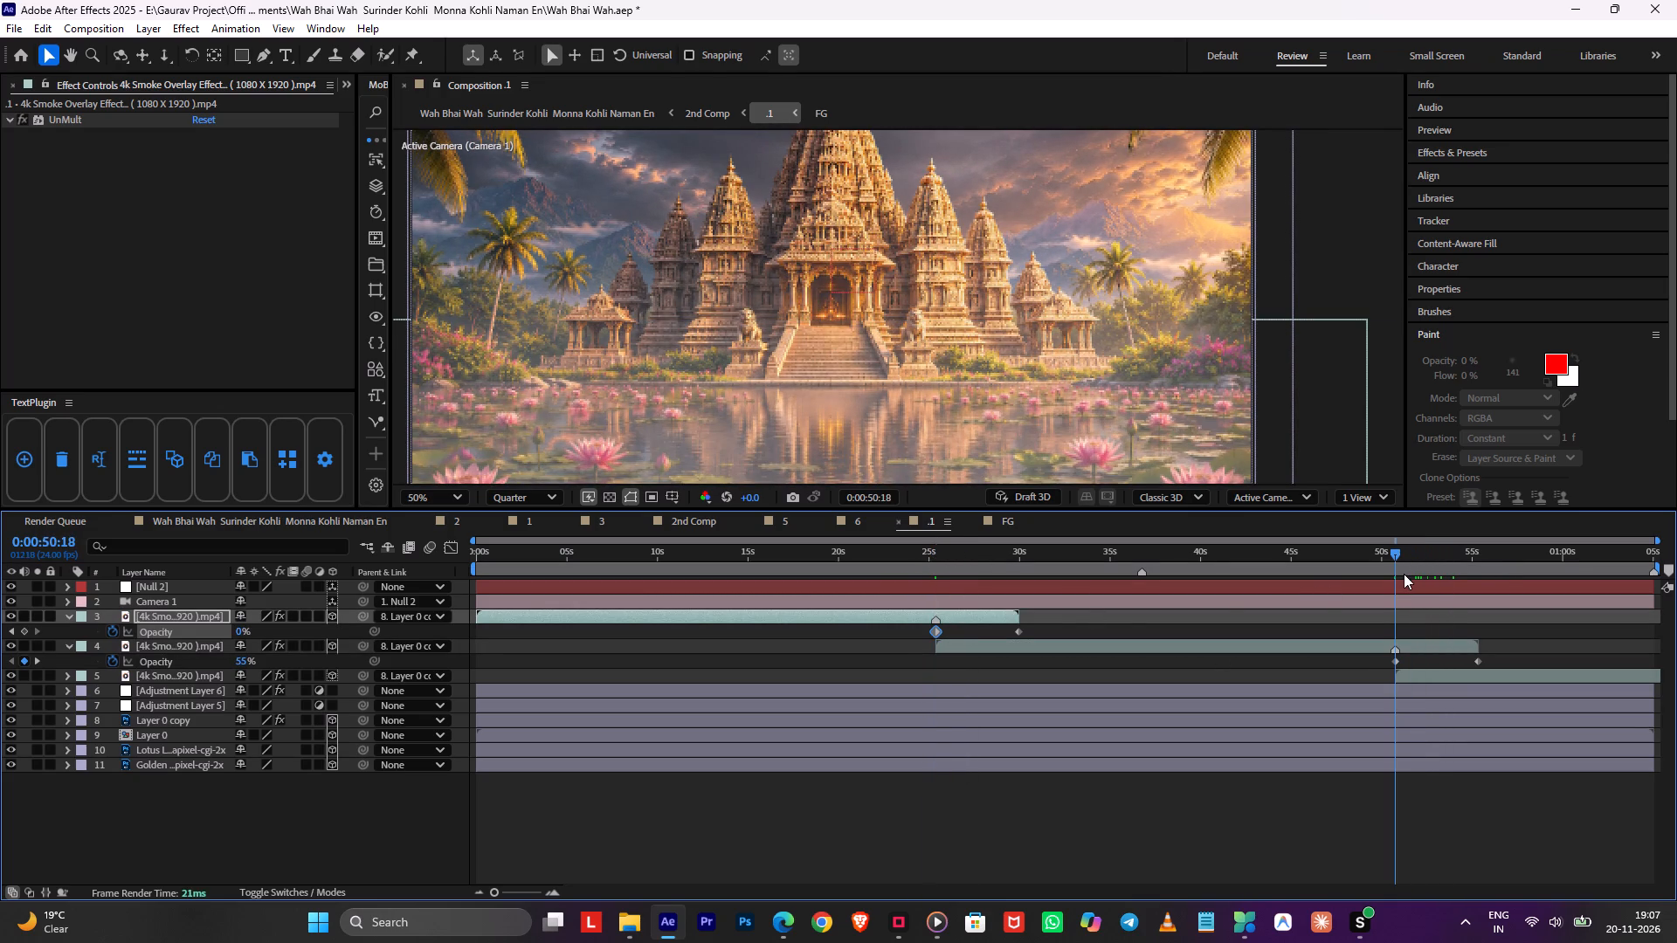
left_click_drag(1404, 574, 1676, 595)
left_click(1609, 674)
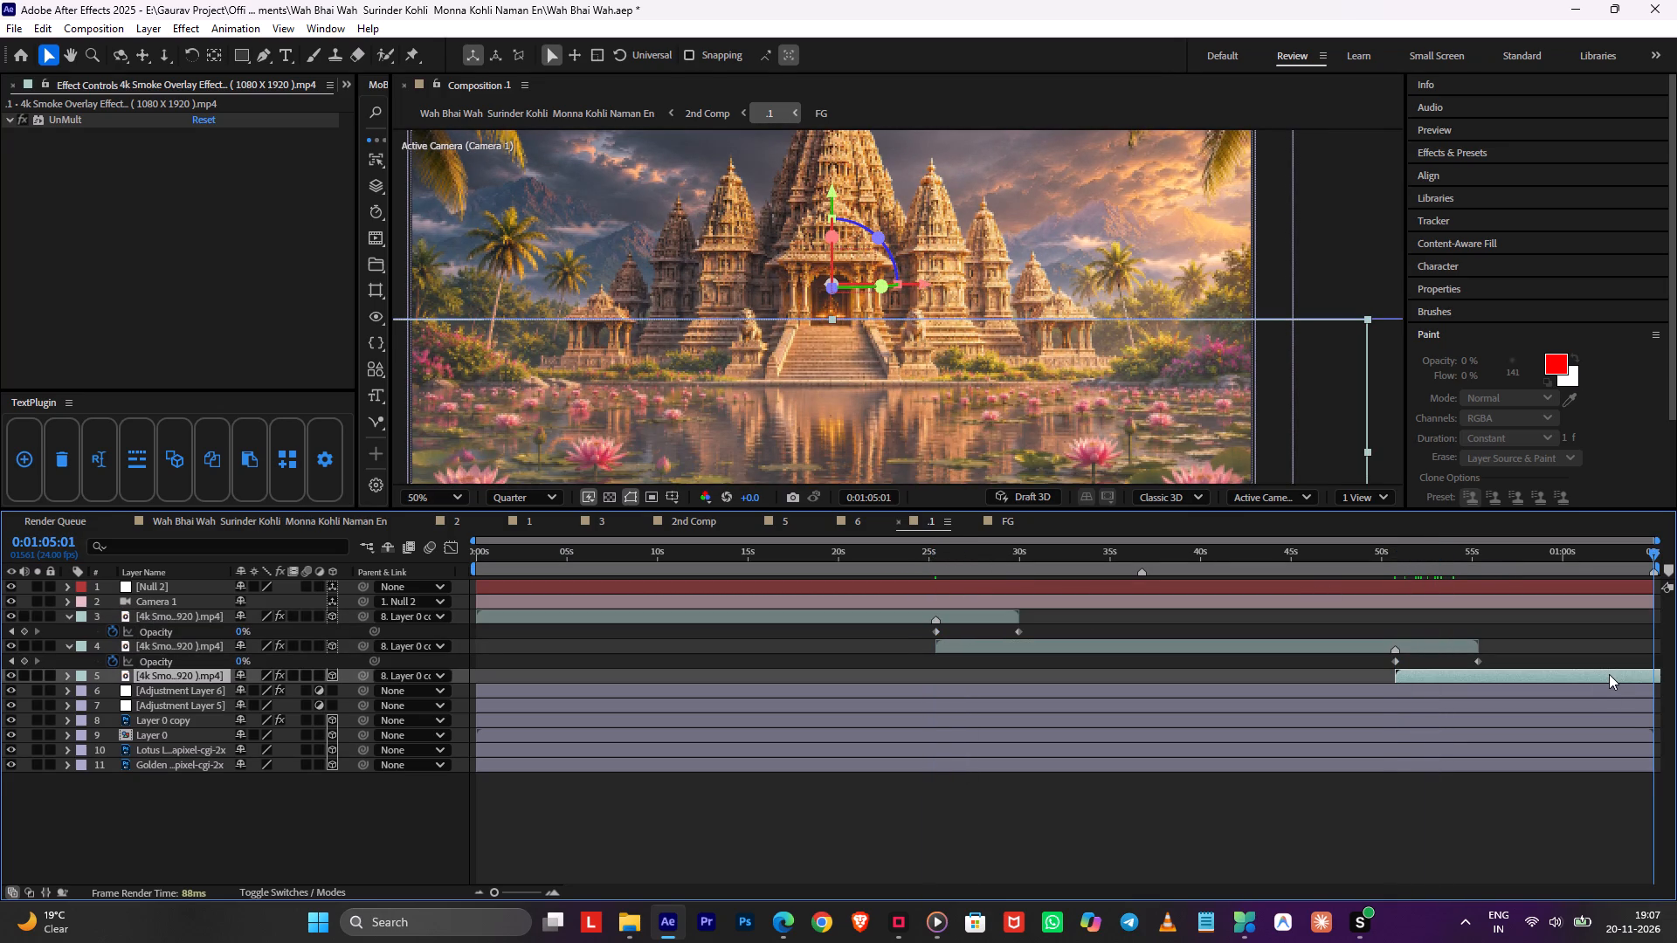
key("t")
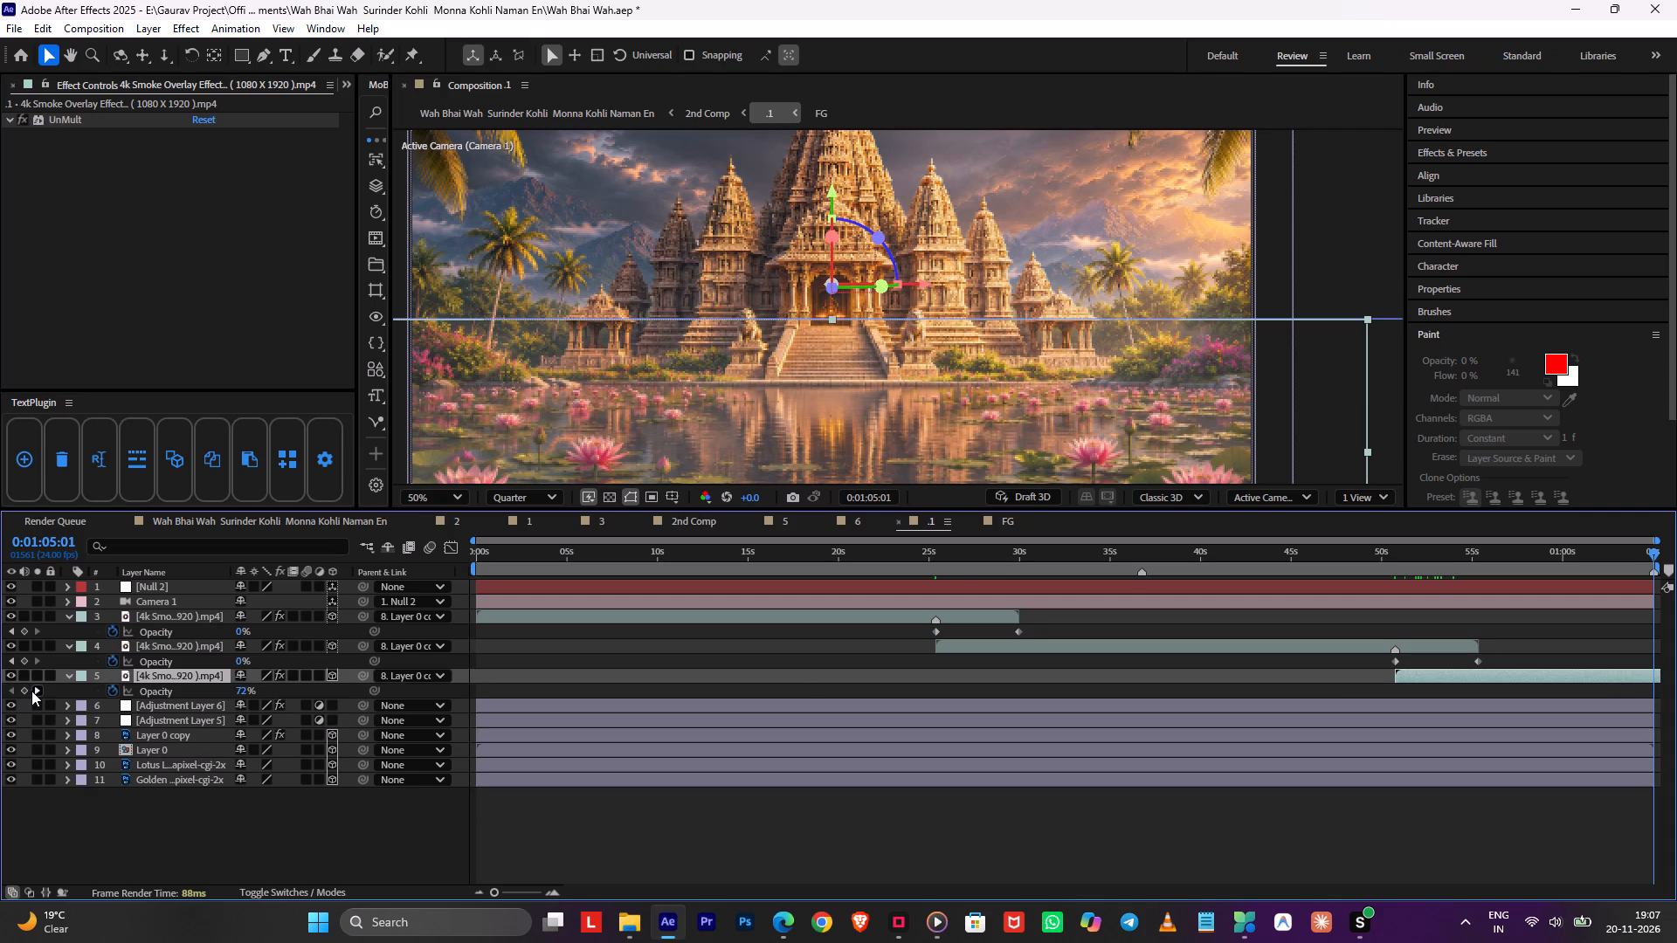
left_click(32, 691)
key("ctrl+v")
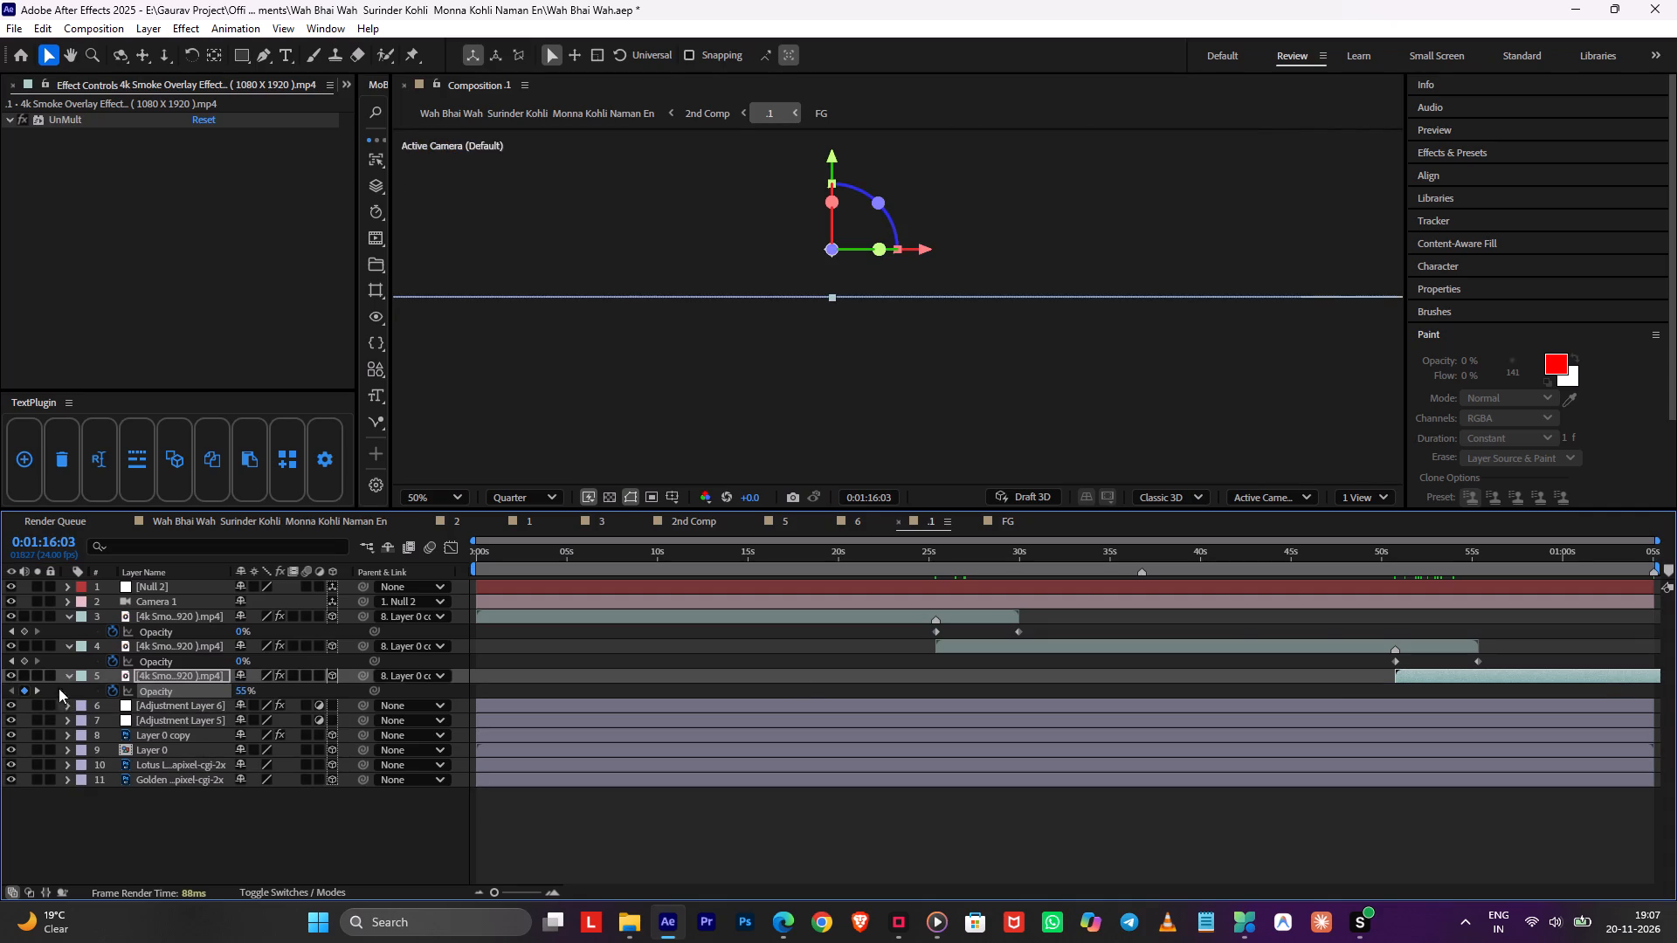
Check the shot around 0:00:20:07 and collapse the expanded layer properties in composition .1.
left_click_drag(1549, 568, 742, 571)
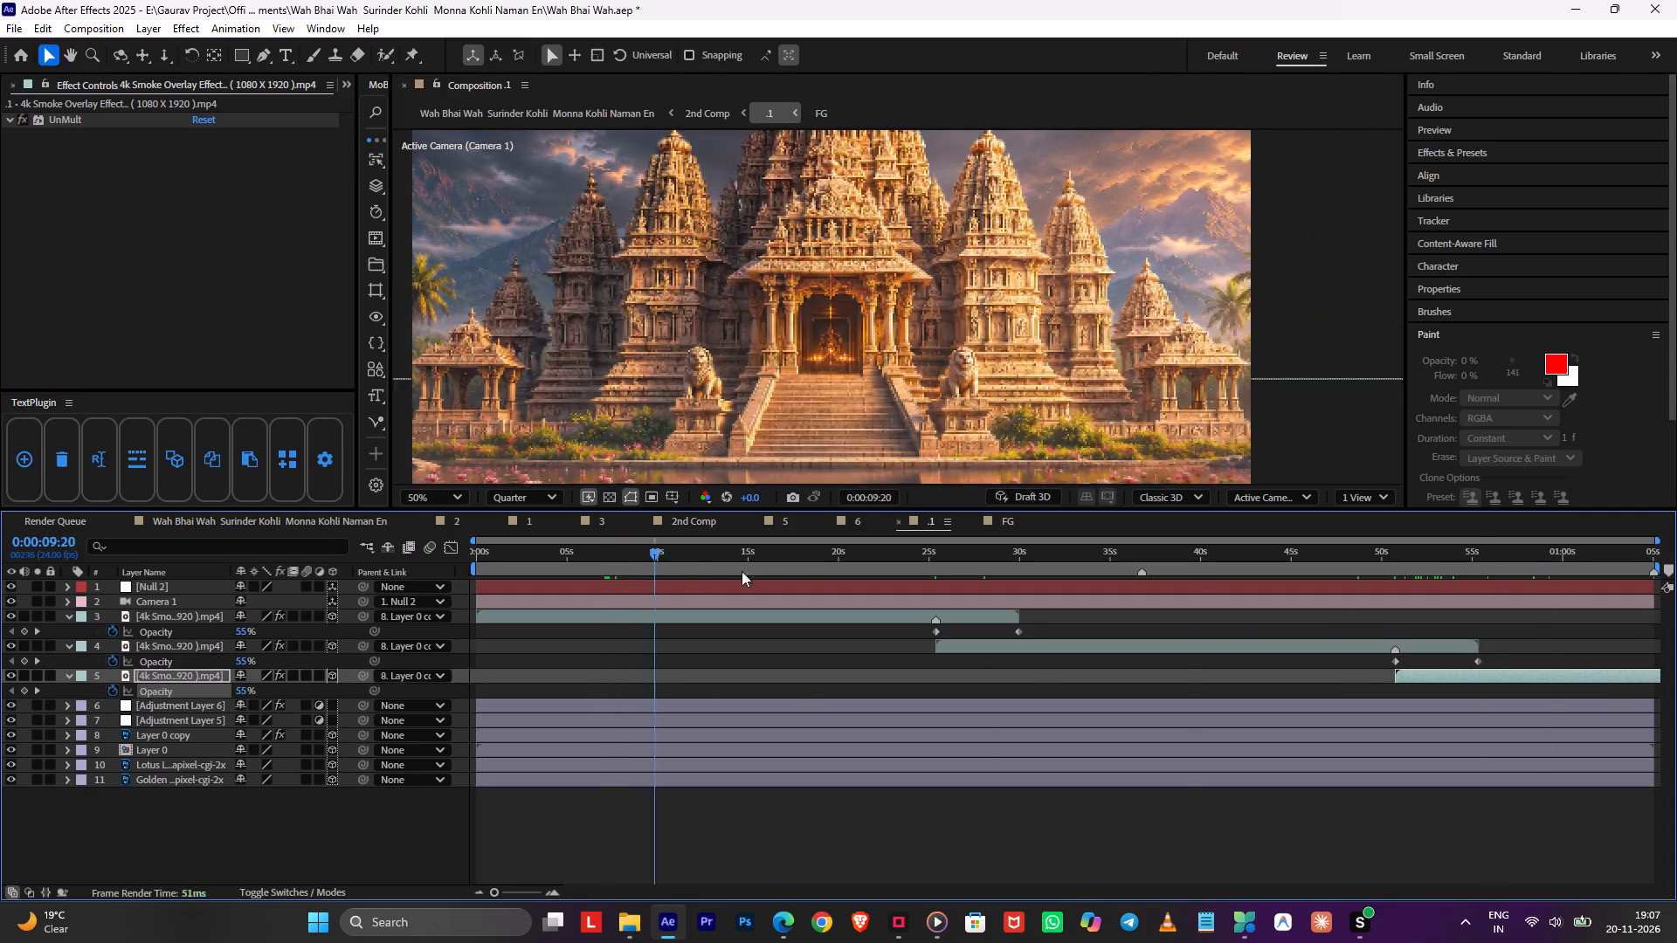
left_click_drag(742, 571, 846, 571)
left_click(857, 647)
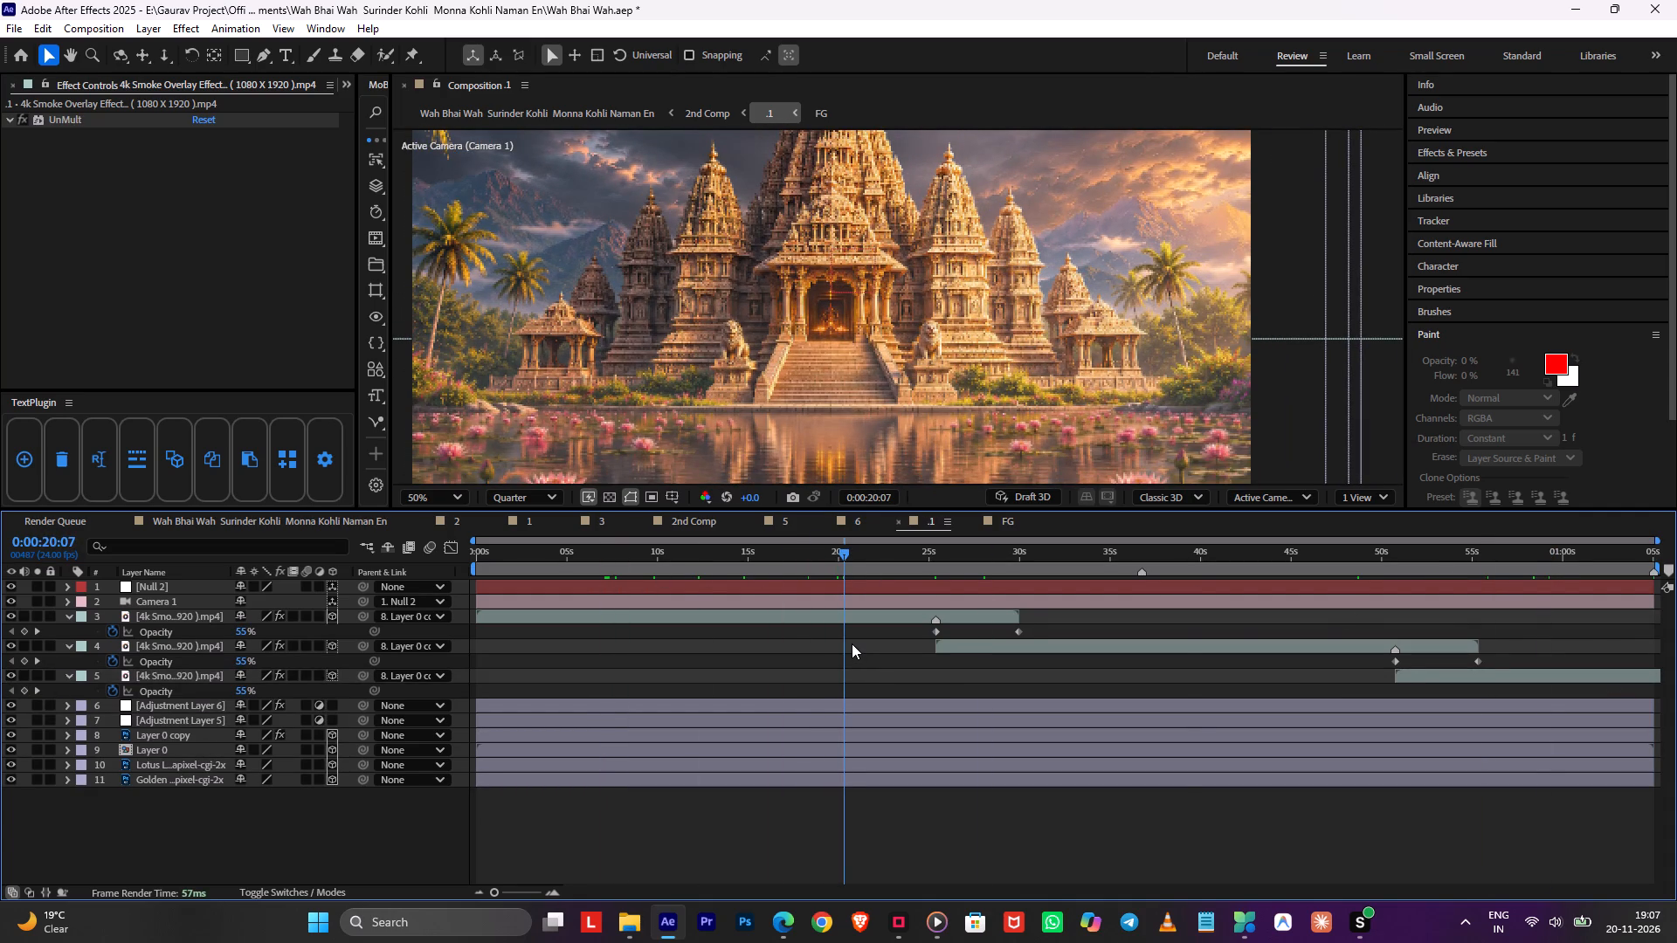
key("t")
key("t")
key("t")
left_click(722, 661)
key("t")
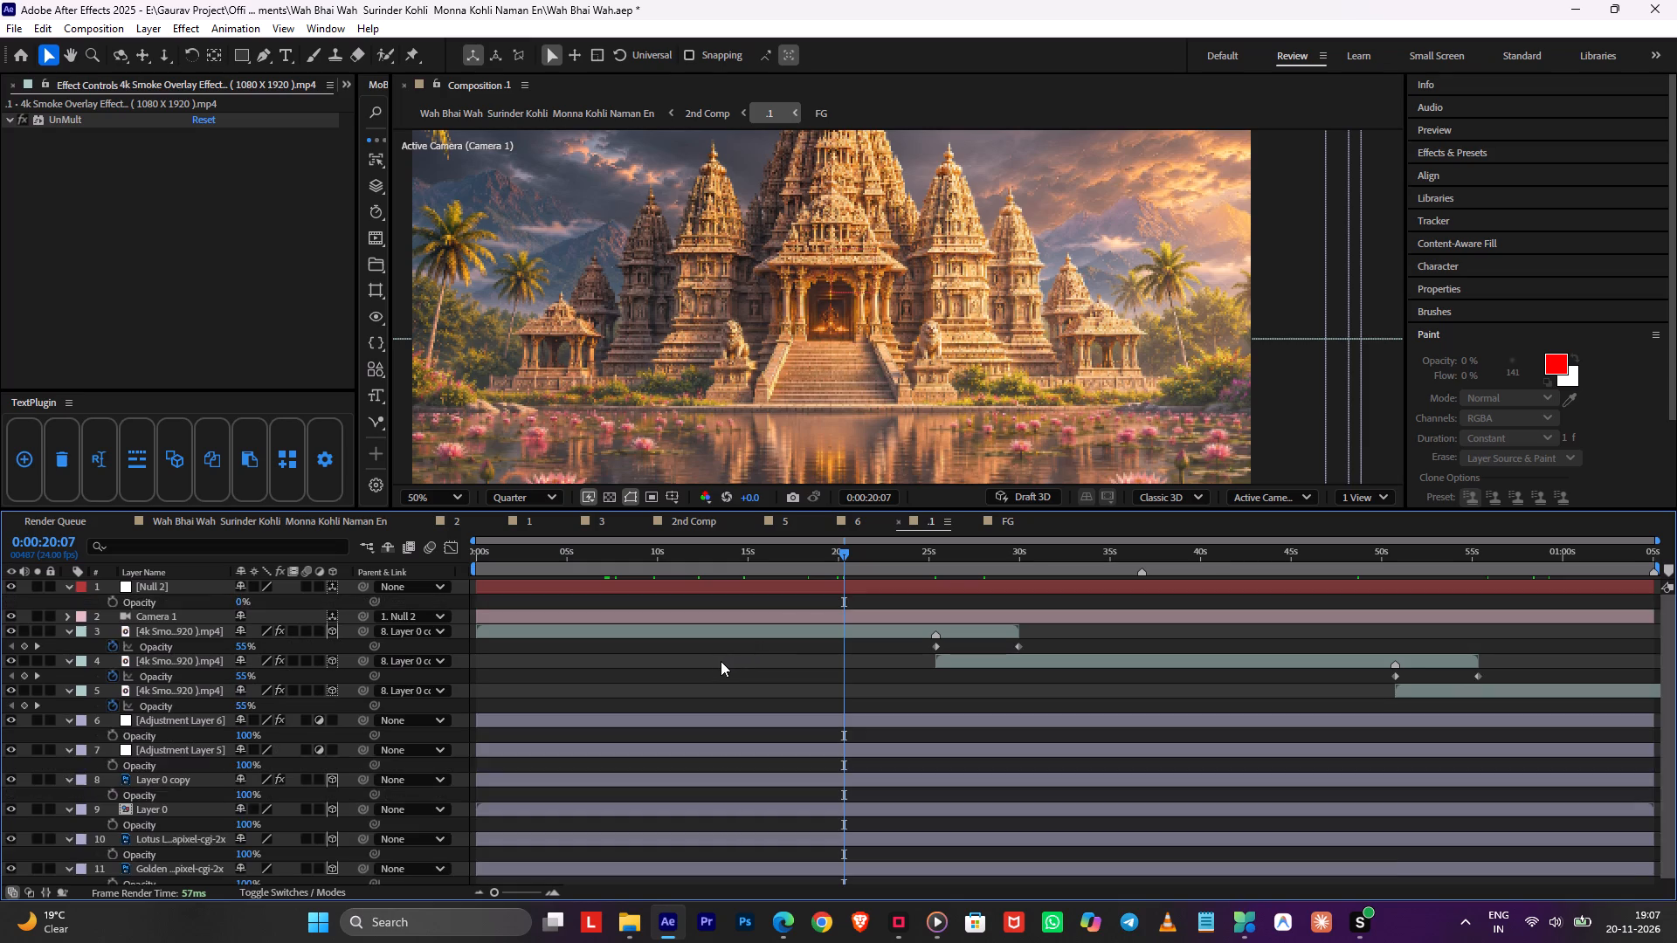
key("t")
left_click(709, 650)
type("tt")
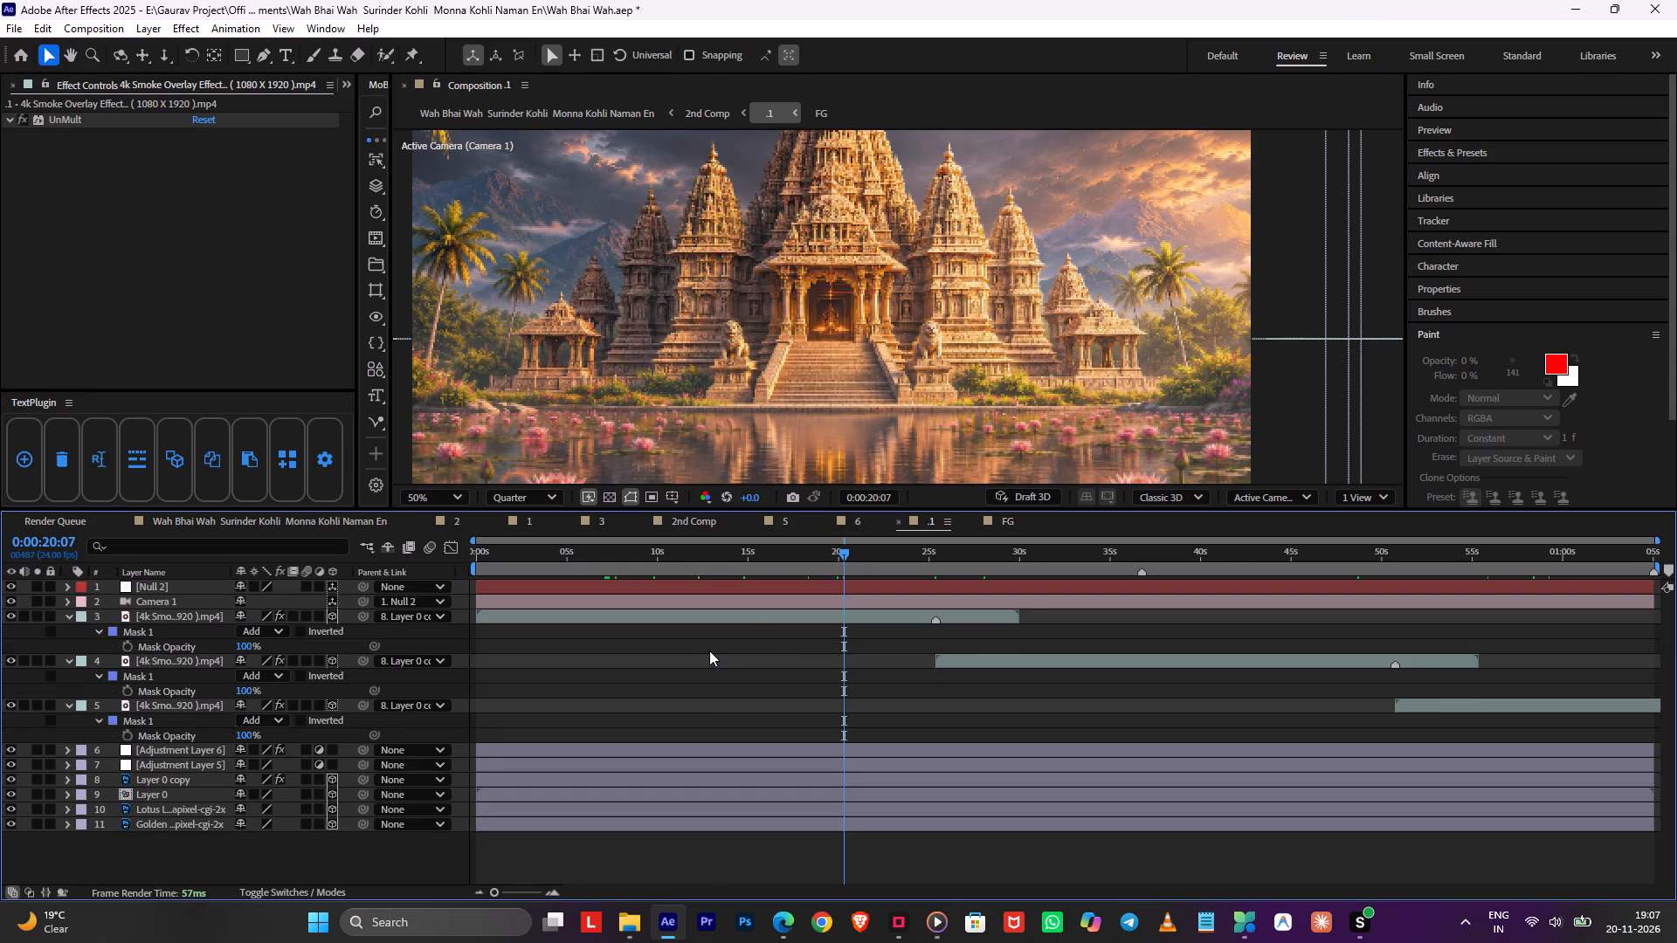
type("uu")
left_click(707, 663)
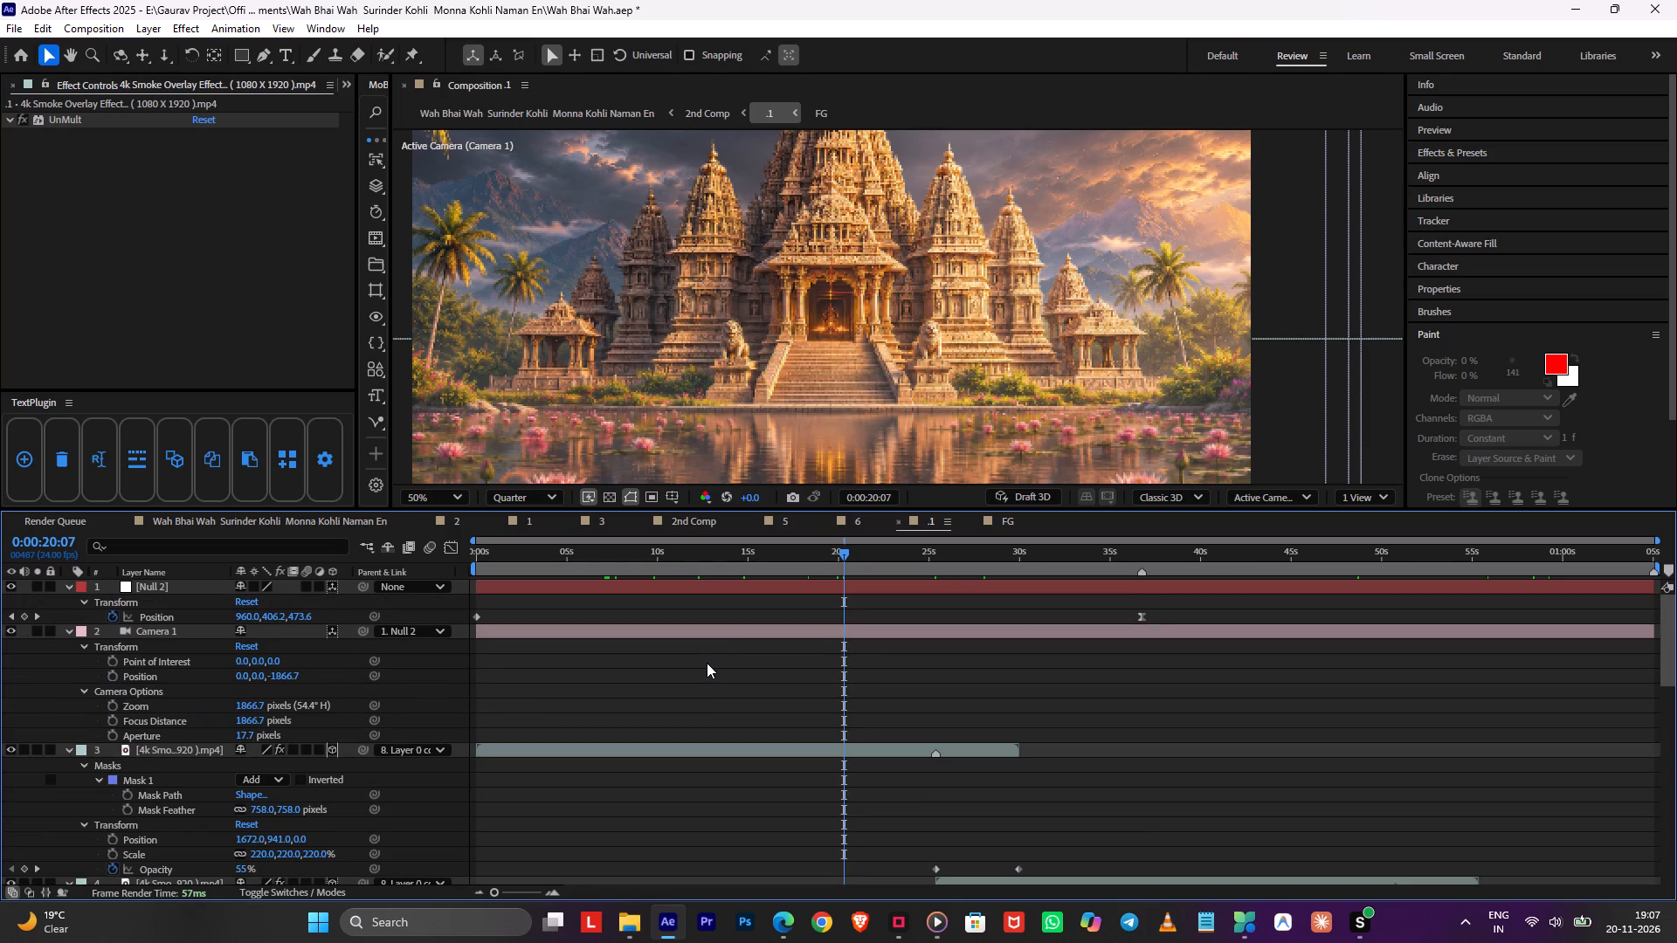
key("u")
scroll(822, 355, "down", 1)
Return to 2nd Comp and save the project.
key("Tab")
left_click(692, 358)
key("ctrl+s")
Preview the temple shot in 2nd Comp from its beginning.
left_click(616, 547)
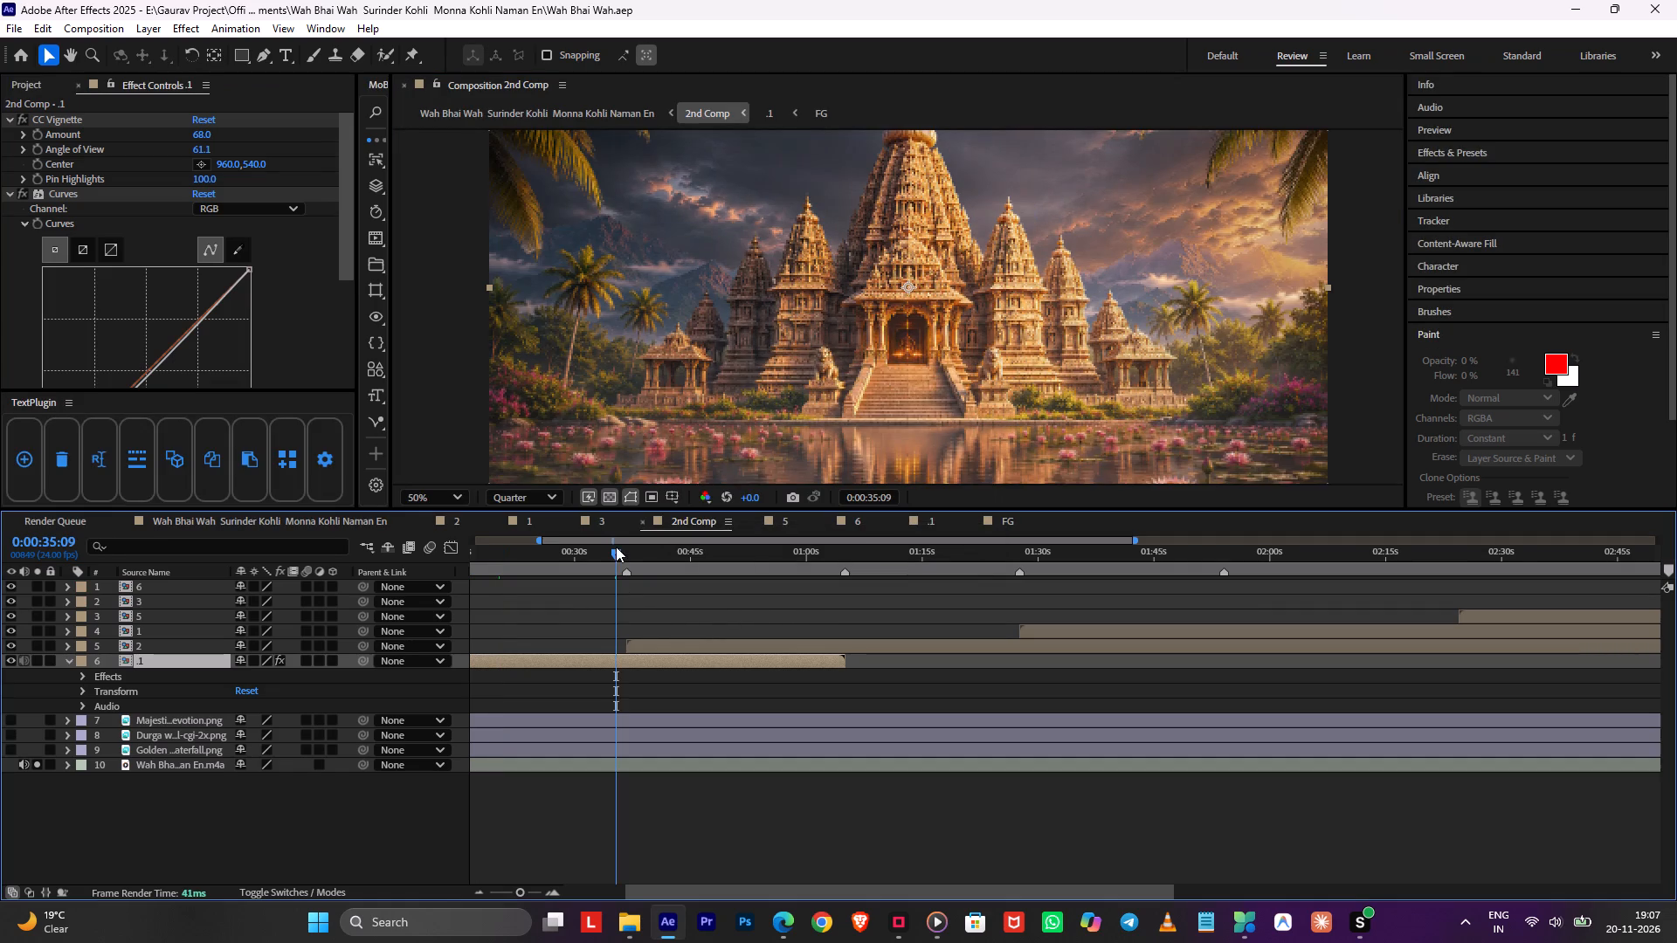
left_click_drag(599, 547, 273, 585)
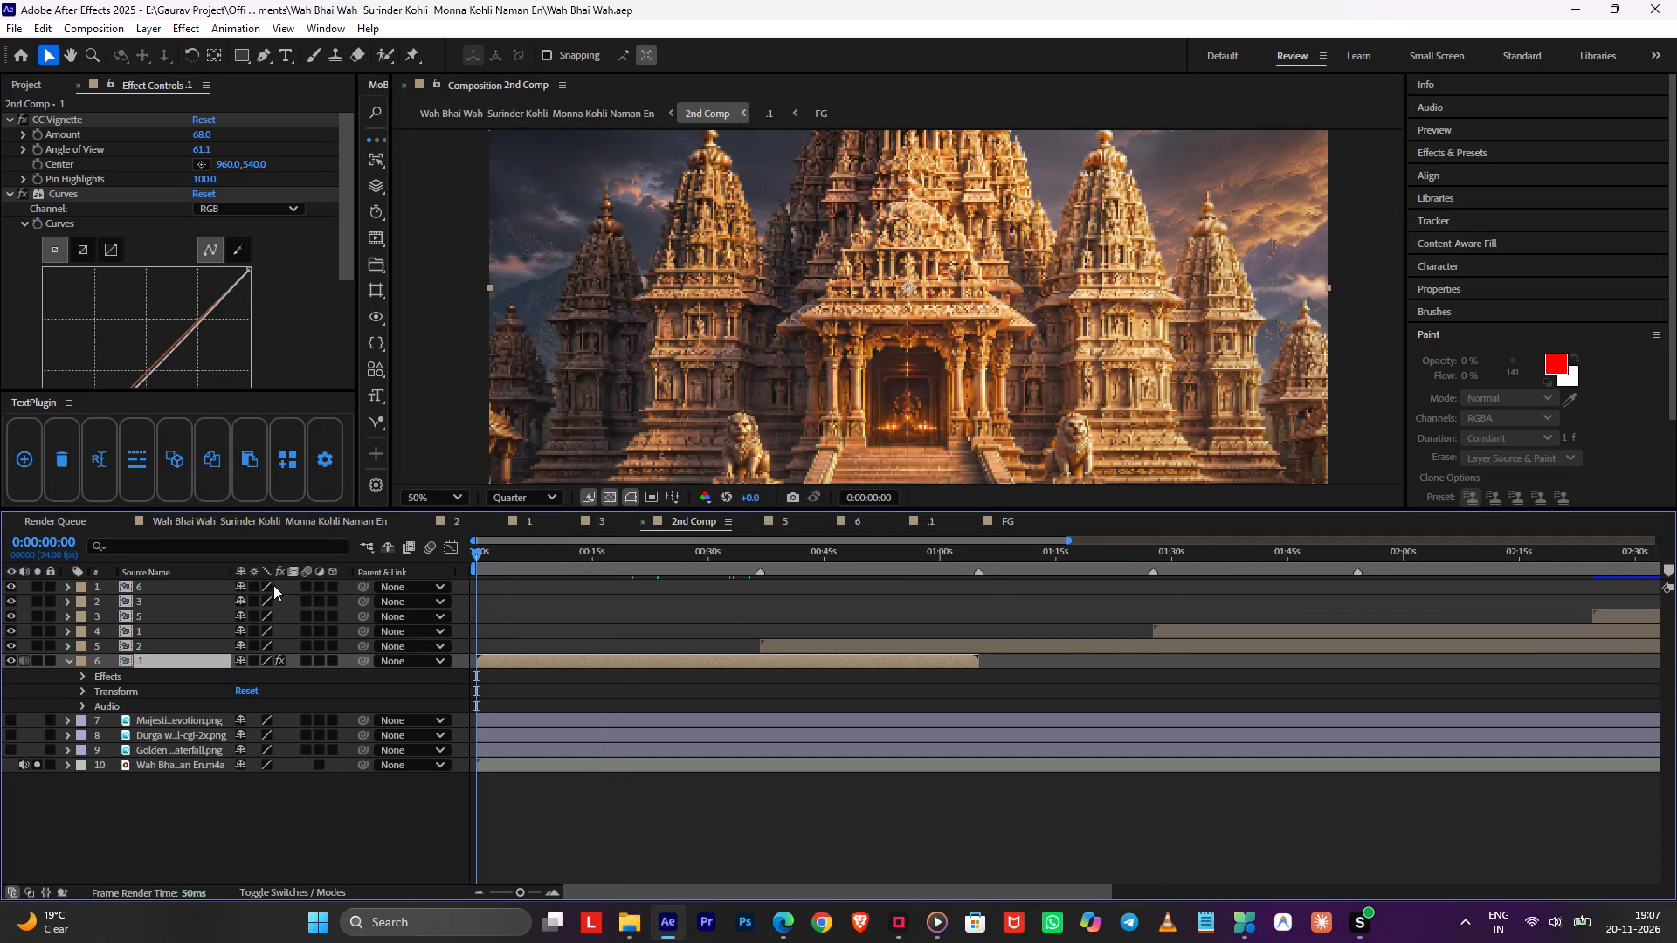
key("space")
left_click(613, 622)
key("space")
Go up to the main composition and delete all files from the disk cache.
key("Tab")
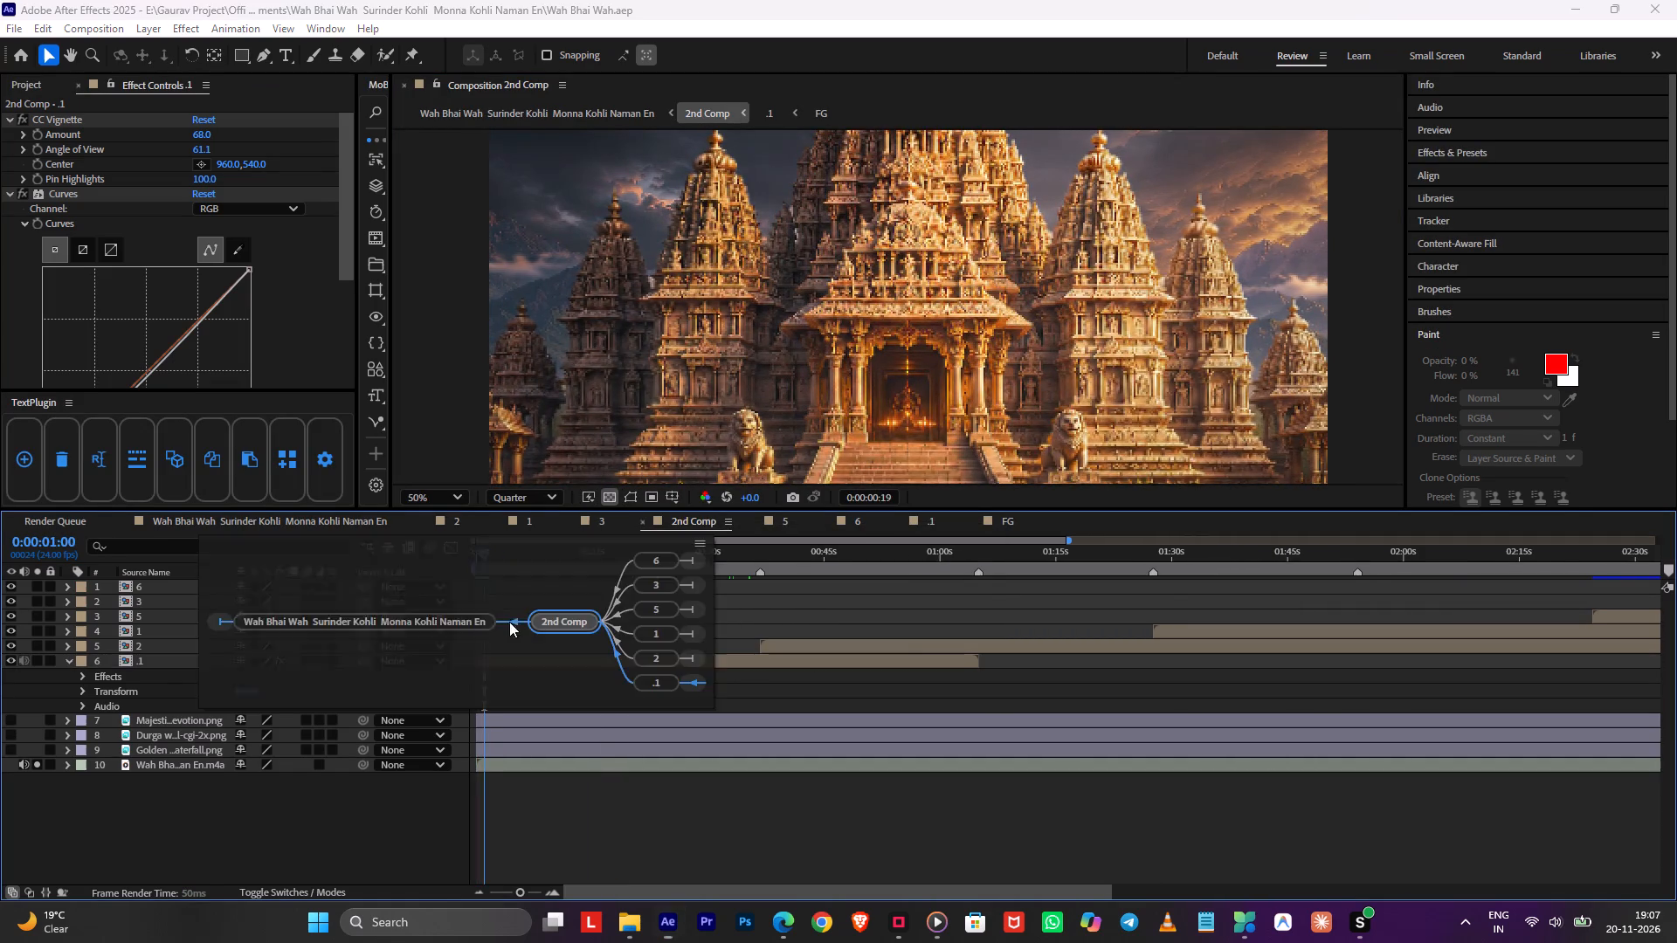
left_click(468, 620)
key("1")
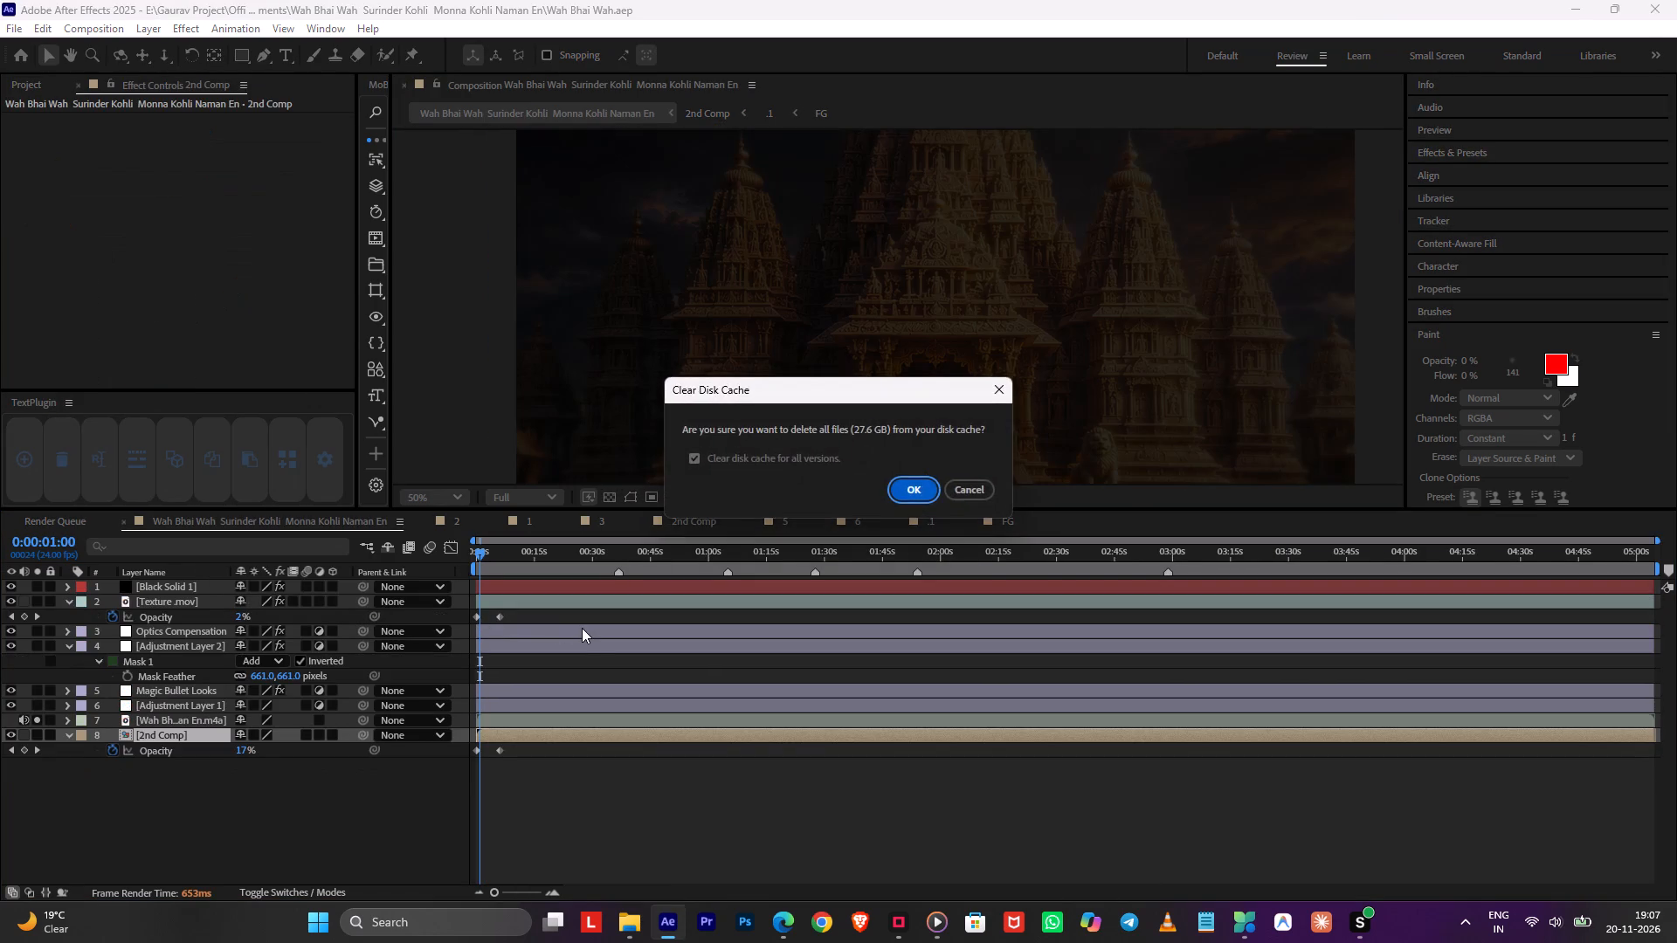
key("space")
Switch to Microsoft PC Manager and run the PC boost to free memory.
left_click(1237, 921)
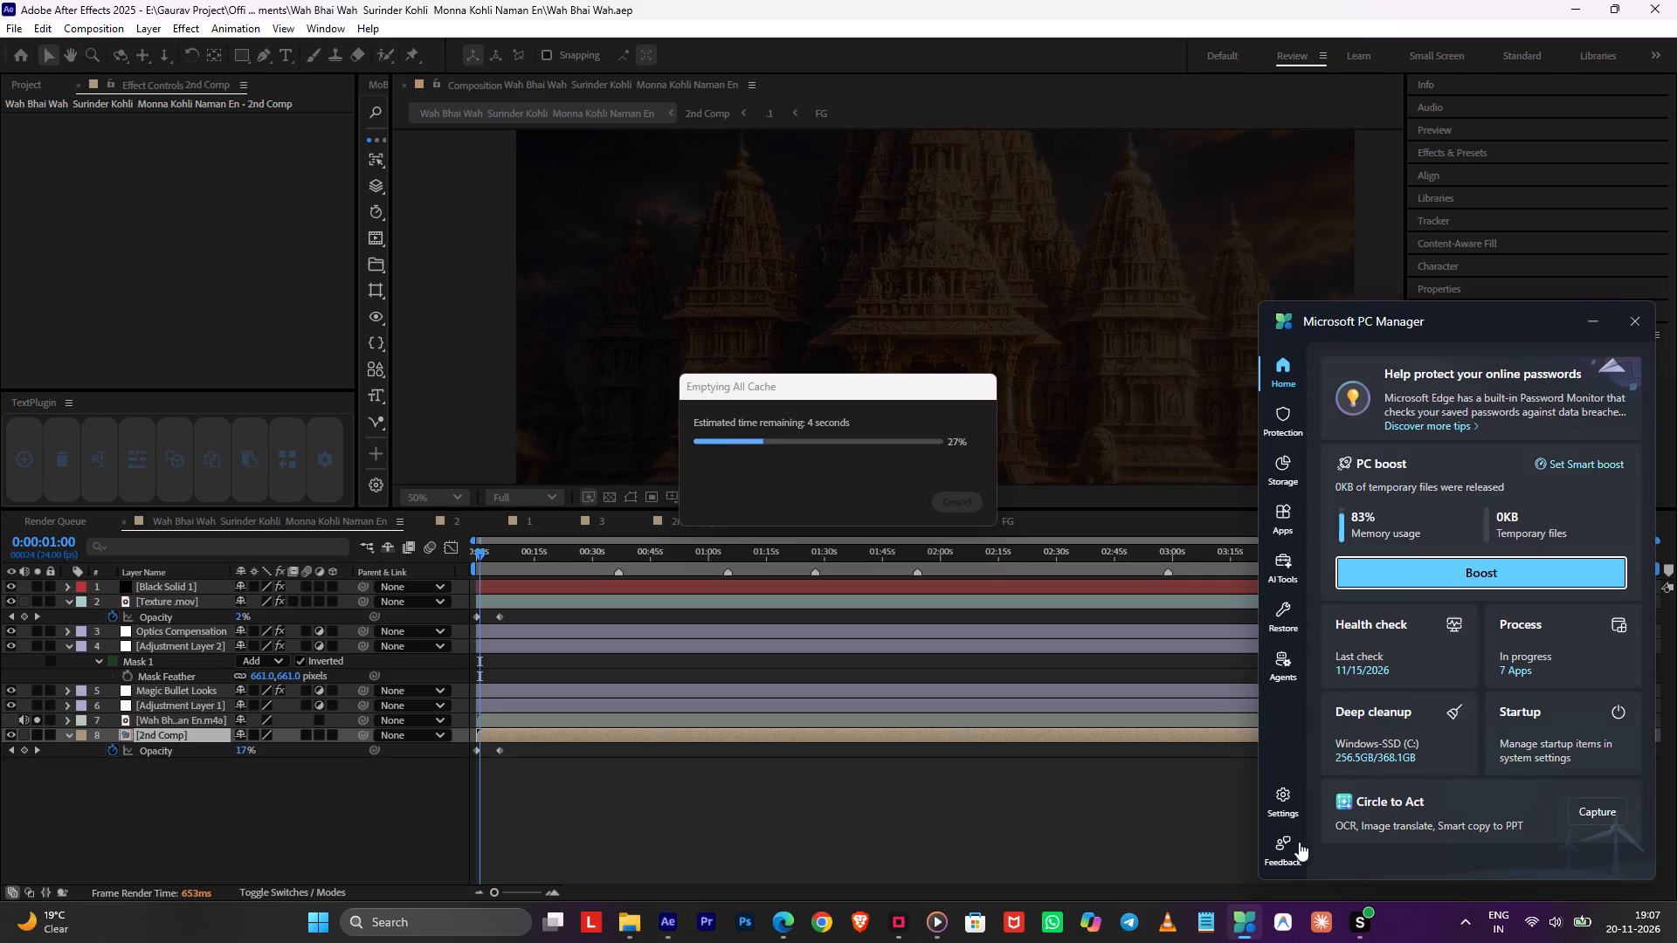
left_click(1411, 566)
left_click(1536, 578)
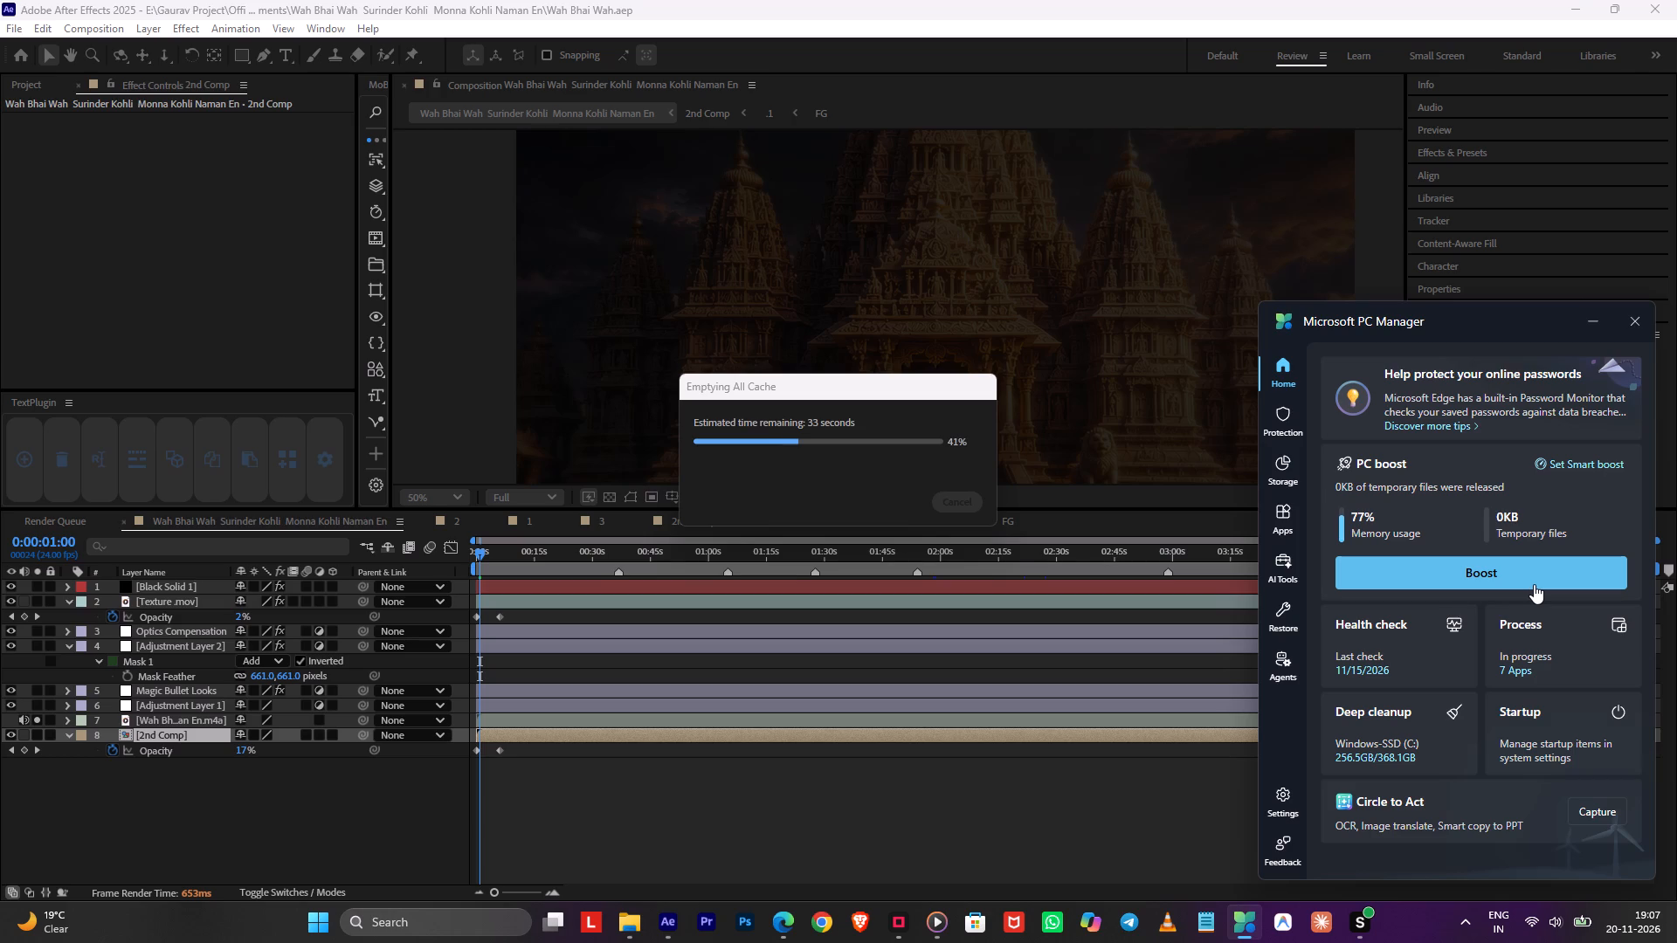
Switch to Media Player, play the song Radhimaa (From "Think Indie") from the music library, and minimize the player.
left_click(933, 918)
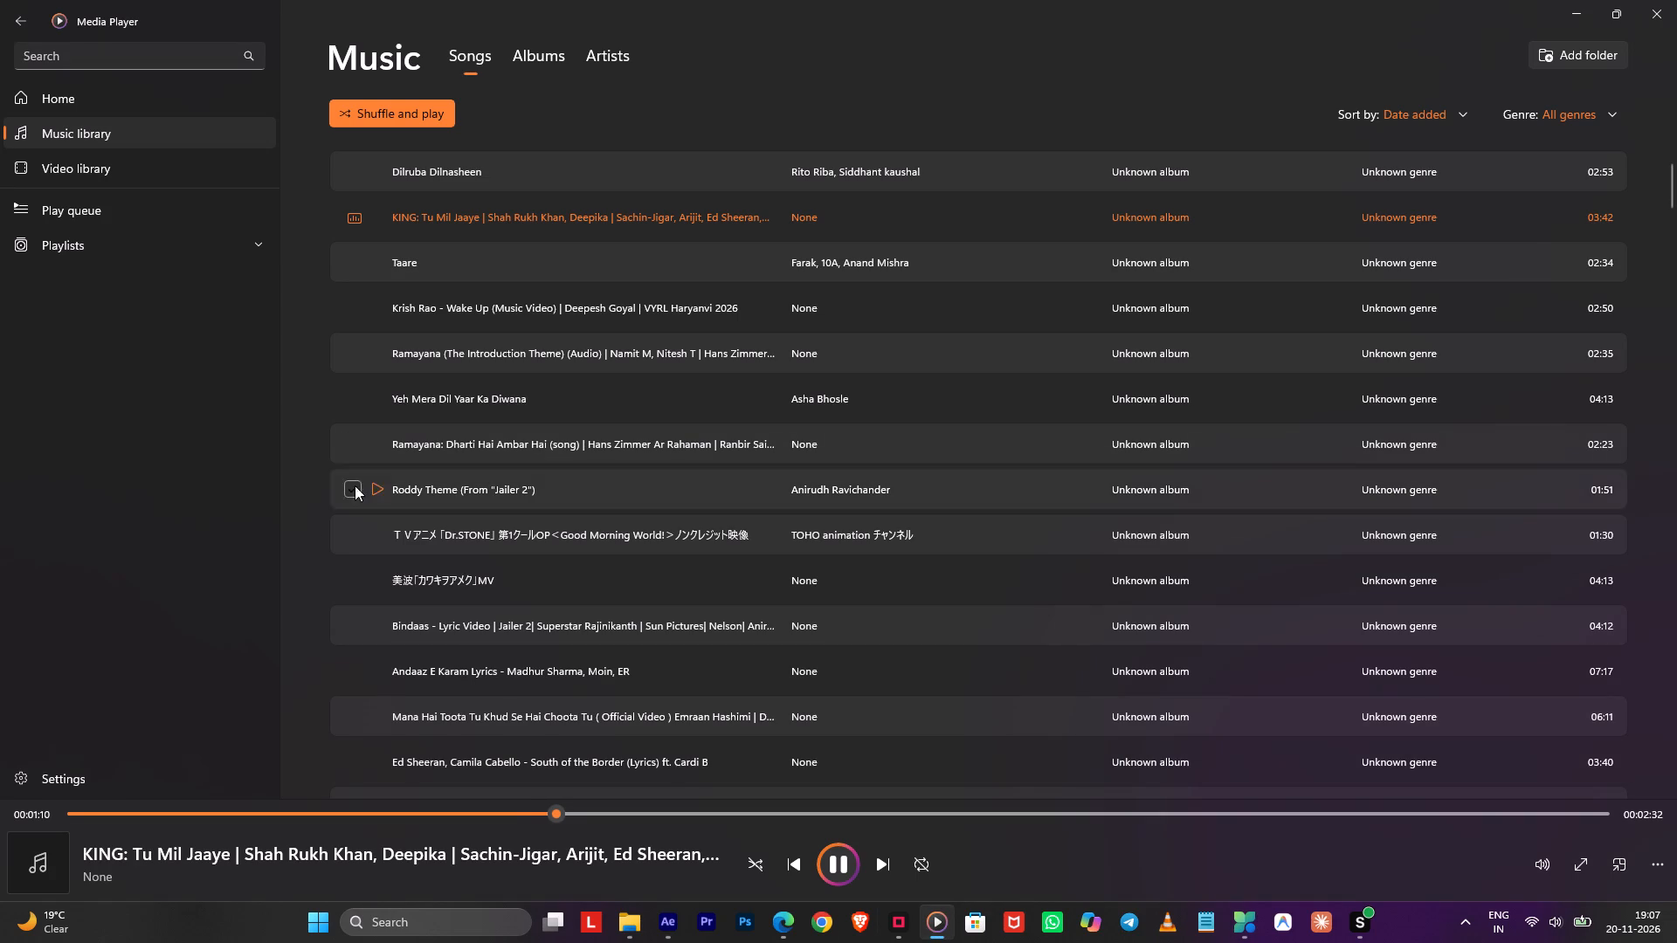
scroll(377, 688, "down", 2)
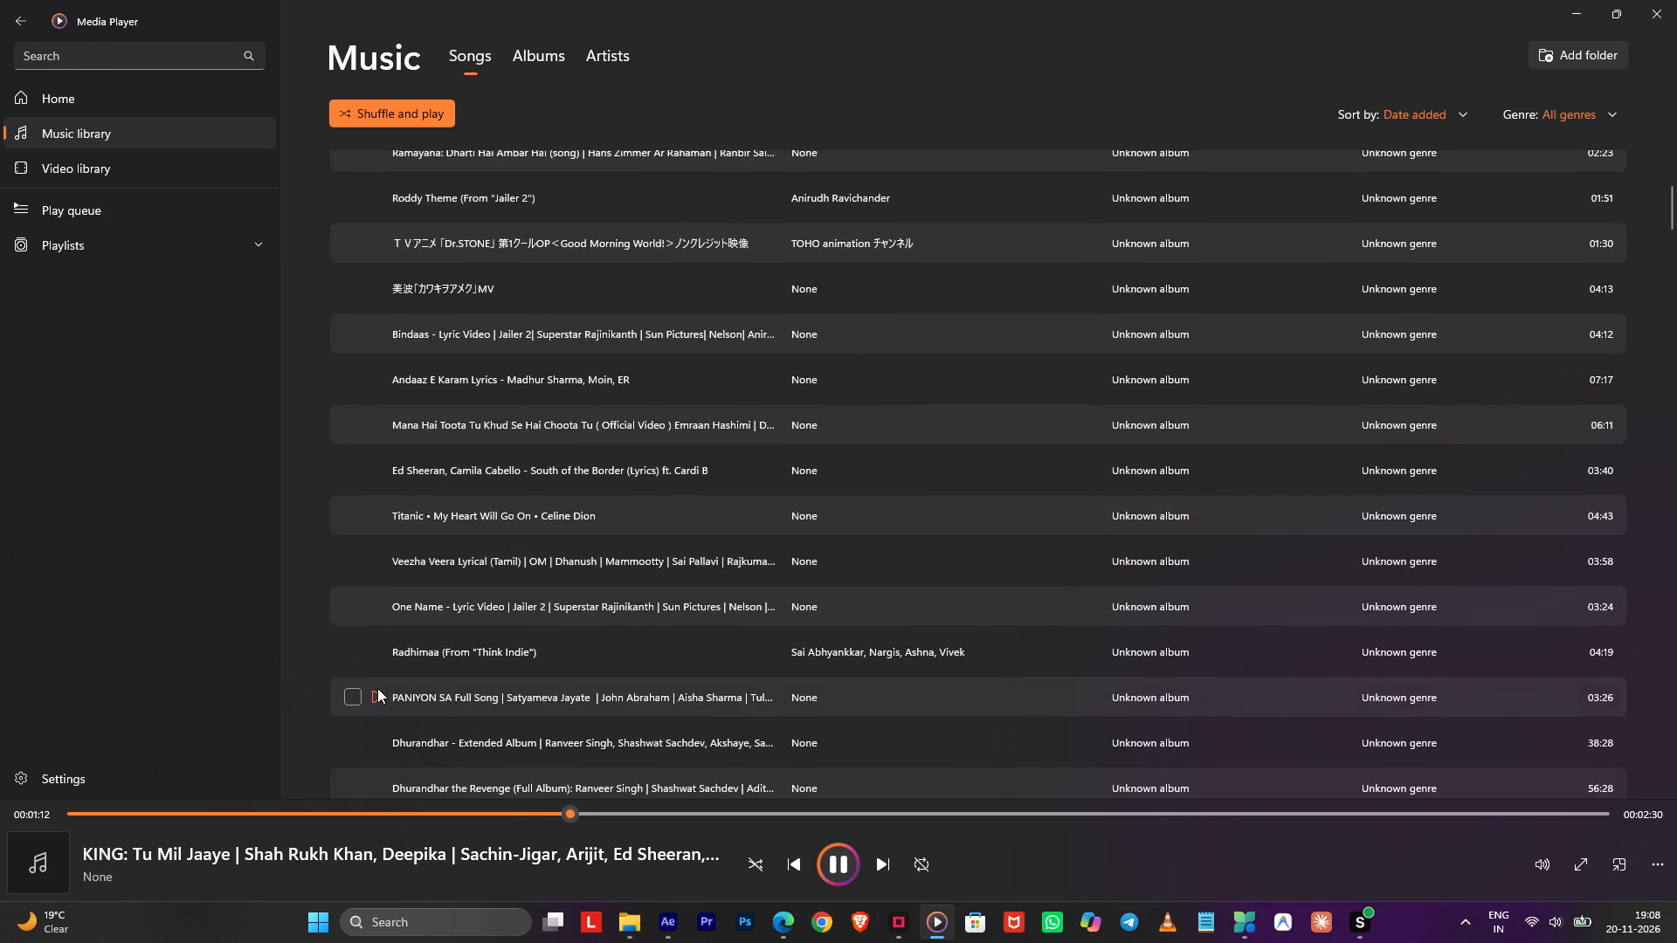
scroll(377, 688, "up", 2)
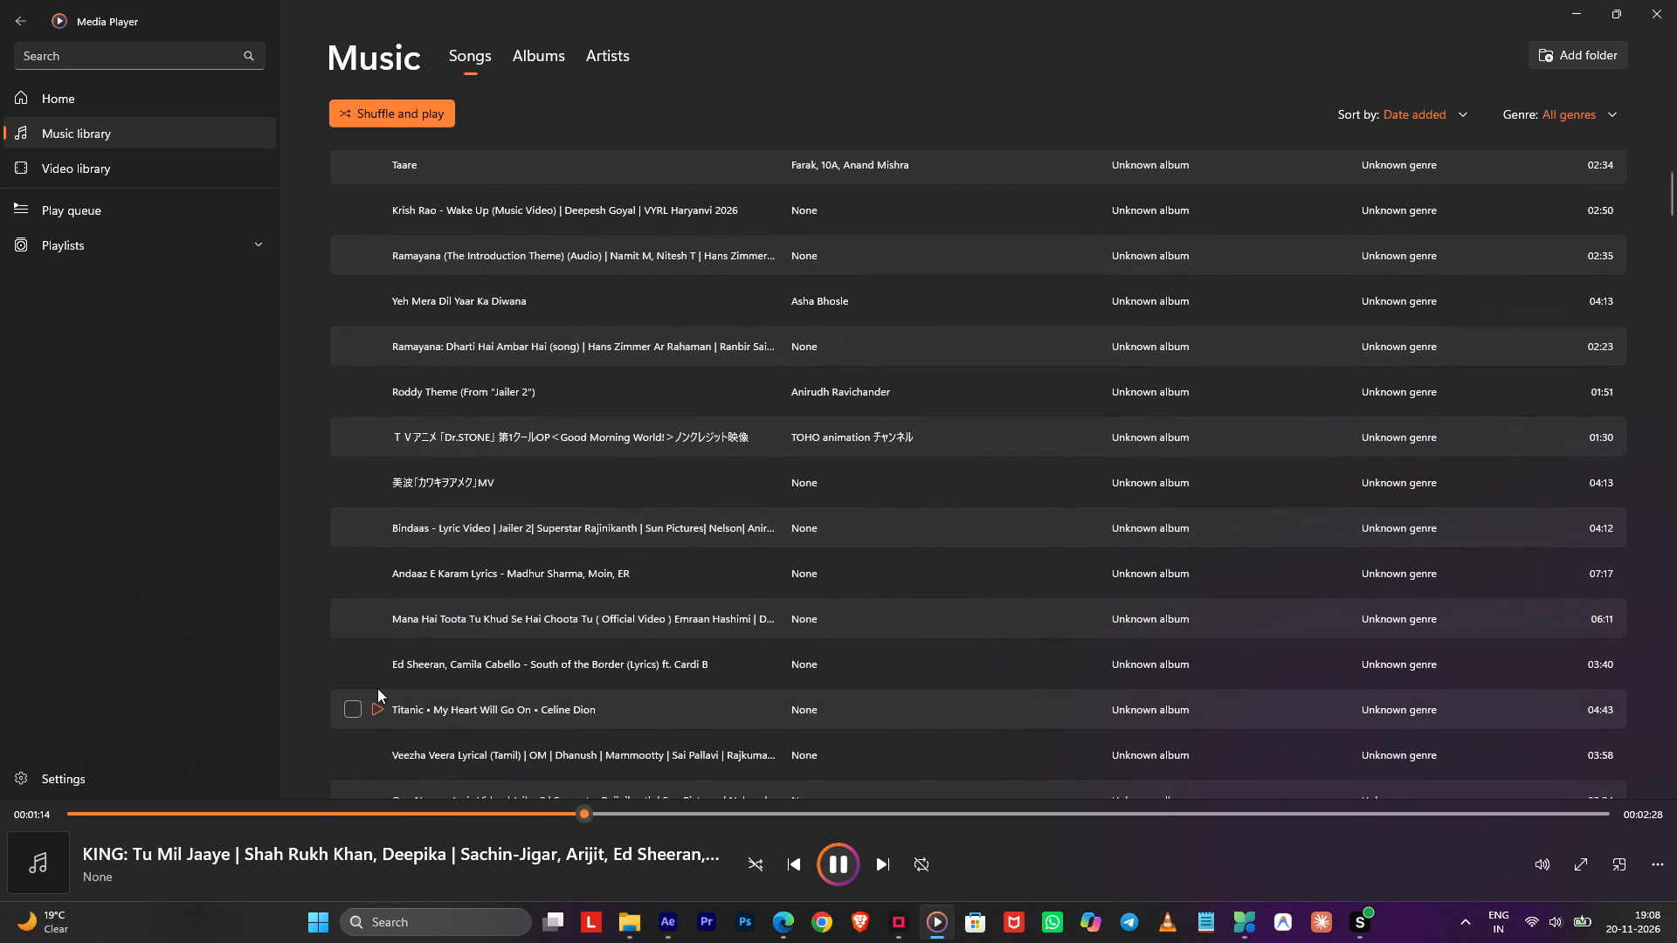
scroll(377, 688, "down", 2)
left_click(370, 658)
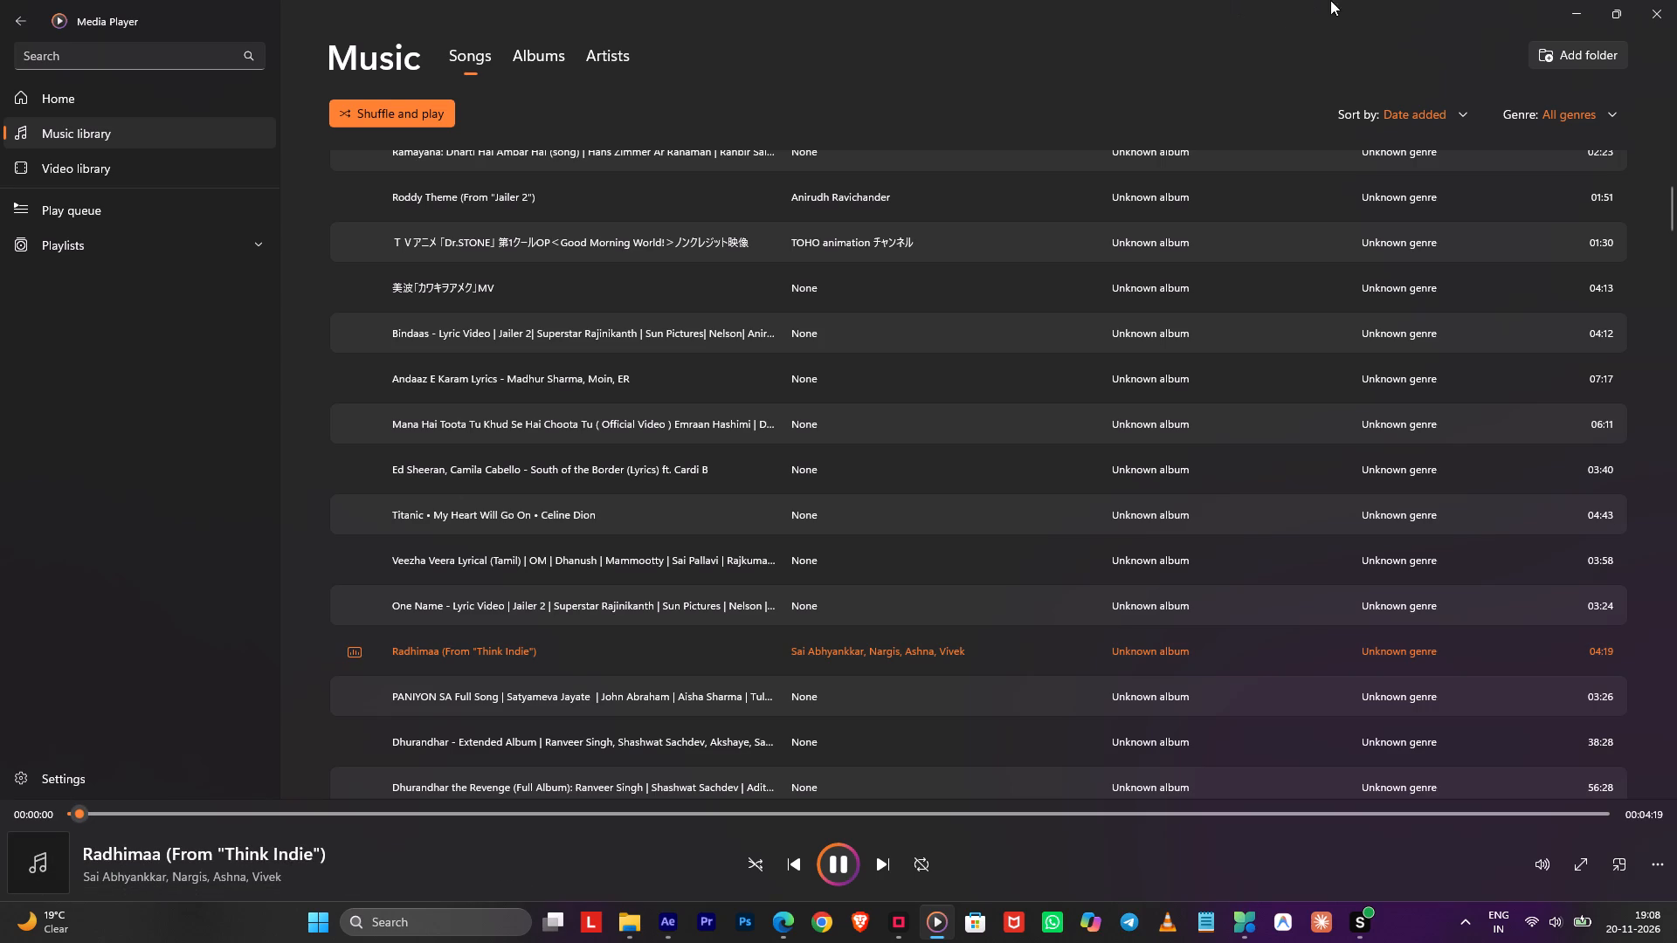
left_click(1569, 0)
Run the PC boost again in Microsoft PC Manager.
left_click(1470, 567)
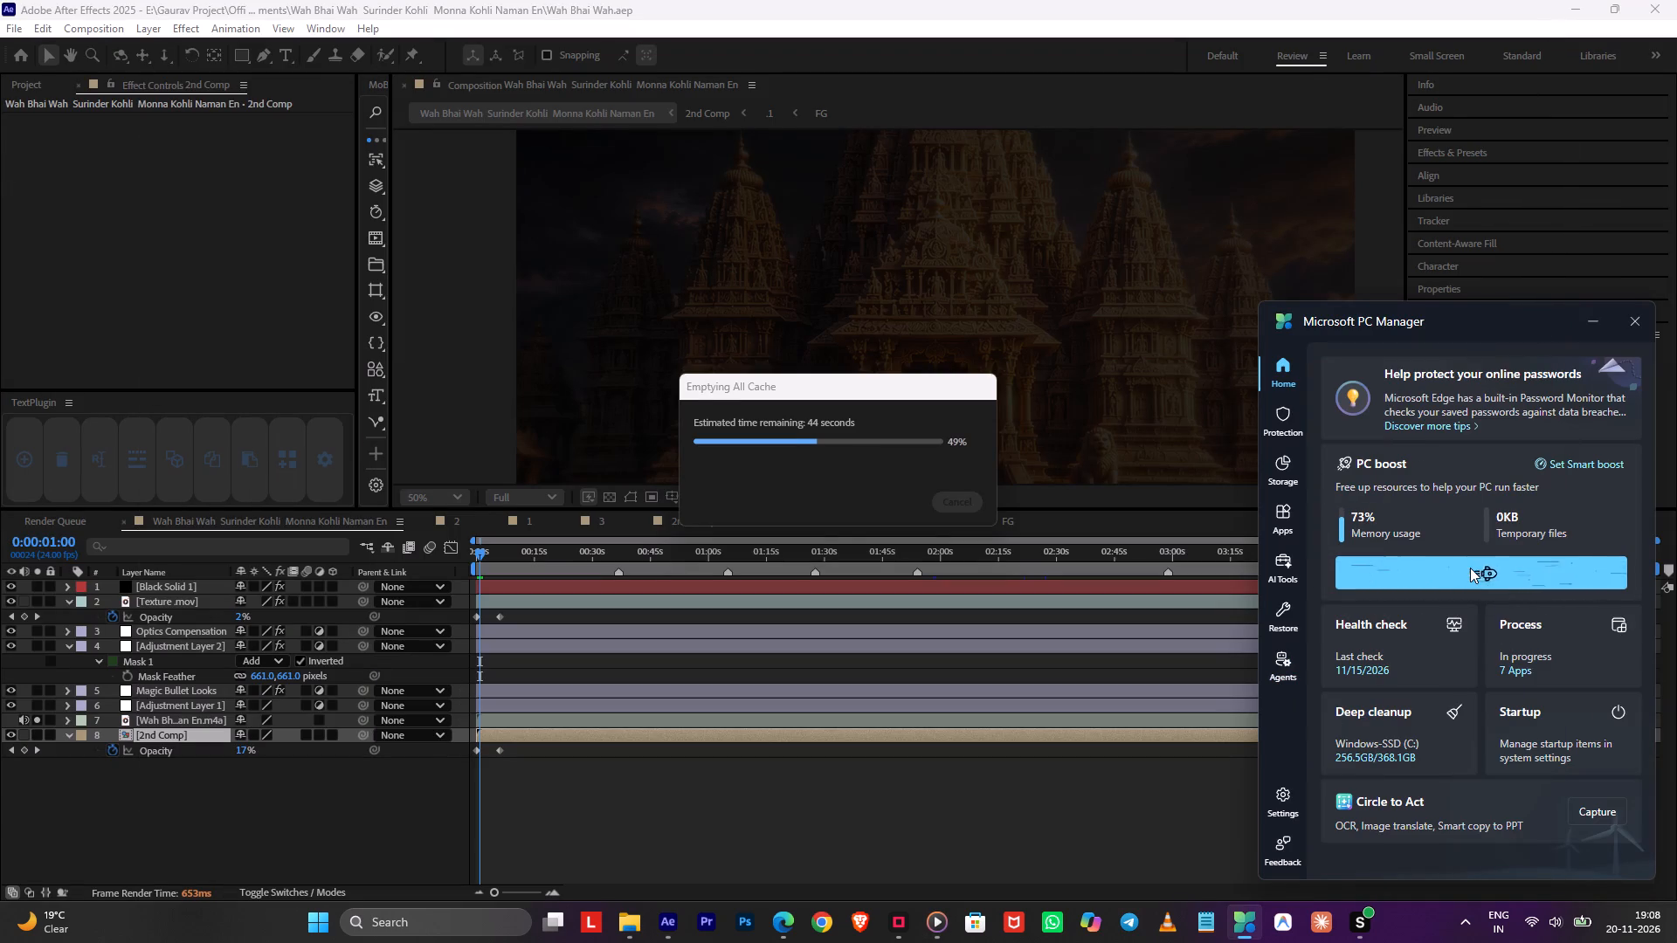
left_click(1470, 568)
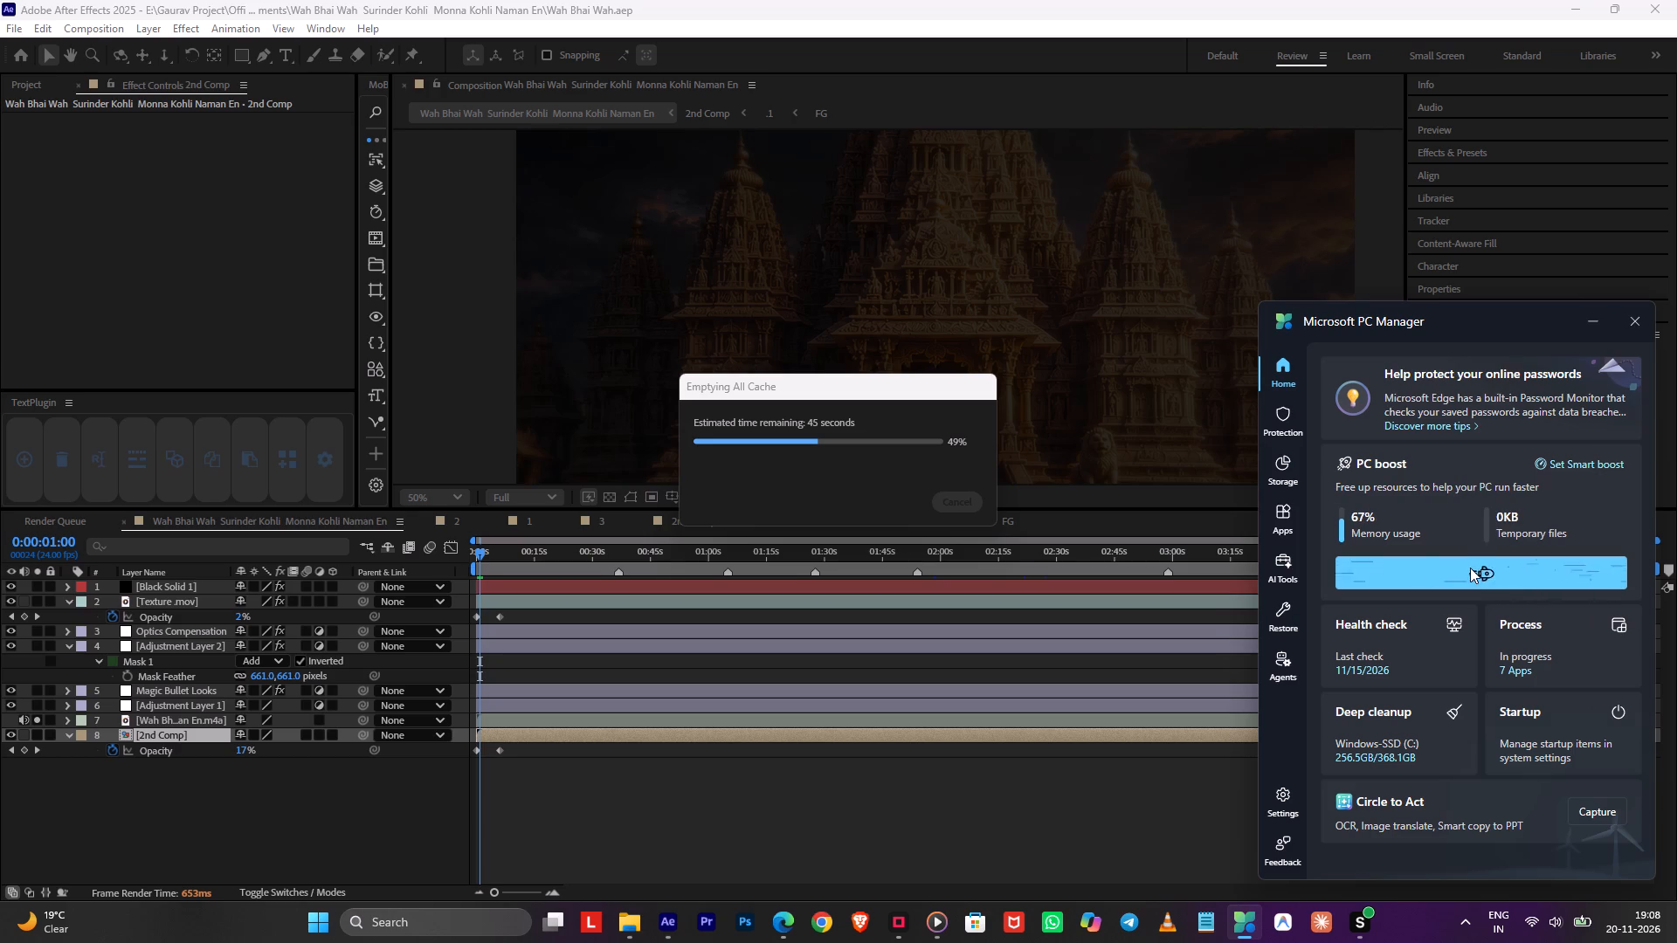
left_click(1470, 568)
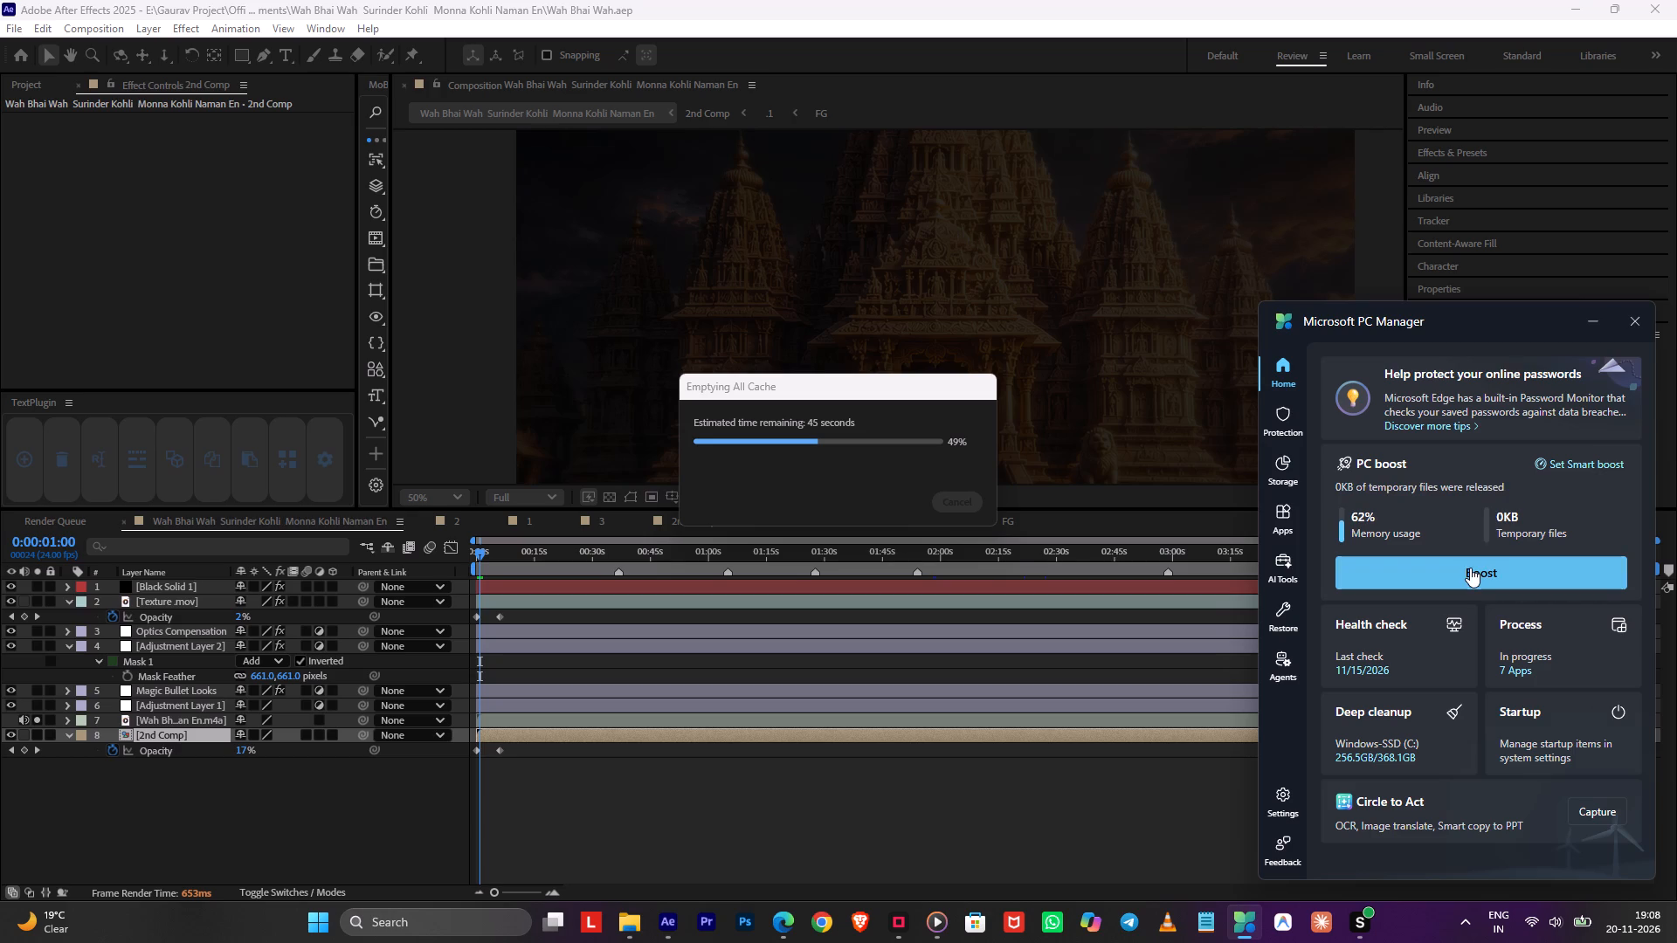
Run the PC boost several more times in Microsoft PC Manager to free memory, and minimize it.
left_click(1470, 568)
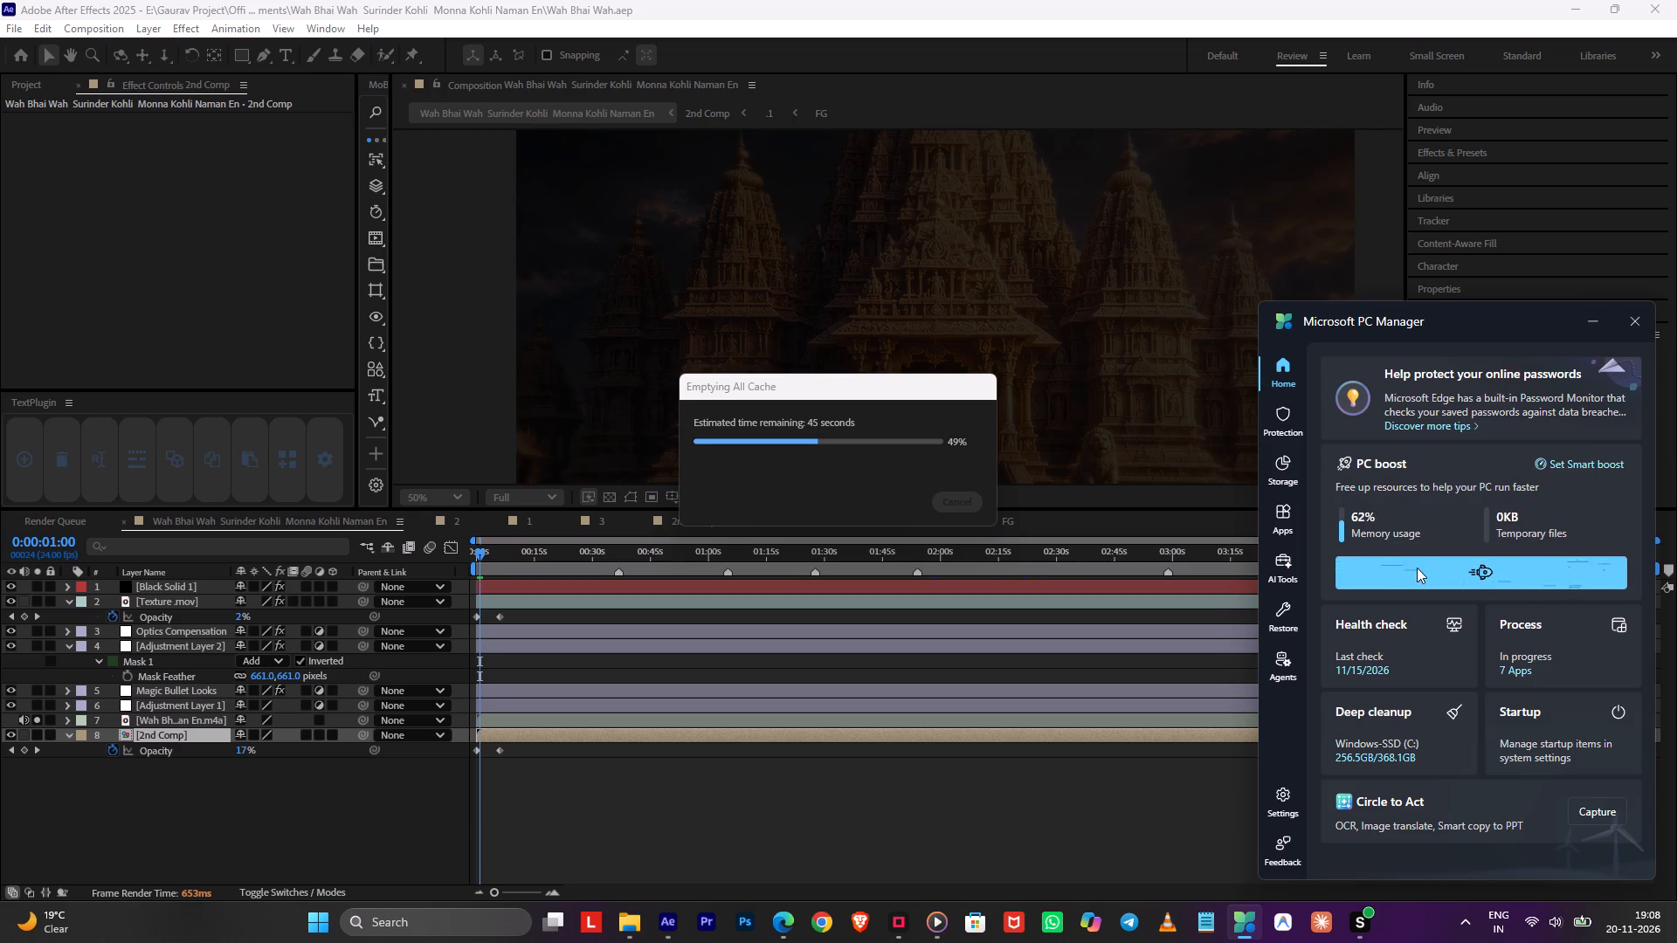
left_click(1585, 329)
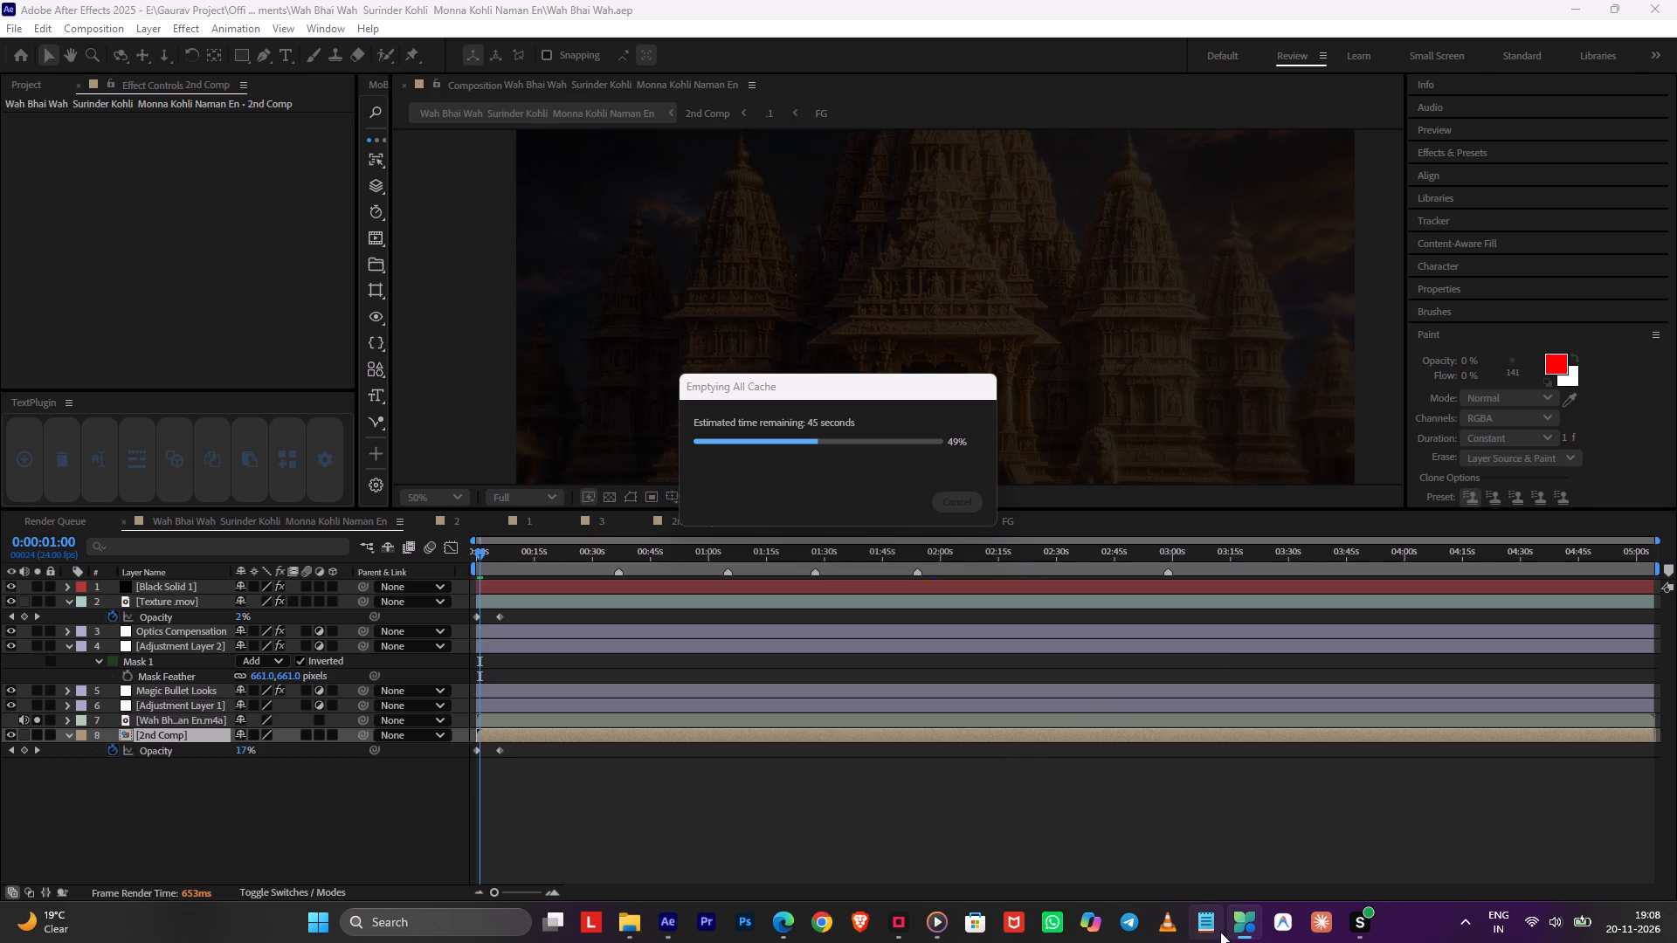
left_click(1267, 847)
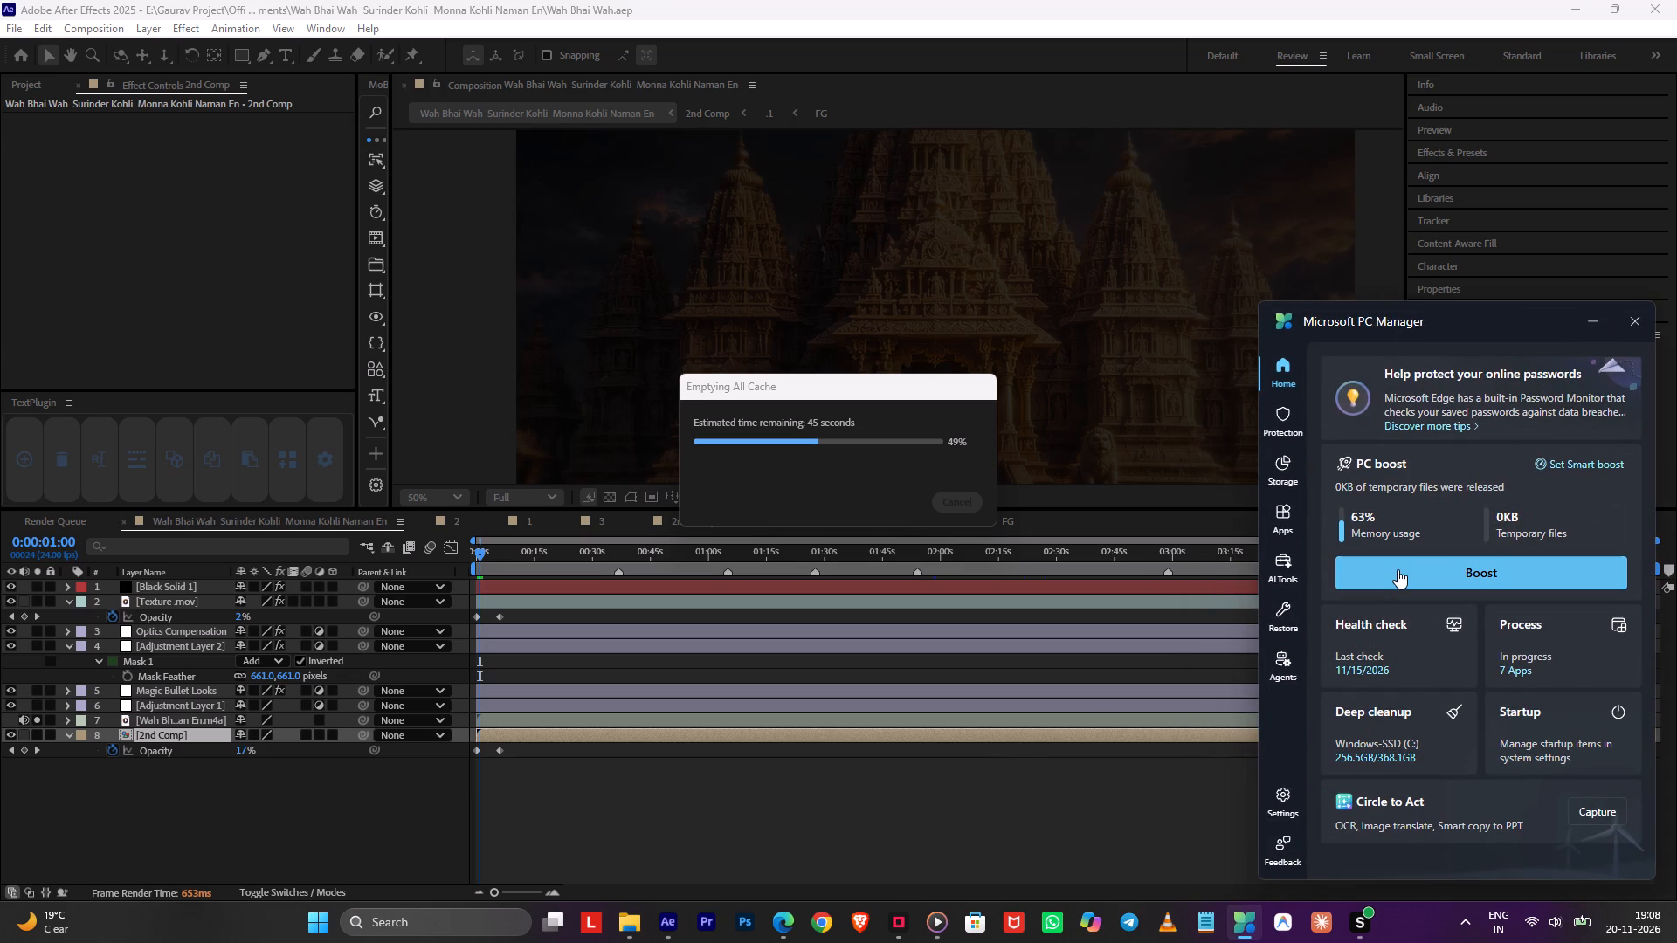
left_click(1397, 569)
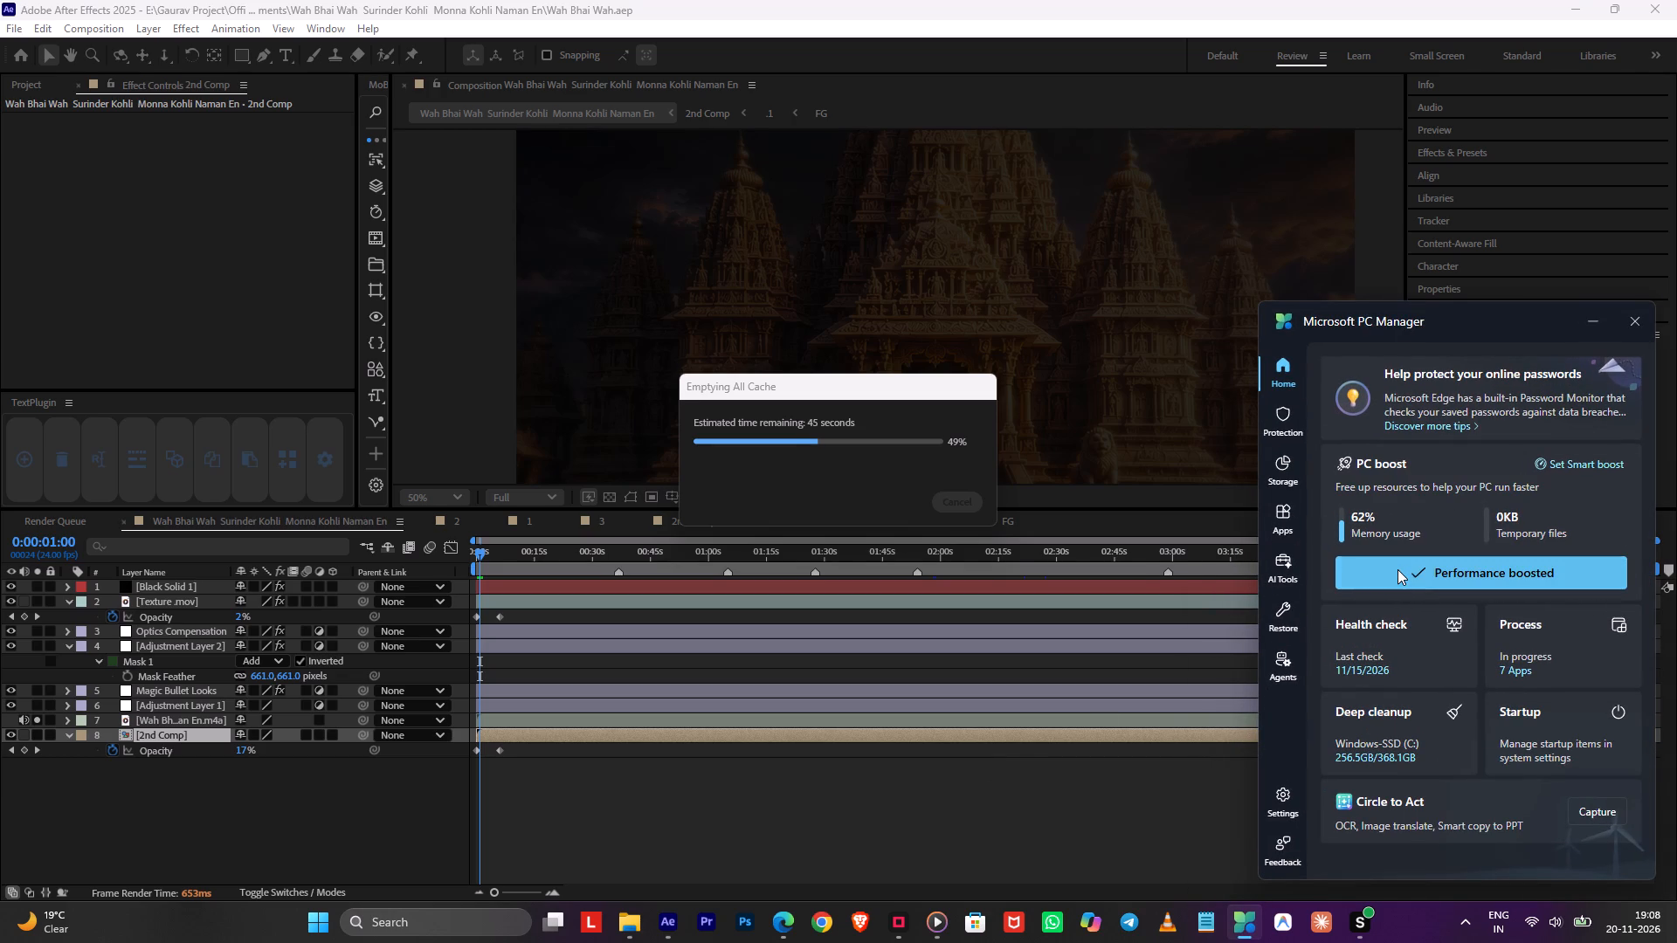
double_click(1397, 569)
left_click(1397, 569)
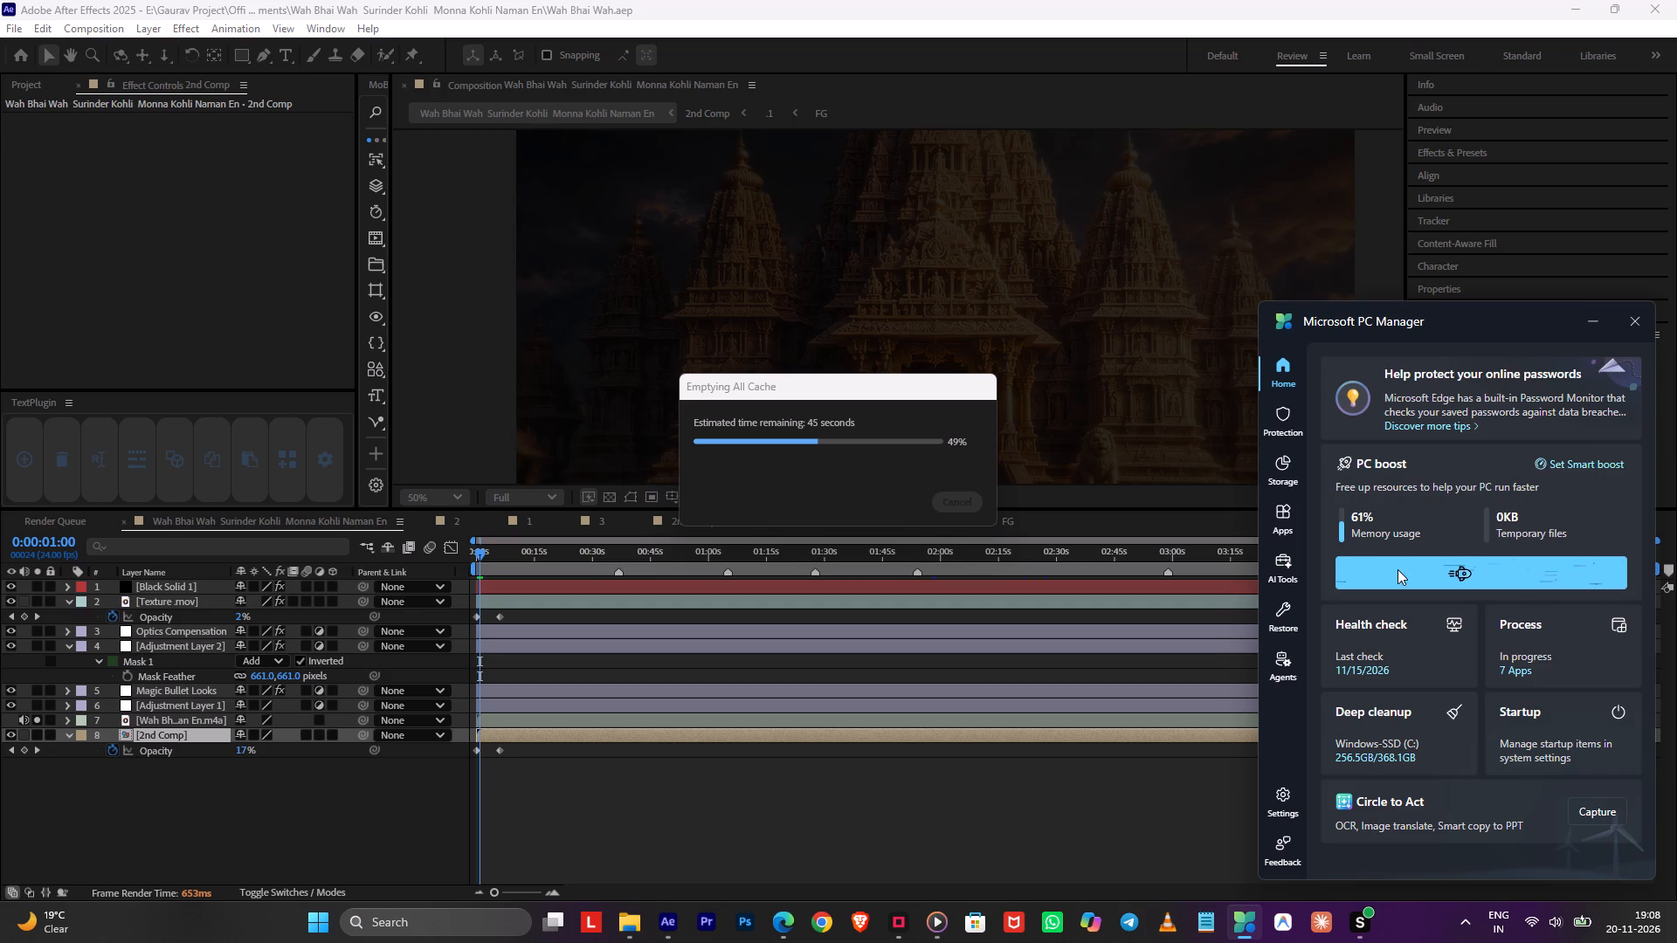
left_click(1397, 569)
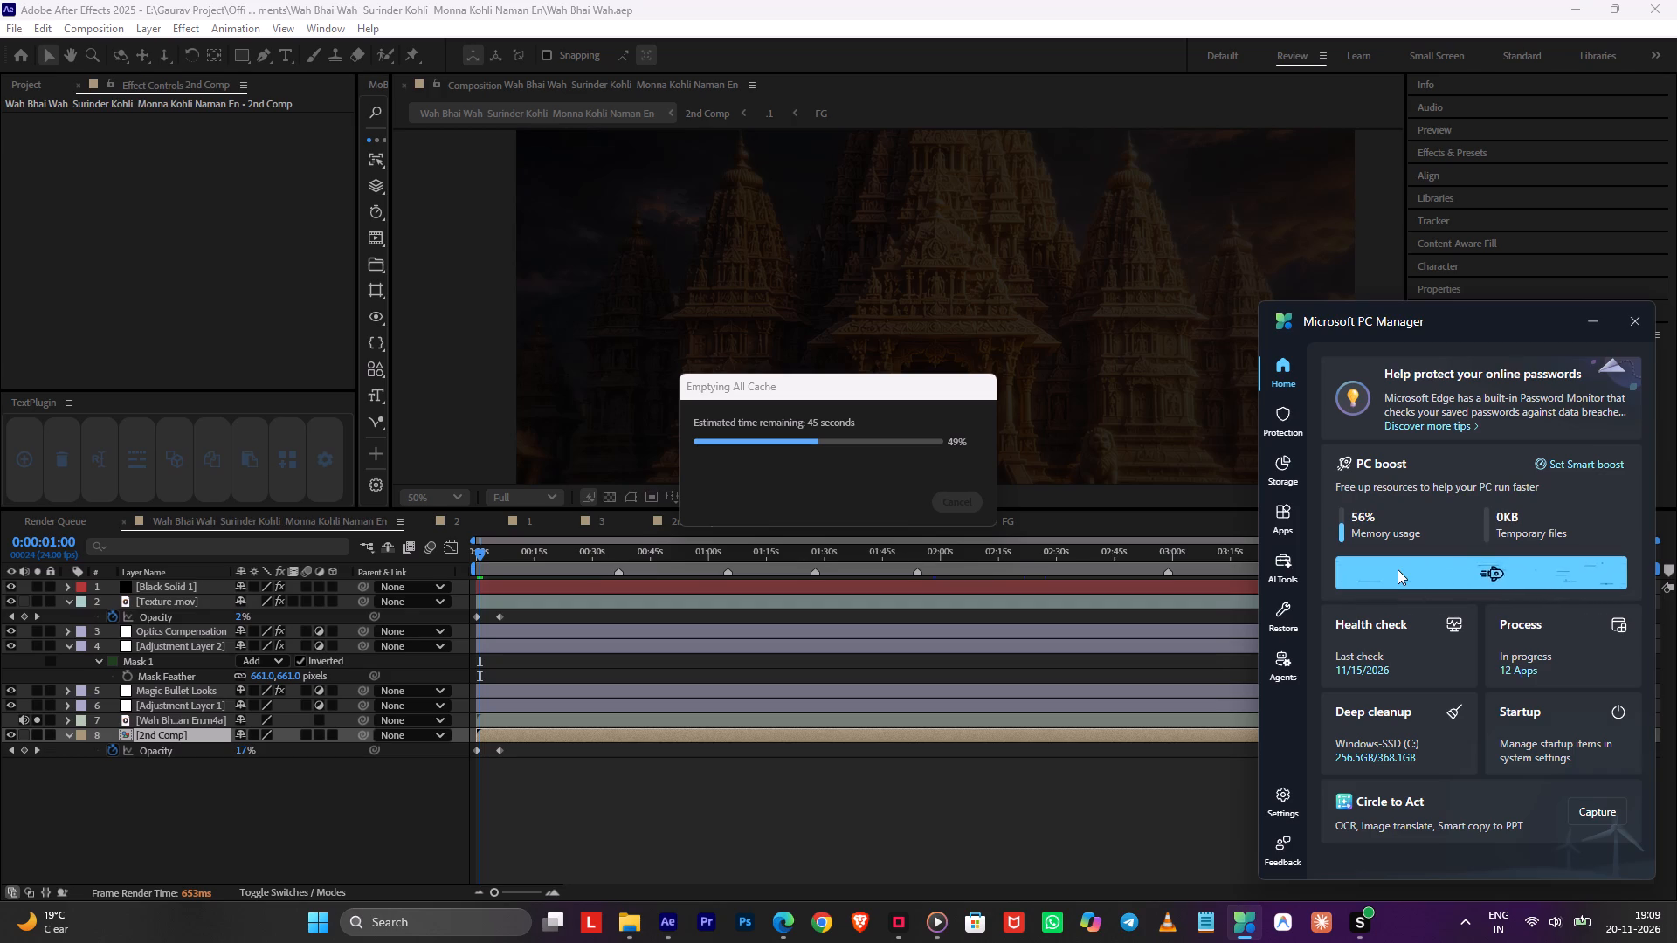
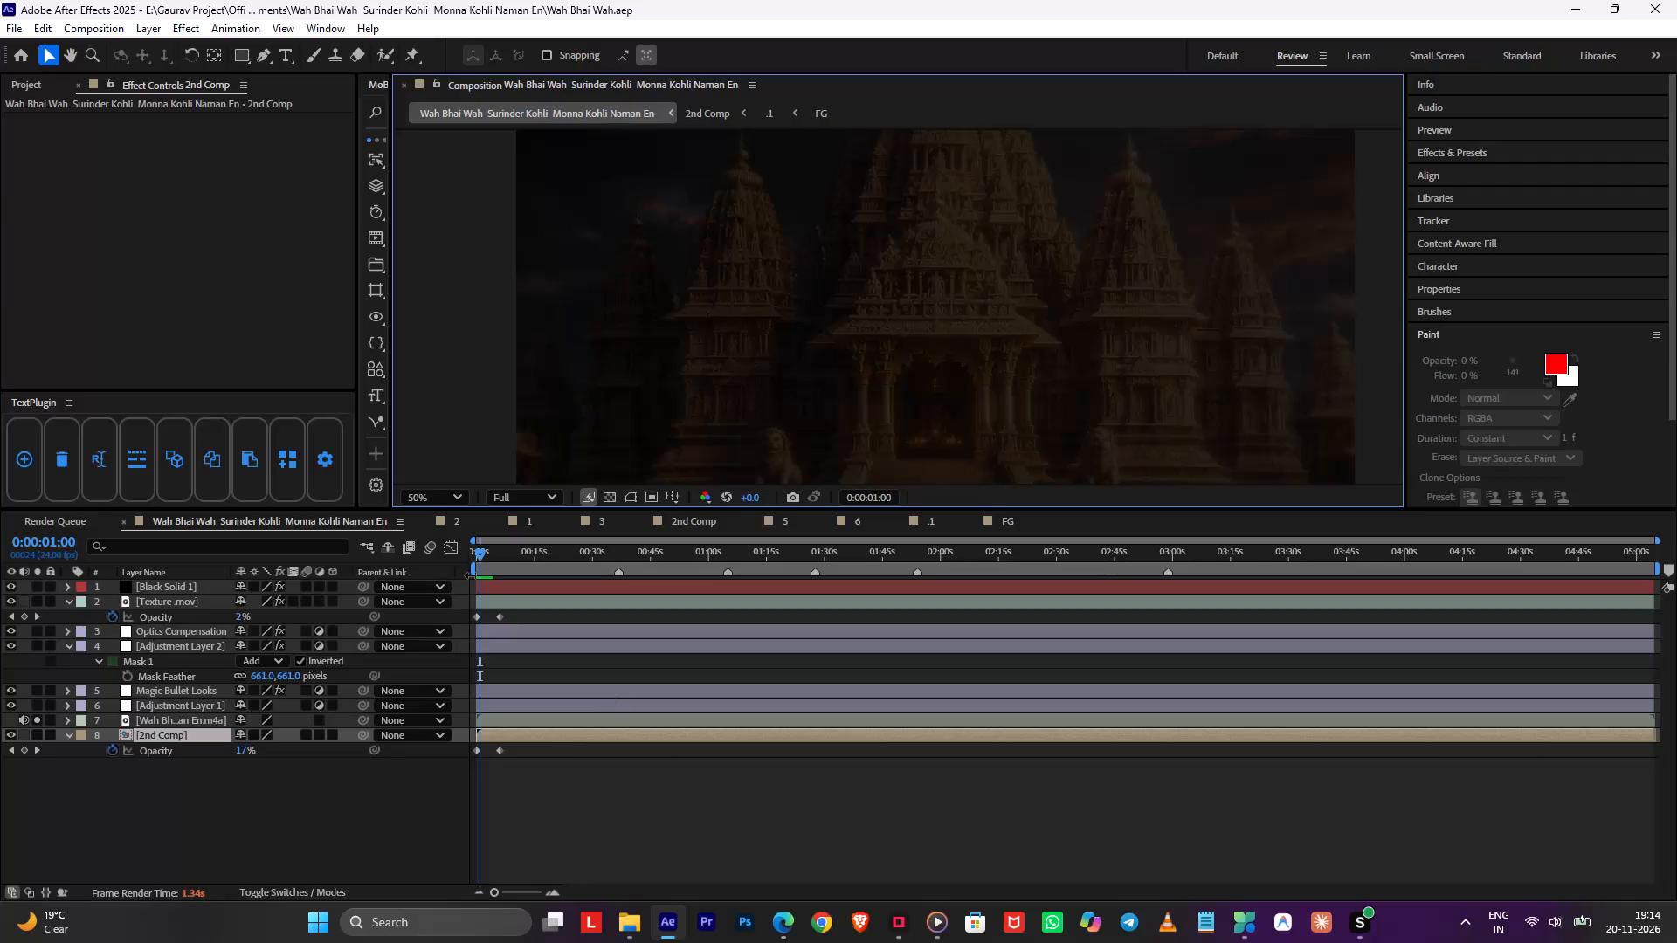
Check the temple shot in the main composition at 0:00:06:00.
left_click_drag(504, 572, 504, 571)
left_click_drag(504, 571, 493, 571)
scroll(989, 347, "down", 1)
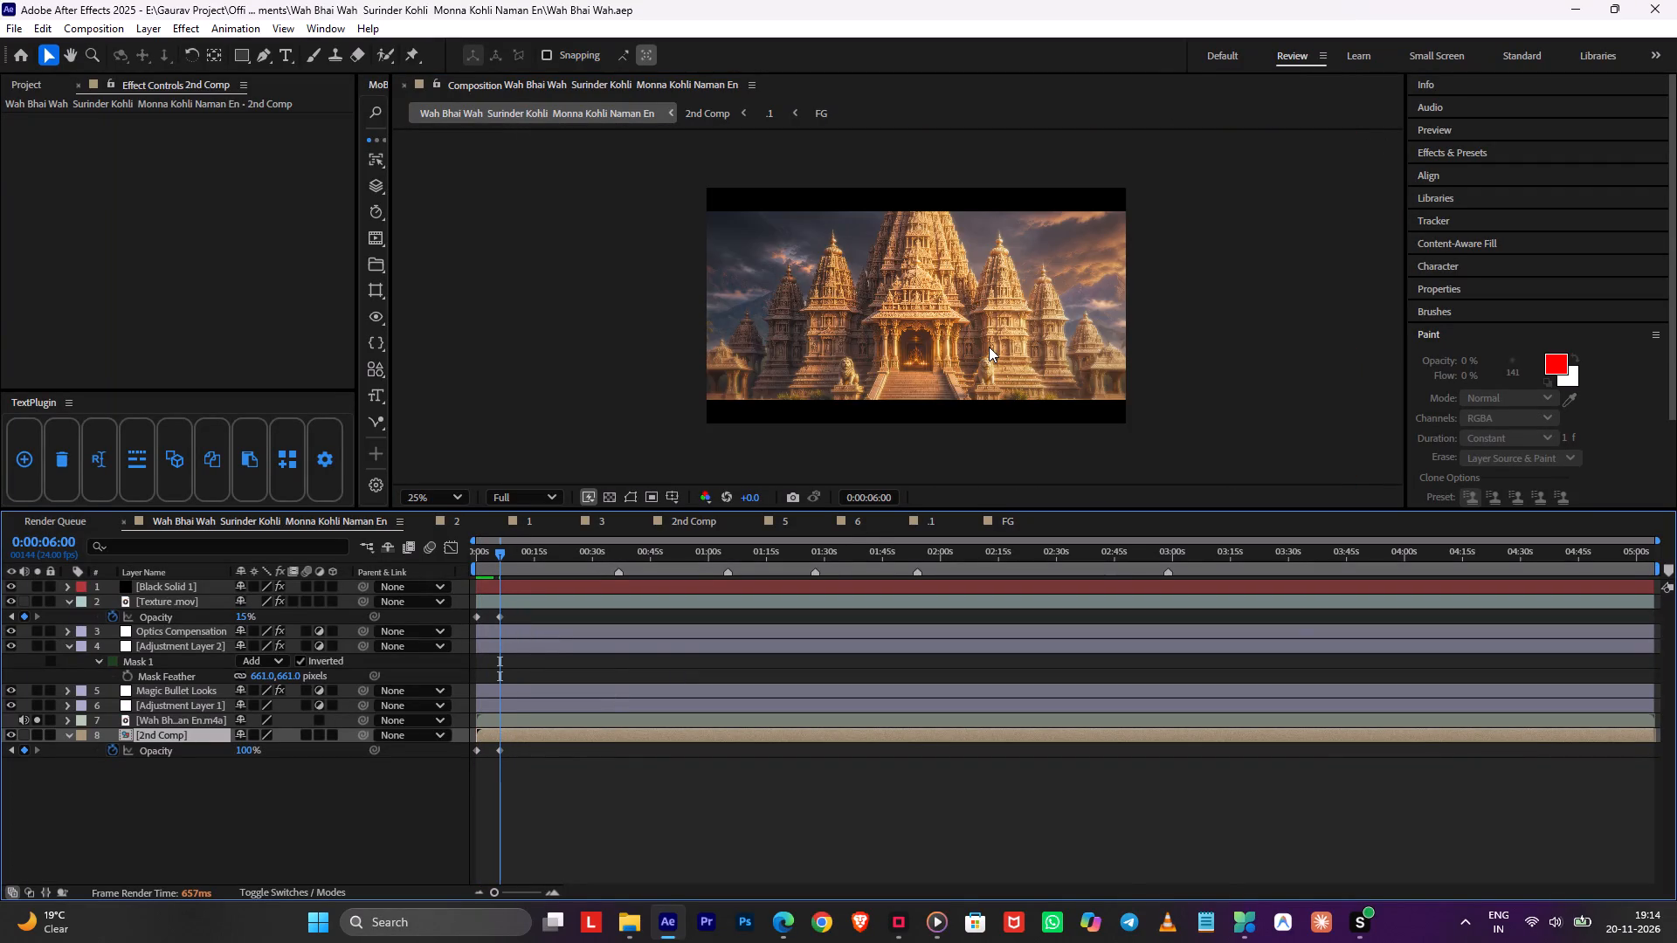
scroll(989, 347, "up", 1)
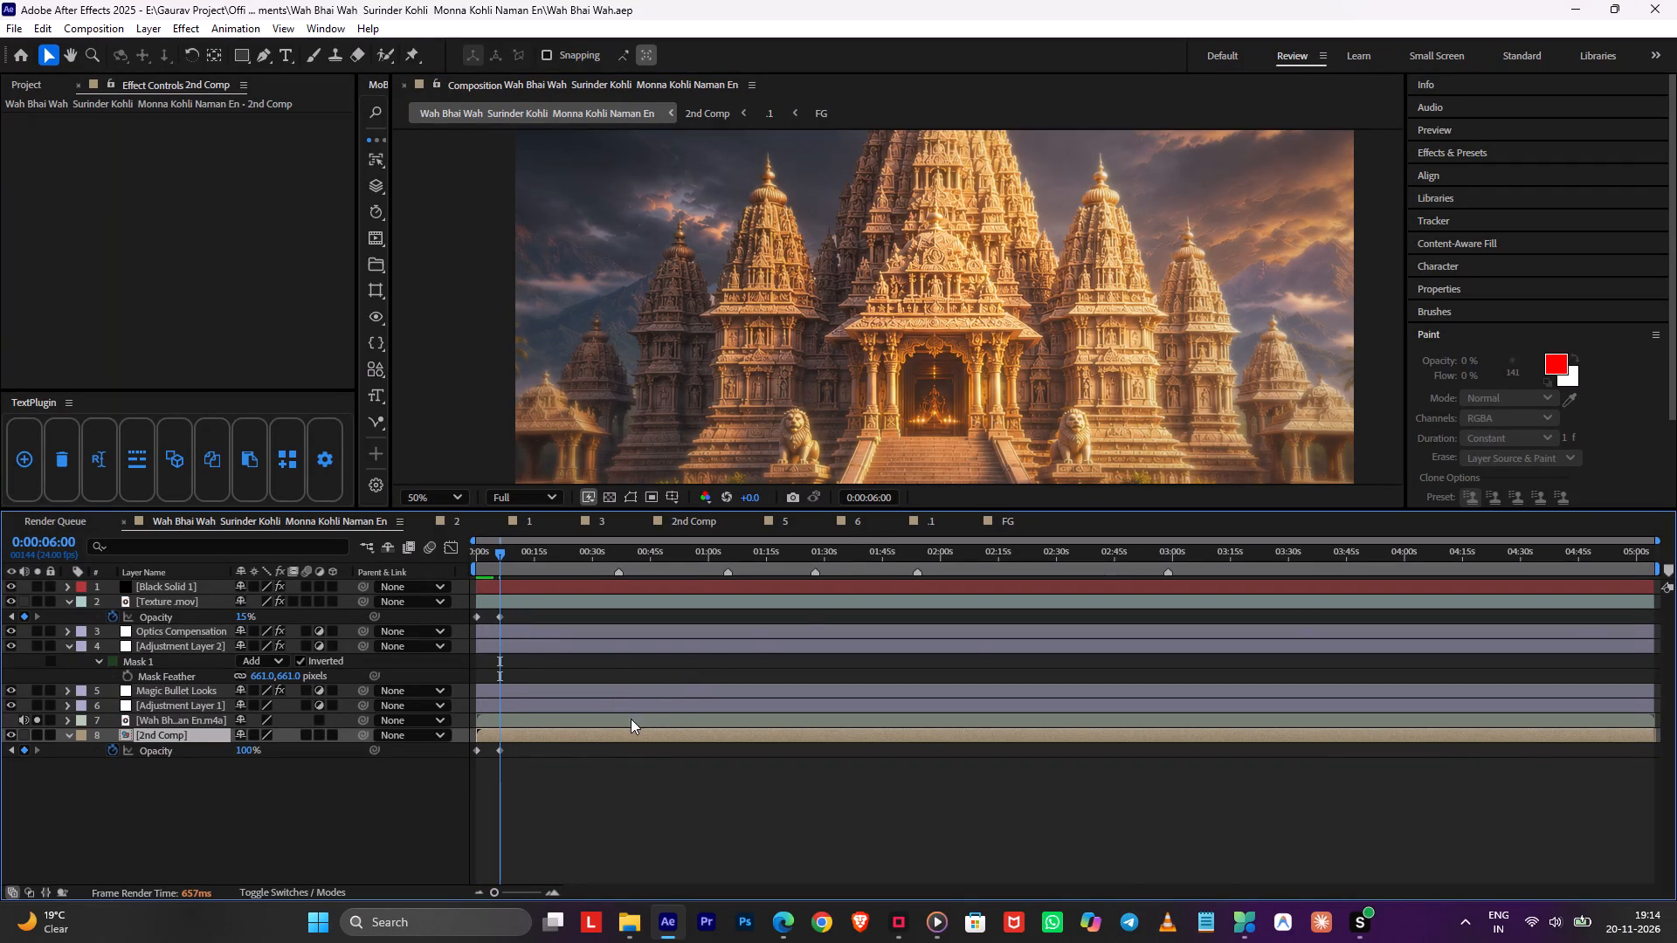
Open 2nd Comp, scrub through its shots and preview the temple scene around 0:00:35:04.
double_click(610, 736)
left_click_drag(785, 547, 811, 550)
left_click_drag(813, 551, 923, 584)
left_click_drag(923, 584, 707, 599)
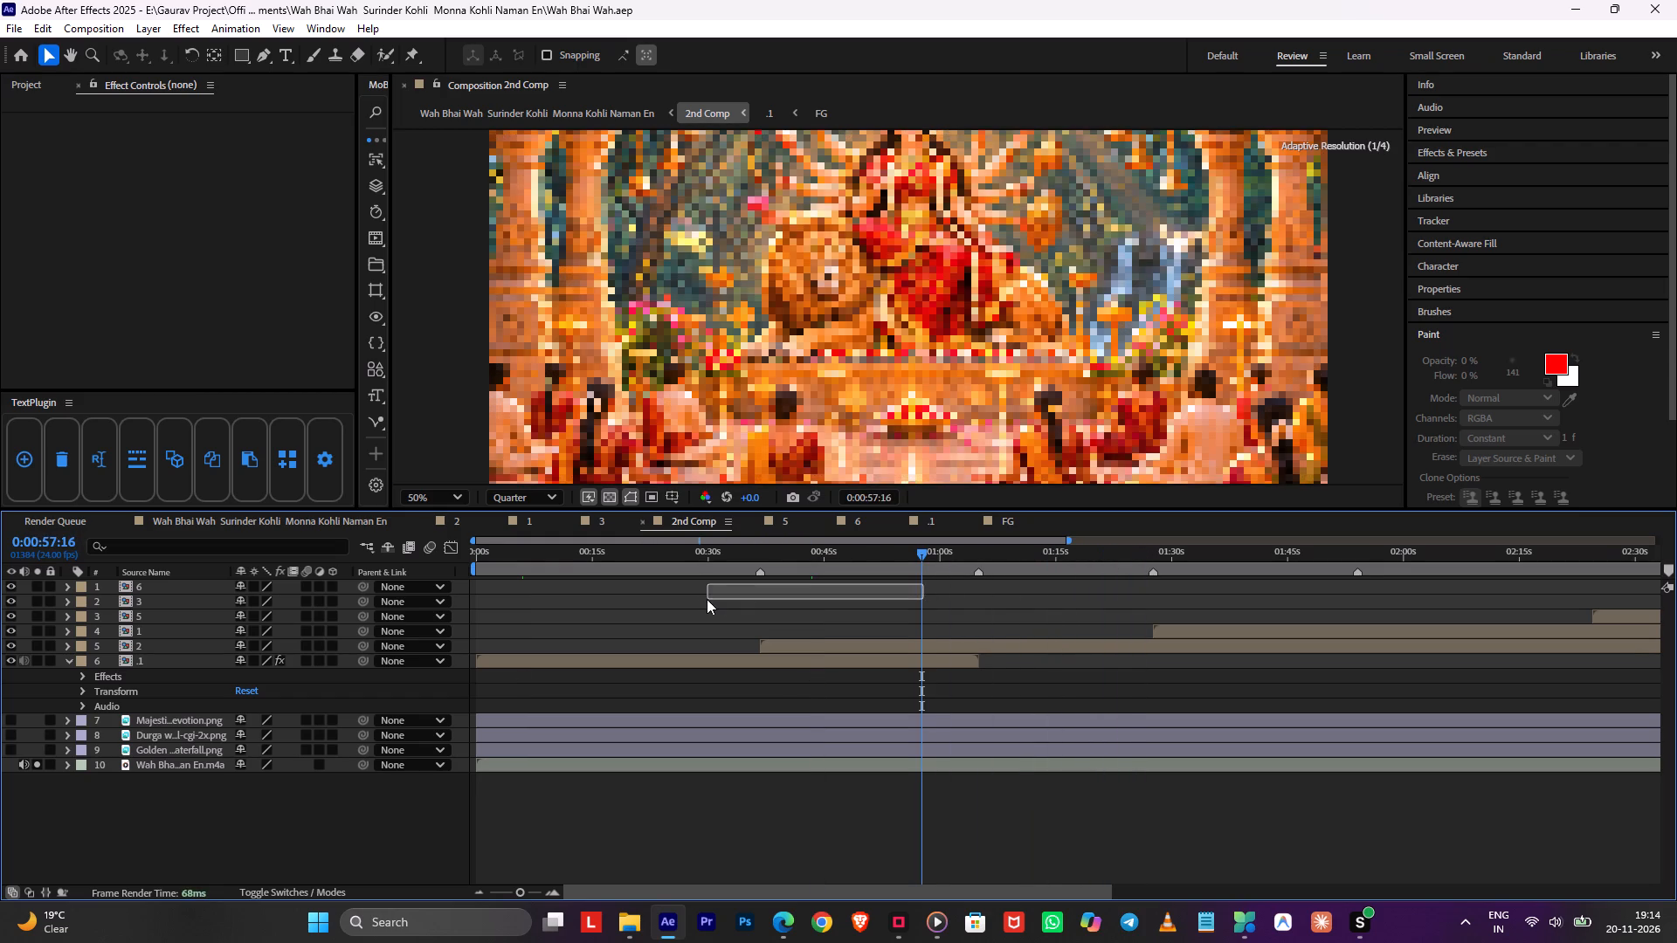
left_click_drag(707, 599, 702, 599)
left_click(719, 550)
left_click_drag(719, 550, 748, 554)
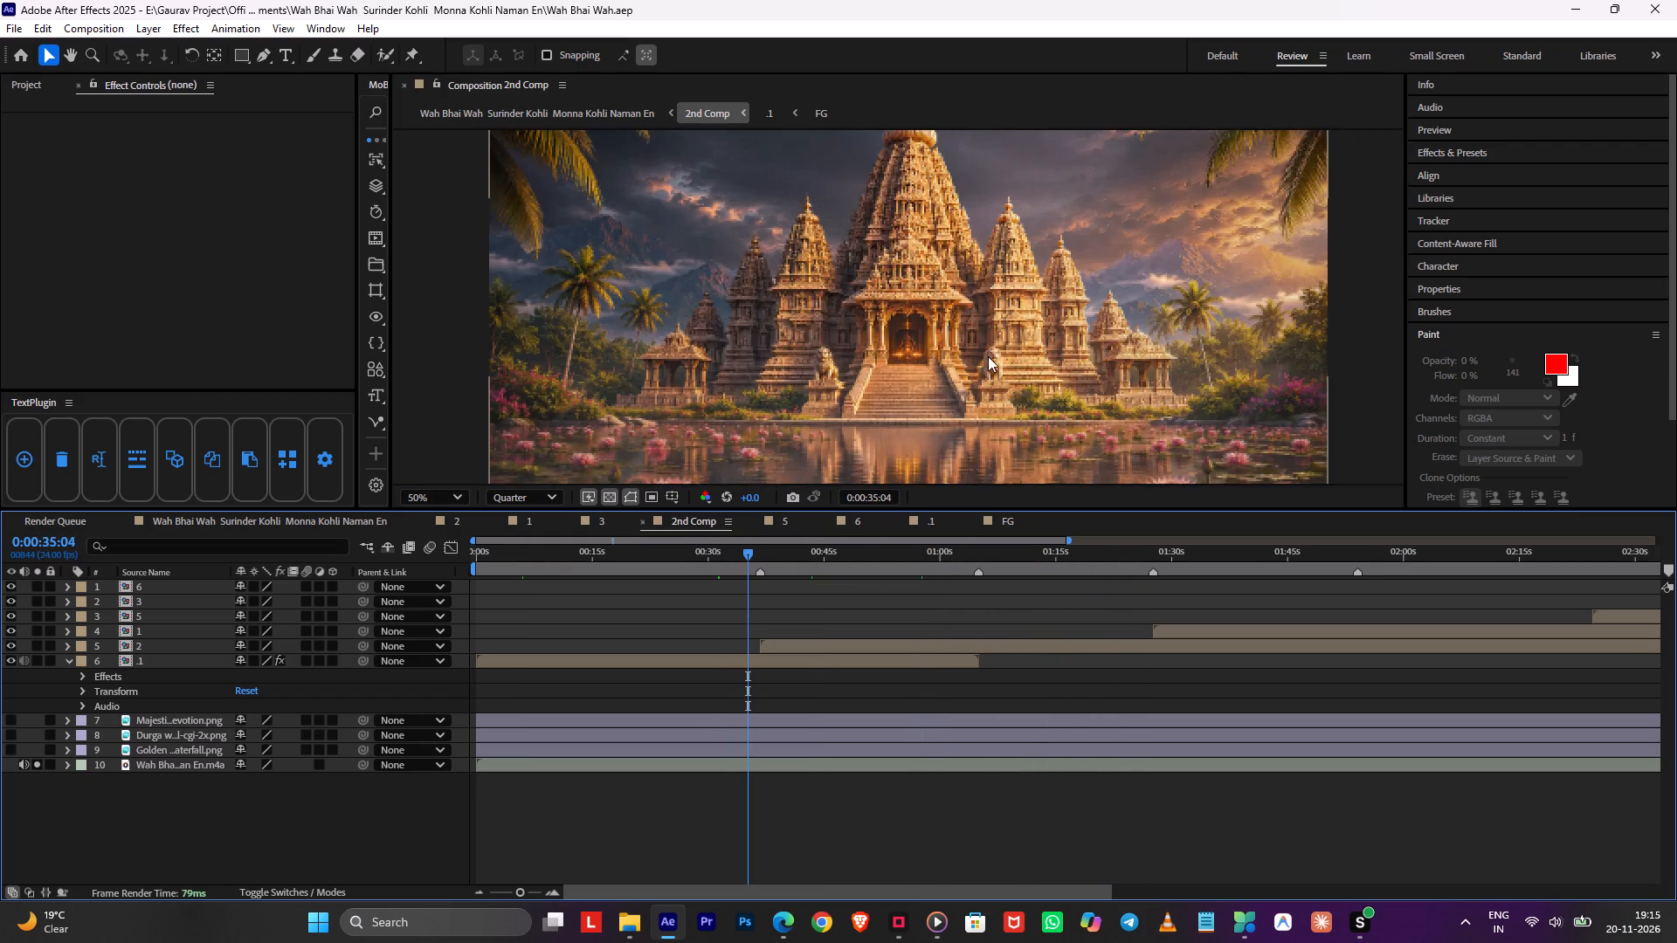
scroll(988, 356, "down", 1)
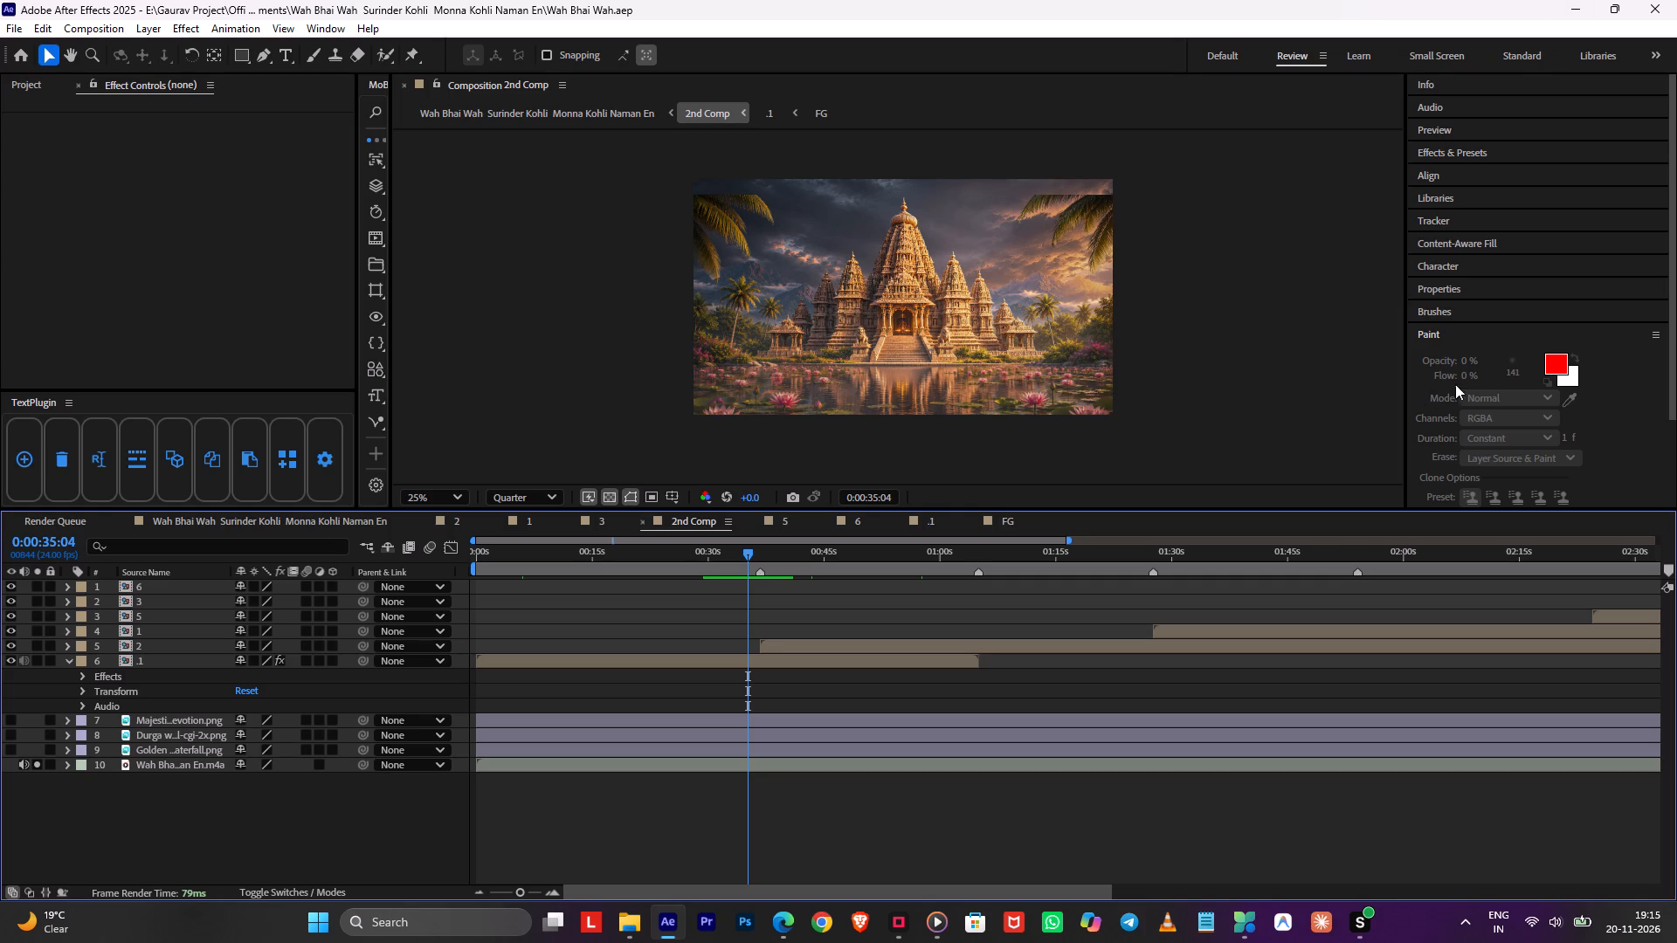
Close After Effects and the other open app windows, including Microsoft Edge.
left_click(1674, 0)
left_click(641, 912)
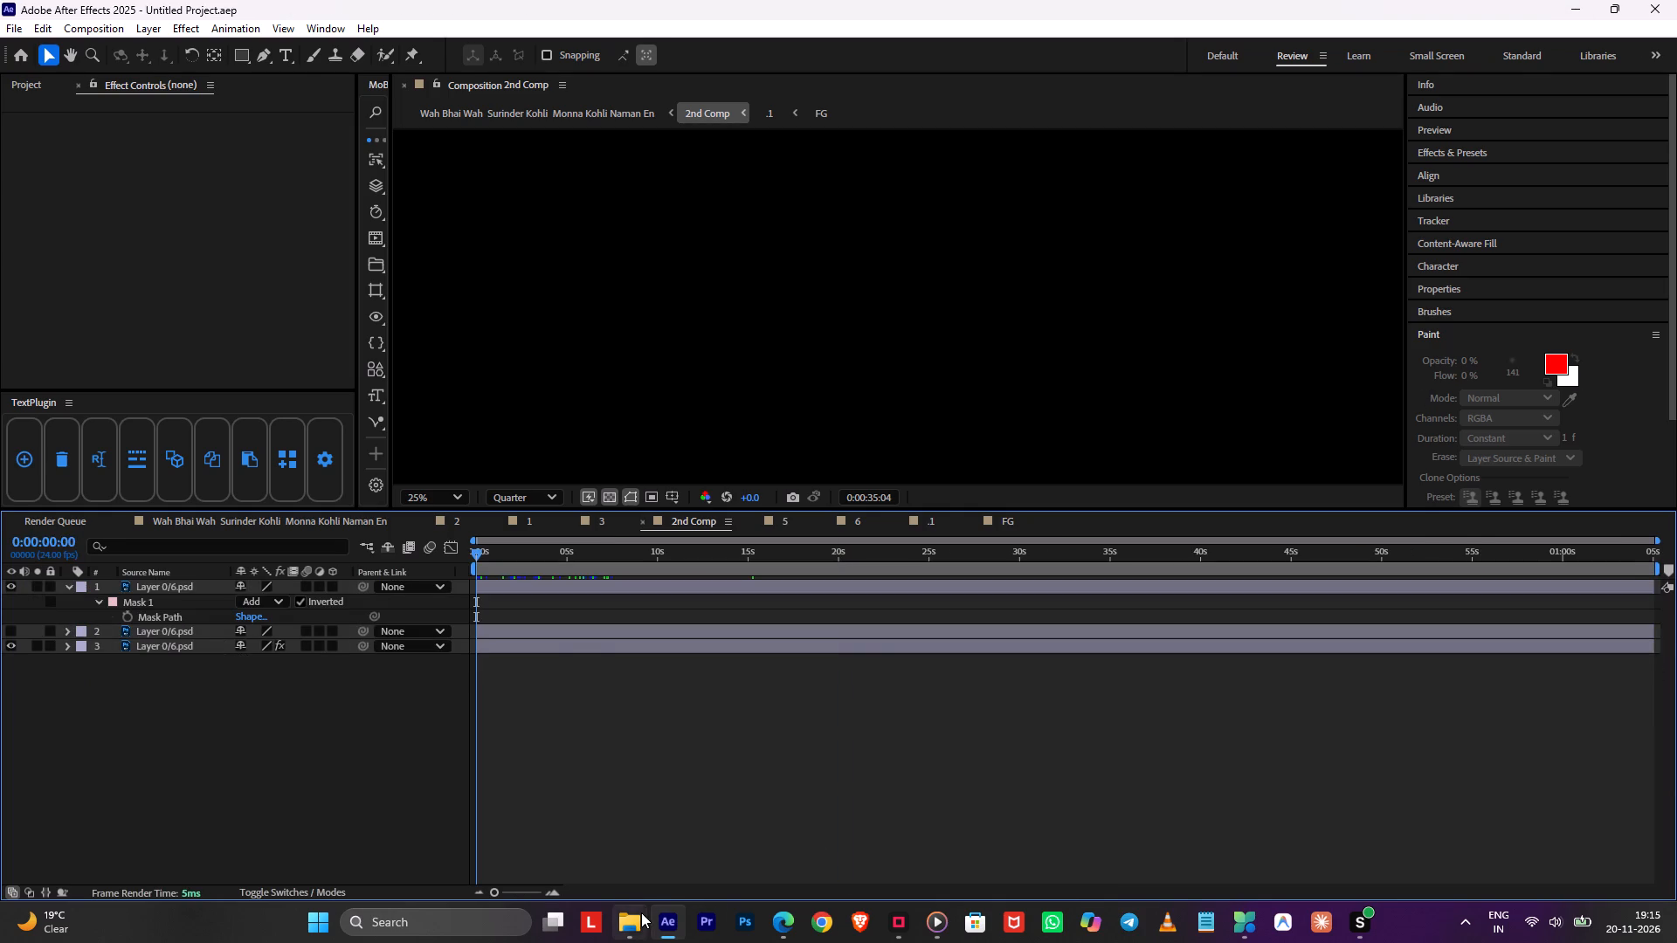
left_click(1676, 0)
left_click(1676, 0)
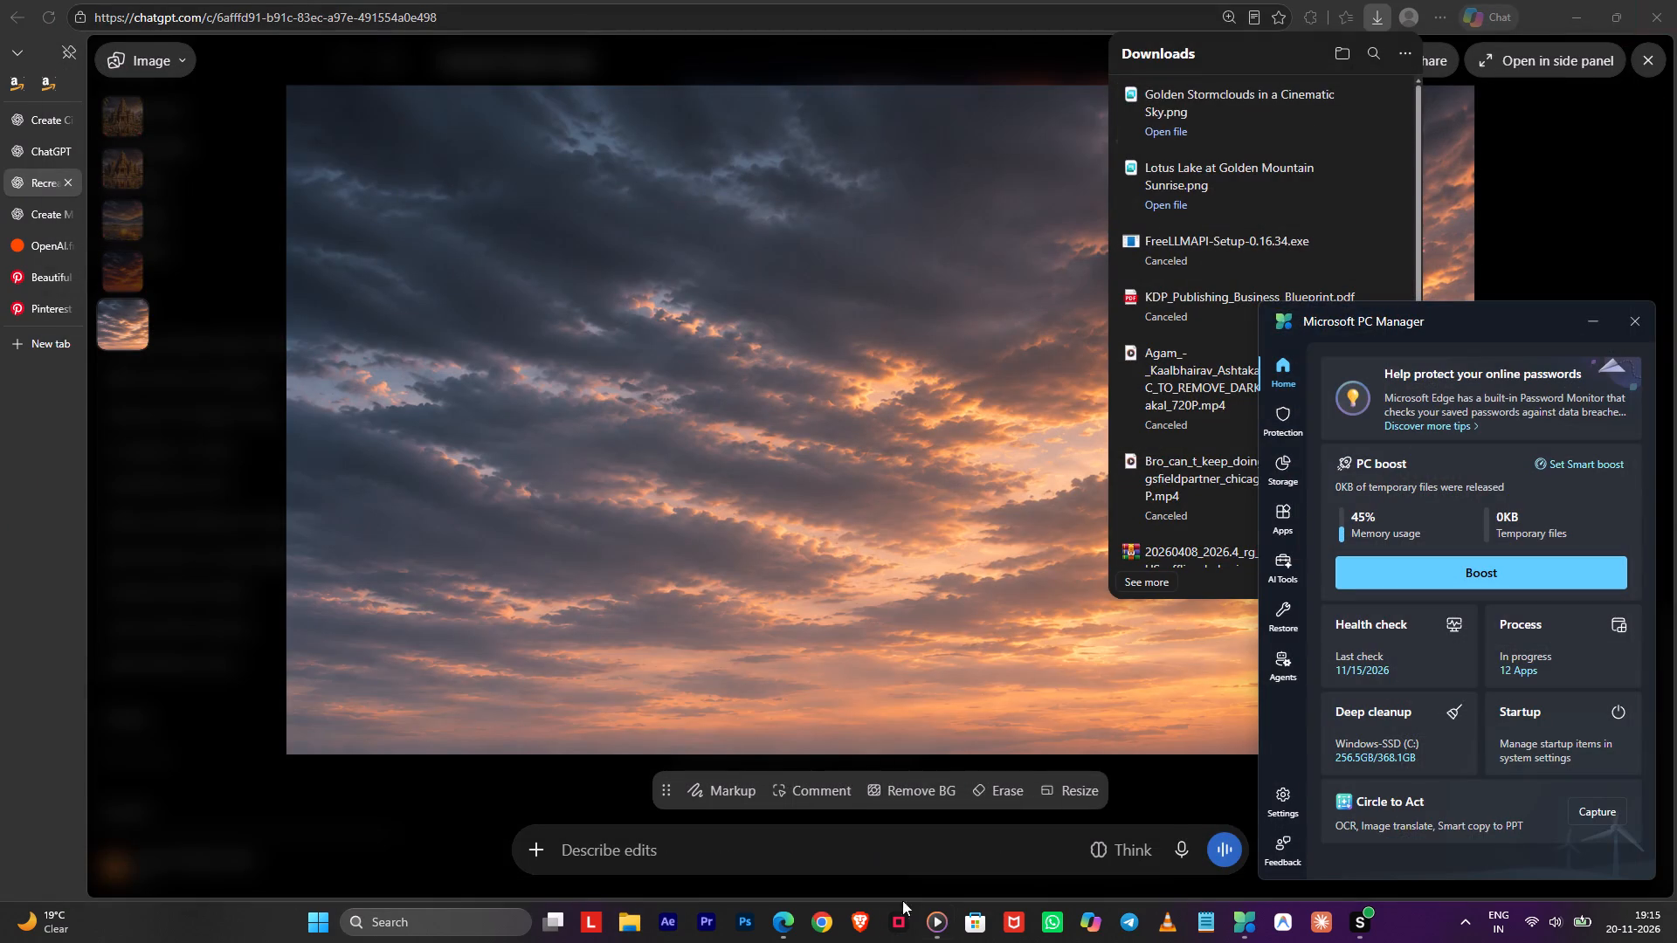
left_click(1676, 0)
left_click(1676, 2)
double_click(1676, 1)
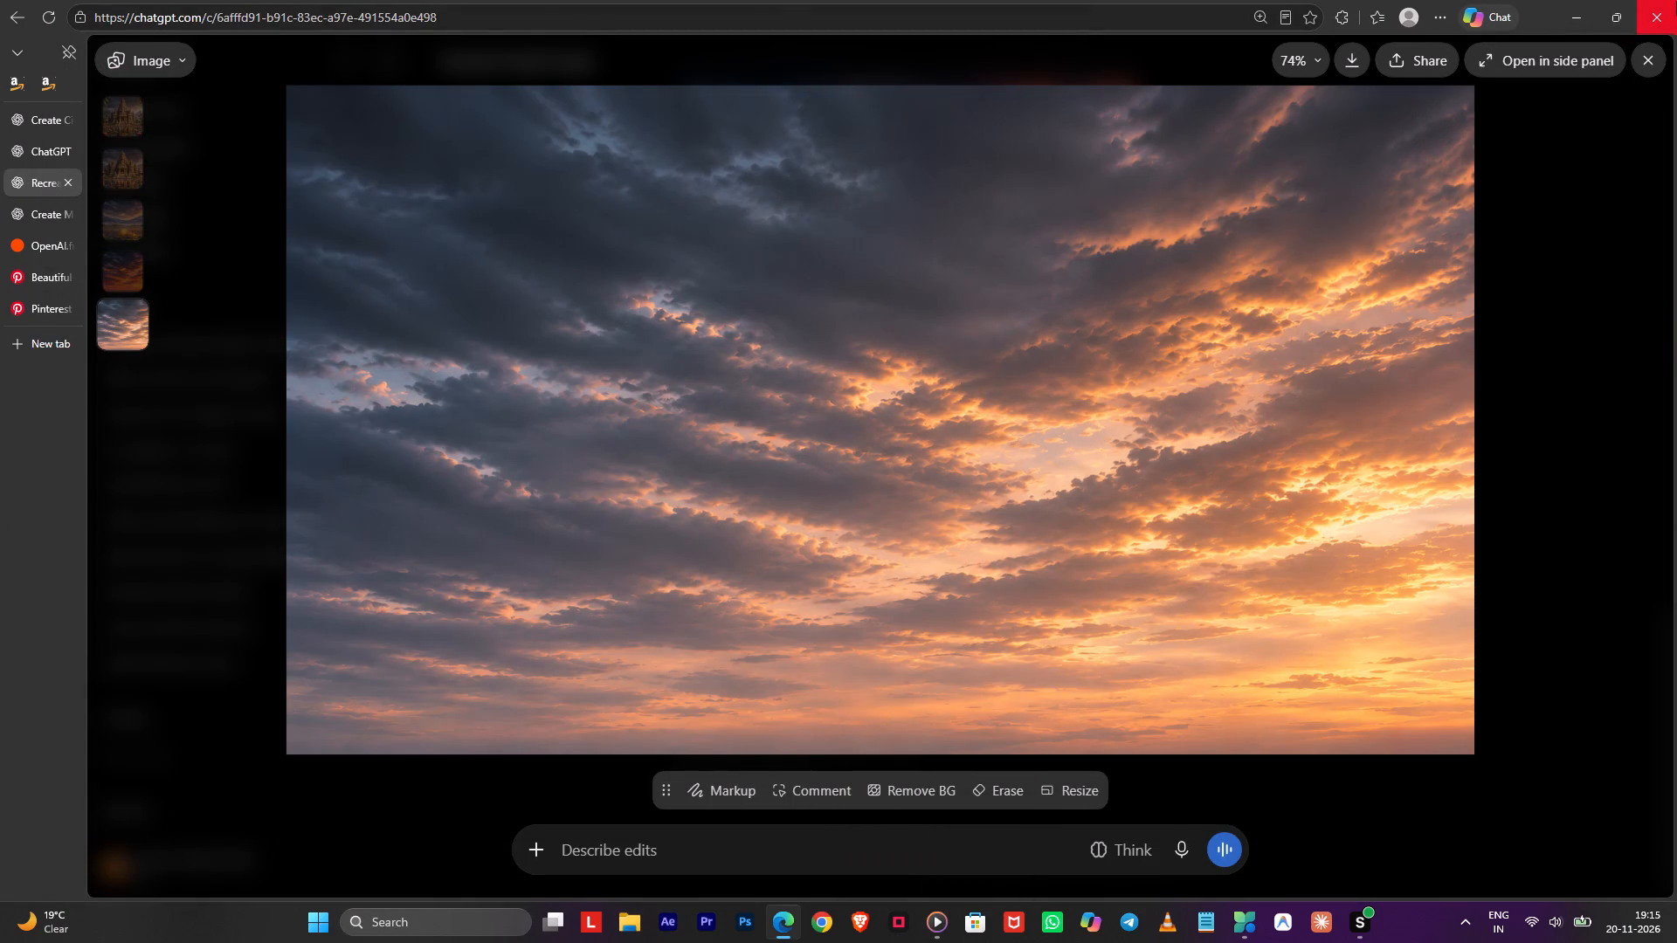
Run the PC boost in Microsoft PC Manager.
left_click(1459, 576)
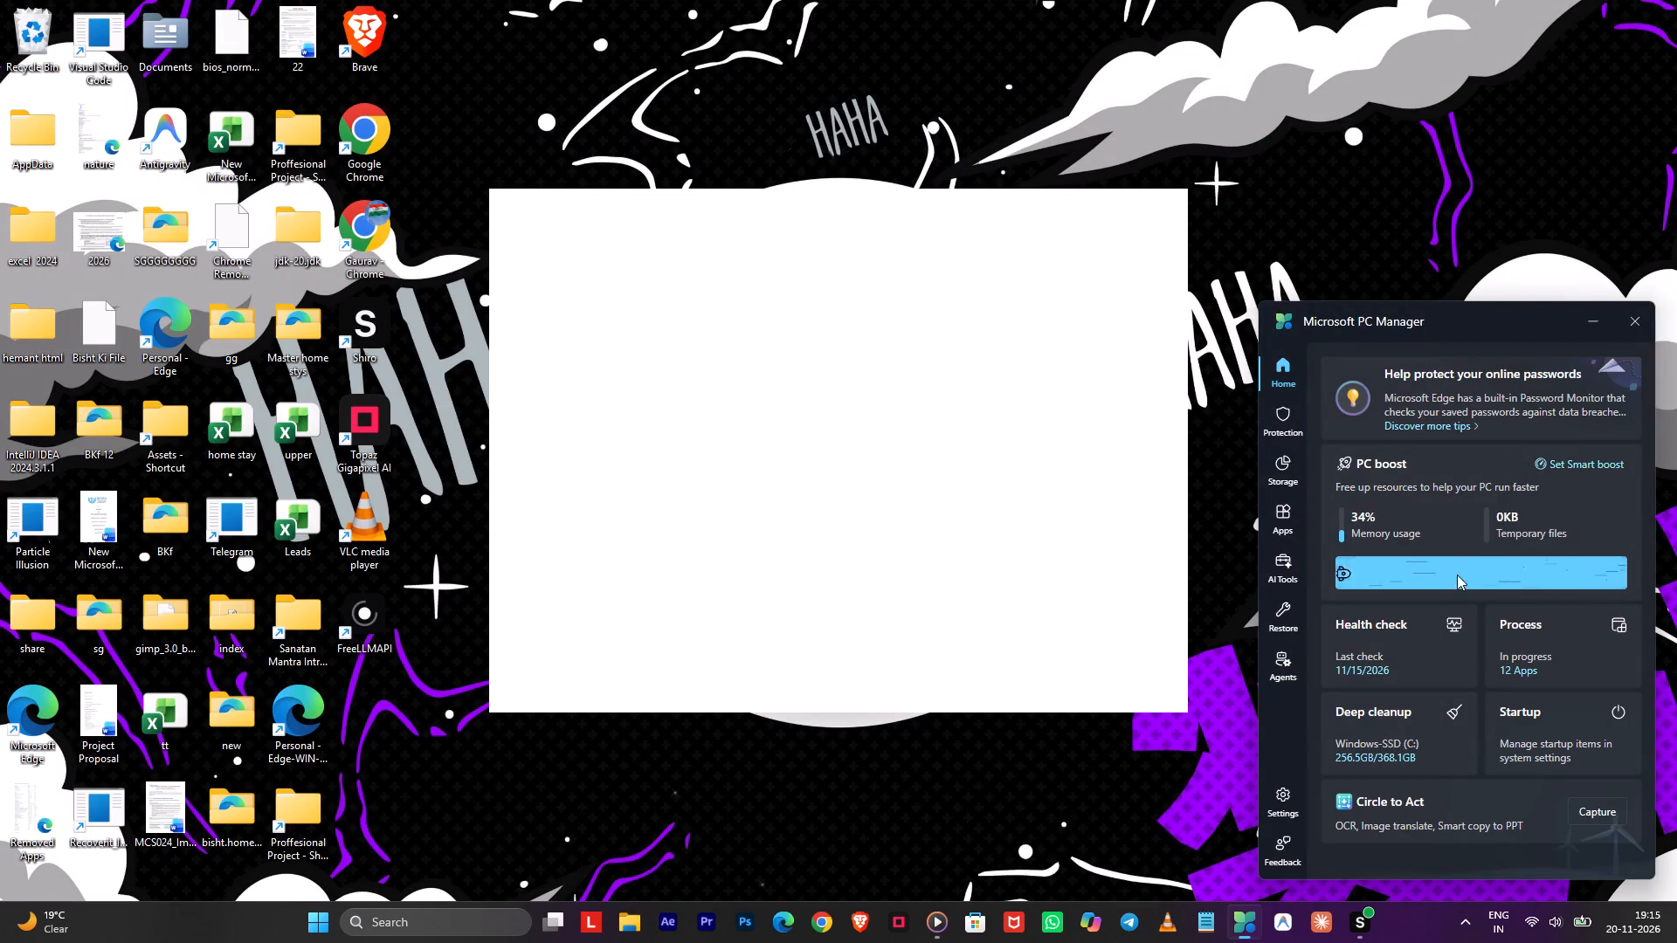